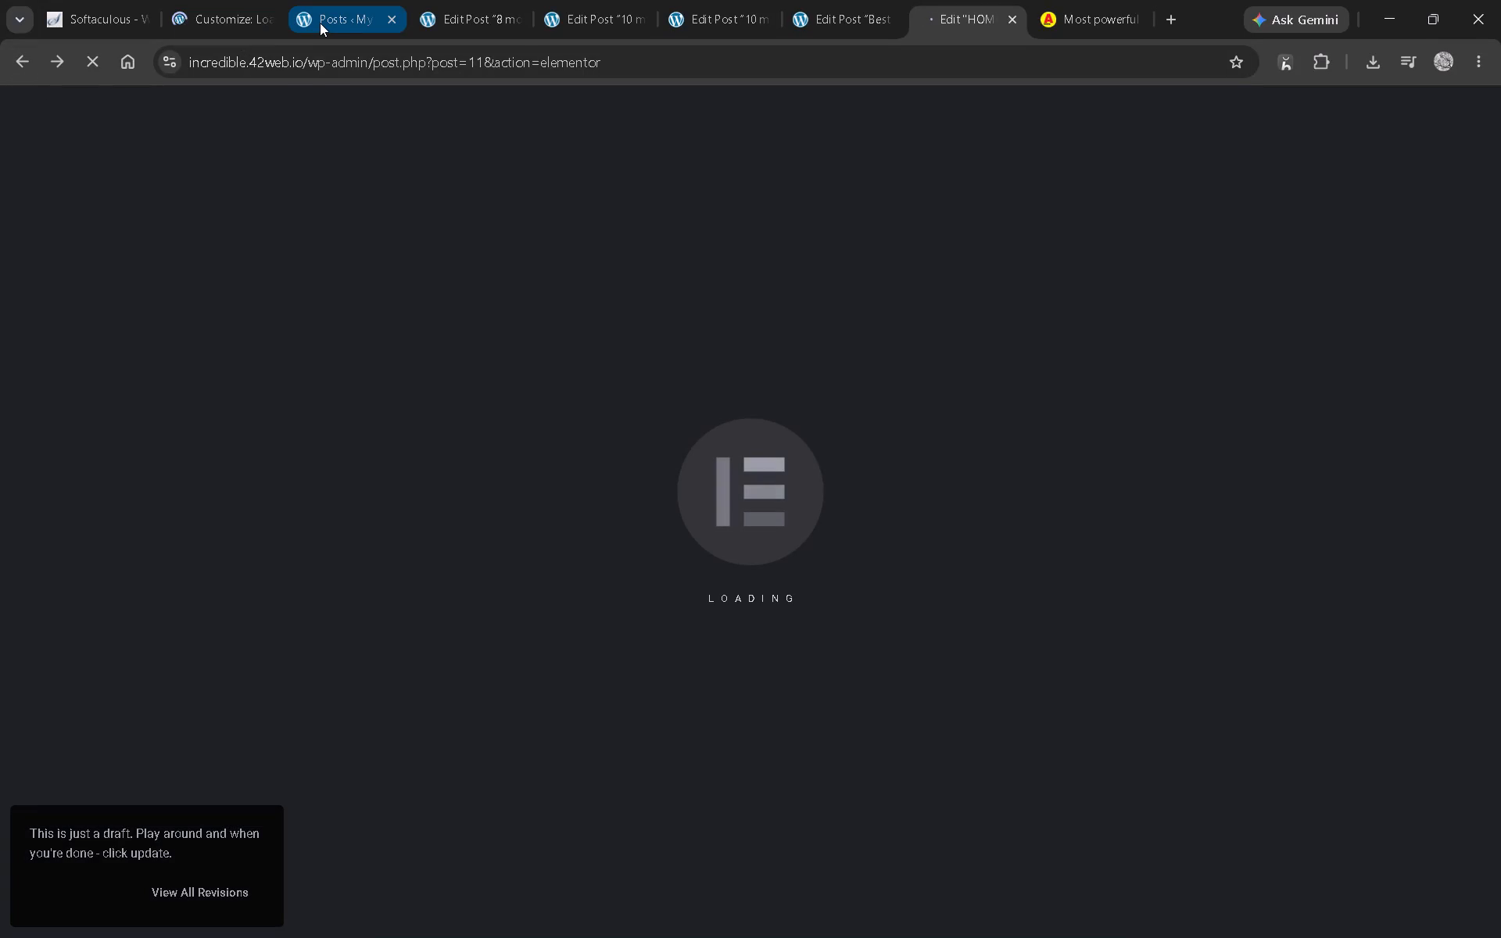
Leave the loading Elementor editor and go back to the HOME page's WordPress edit screen.
double_click(48, 60)
click(421, 1)
click(367, 0)
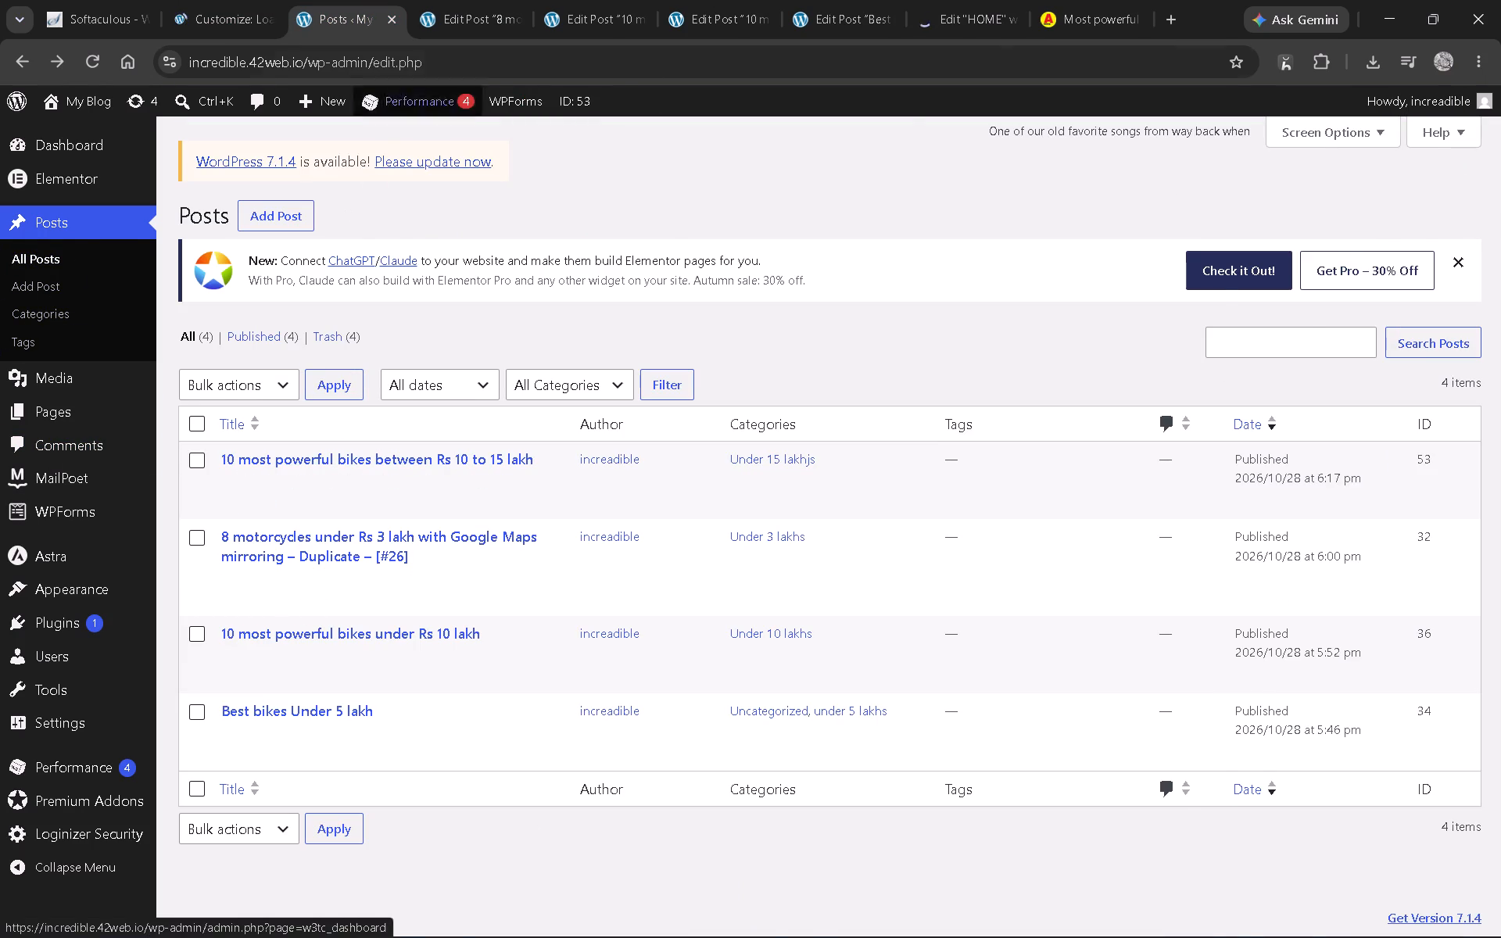
click(426, 27)
click(378, 23)
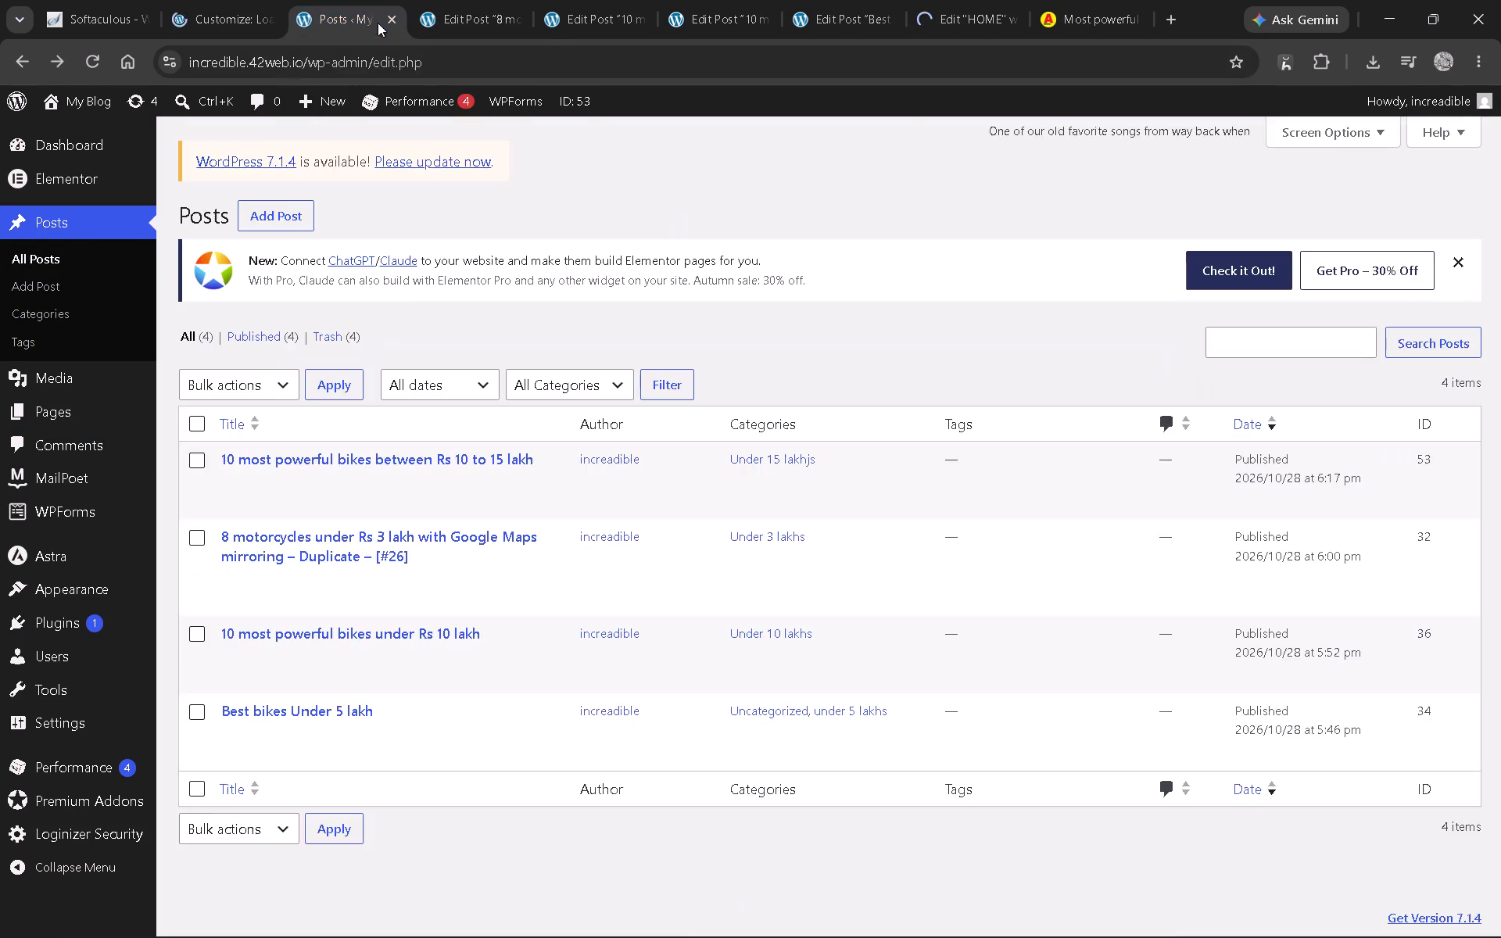
click(259, 6)
click(332, 0)
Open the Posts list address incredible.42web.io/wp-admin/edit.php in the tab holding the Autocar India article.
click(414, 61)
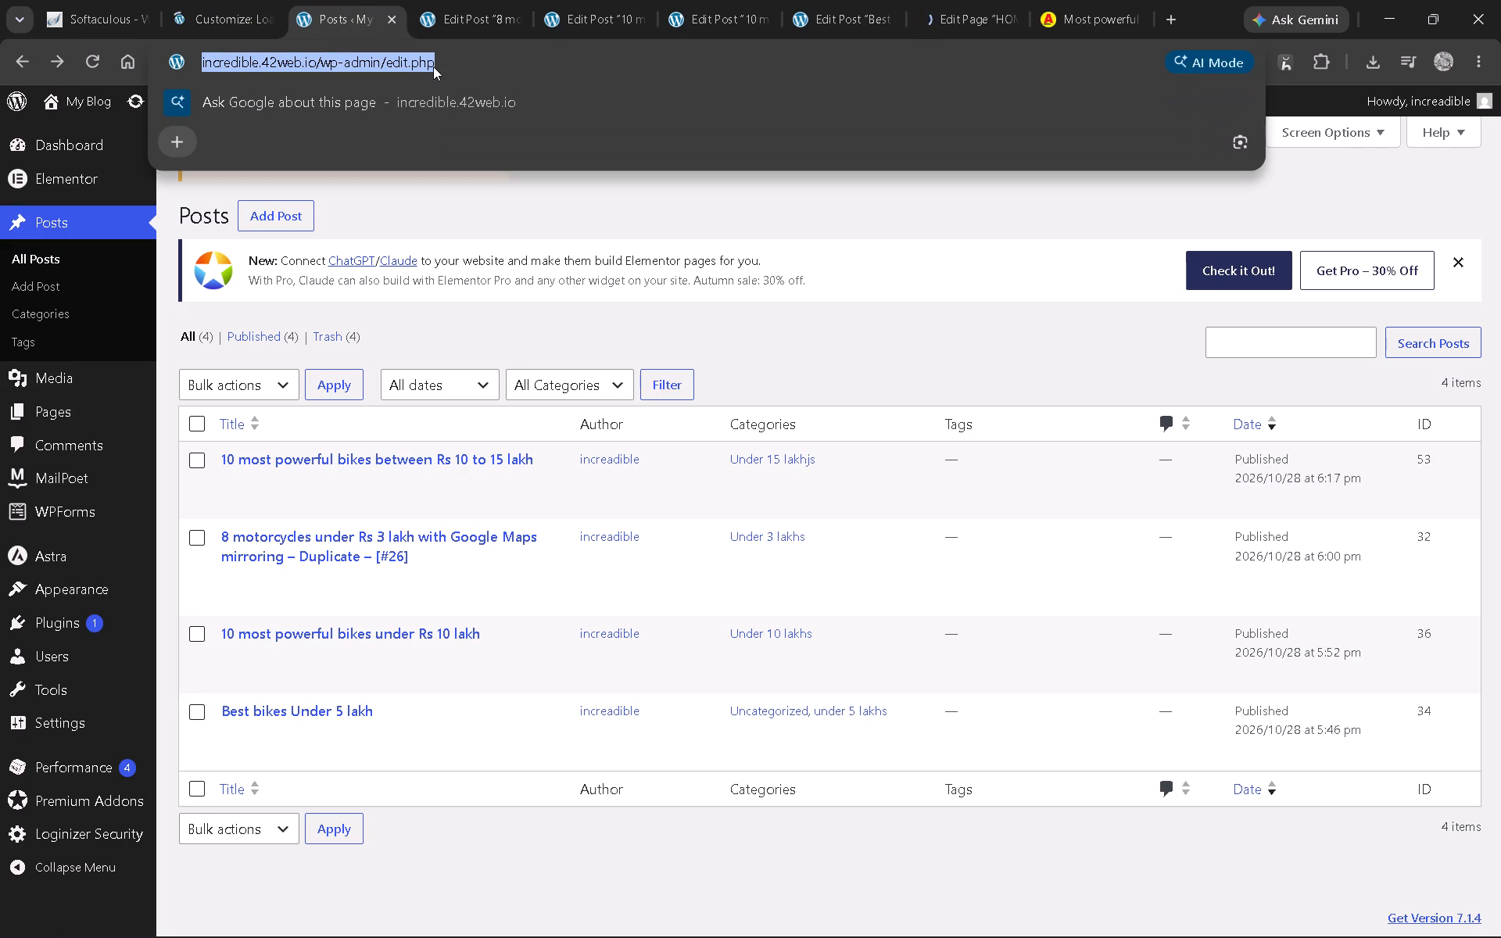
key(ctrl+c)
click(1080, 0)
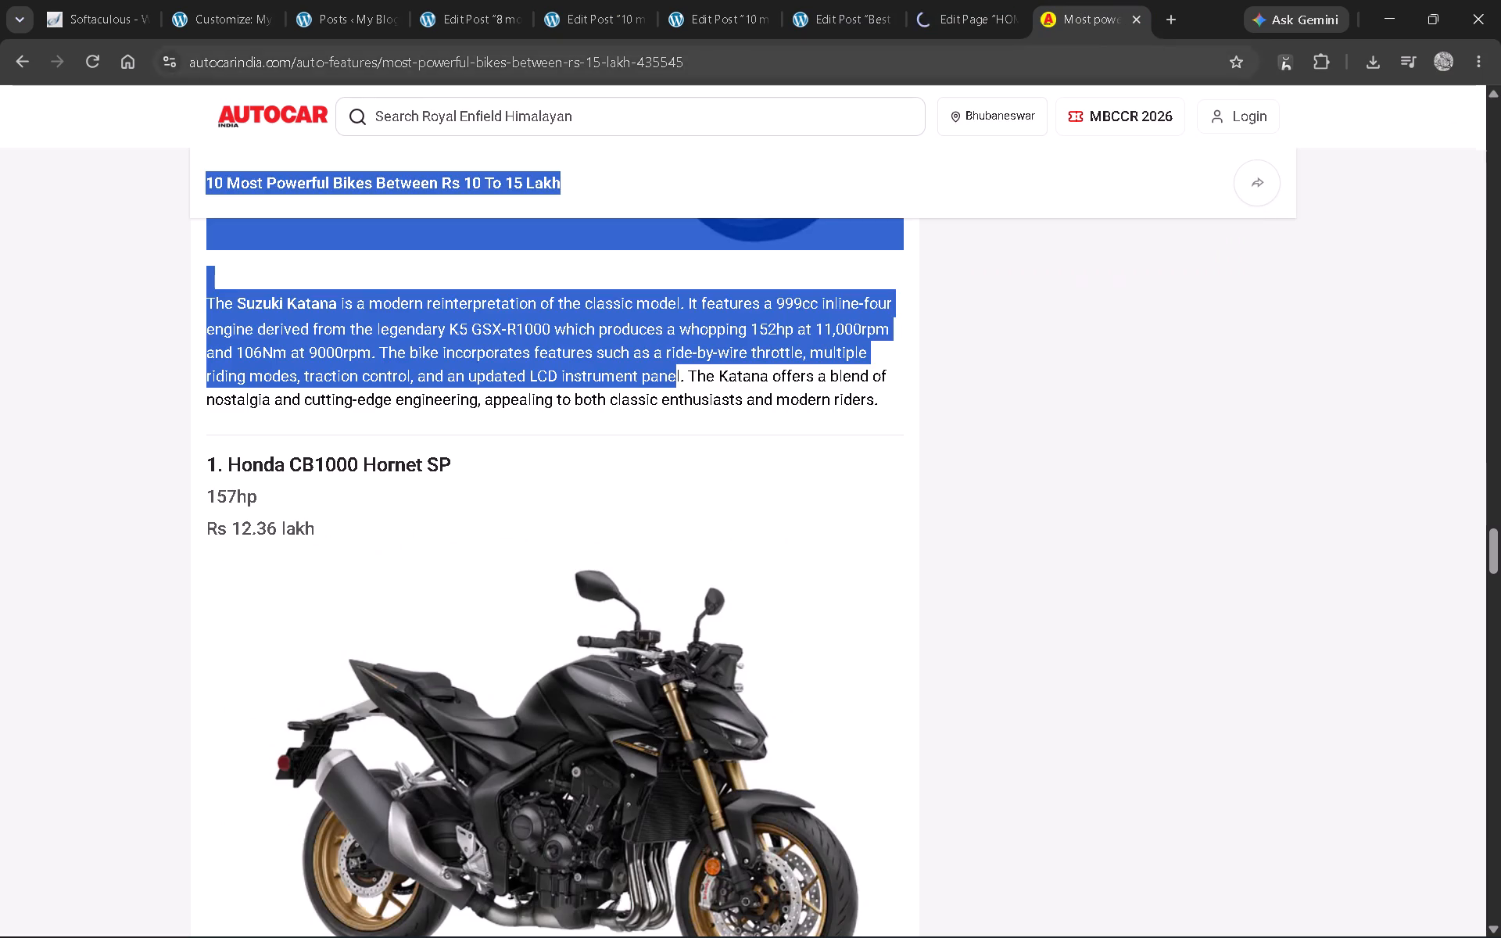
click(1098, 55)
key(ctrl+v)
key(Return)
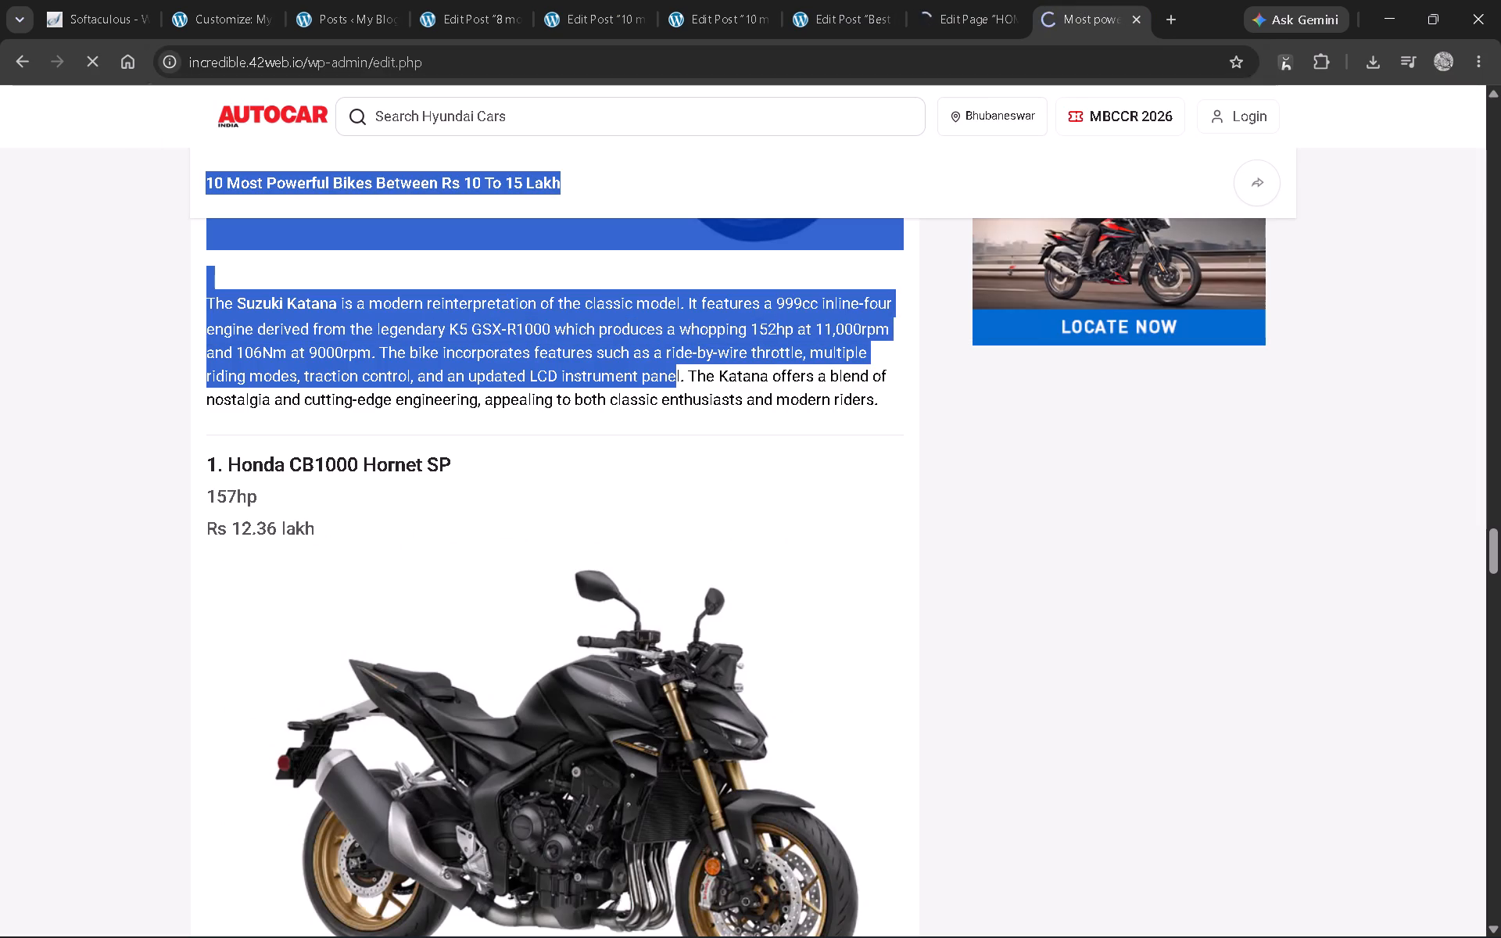
Open the HOME page with Elementor again and close the extra Posts tab.
click(964, 0)
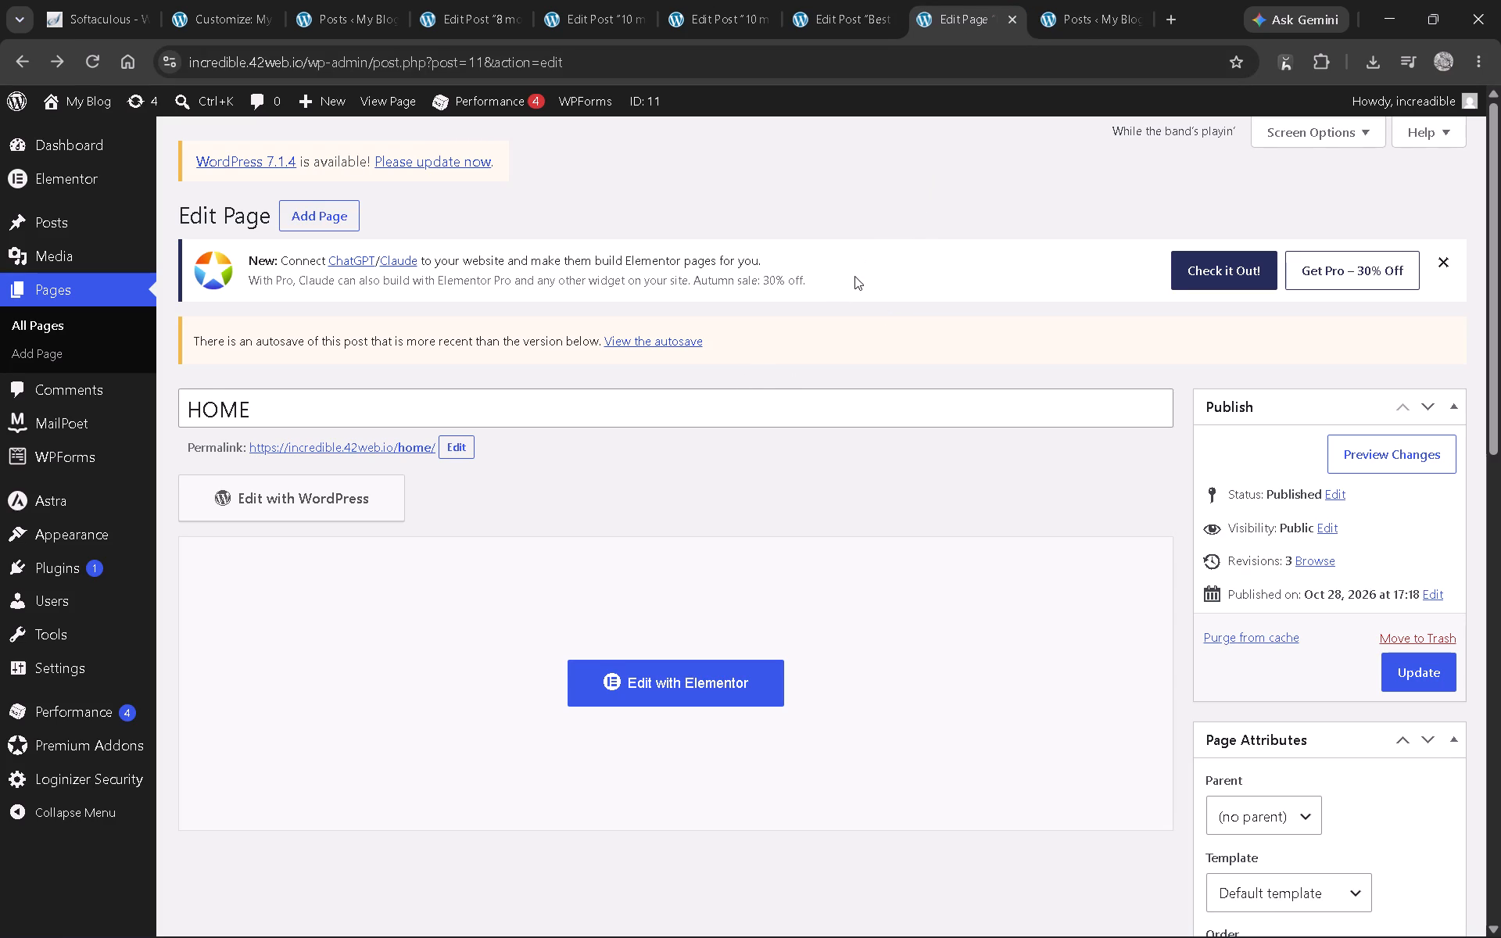
click(611, 671)
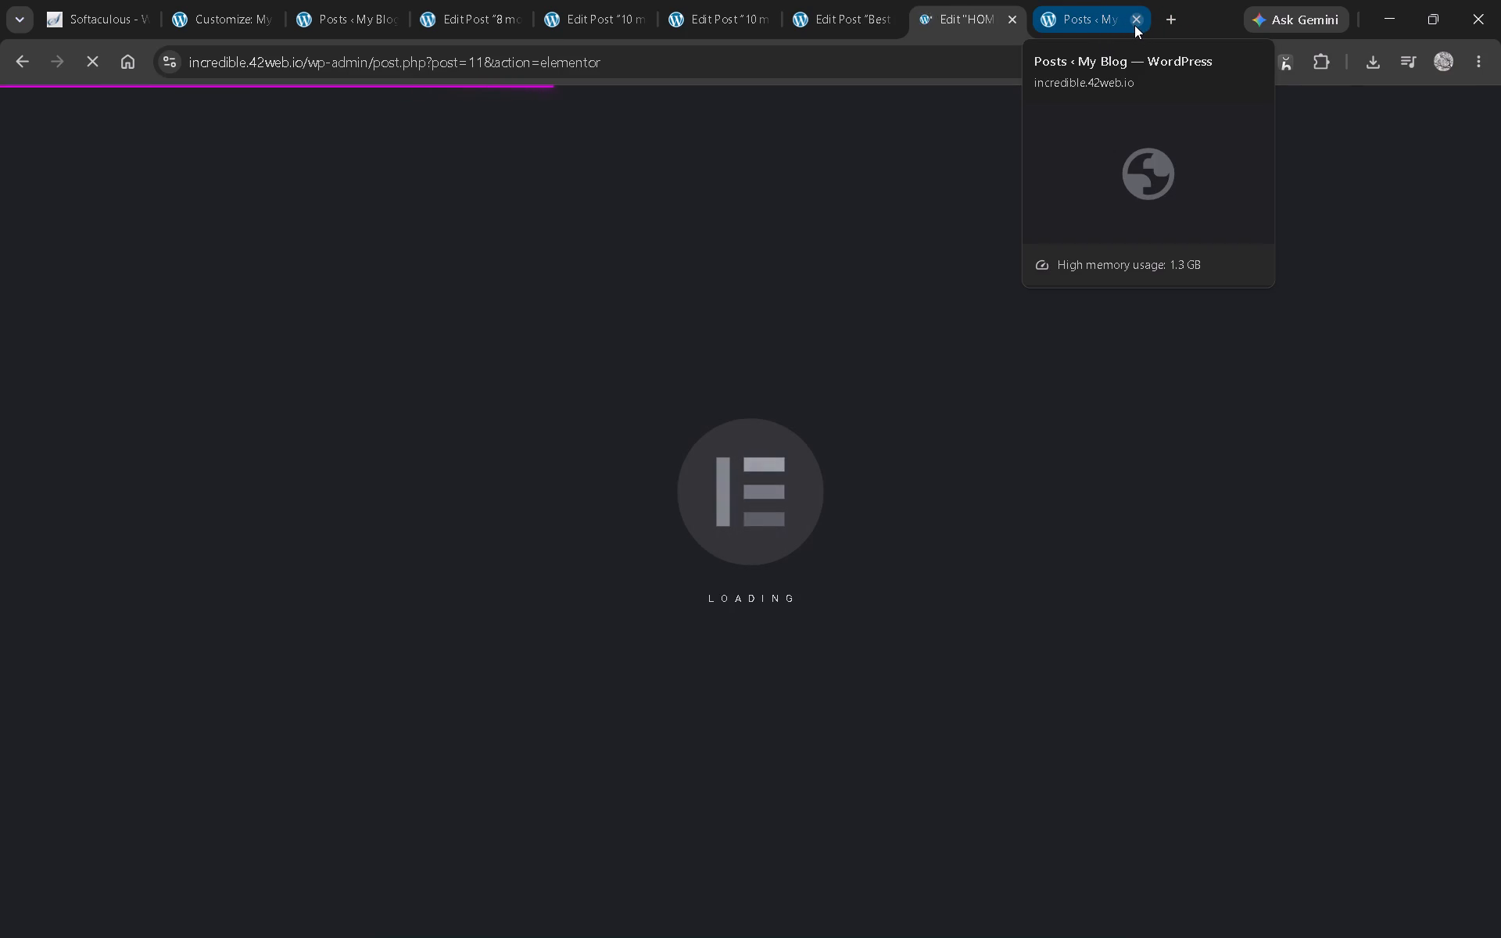
click(1134, 25)
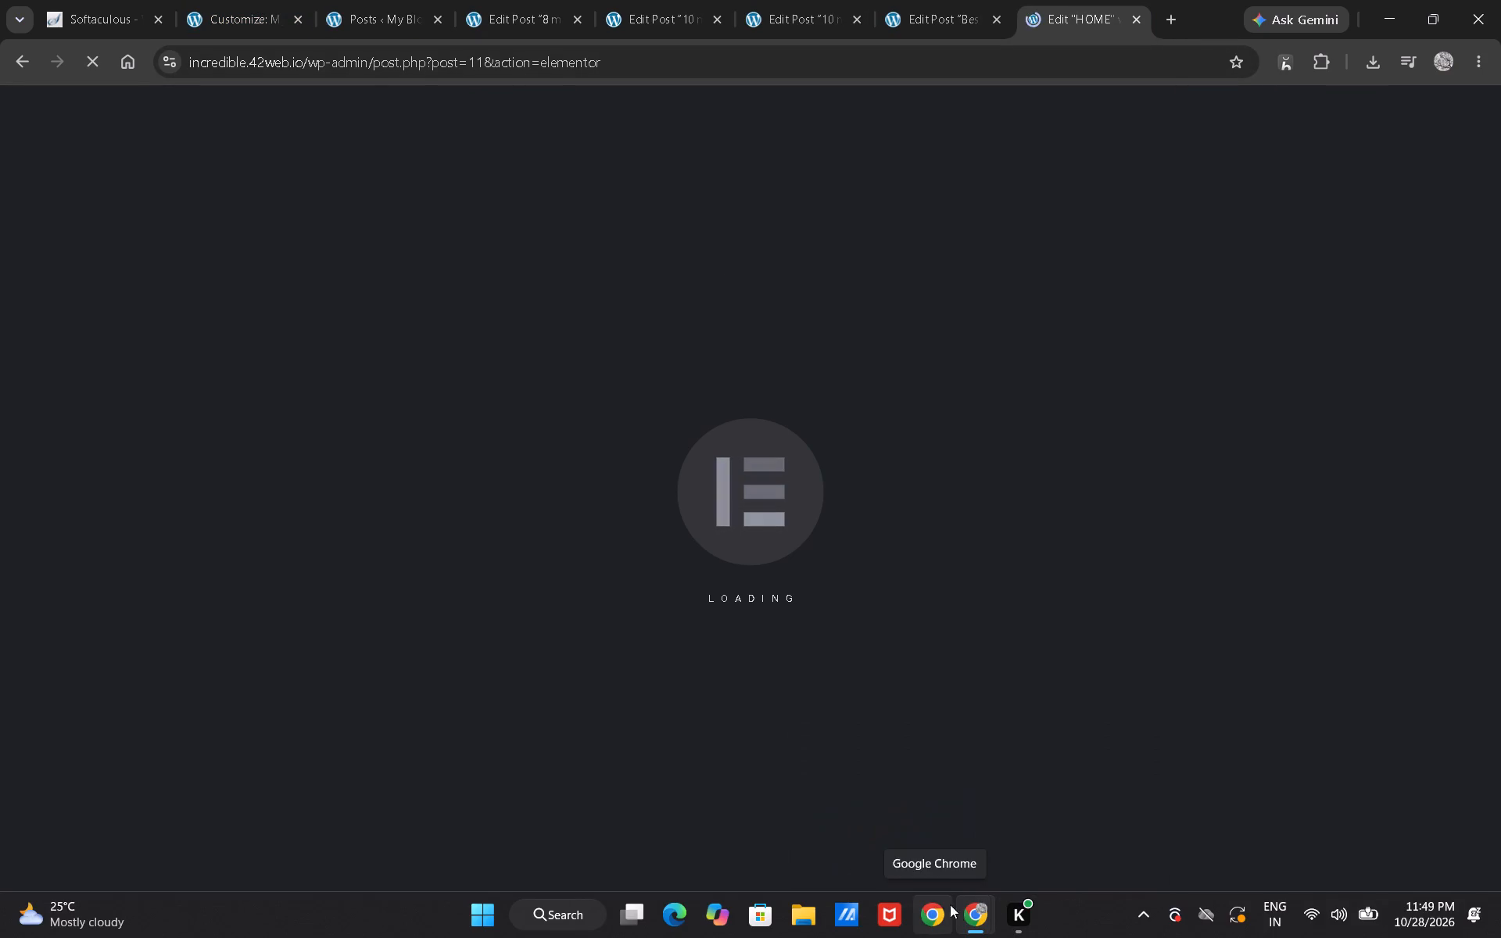
Switch to the YouTube blog website tutorial and play its Homepage Edit (Hero Section) chapter in full screen.
click(961, 819)
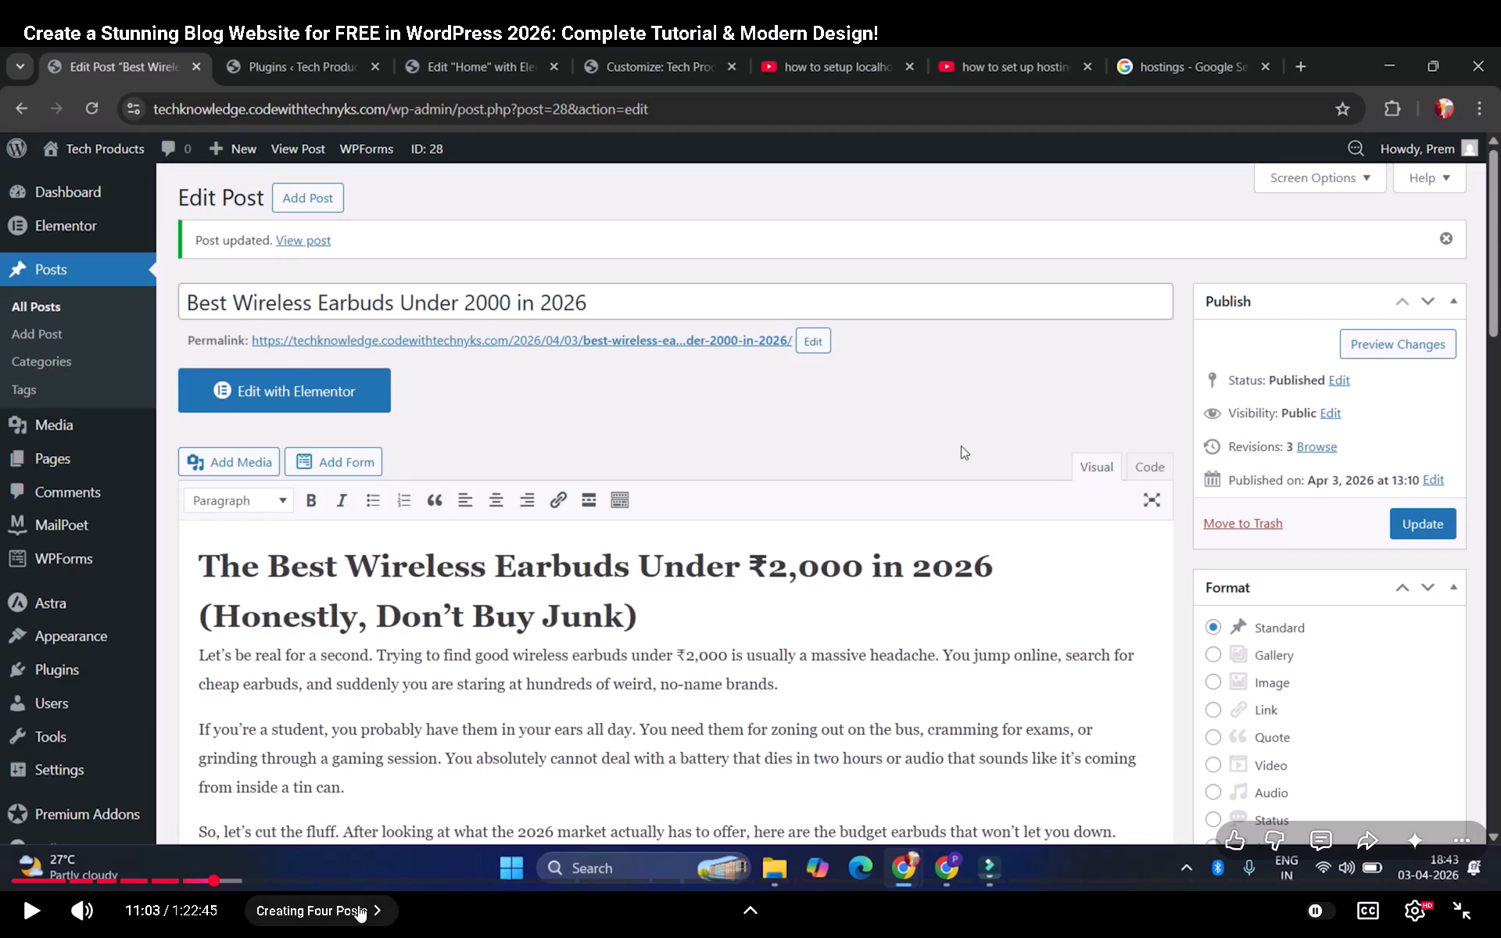
click(357, 905)
key(f)
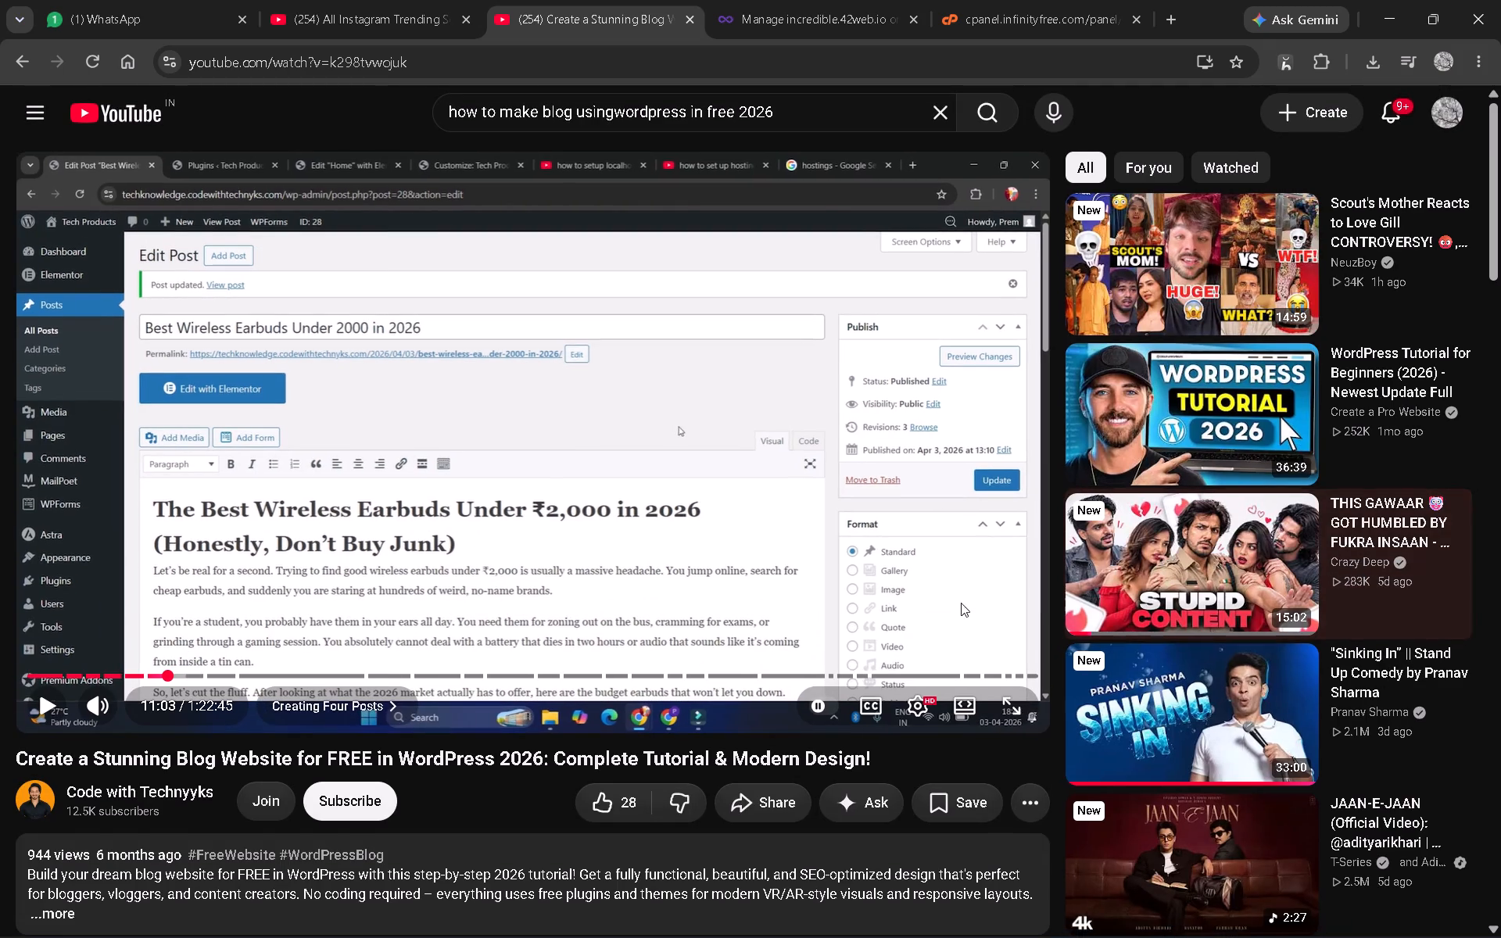
click(361, 711)
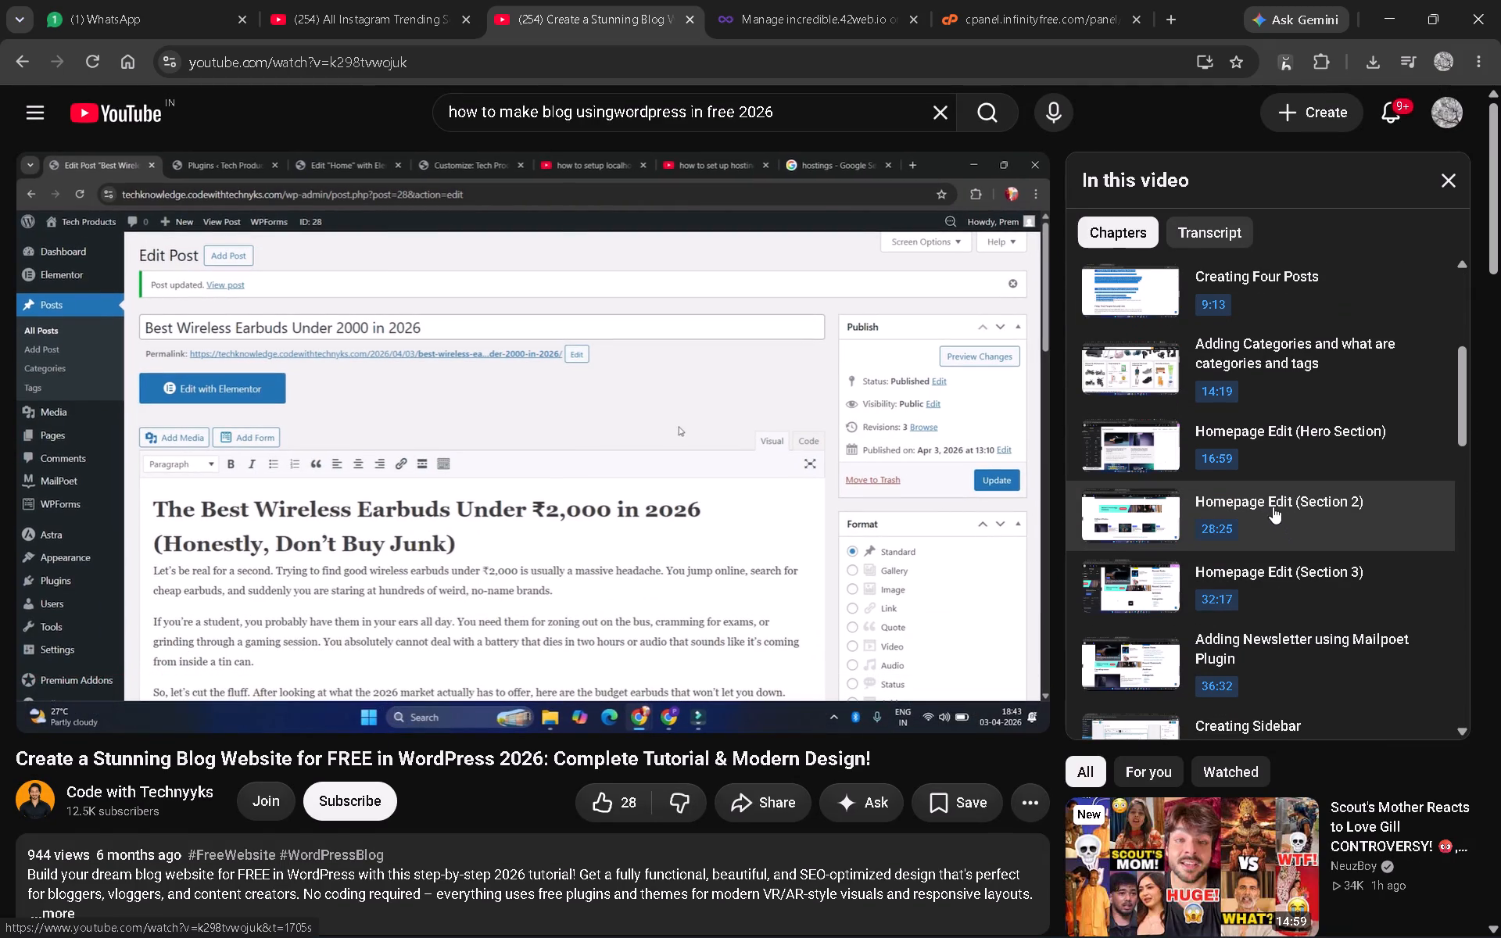
click(1281, 454)
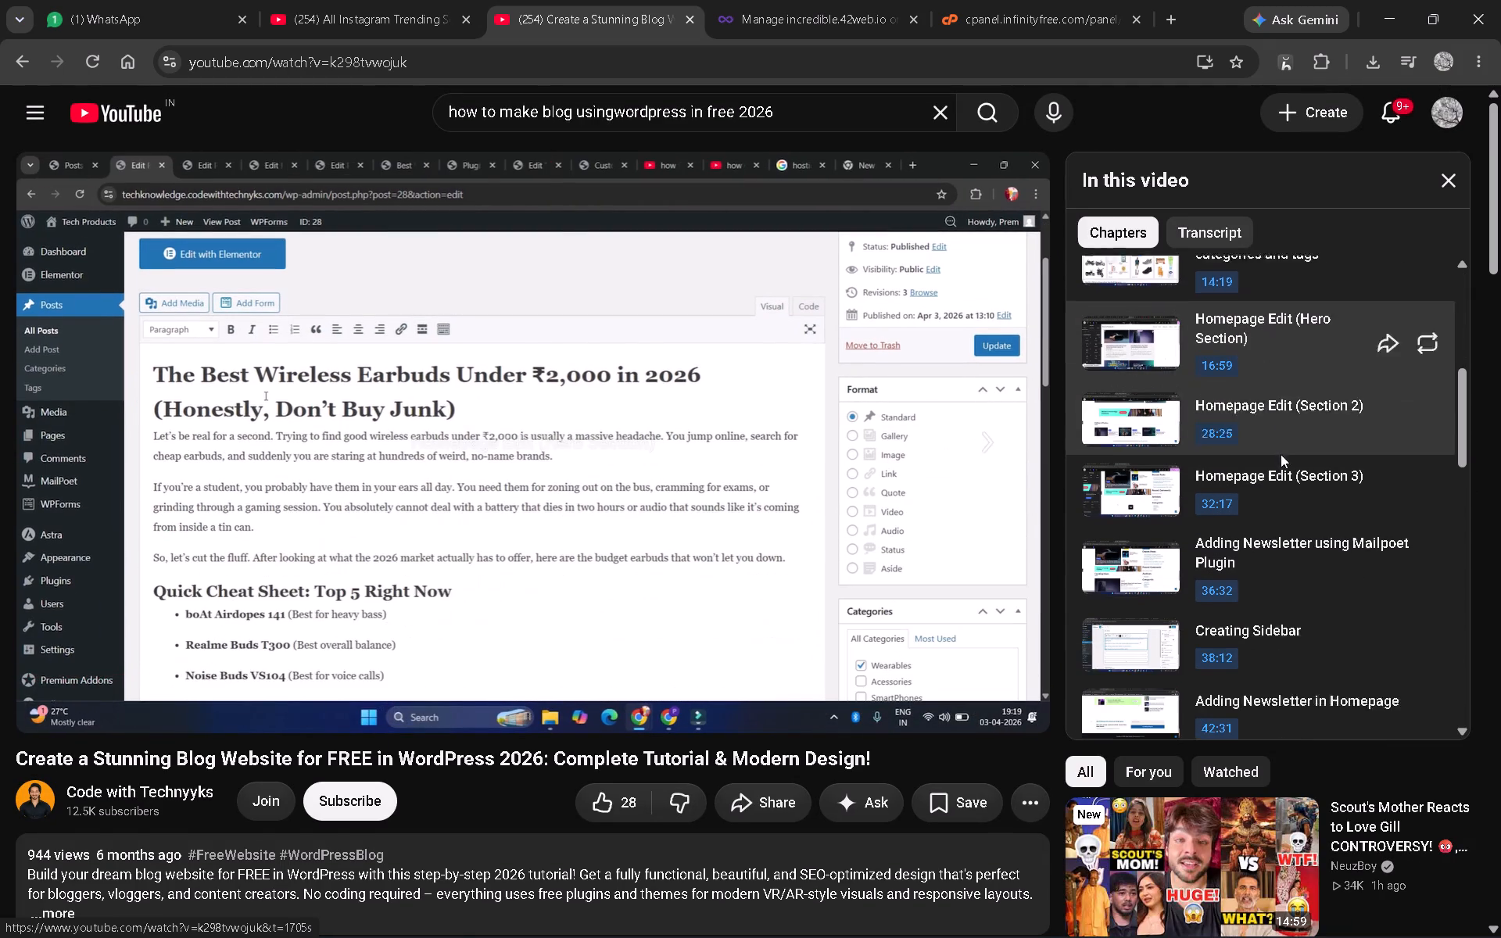
click(771, 569)
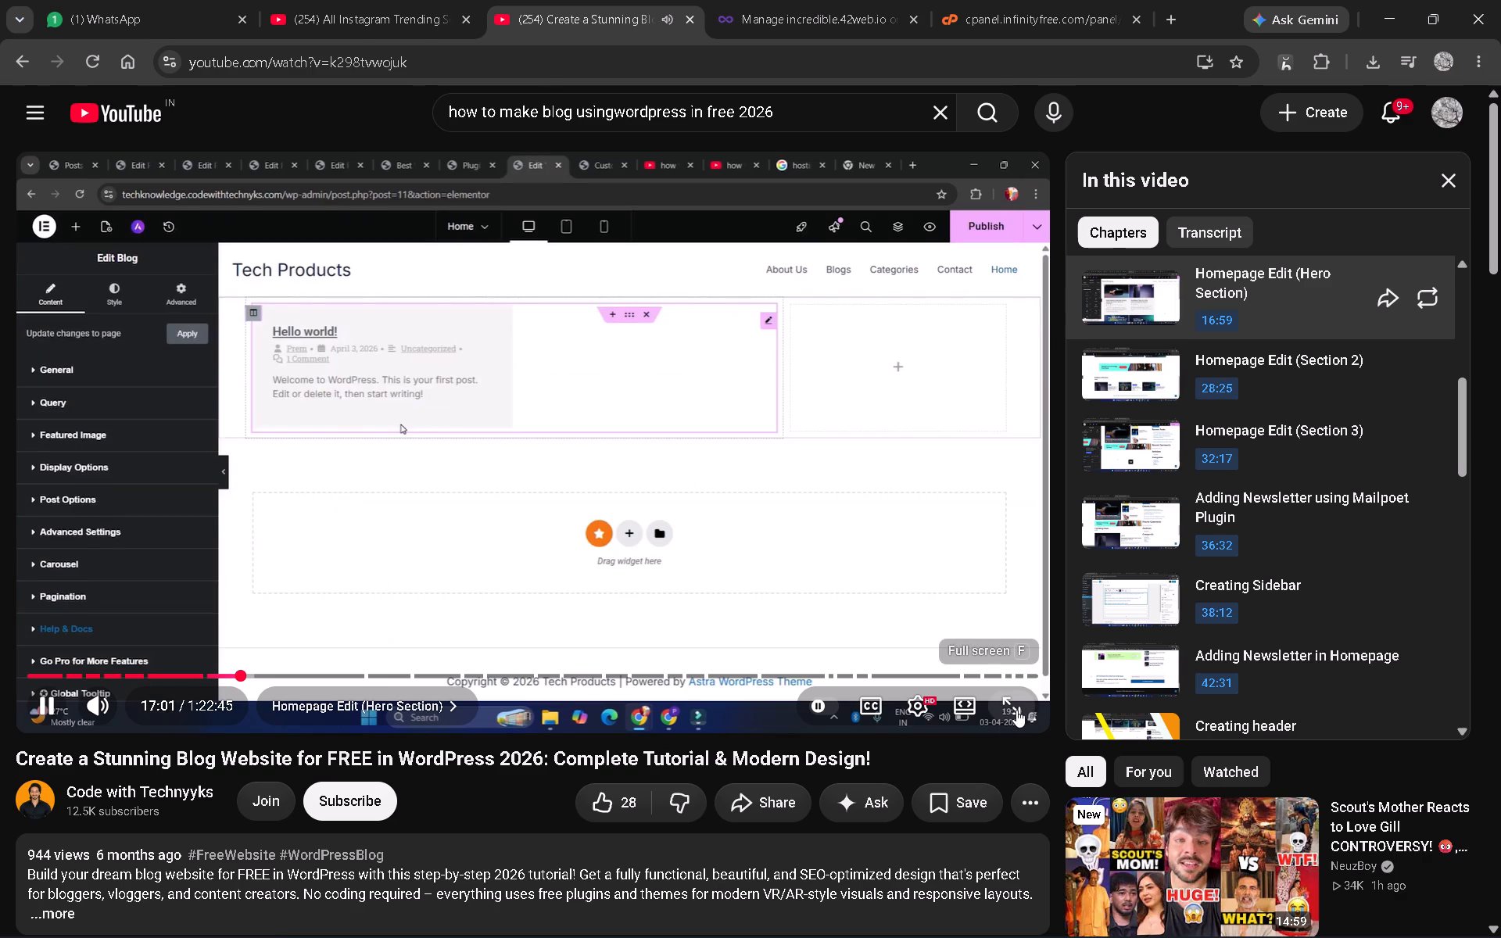
click(1016, 710)
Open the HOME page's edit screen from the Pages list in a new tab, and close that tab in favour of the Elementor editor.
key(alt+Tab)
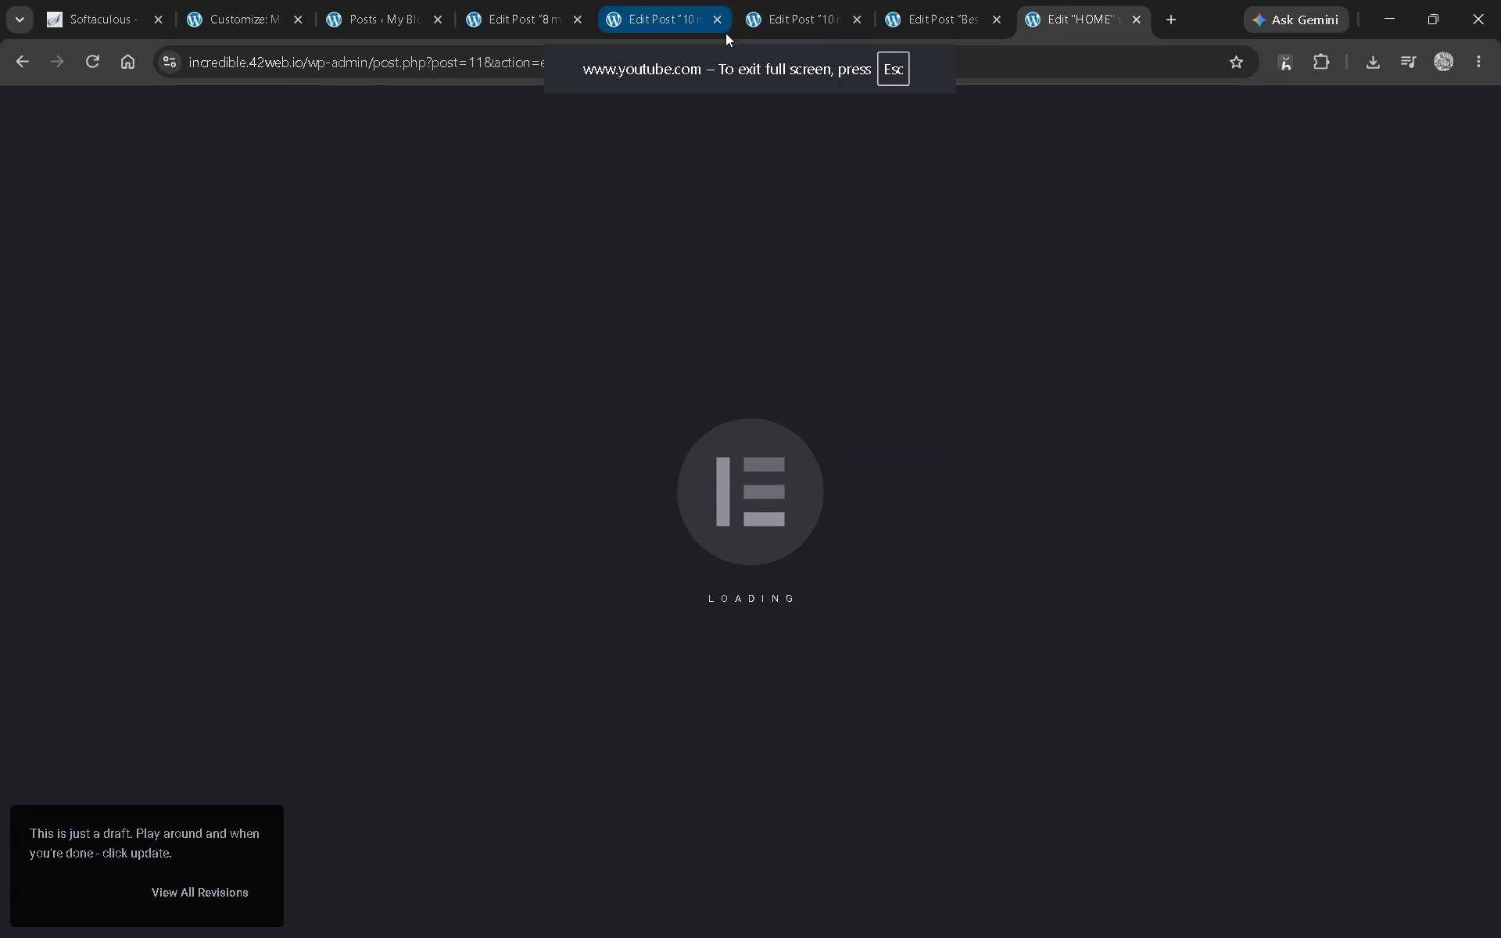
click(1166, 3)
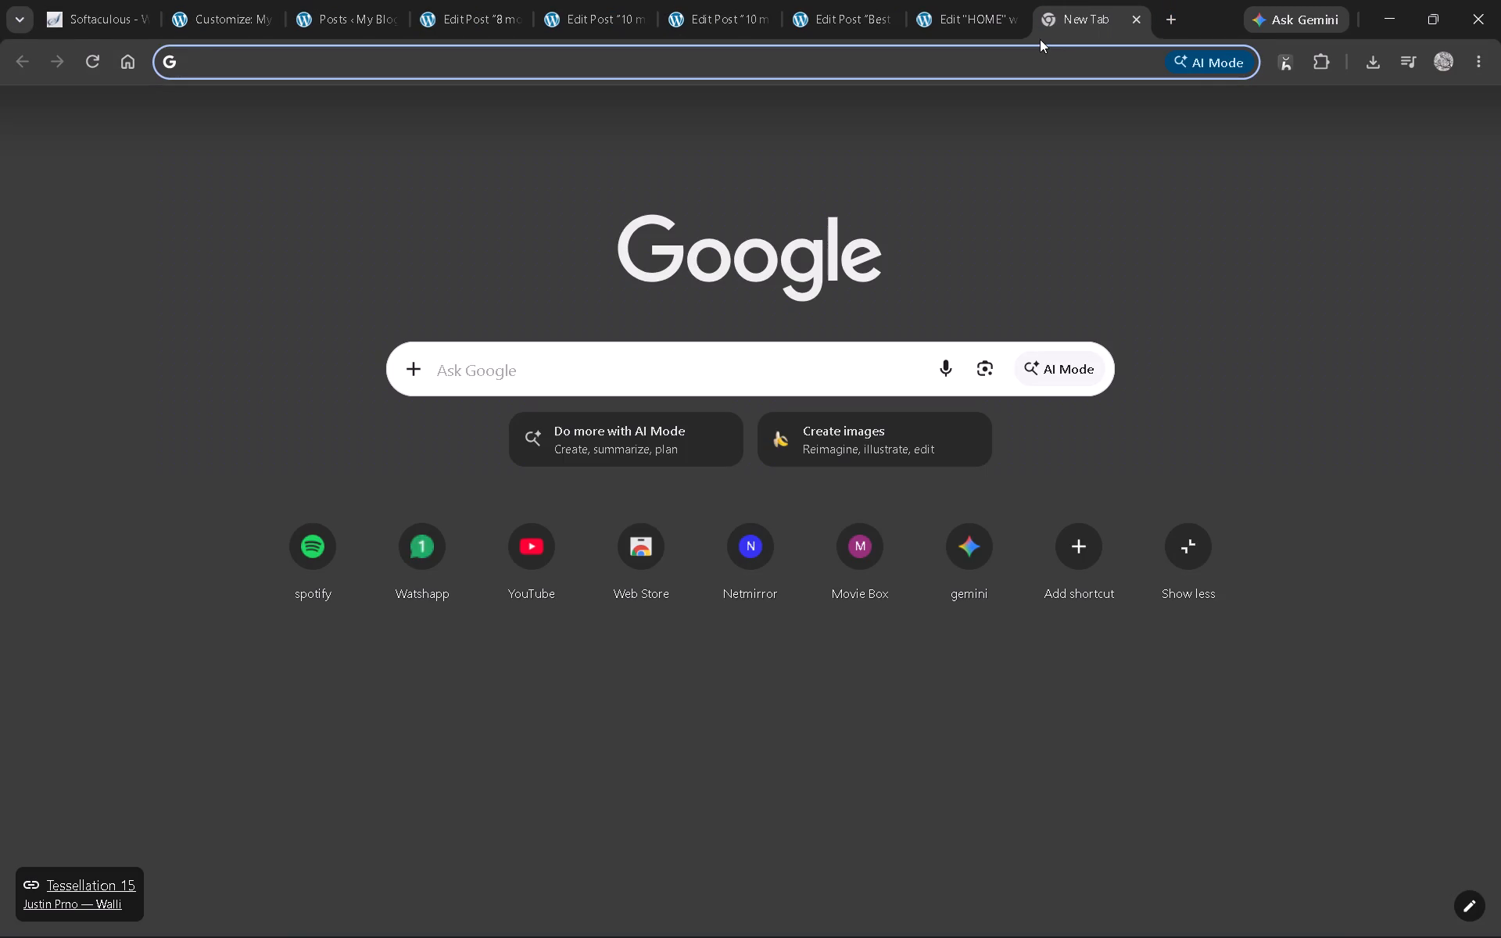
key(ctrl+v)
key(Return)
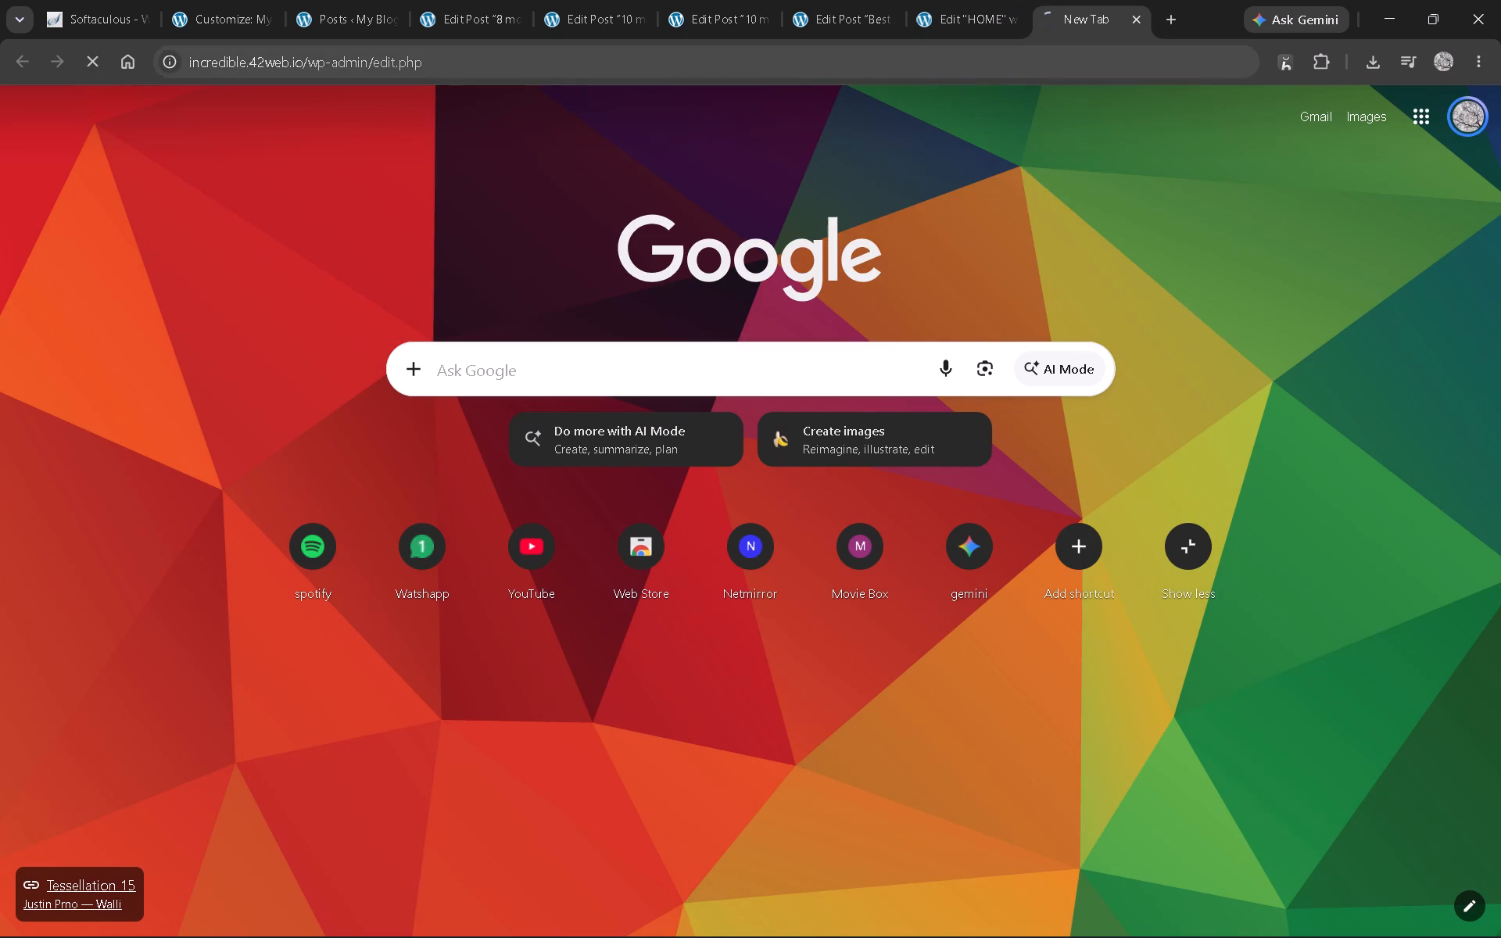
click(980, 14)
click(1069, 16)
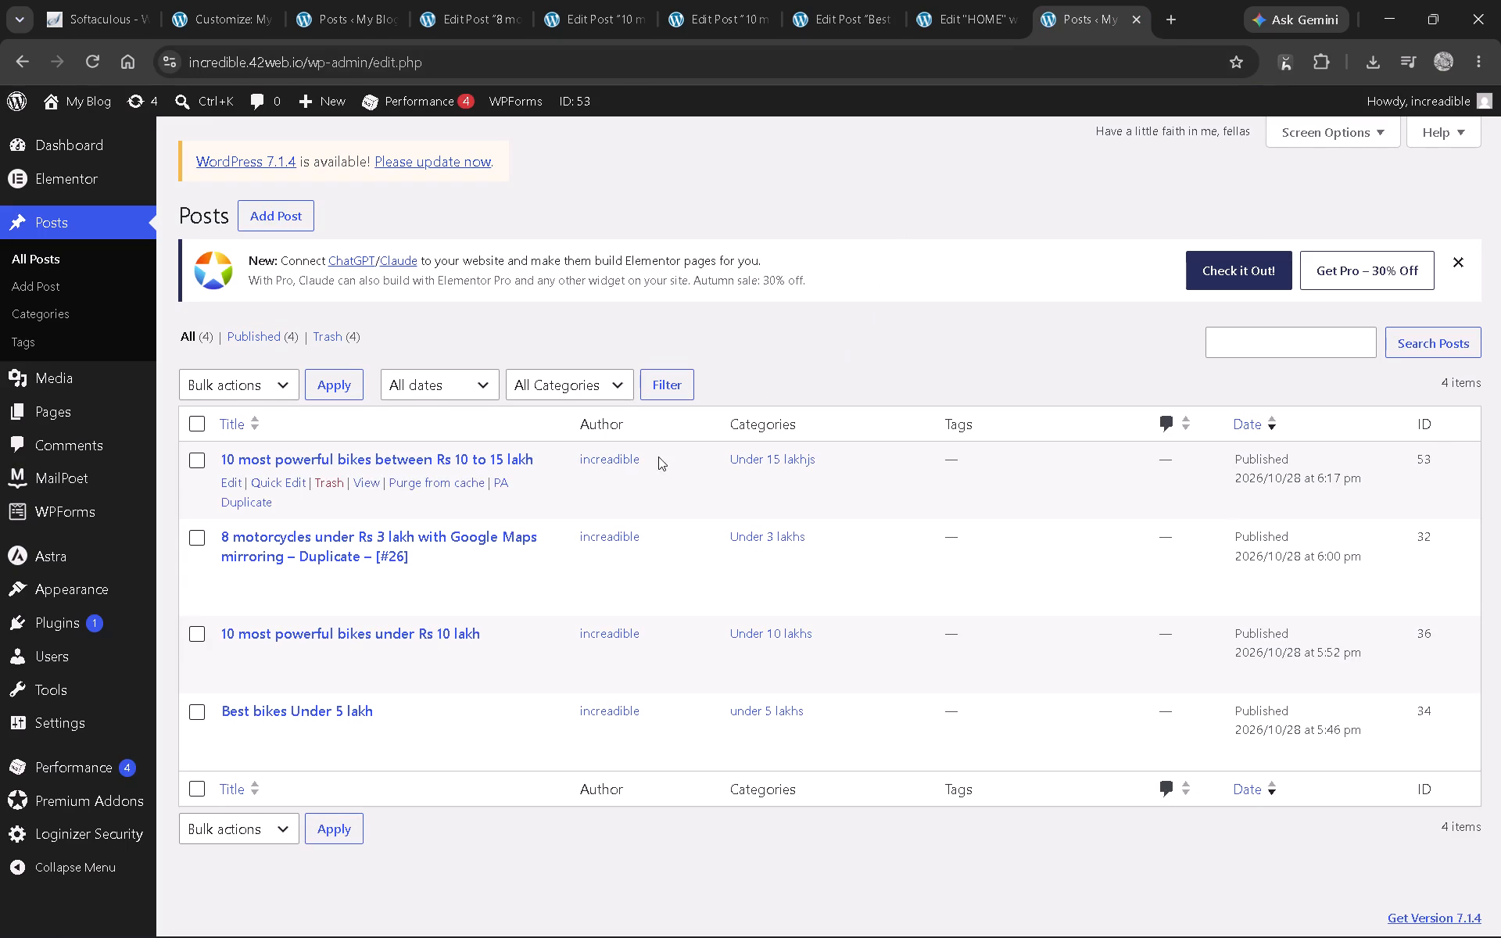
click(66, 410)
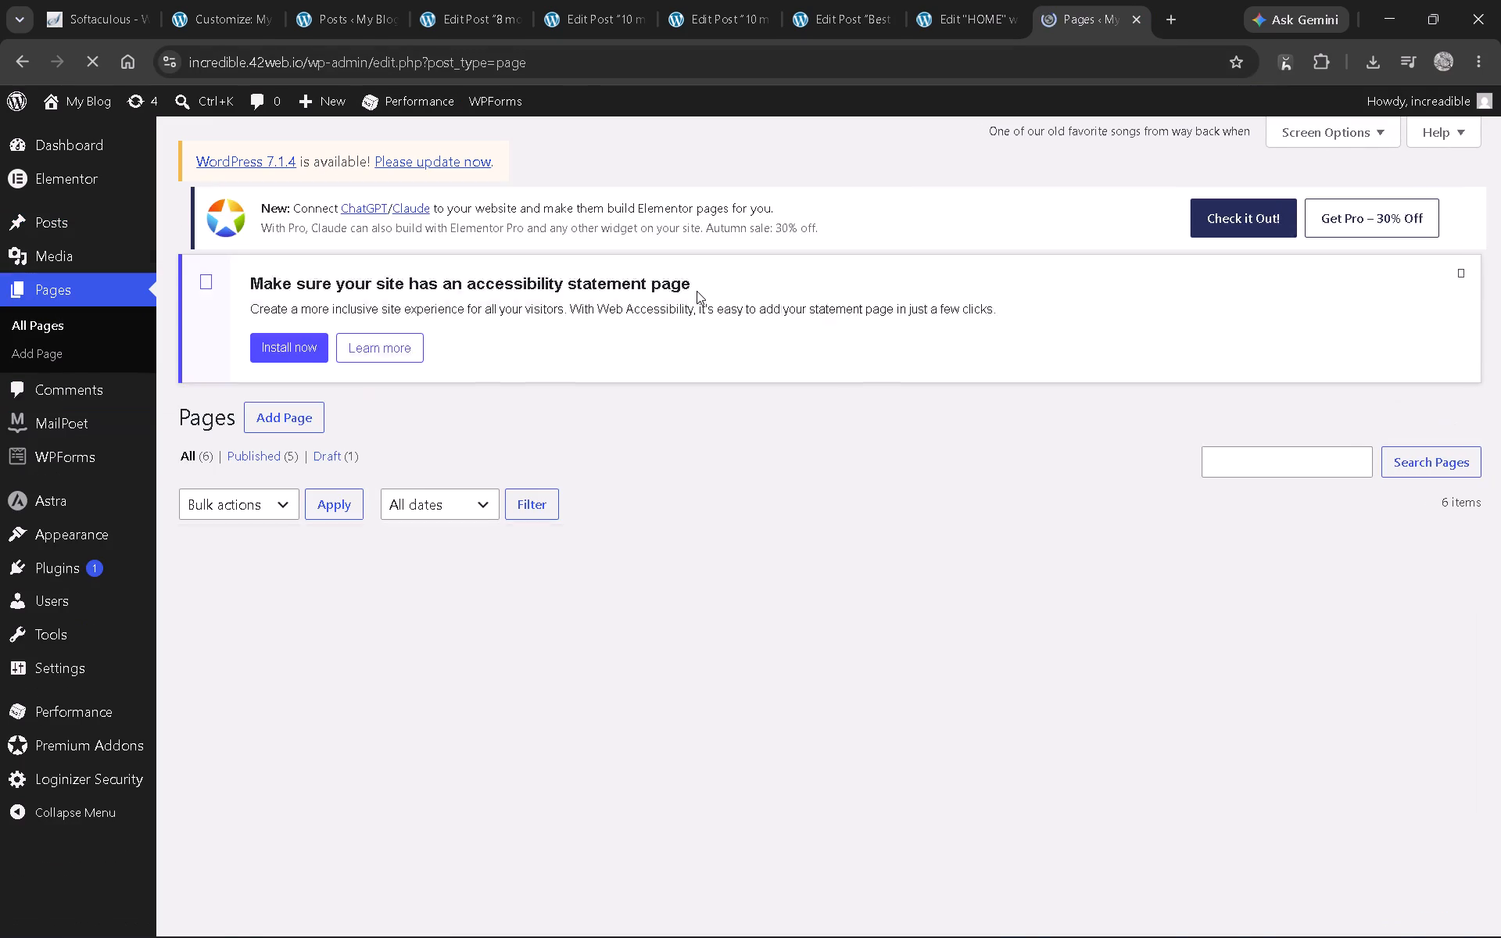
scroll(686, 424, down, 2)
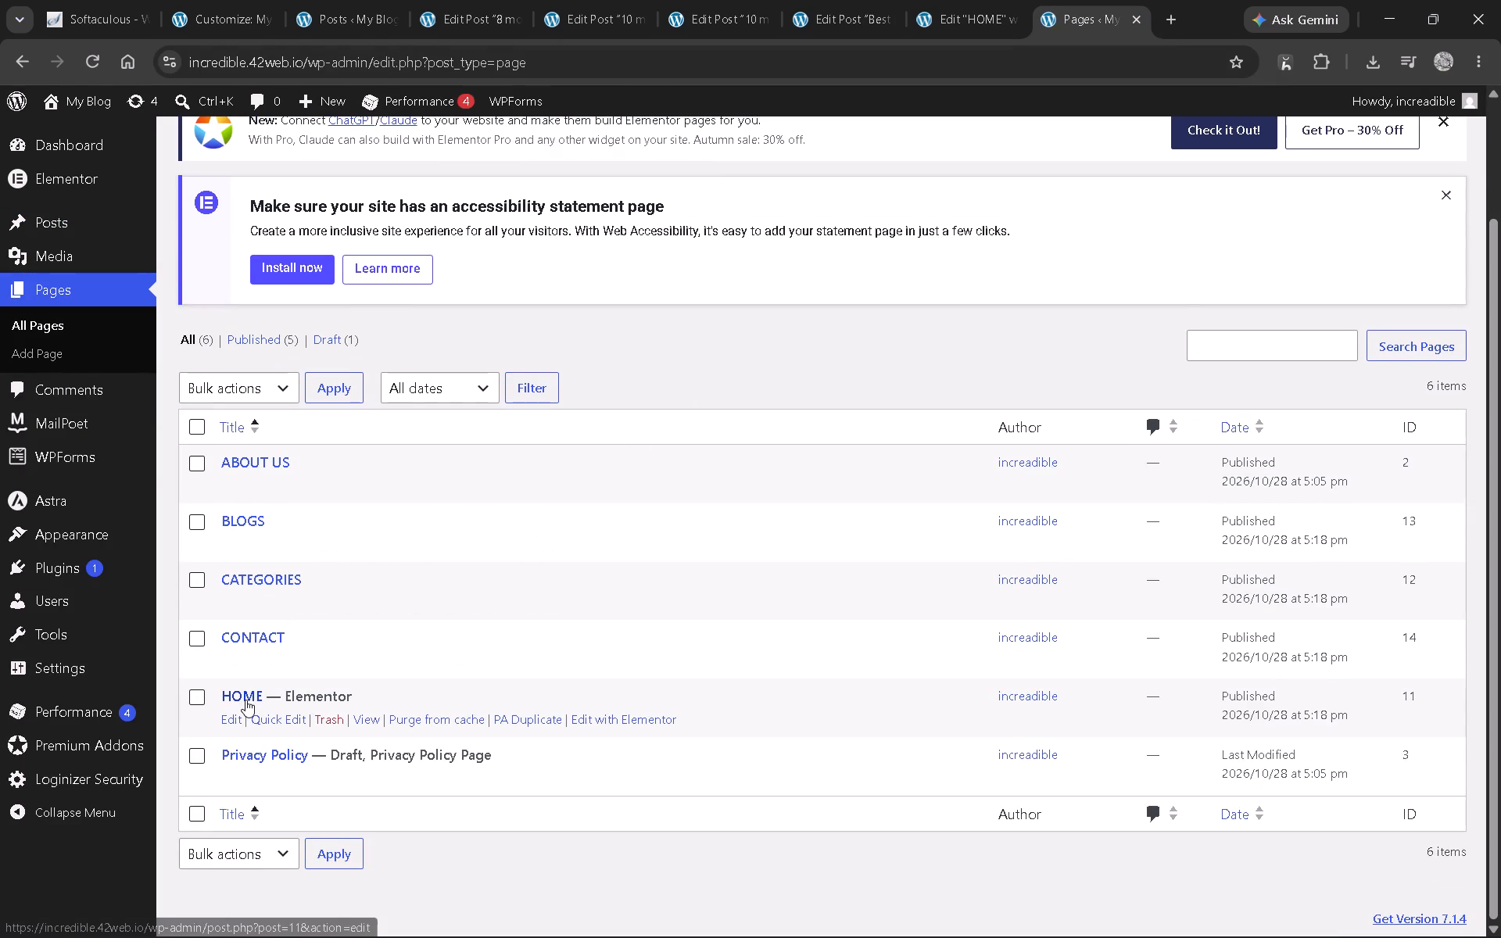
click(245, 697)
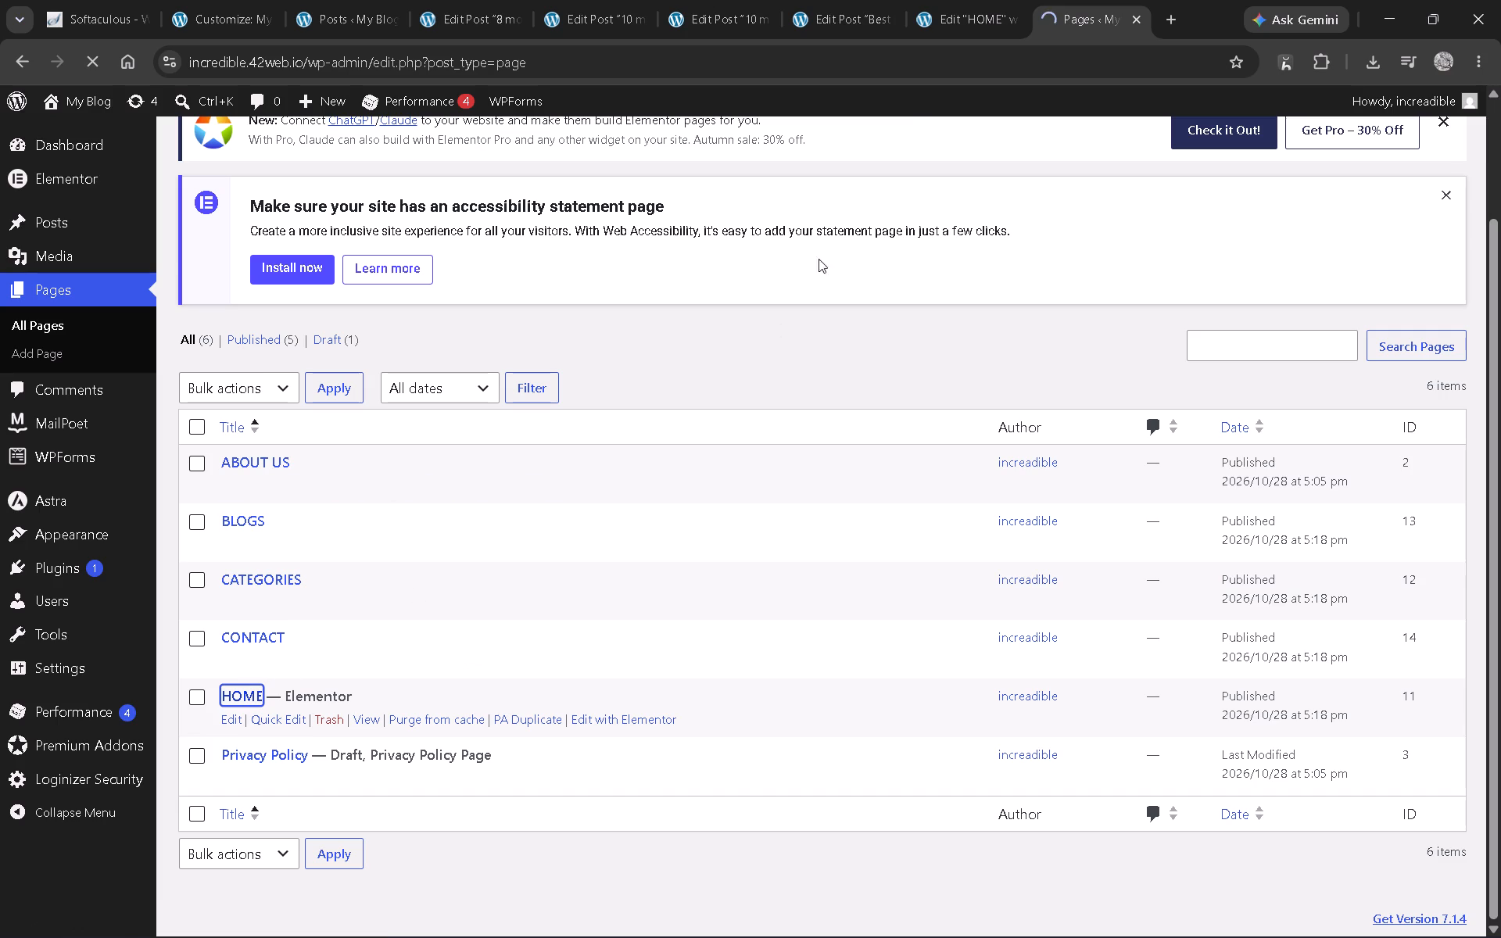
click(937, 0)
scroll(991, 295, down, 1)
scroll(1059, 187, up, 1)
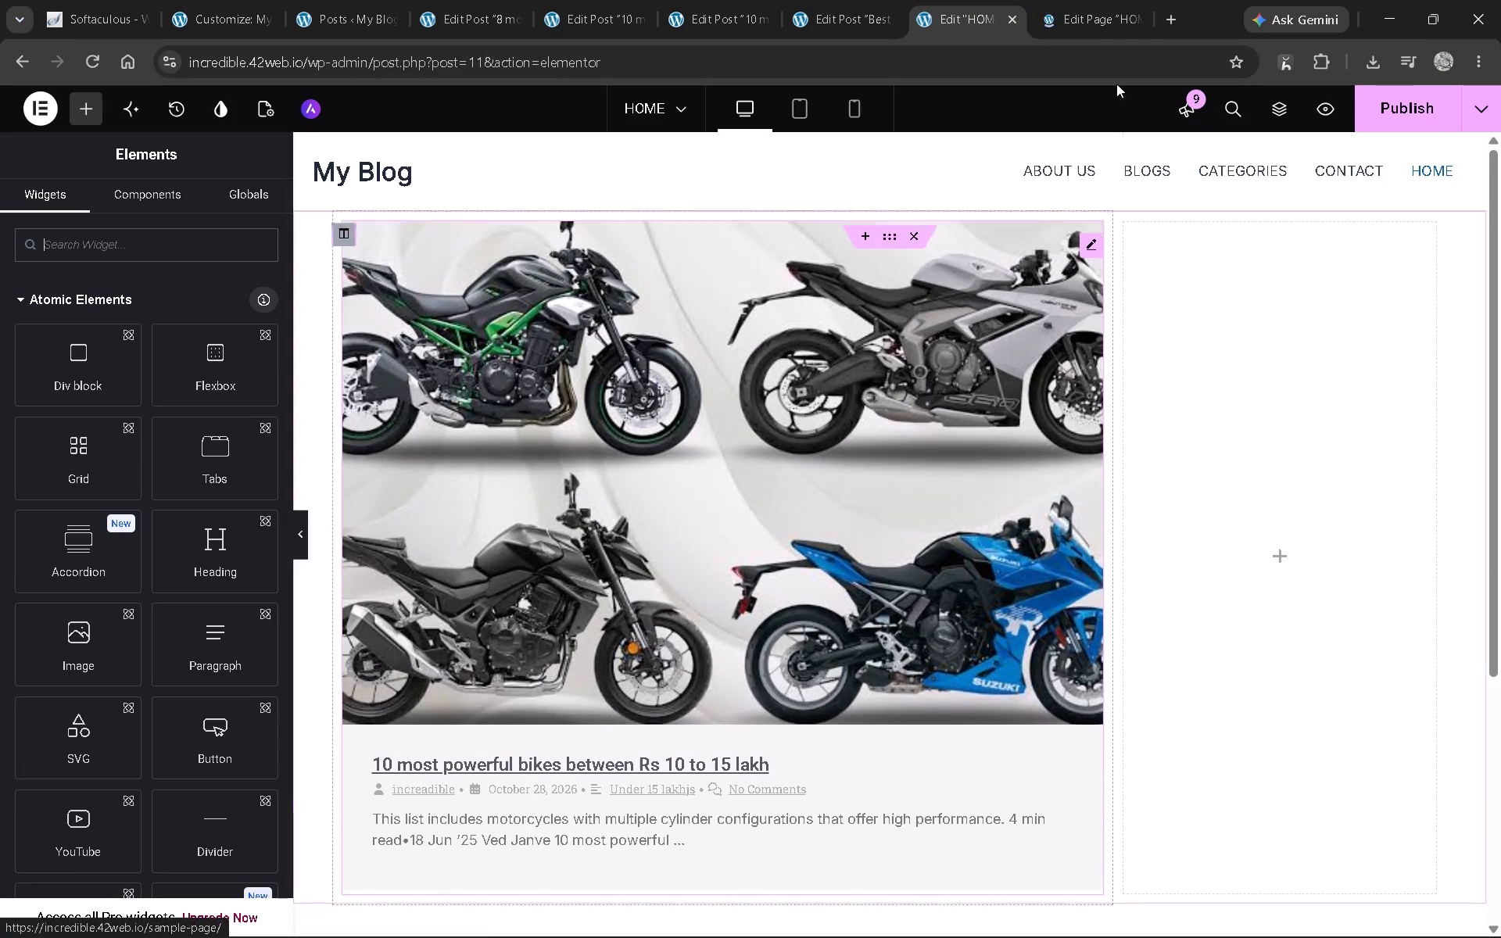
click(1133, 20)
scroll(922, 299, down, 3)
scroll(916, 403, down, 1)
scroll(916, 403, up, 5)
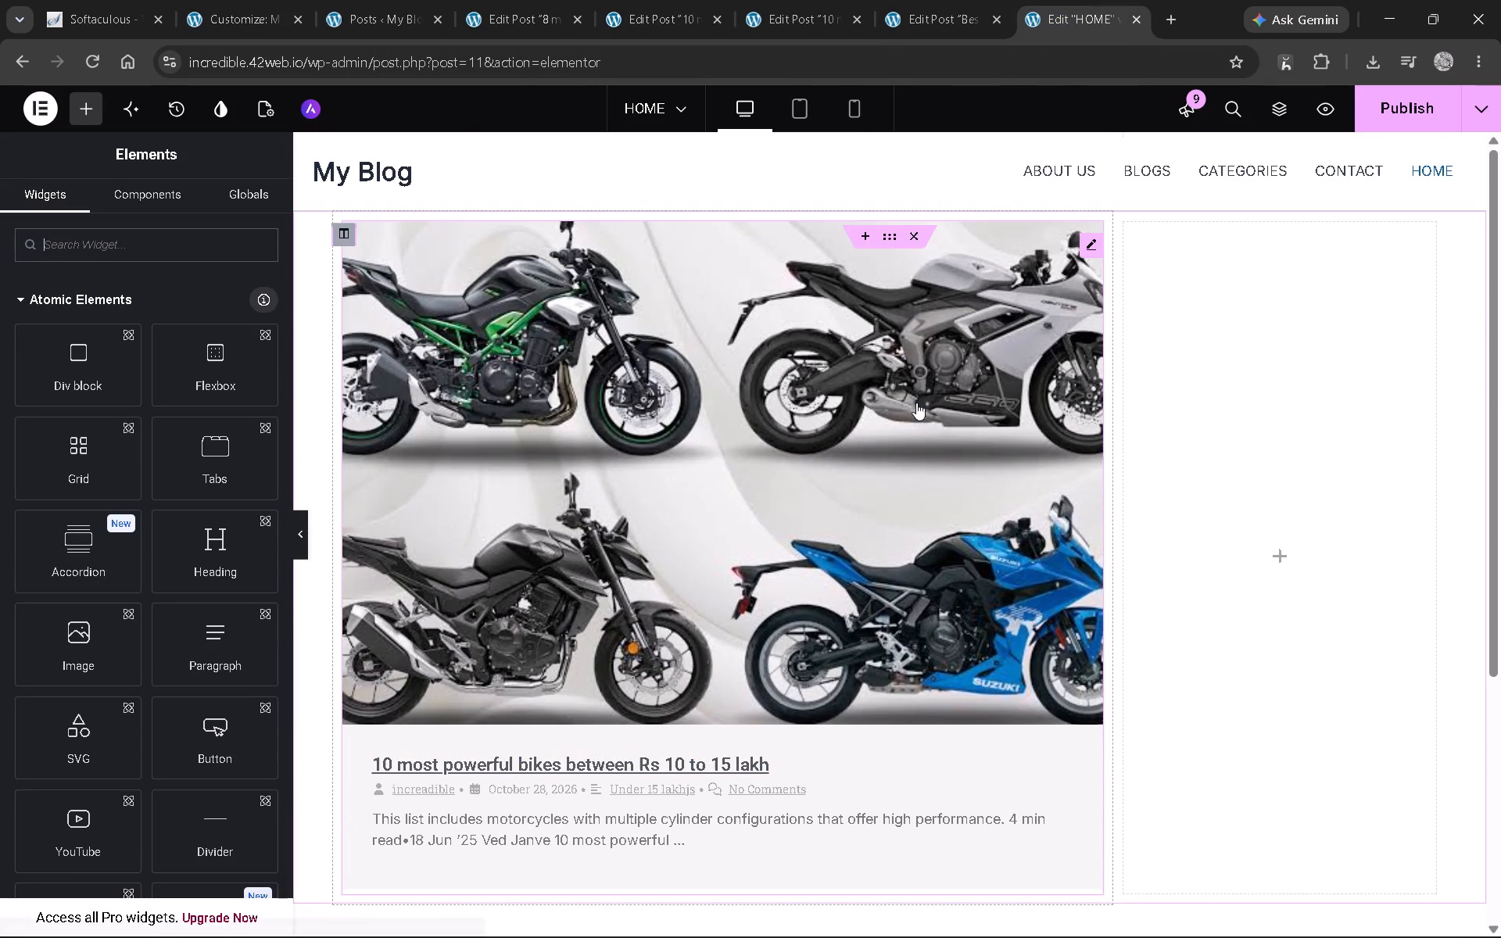
Switch to the tutorial and skip ahead through the hero section chapter to preview the blog widget's styling.
key(alt+Tab)
key(Right)
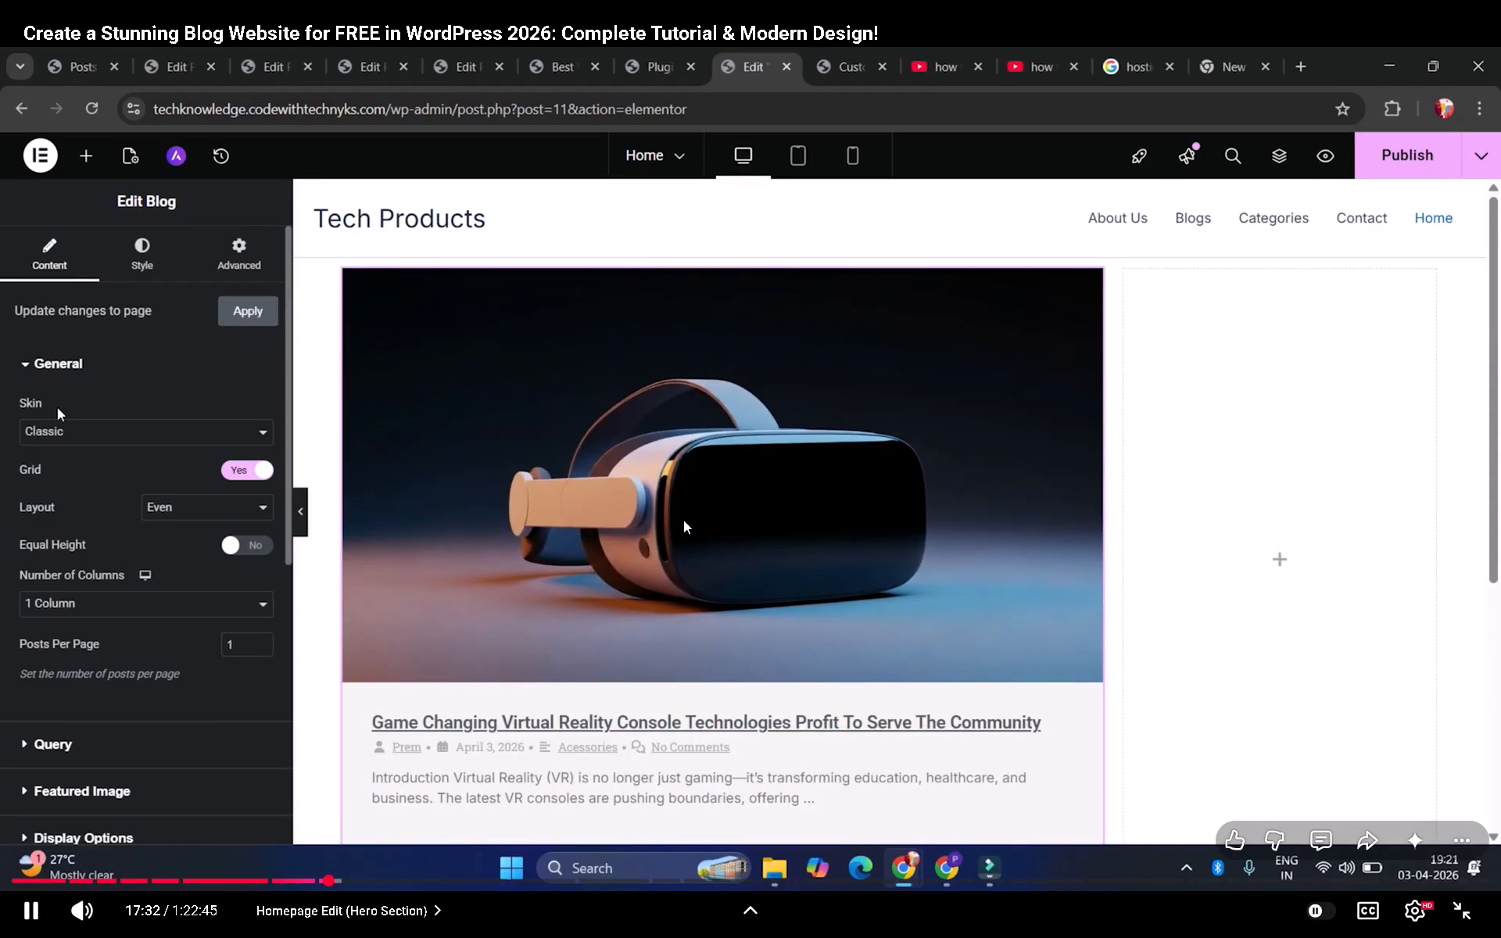
key(Right)
key(Right)
key(Right)
key(Right)
key(Right)
key(Right)
key(Right)
key(Right)
key(Right)
key(Right)
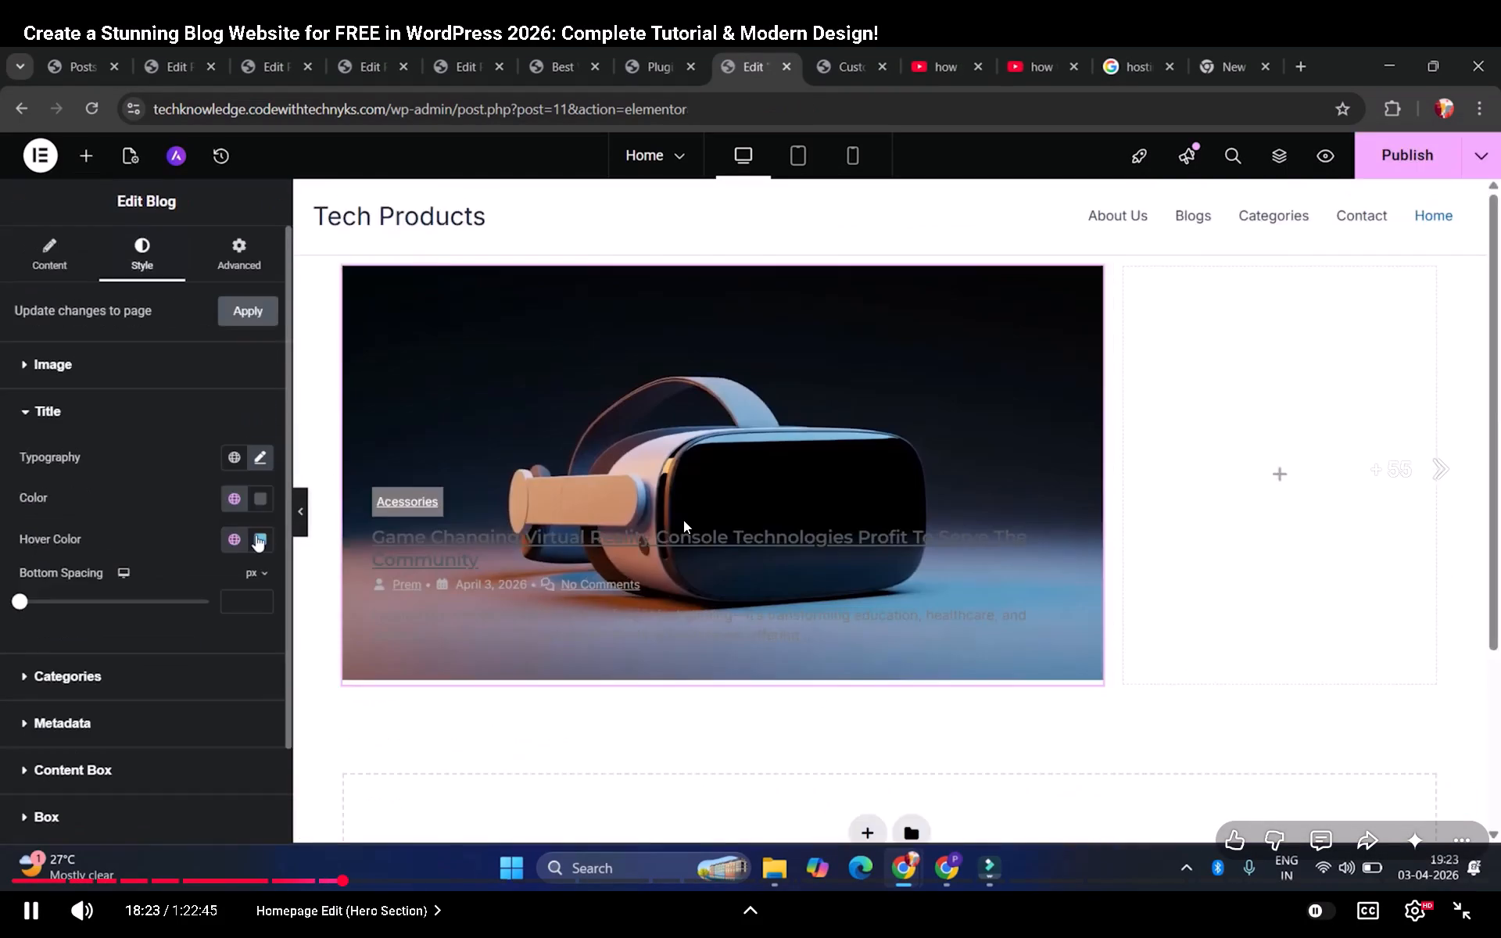
key(Right)
key(alt+Tab)
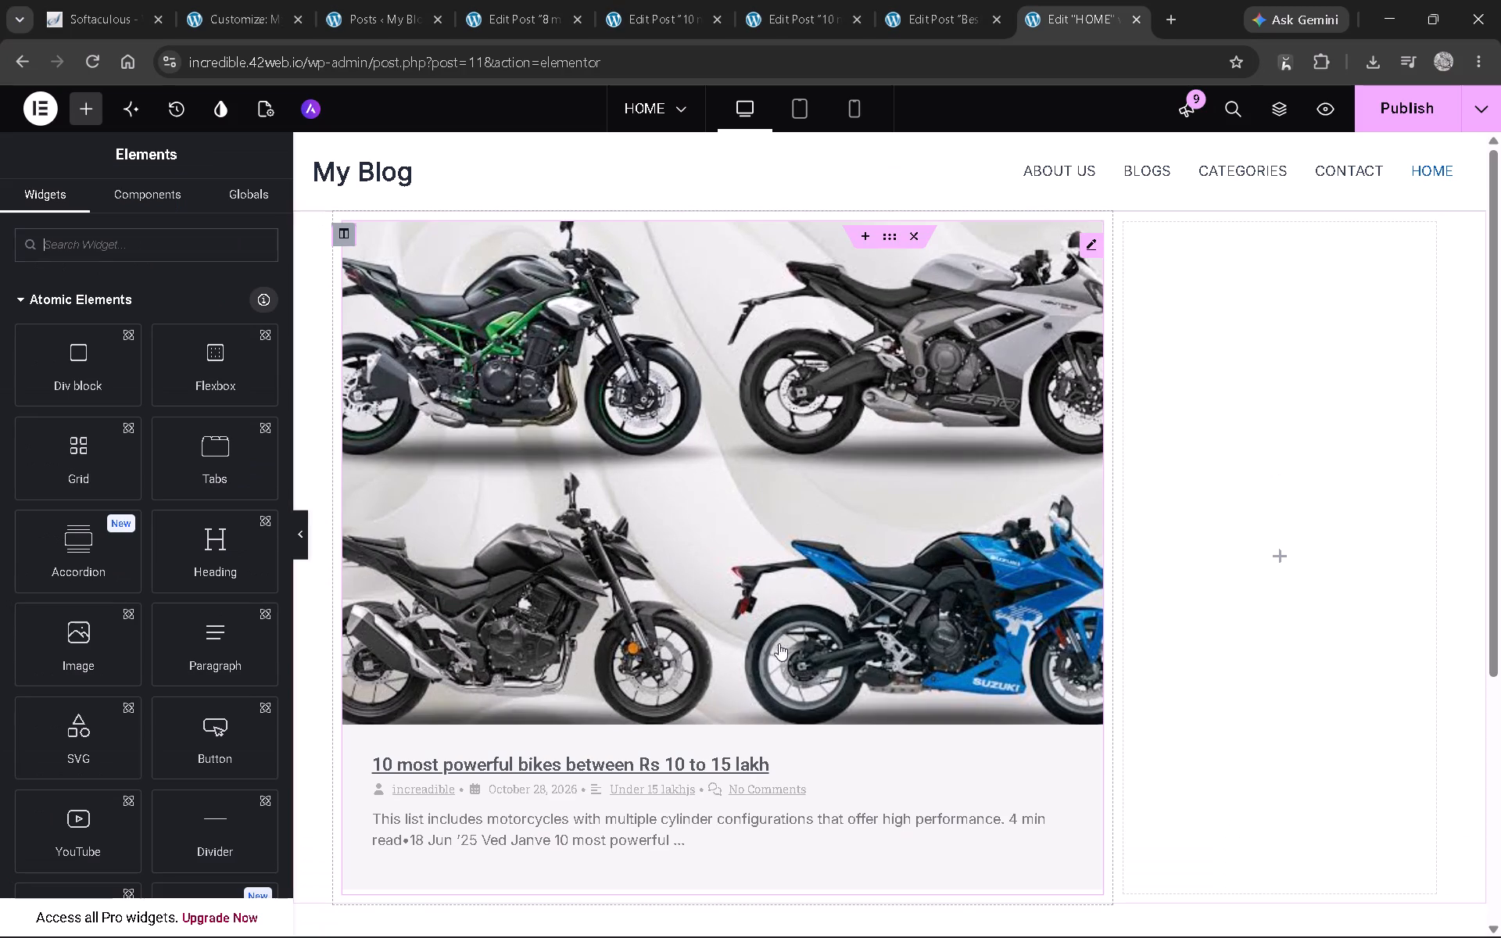
Rewind the tutorial to the blog widget's General settings and study the Skin option before returning to the Elementor editor.
key(alt+Tab)
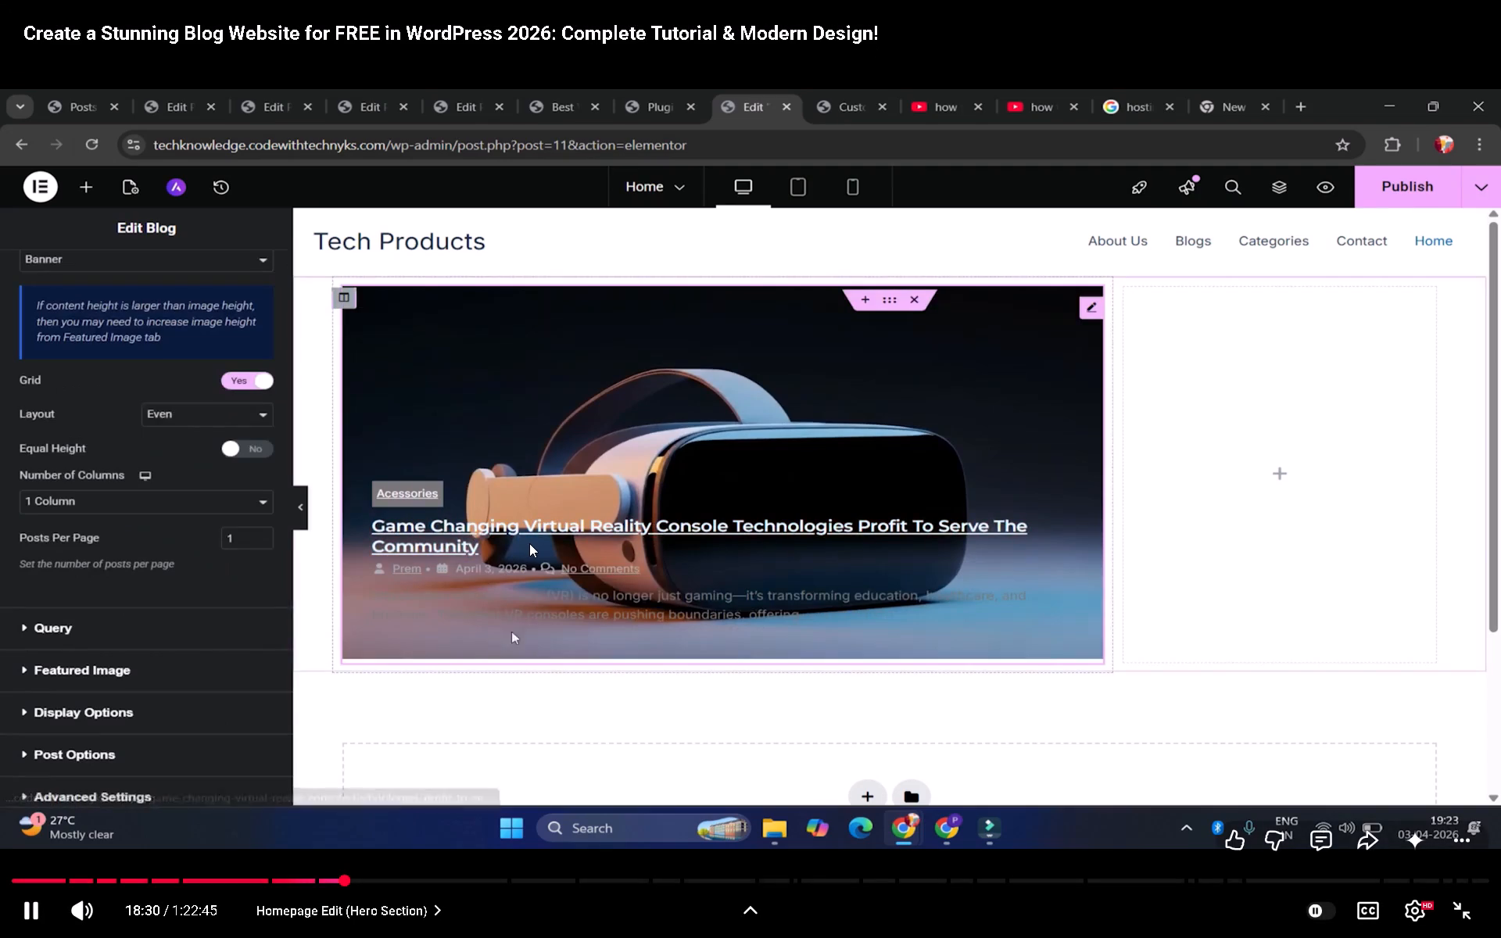
key(Left)
key(Left)
key(Left)
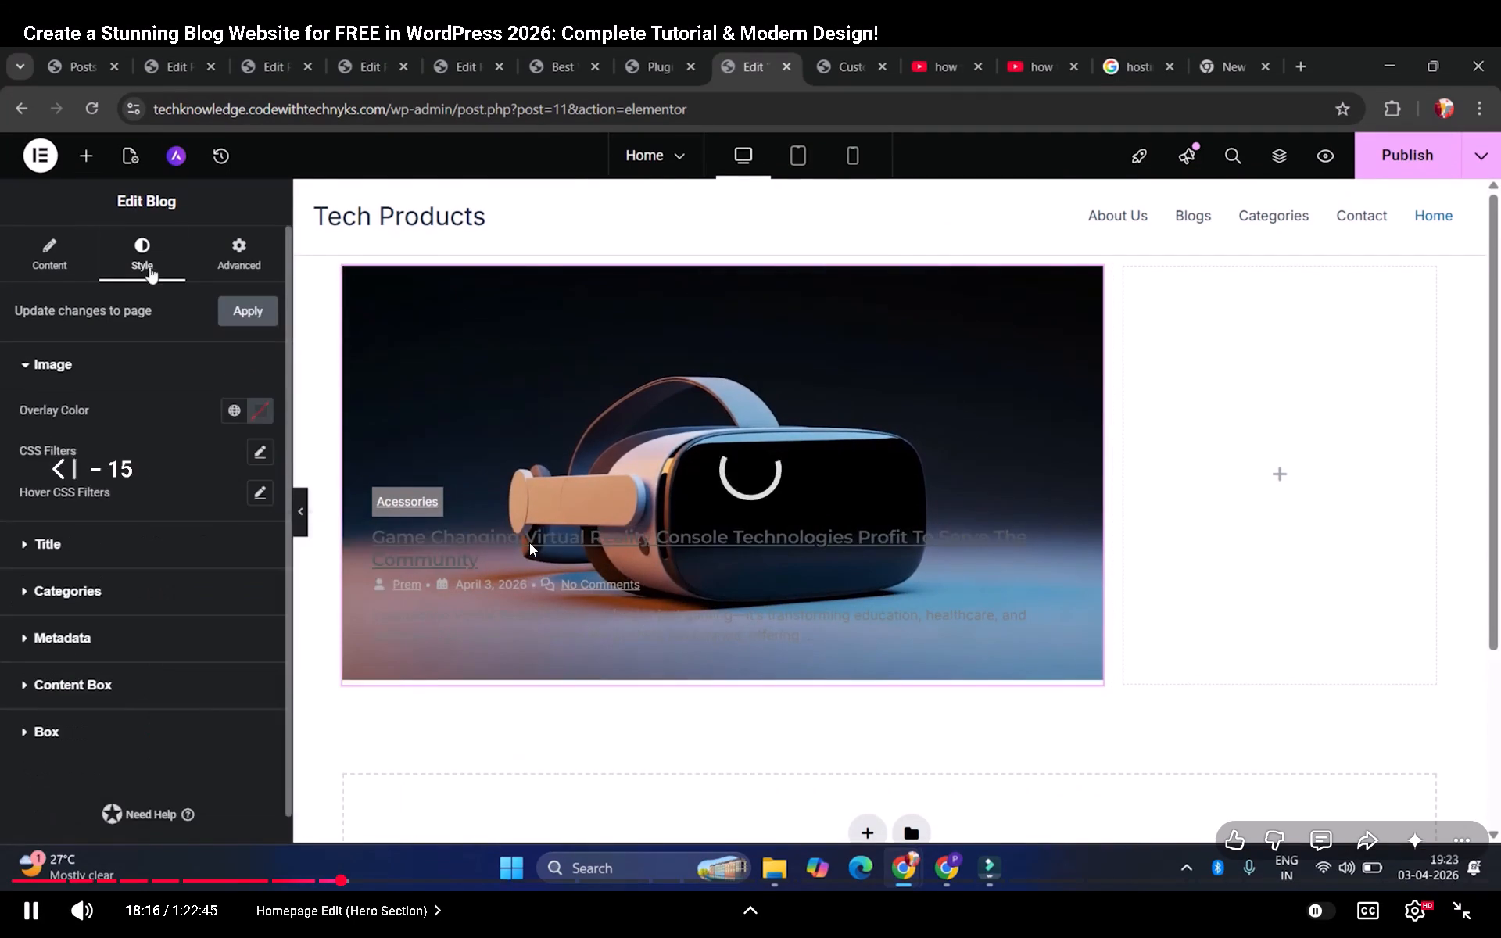
key(Left)
key(Left)
key(Left)
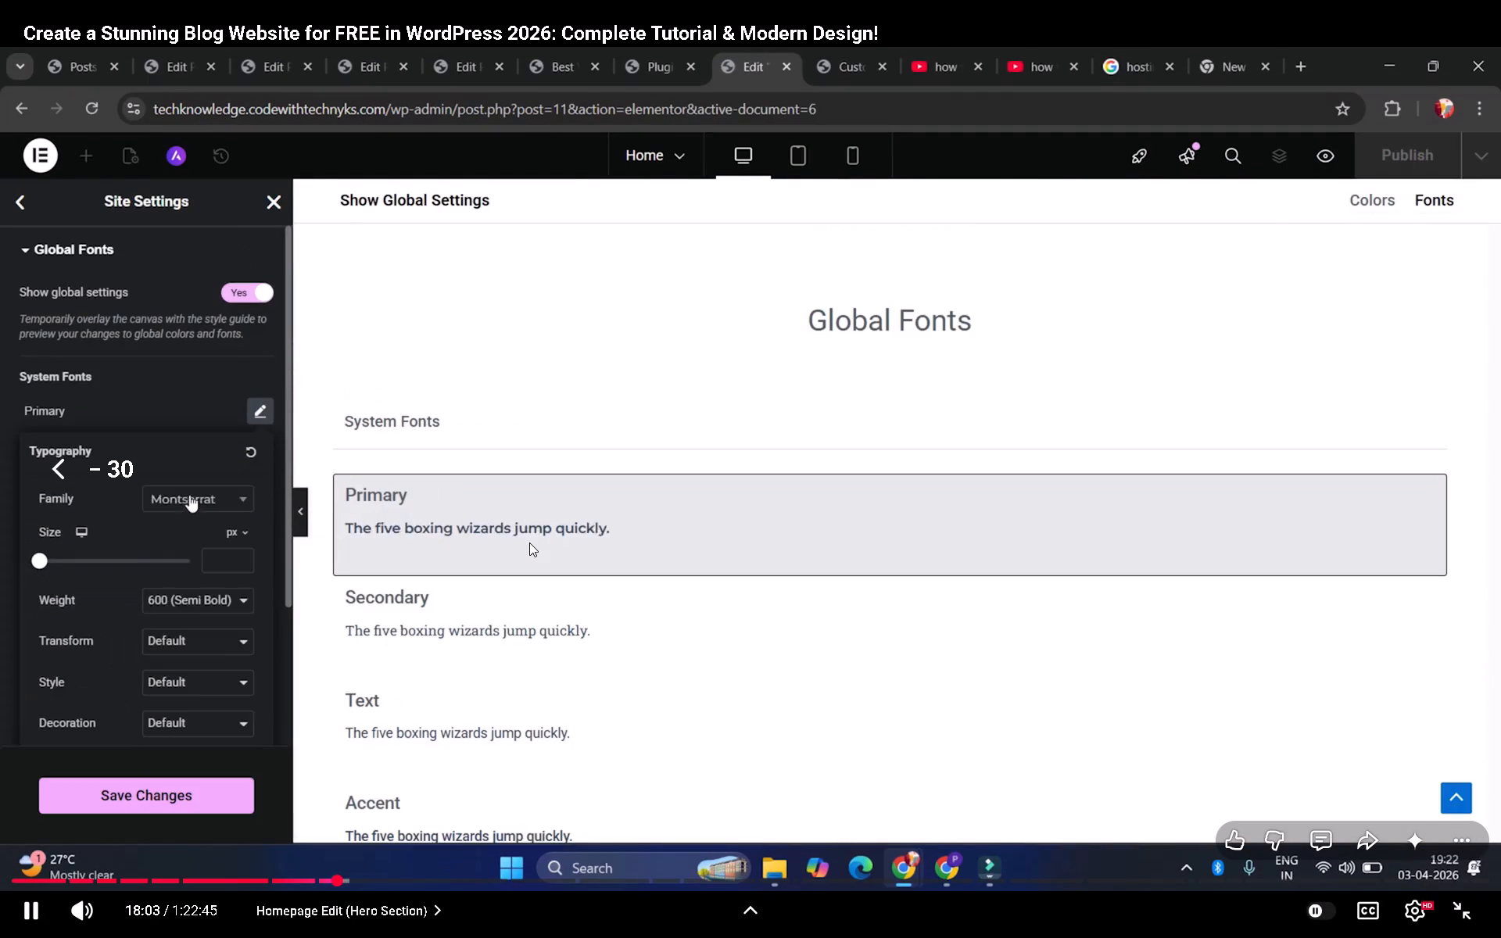
key(Left)
key(Left)
key(Left)
key(Left)
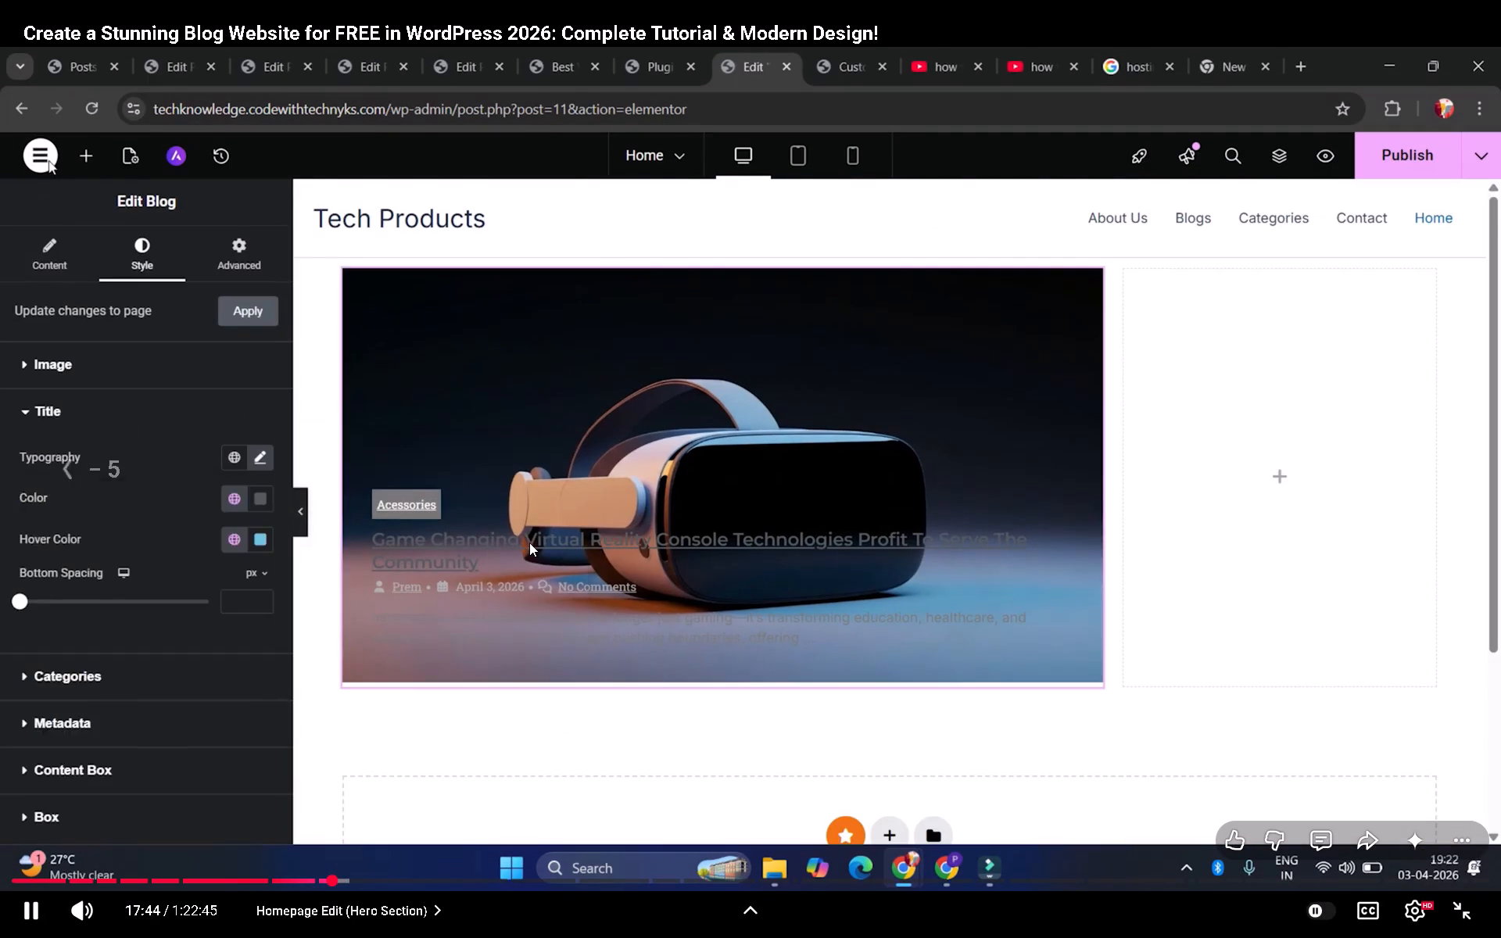
key(Left)
key(Left)
key(Left)
key(Left)
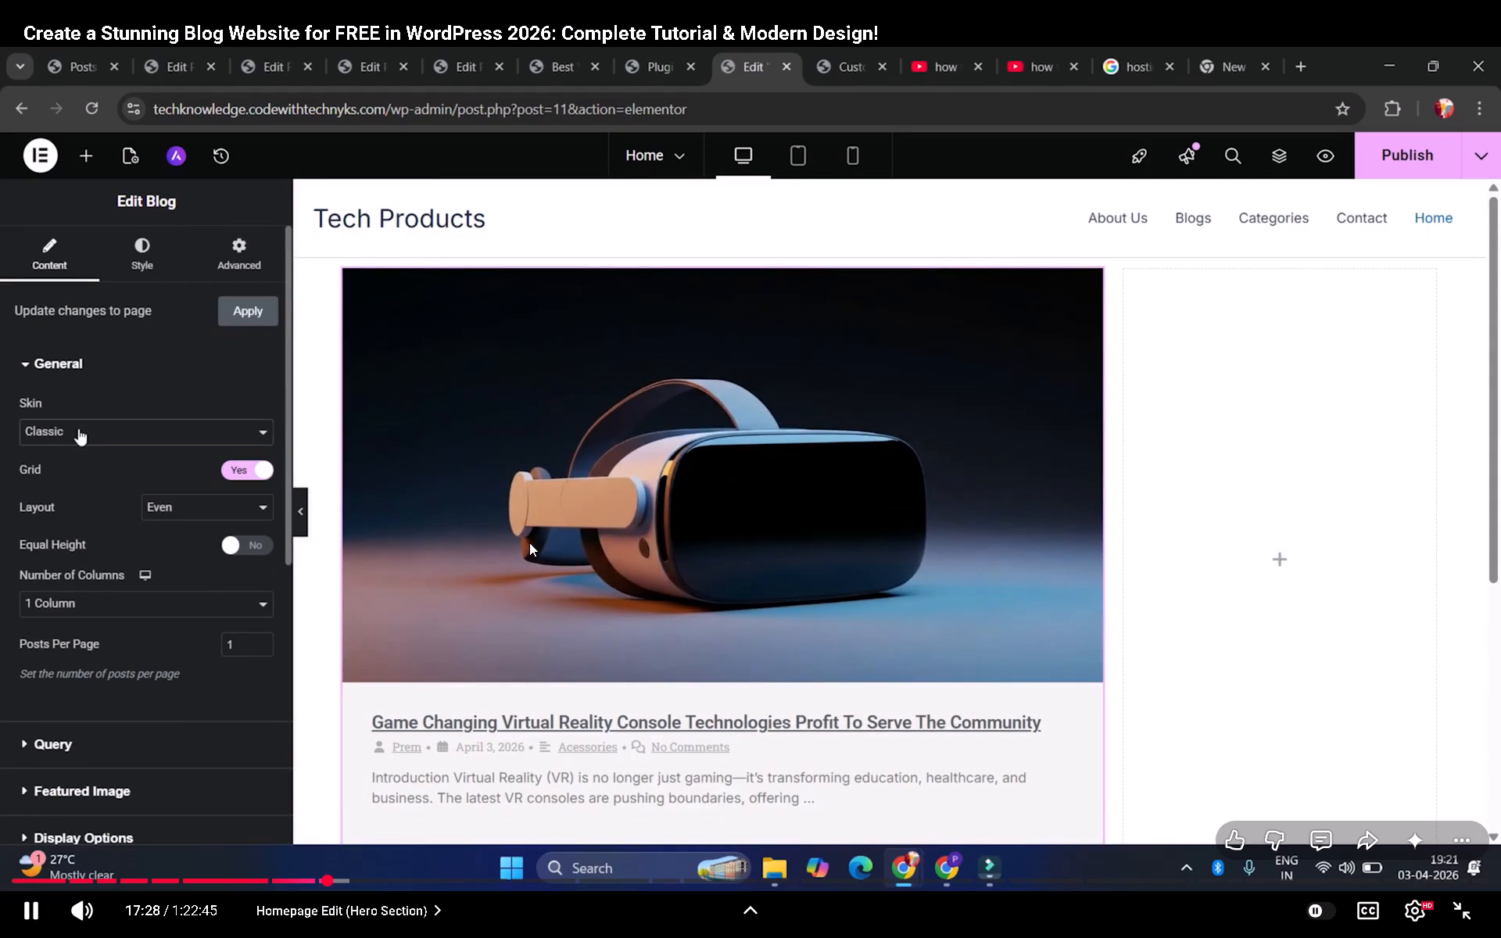
key(alt+Tab)
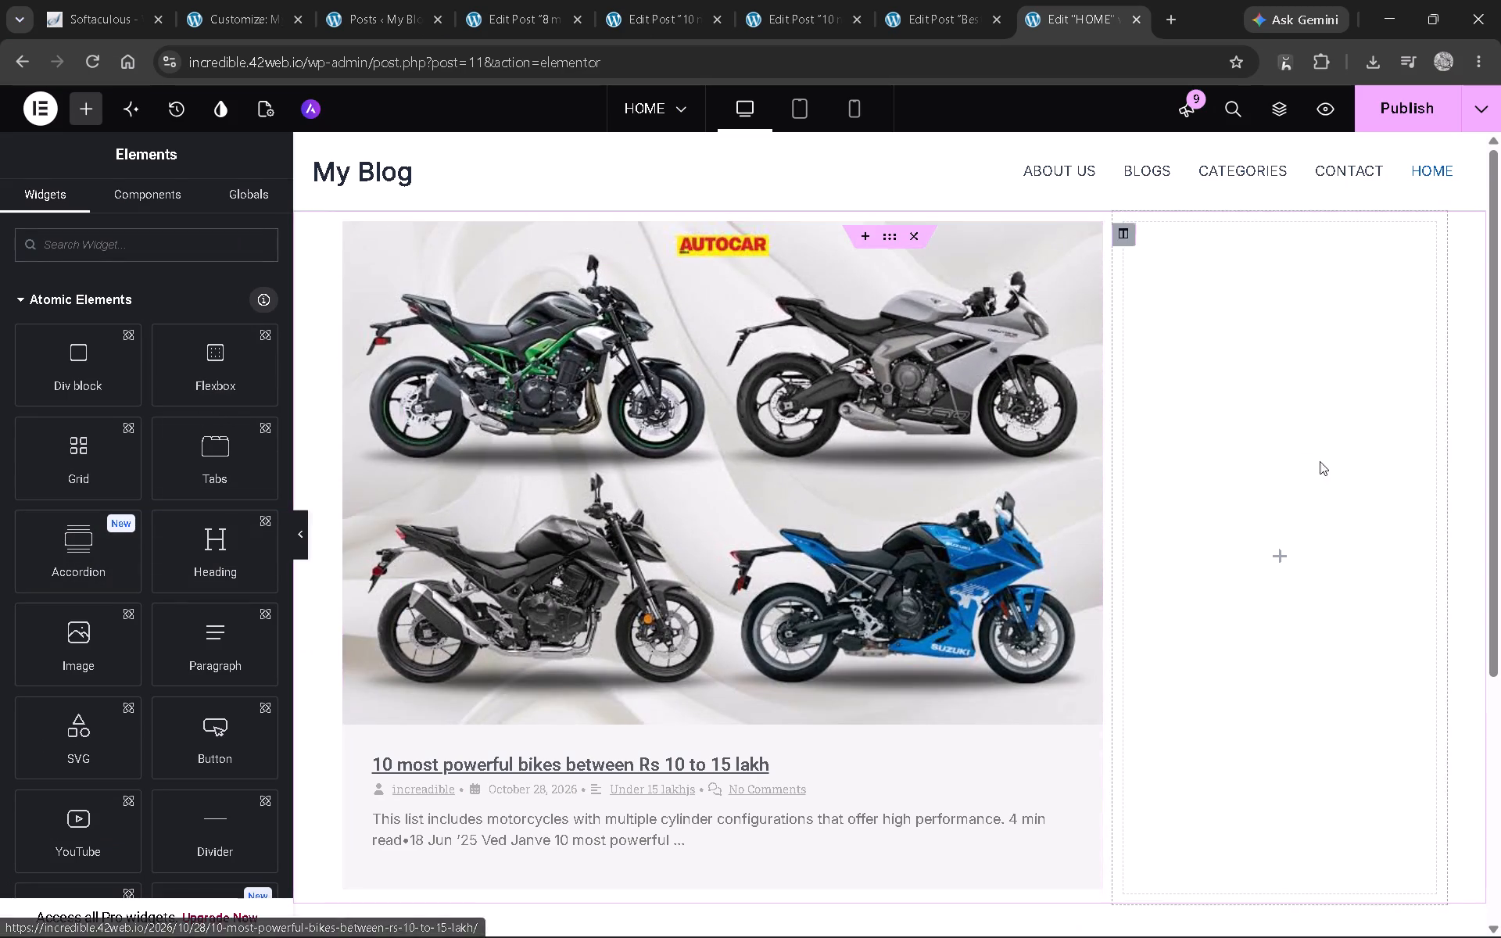
key(alt+Tab)
click(844, 556)
key(alt+Tab)
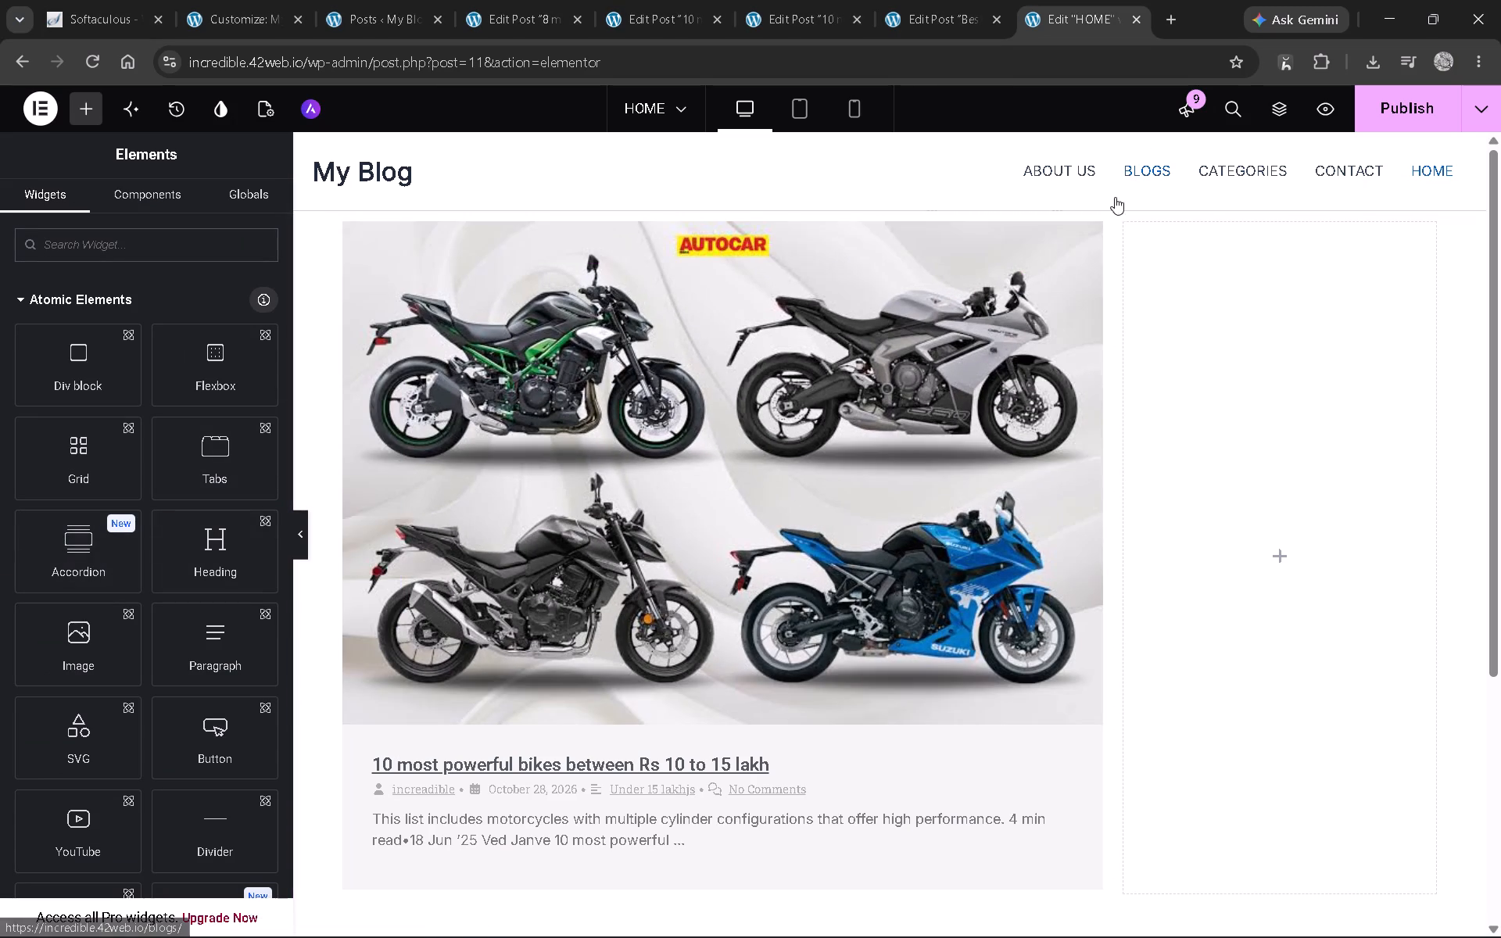
Set the skin of the HOME page's blog widget to Banner.
click(1091, 241)
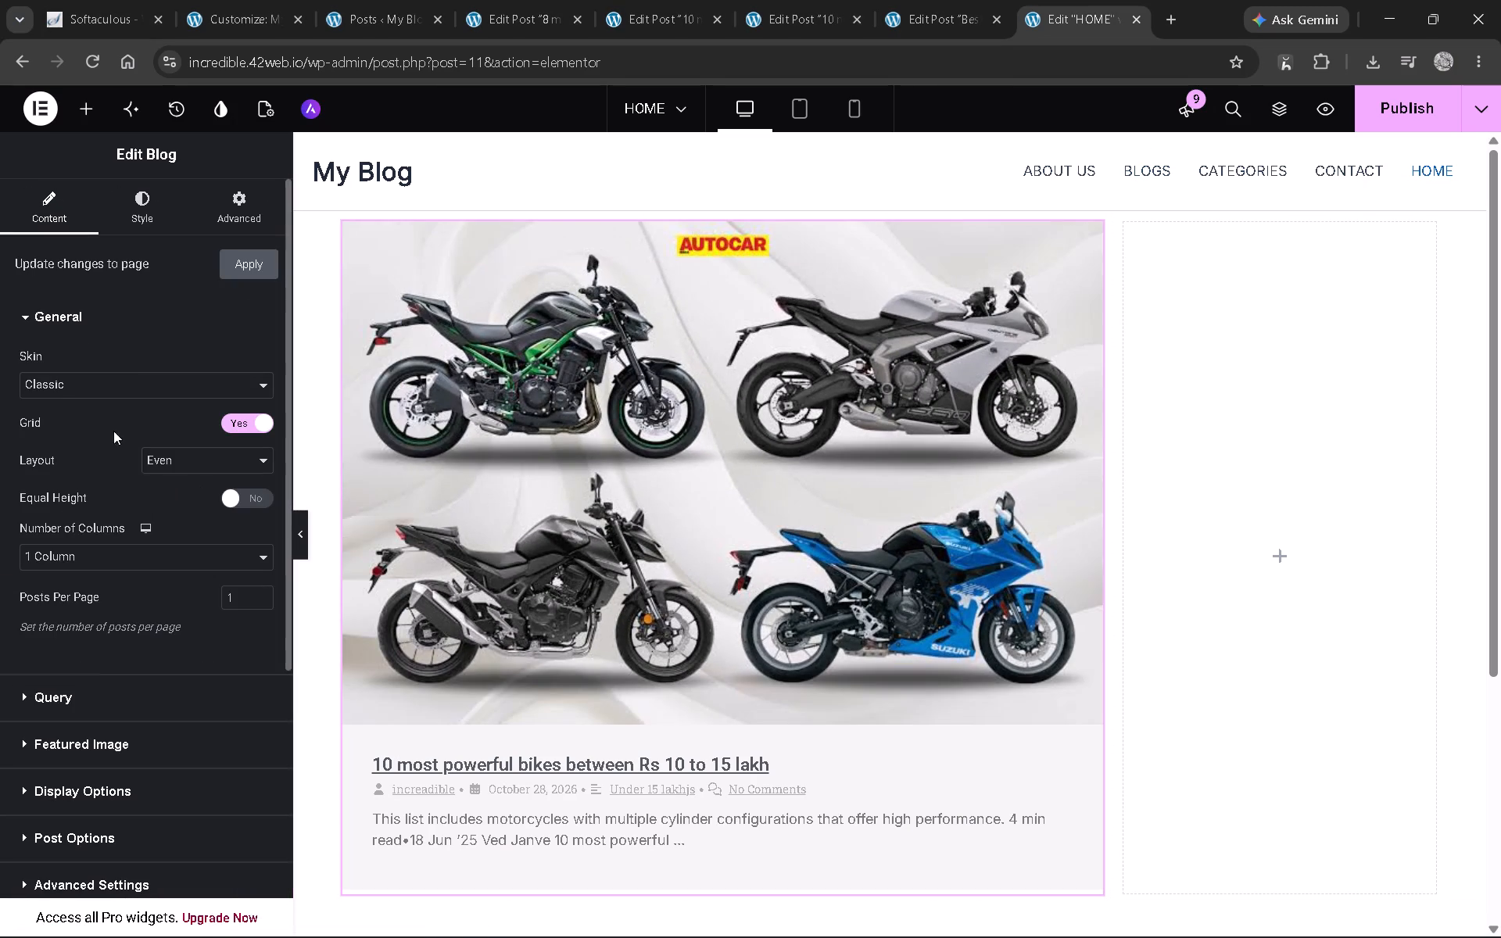
click(109, 387)
click(113, 494)
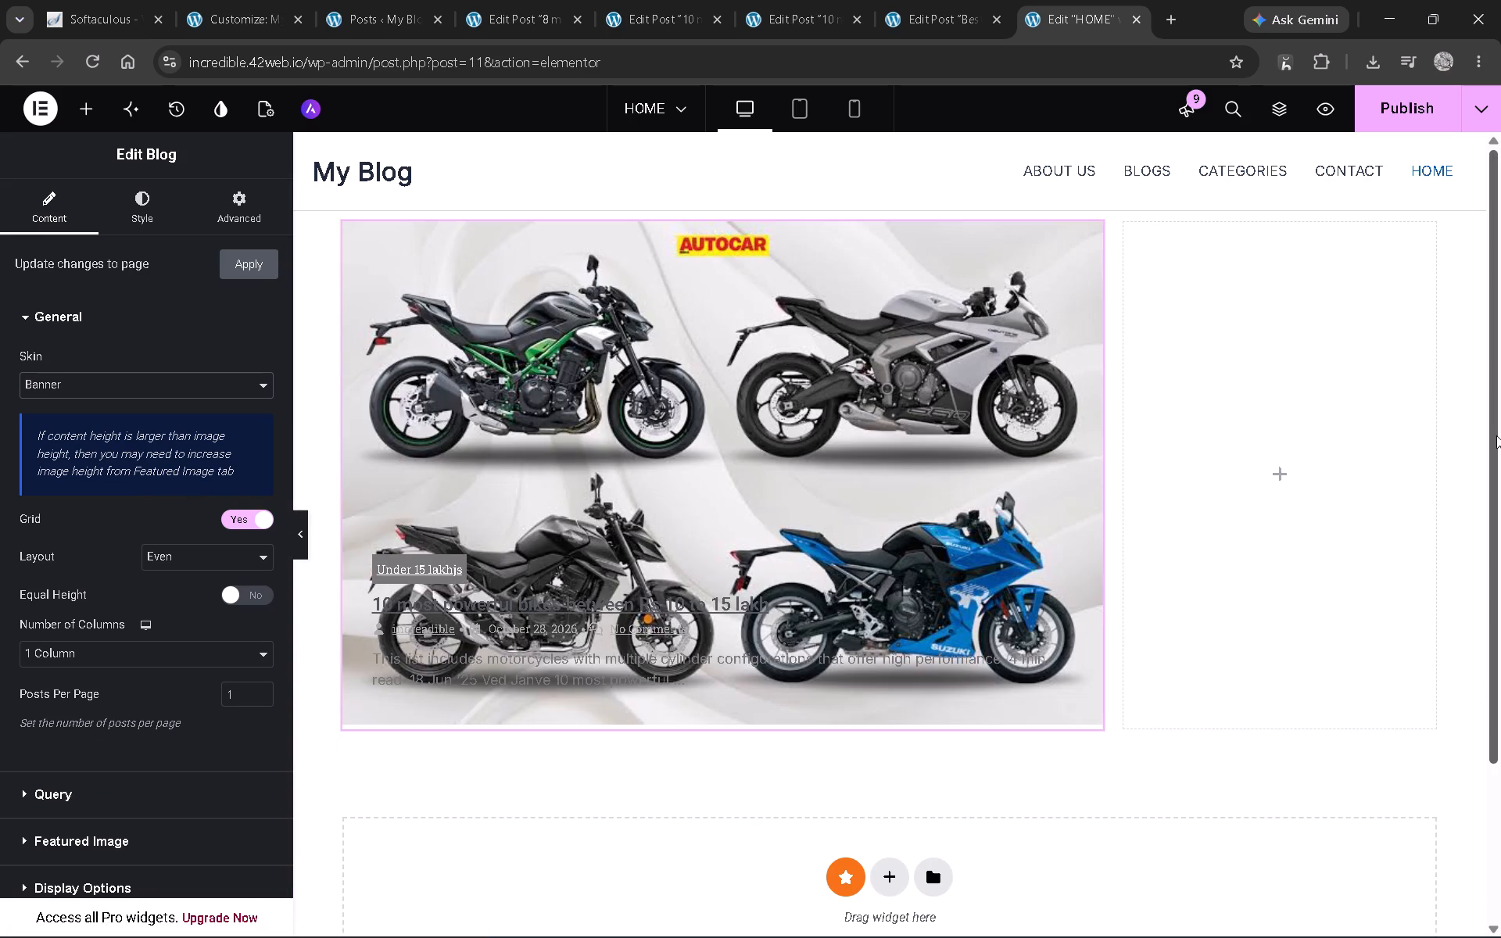
Play the tutorial in short stretches and match it by opening the Title section of the blog widget's style settings.
key(alt+Tab)
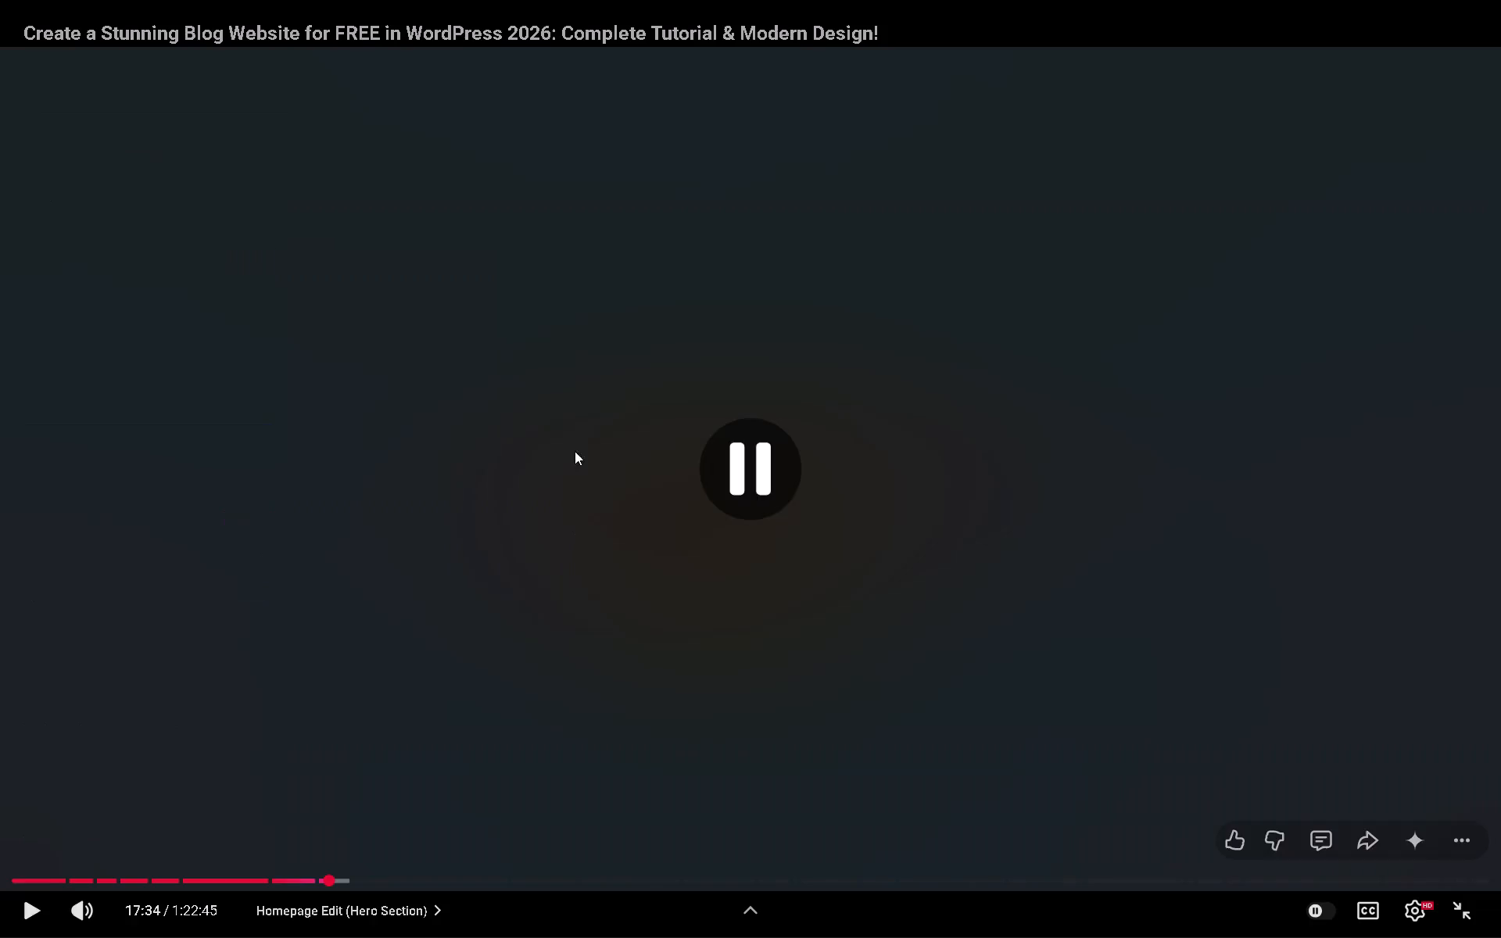
click(548, 458)
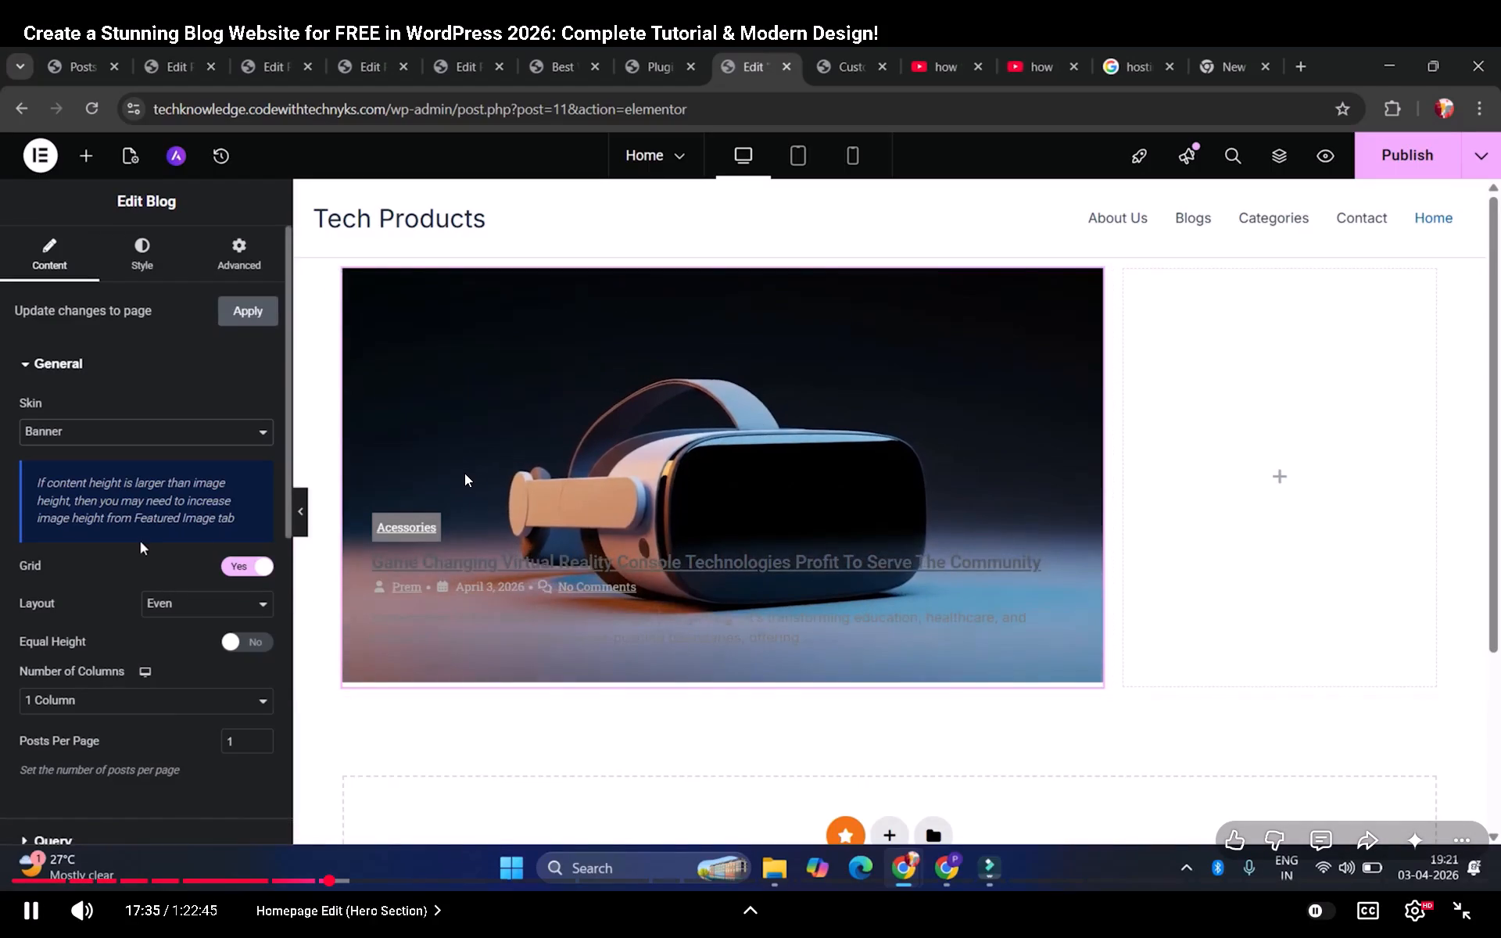
click(465, 464)
key(alt+Tab)
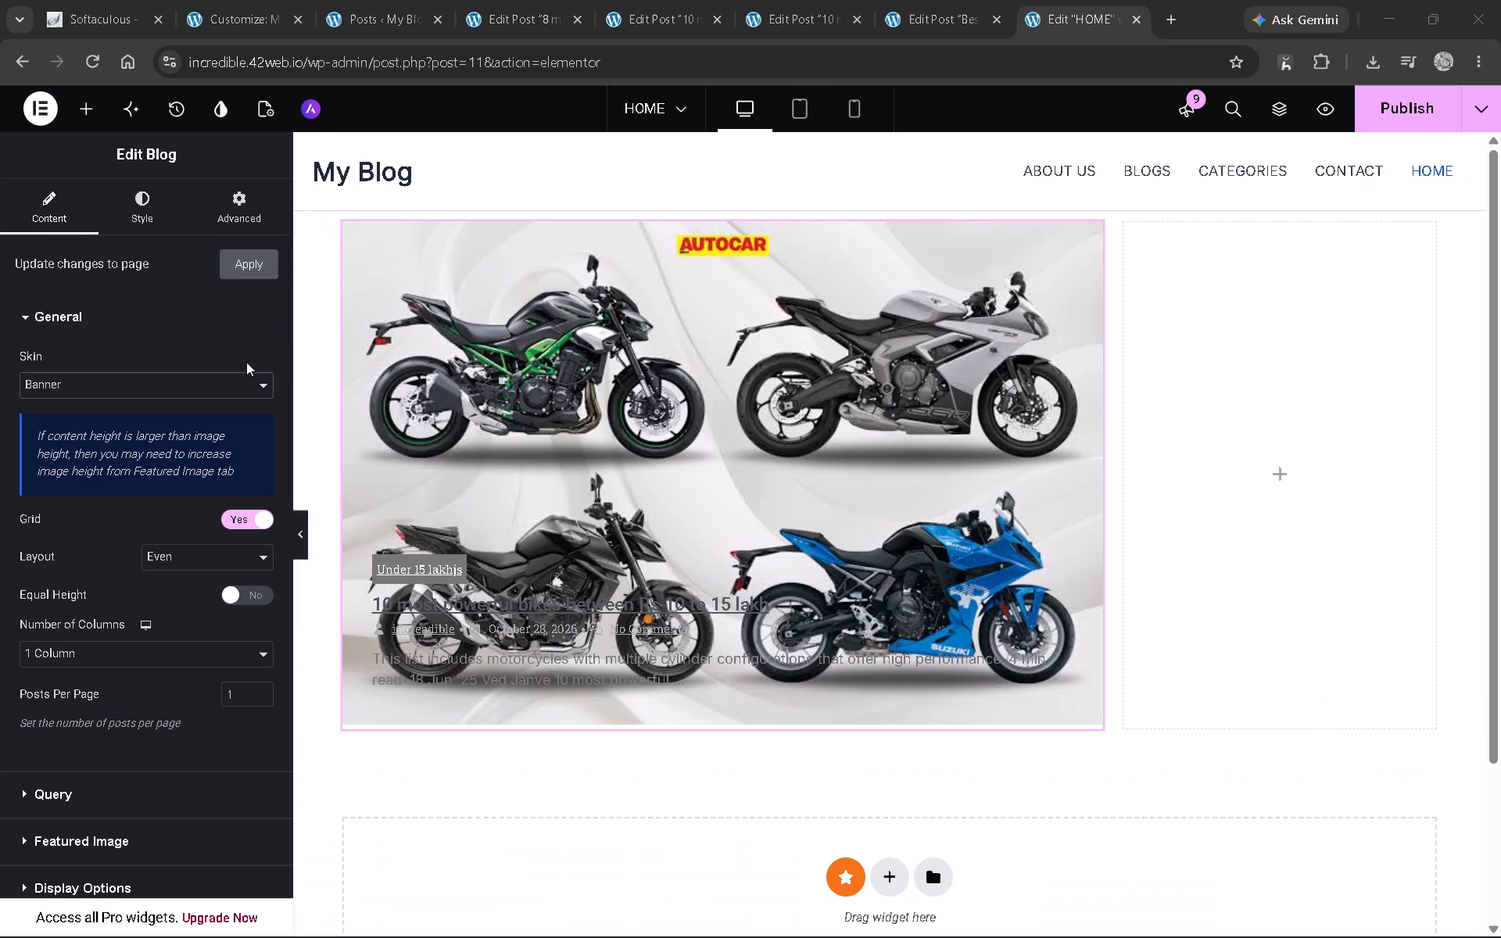
click(143, 223)
key(alt+Tab)
click(475, 413)
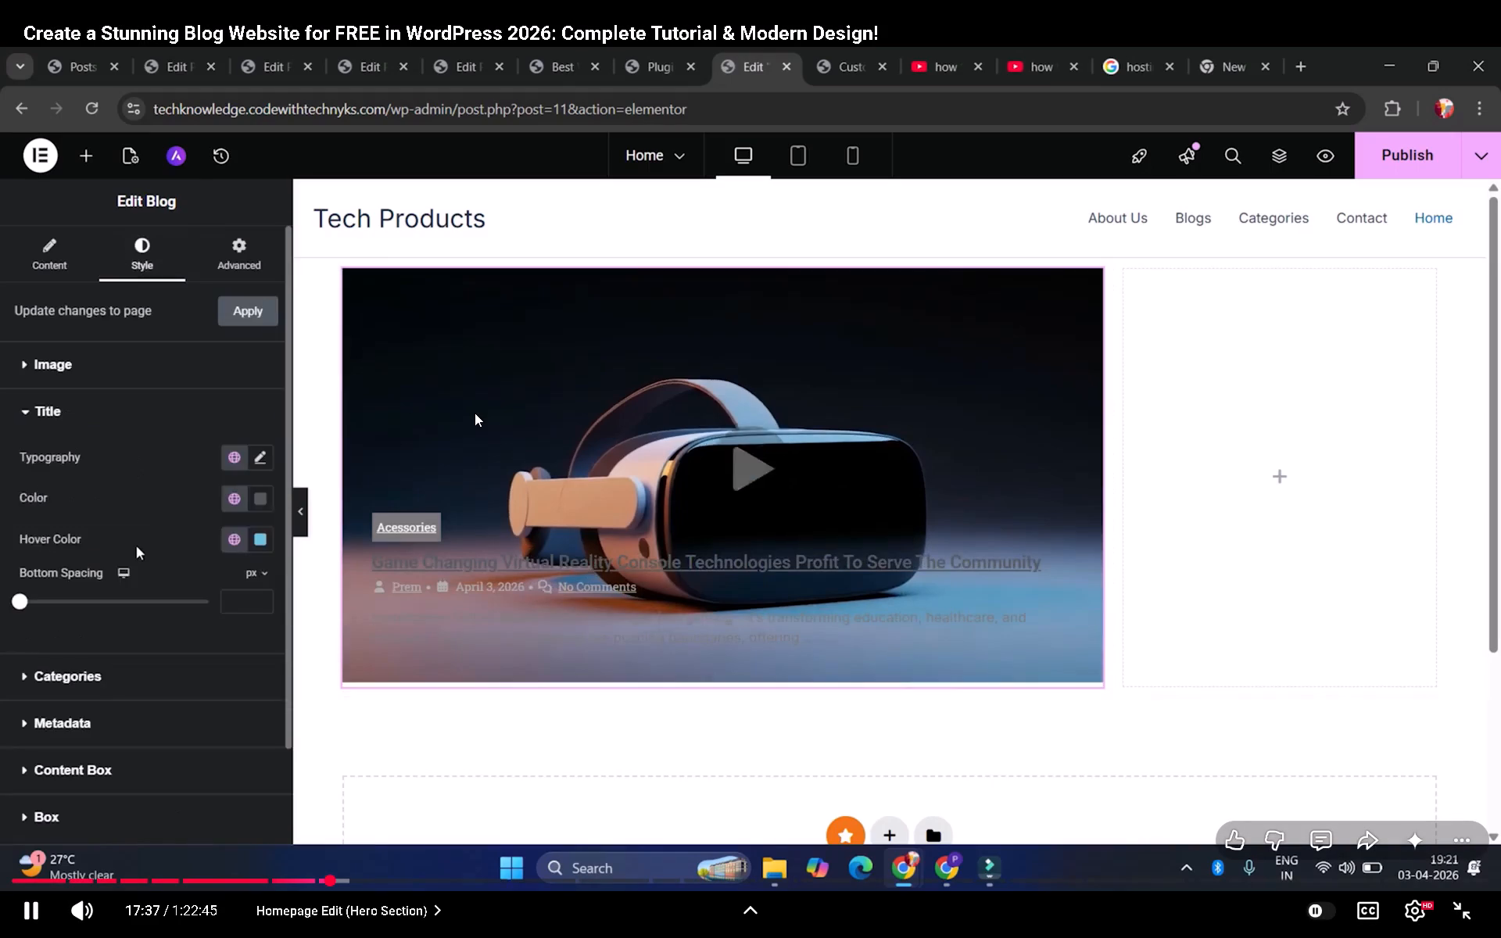
click(475, 413)
key(alt+Tab)
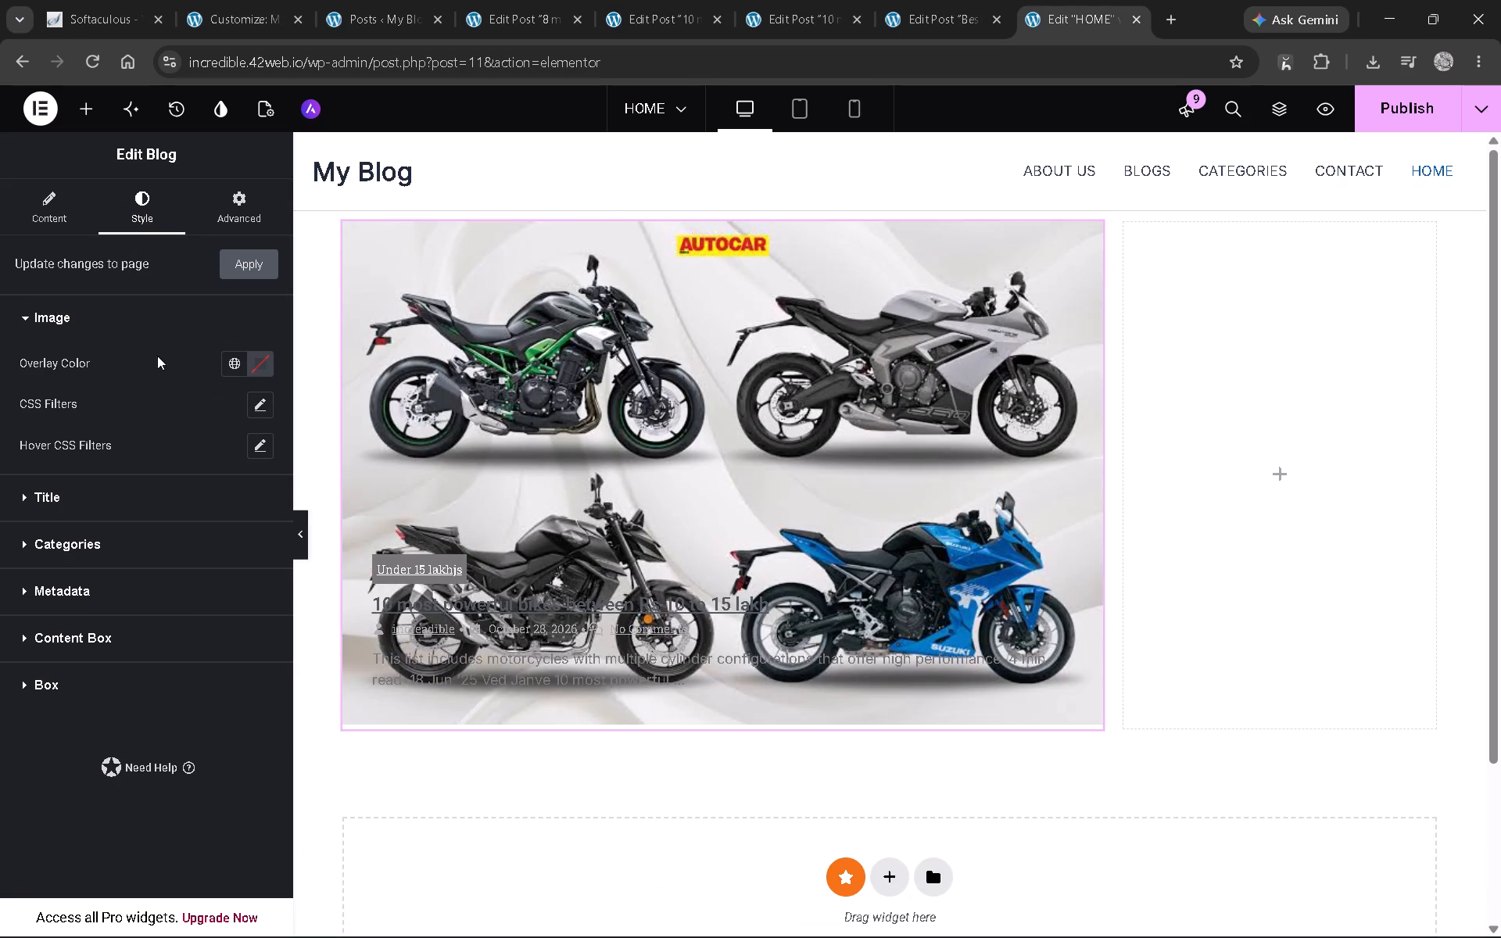
click(120, 509)
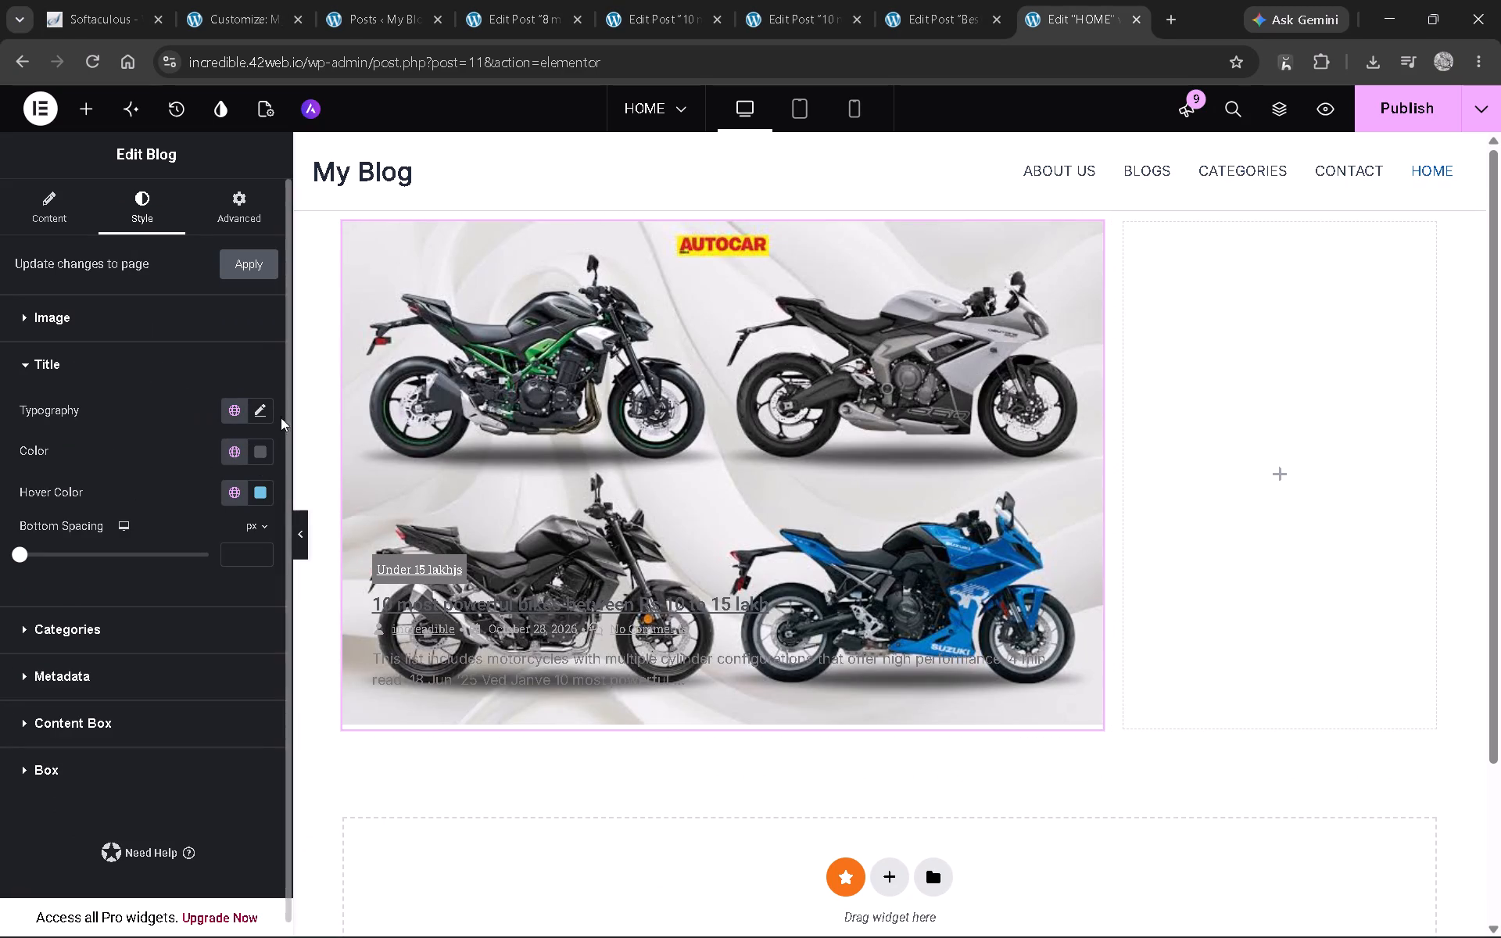
Set the blog widget's title typography to the Montserrat font family, checking against the tutorial.
click(261, 413)
key(alt+Tab)
click(428, 425)
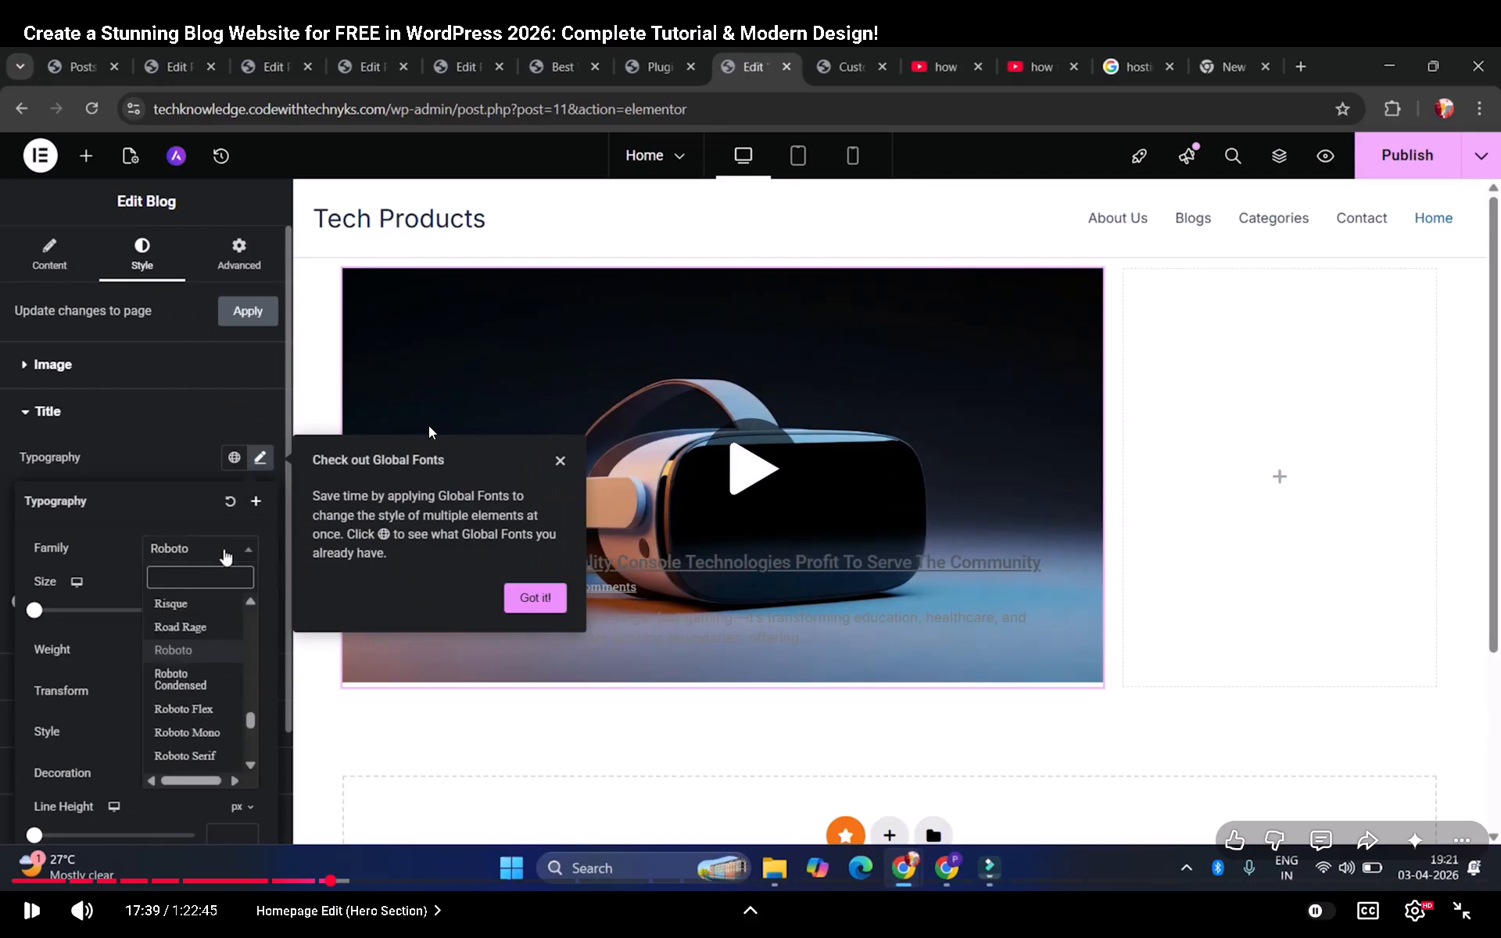
click(428, 425)
key(alt+Tab)
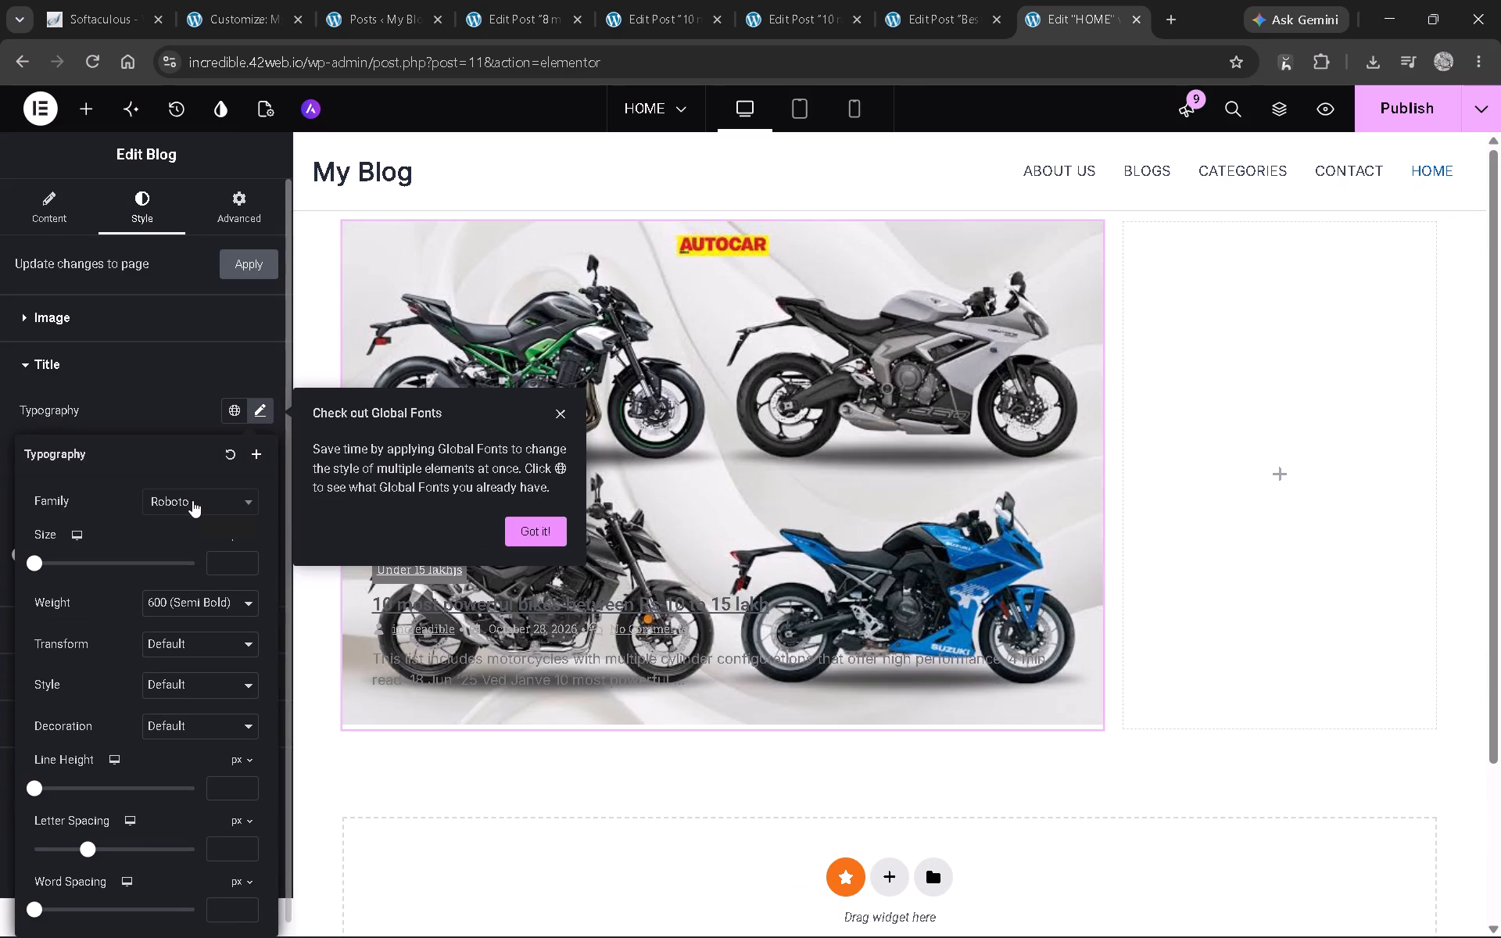
key(alt+Tab)
key(alt+Tab)
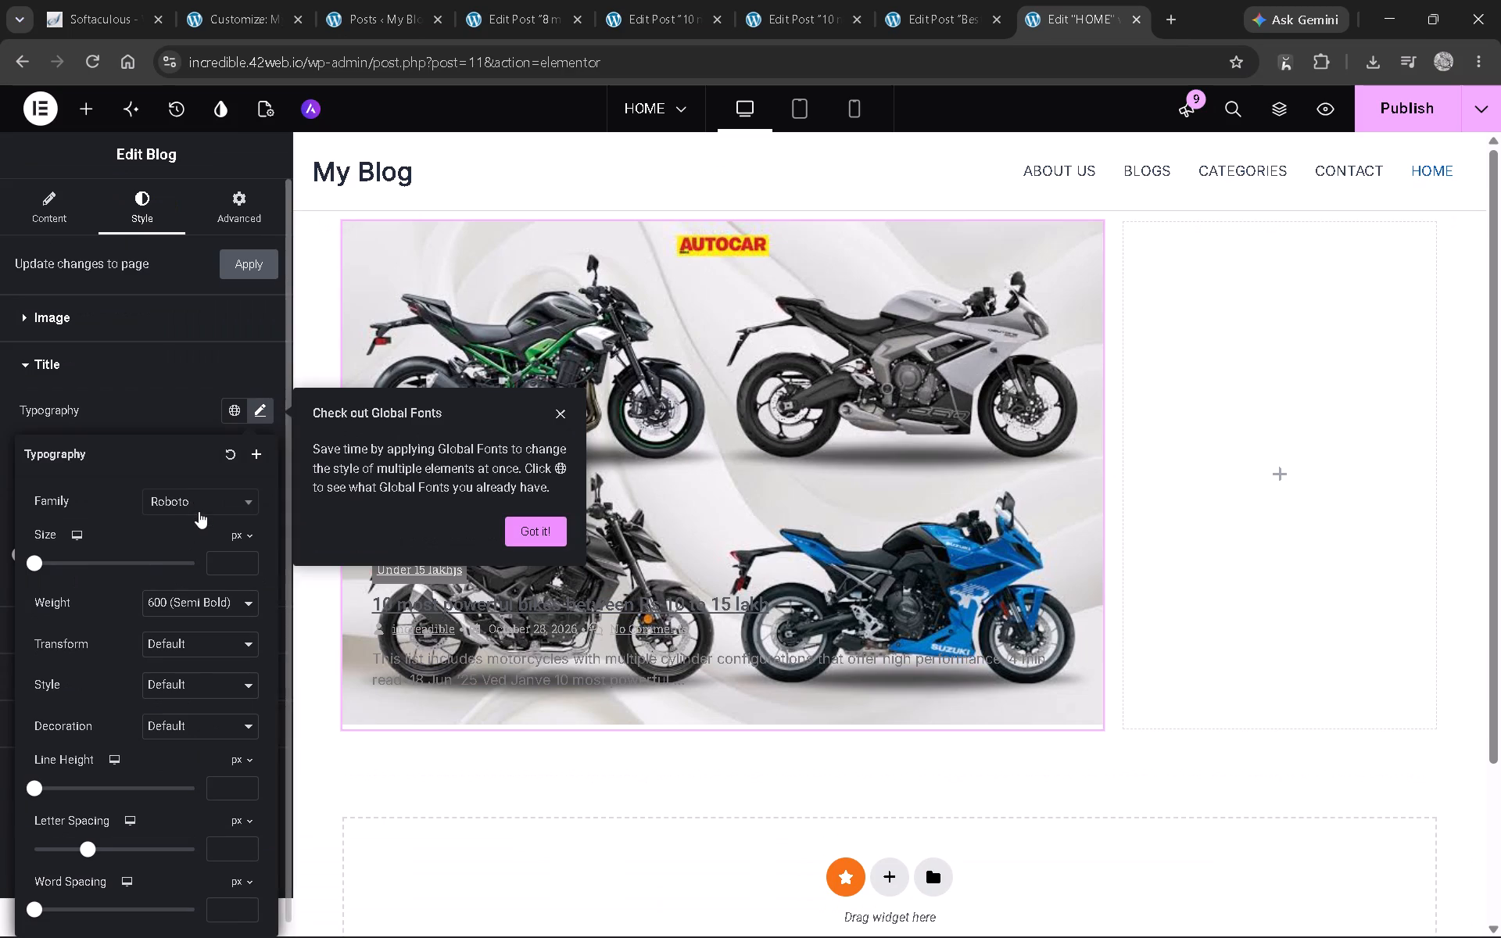
click(199, 507)
text(mont)
key(s)
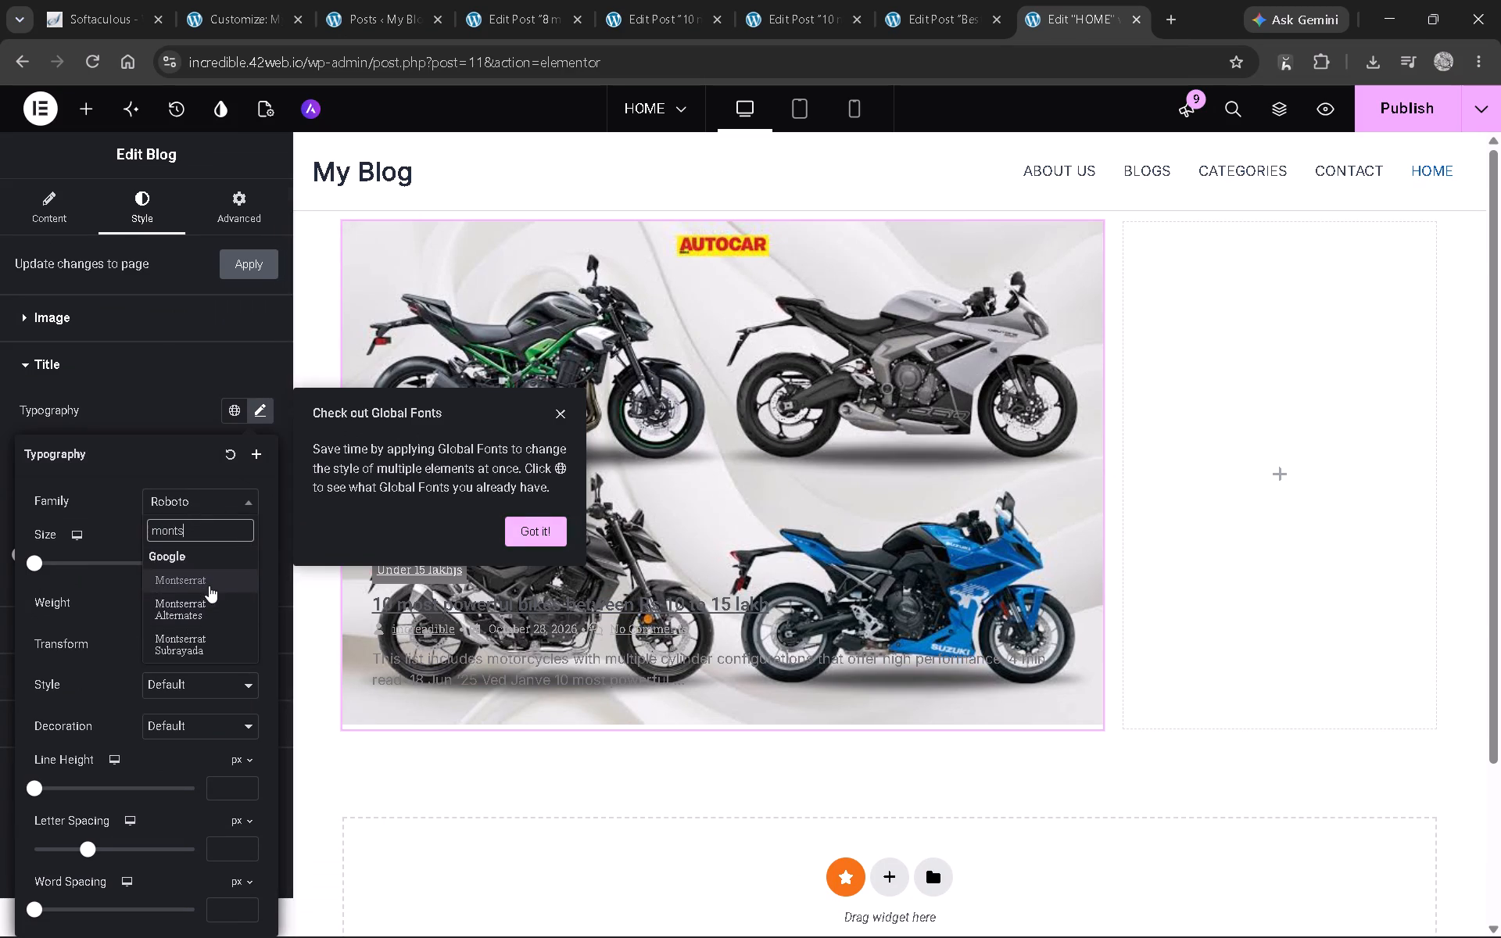
click(209, 585)
key(alt+Tab)
click(326, 573)
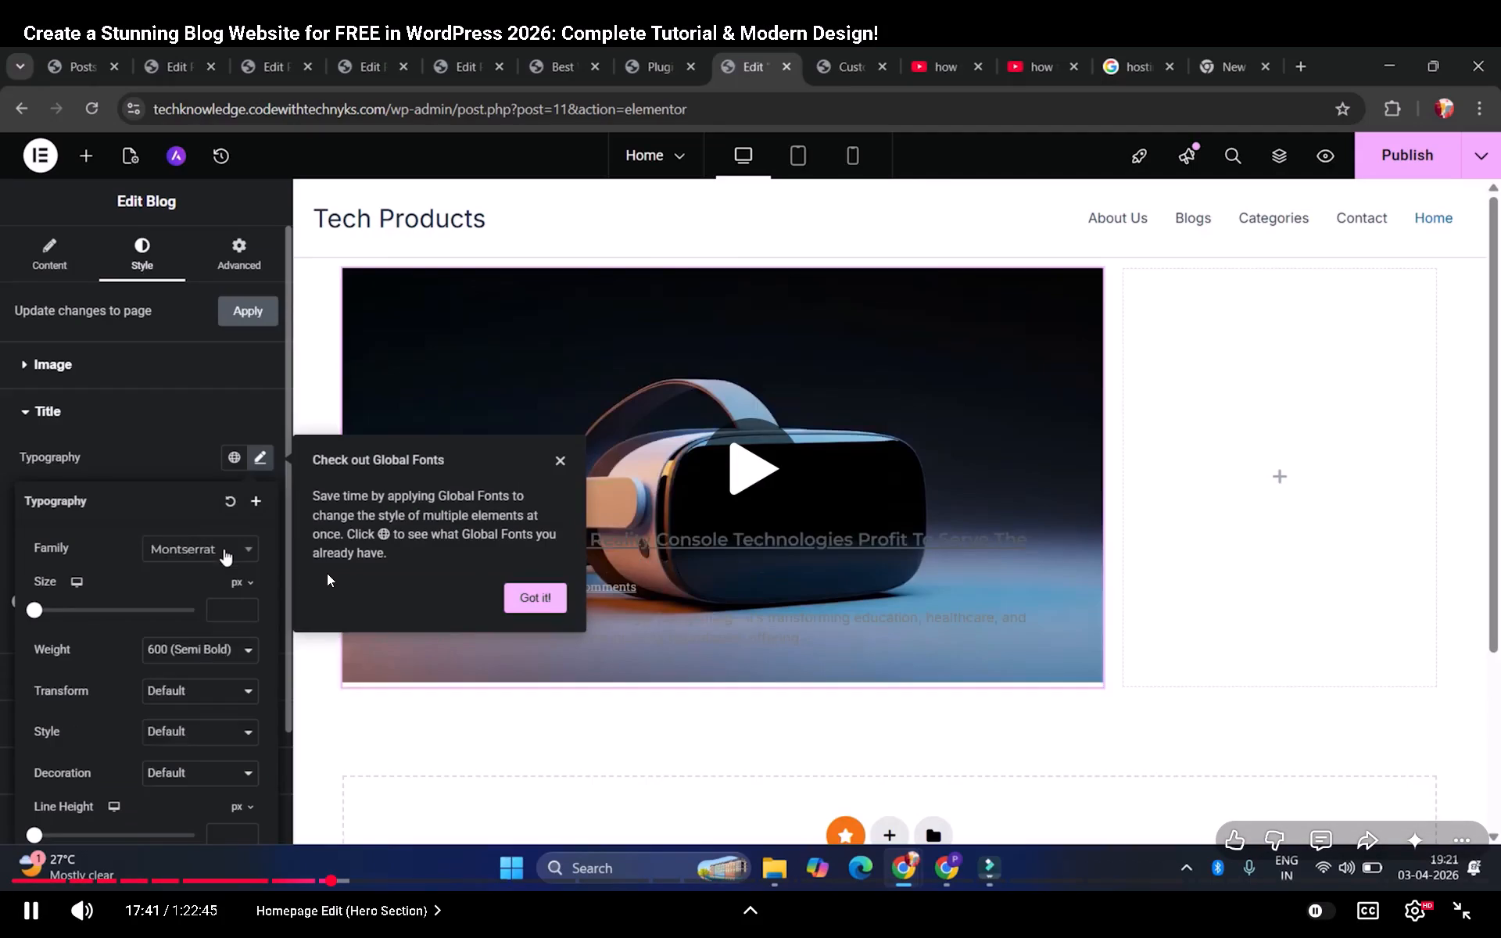
key(alt+Tab)
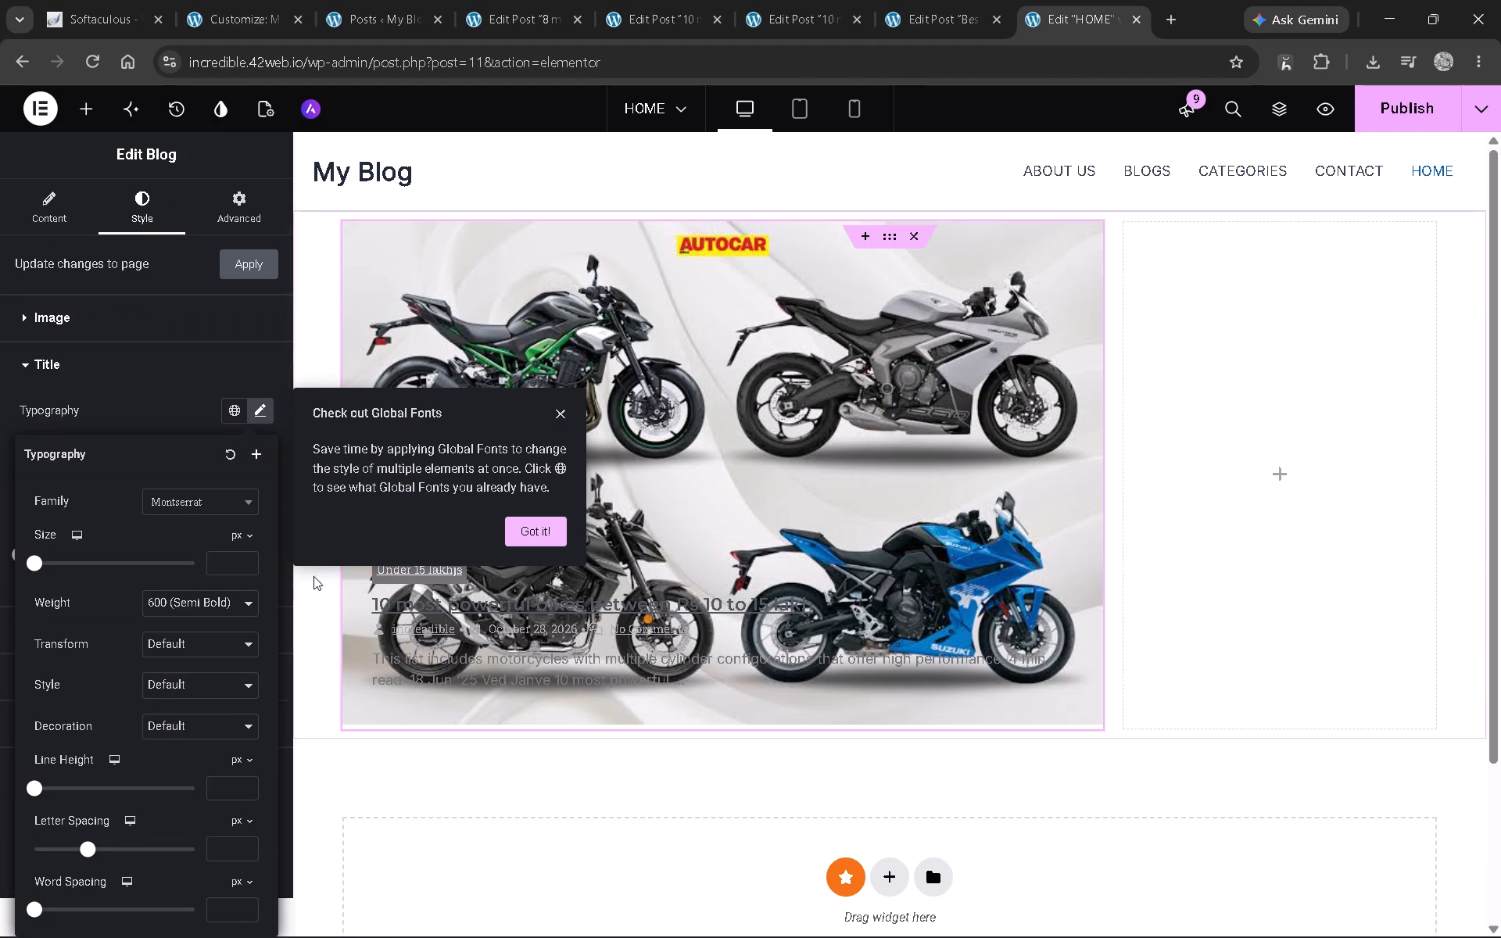
key(alt+Tab)
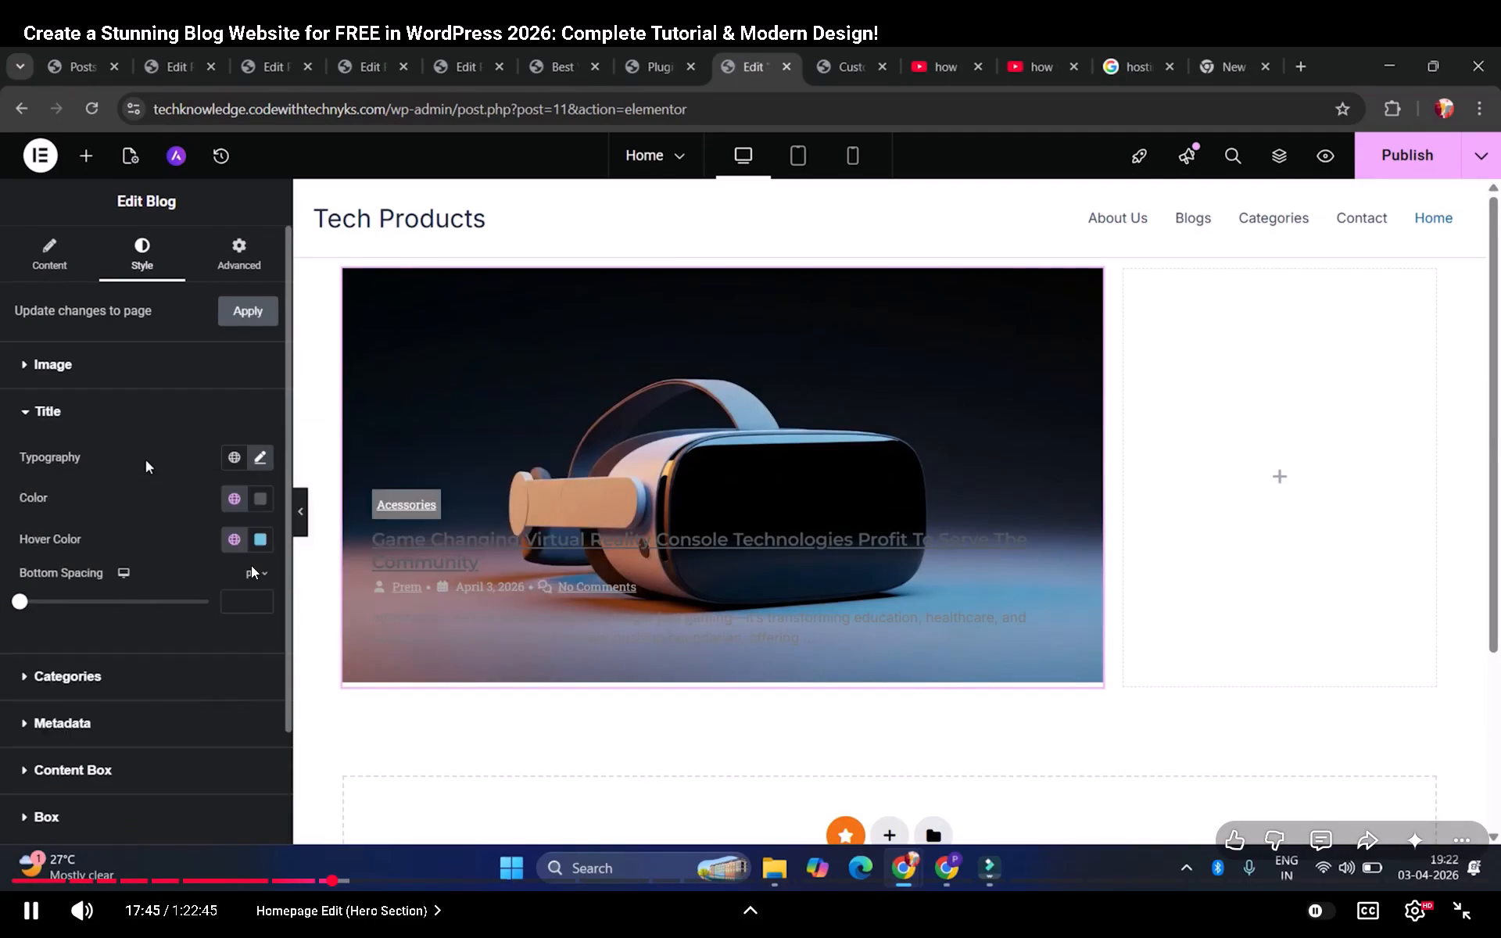
key(alt+Tab)
click(189, 396)
Open Elementor's Site Settings as the tutorial does, and pause the video at its Global Fonts section before returning.
key(alt+Tab)
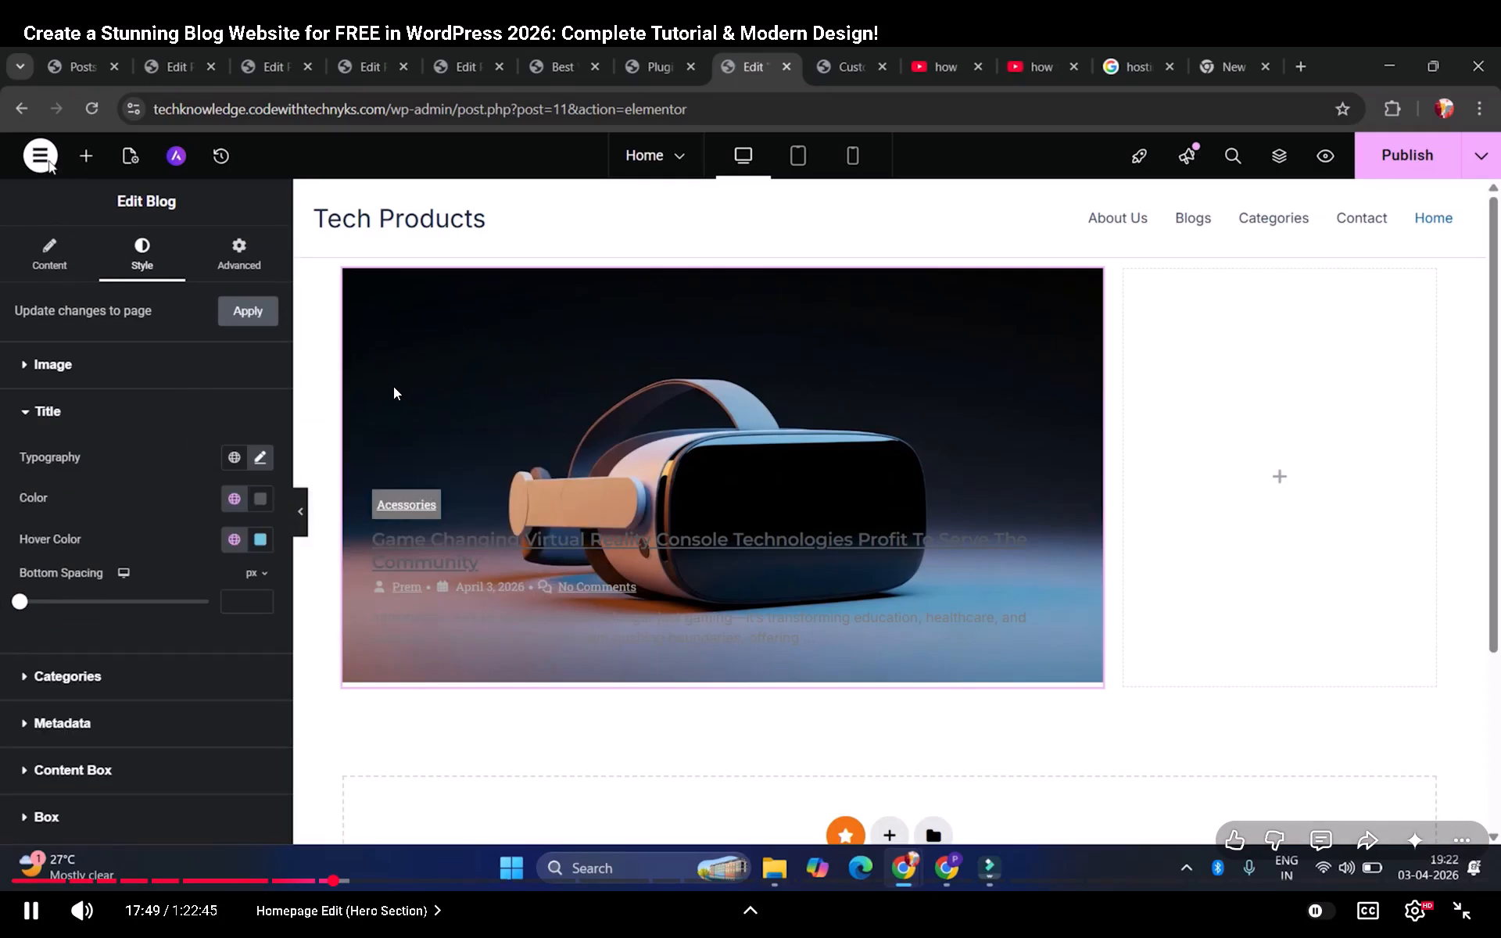
key(alt+Tab)
click(41, 113)
key(alt+Tab)
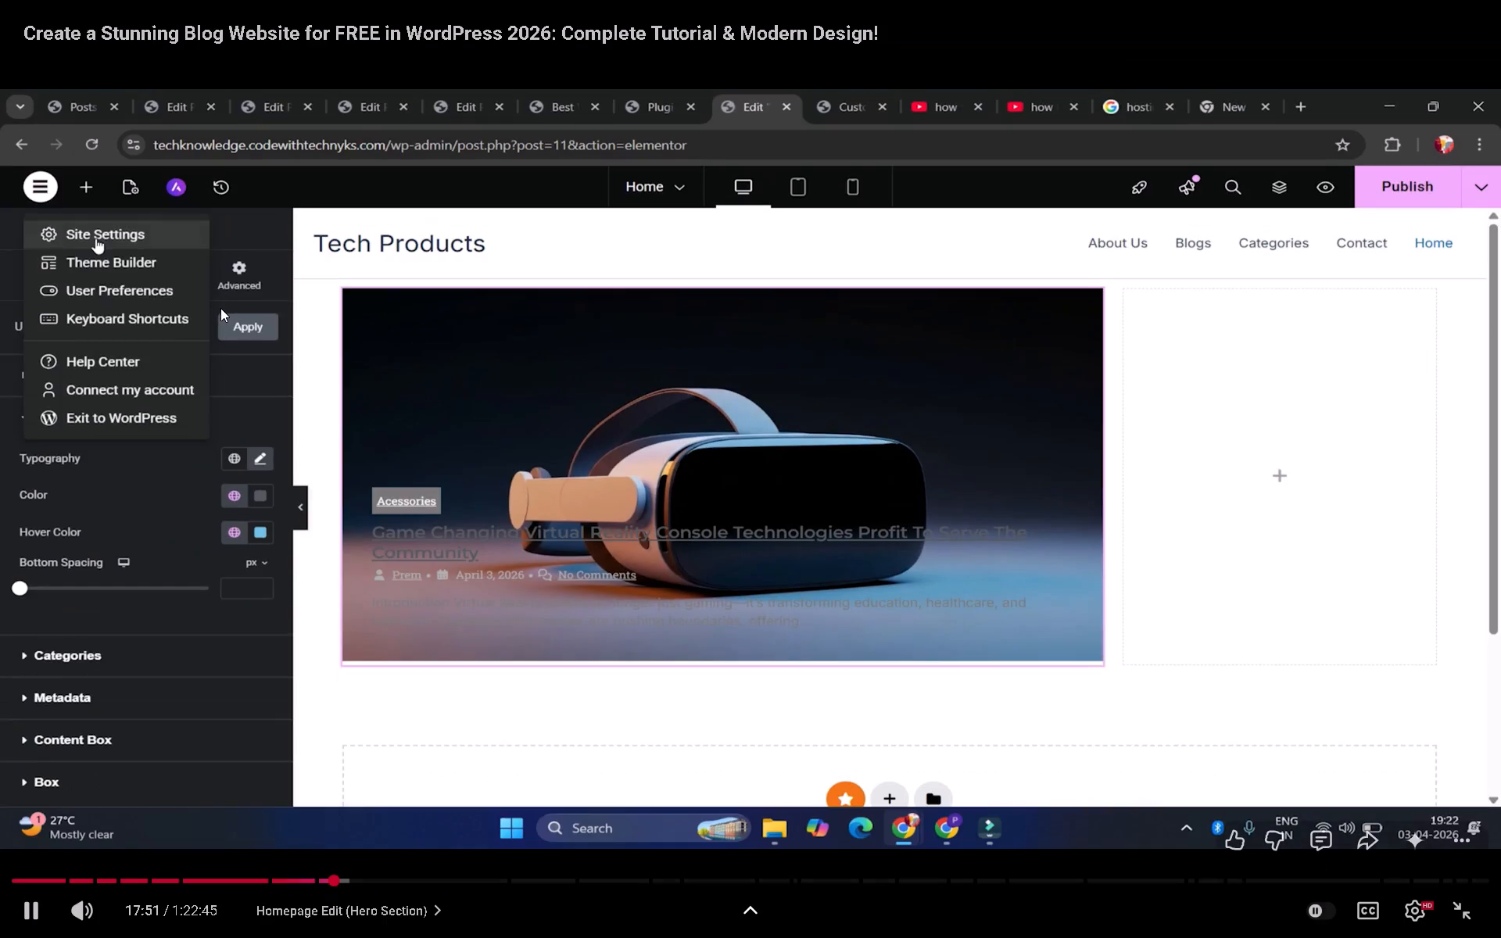
key(alt+Tab)
click(102, 162)
key(alt+Tab)
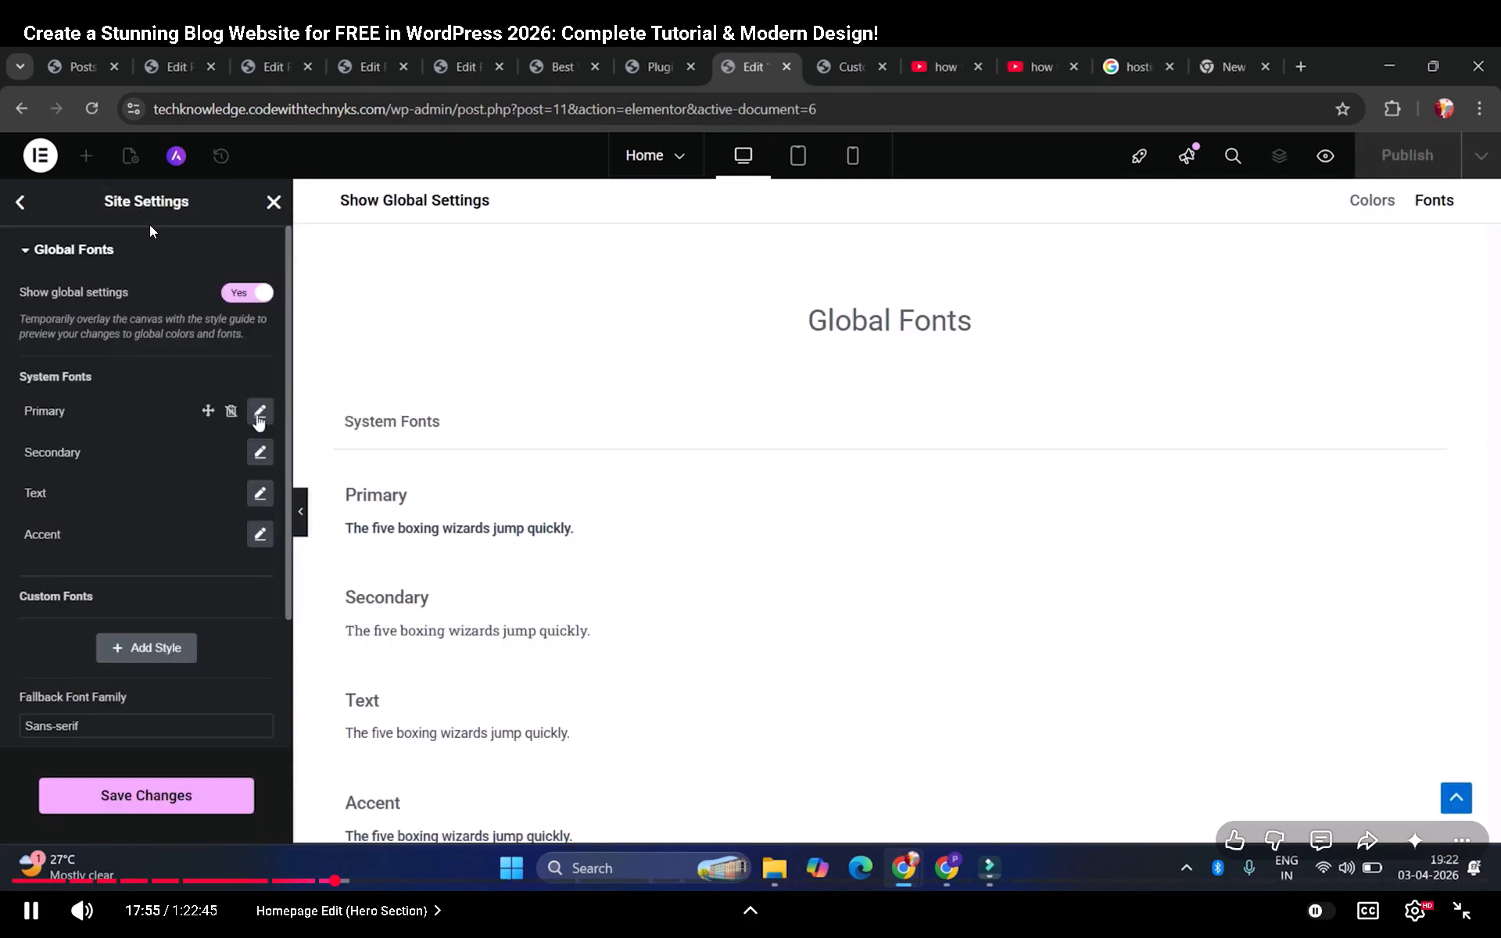
click(405, 382)
key(alt+Tab)
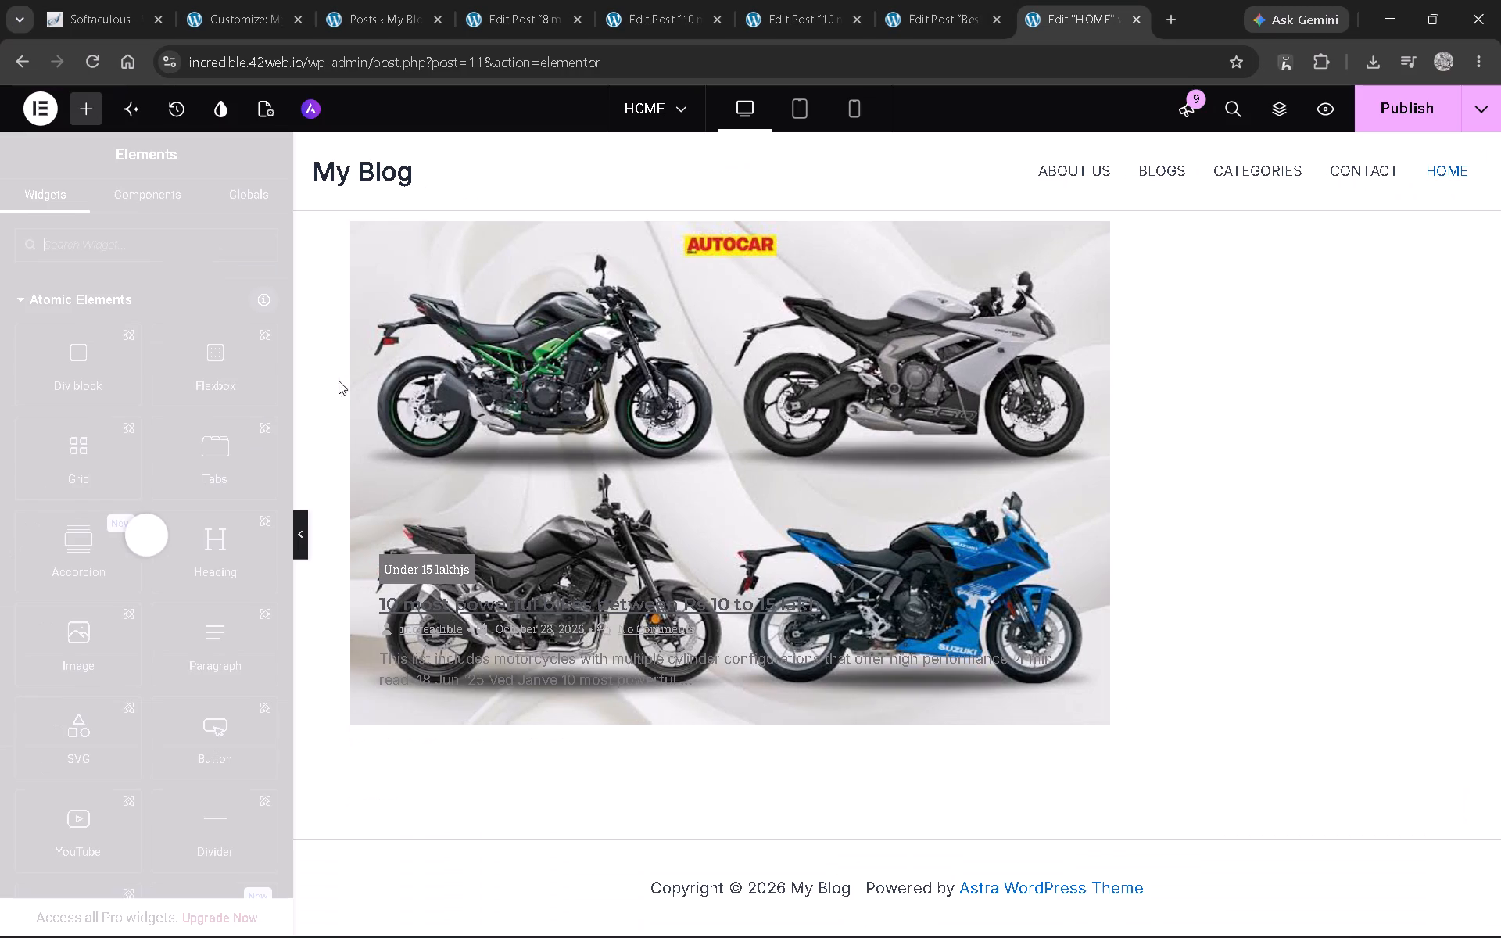
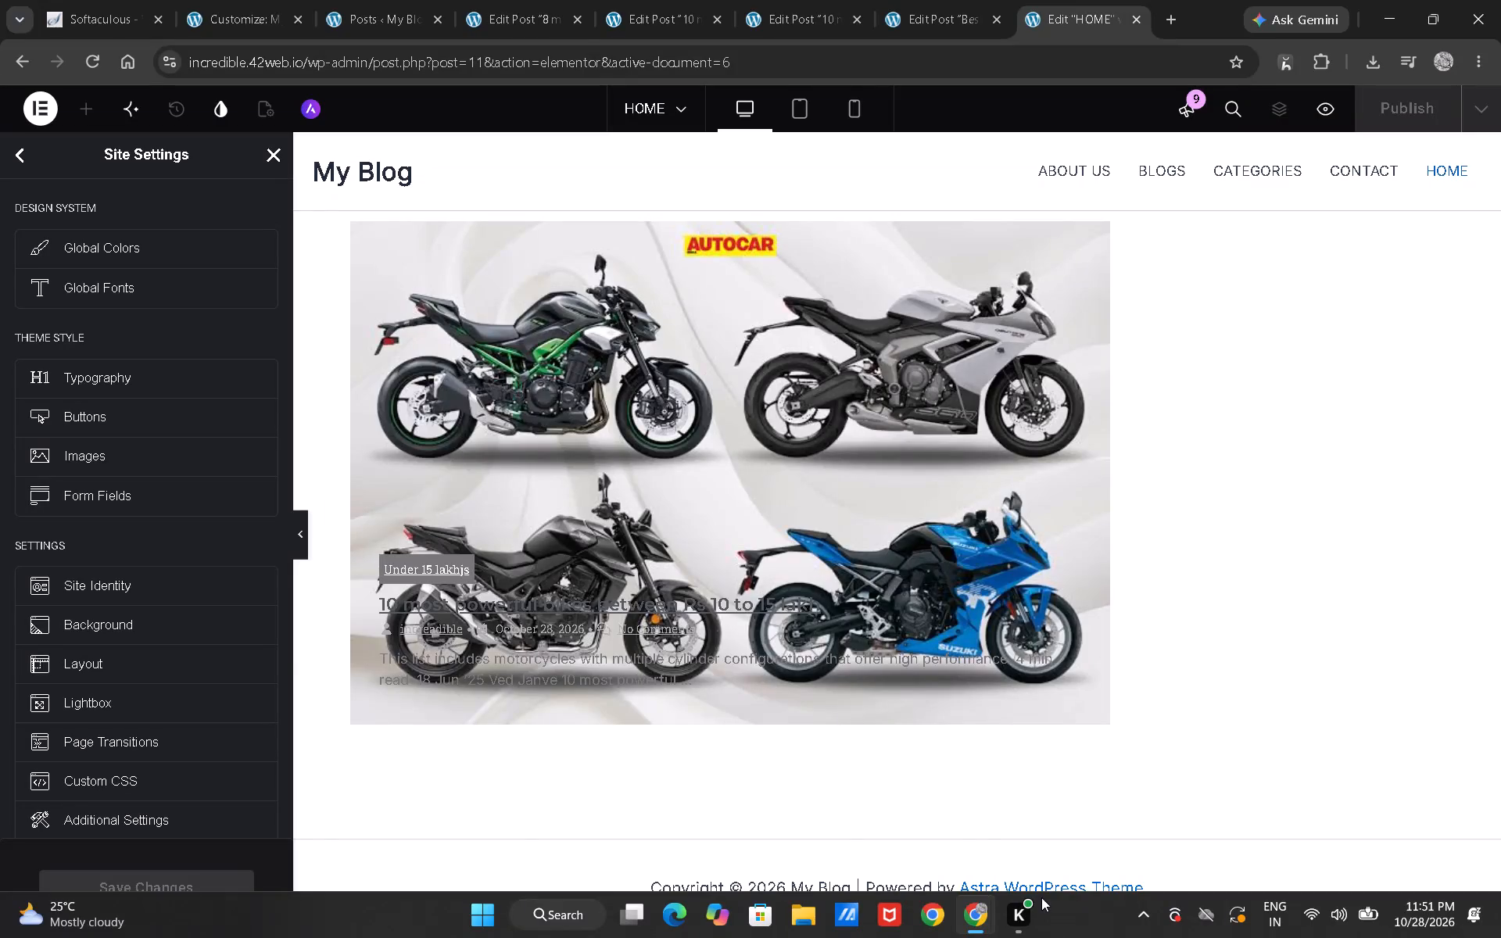
Follow the tutorial to open Global Fonts in Site Settings and set the Primary system font's family to Montserrat.
key(alt+Tab)
key(alt+Tab)
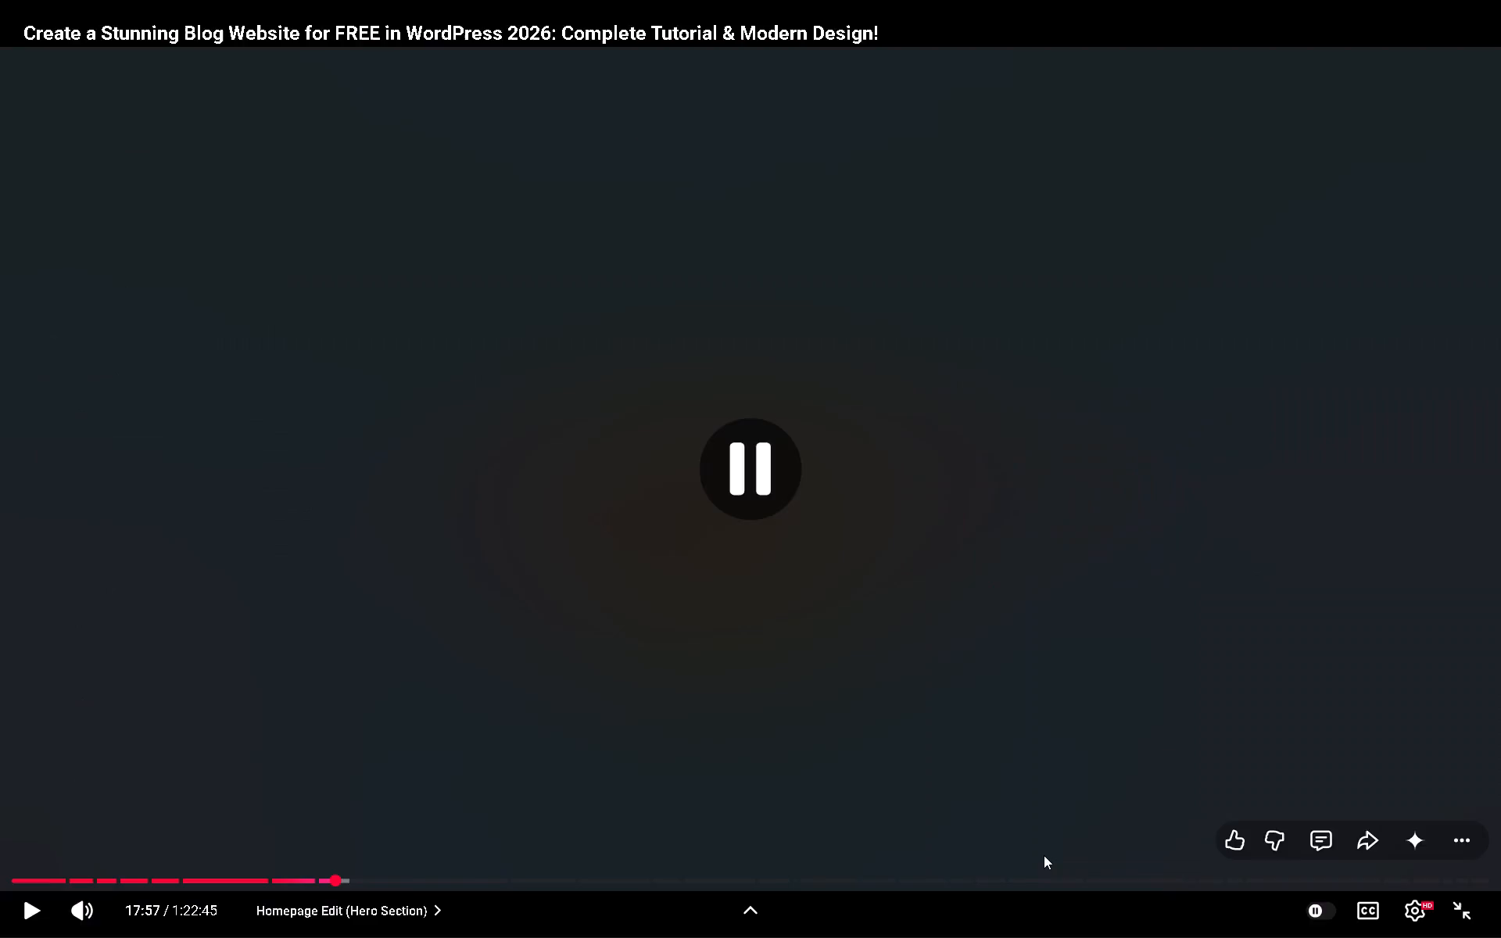
click(770, 593)
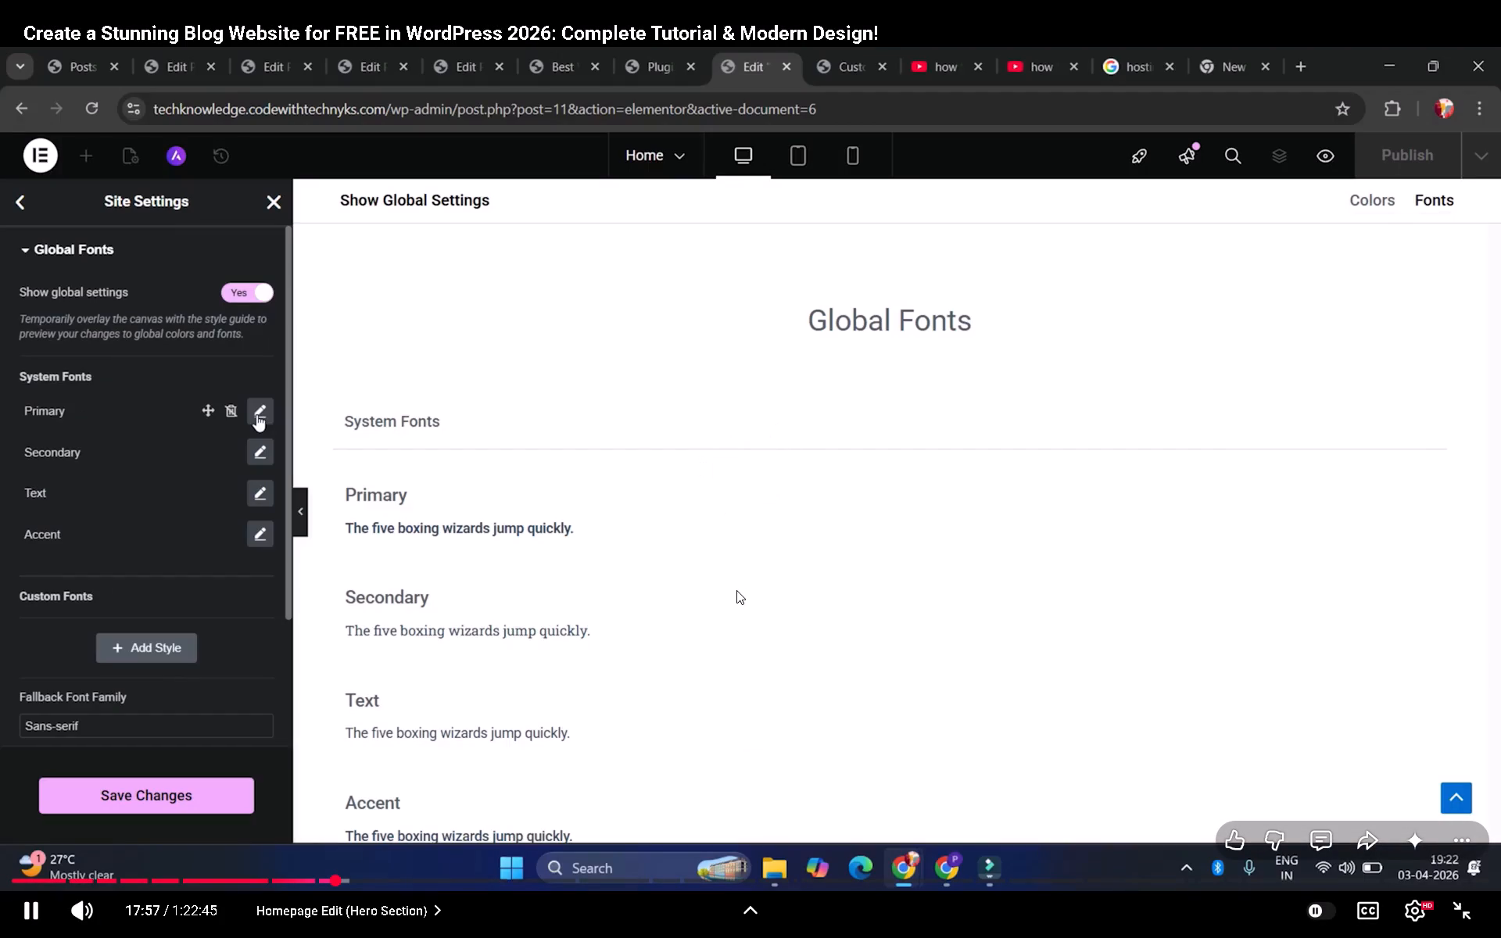
click(676, 580)
key(alt+Tab)
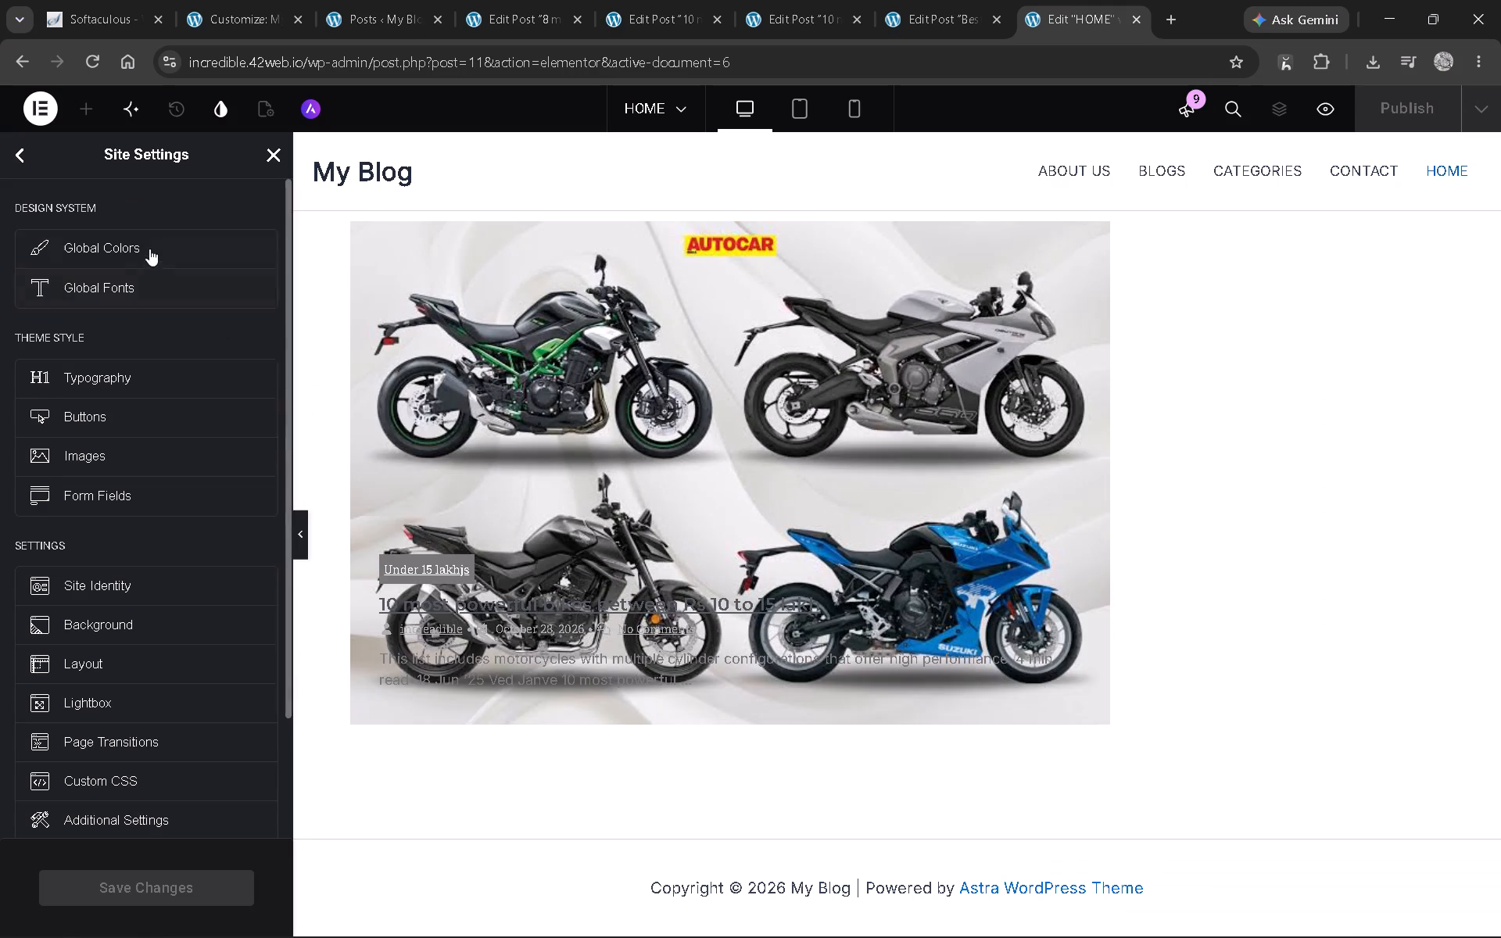
key(alt+Tab)
key(alt+Tab)
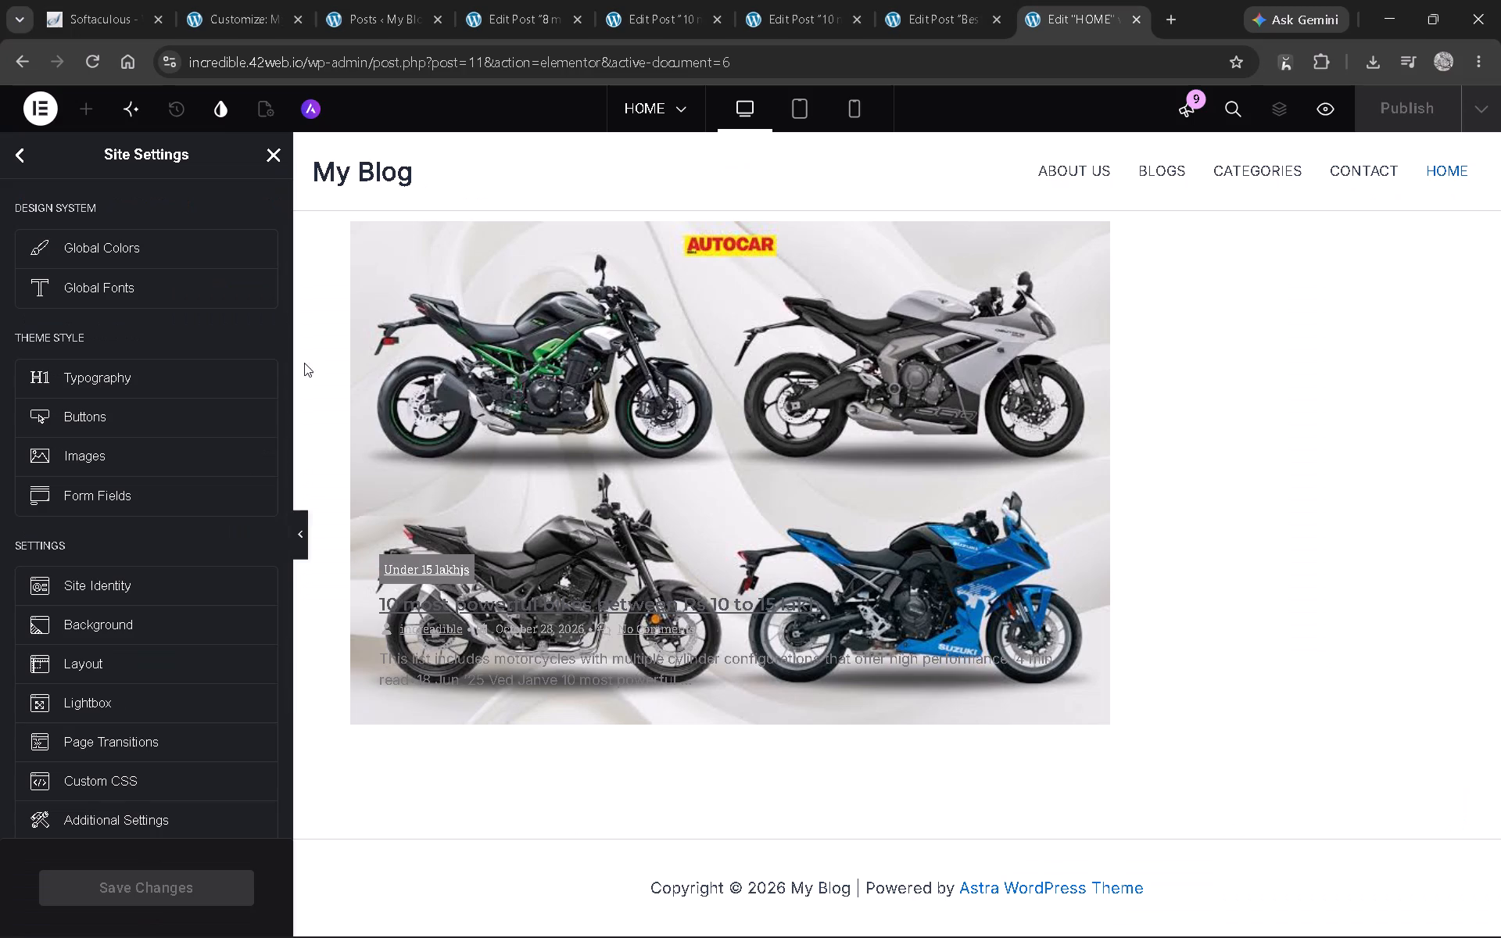
click(156, 272)
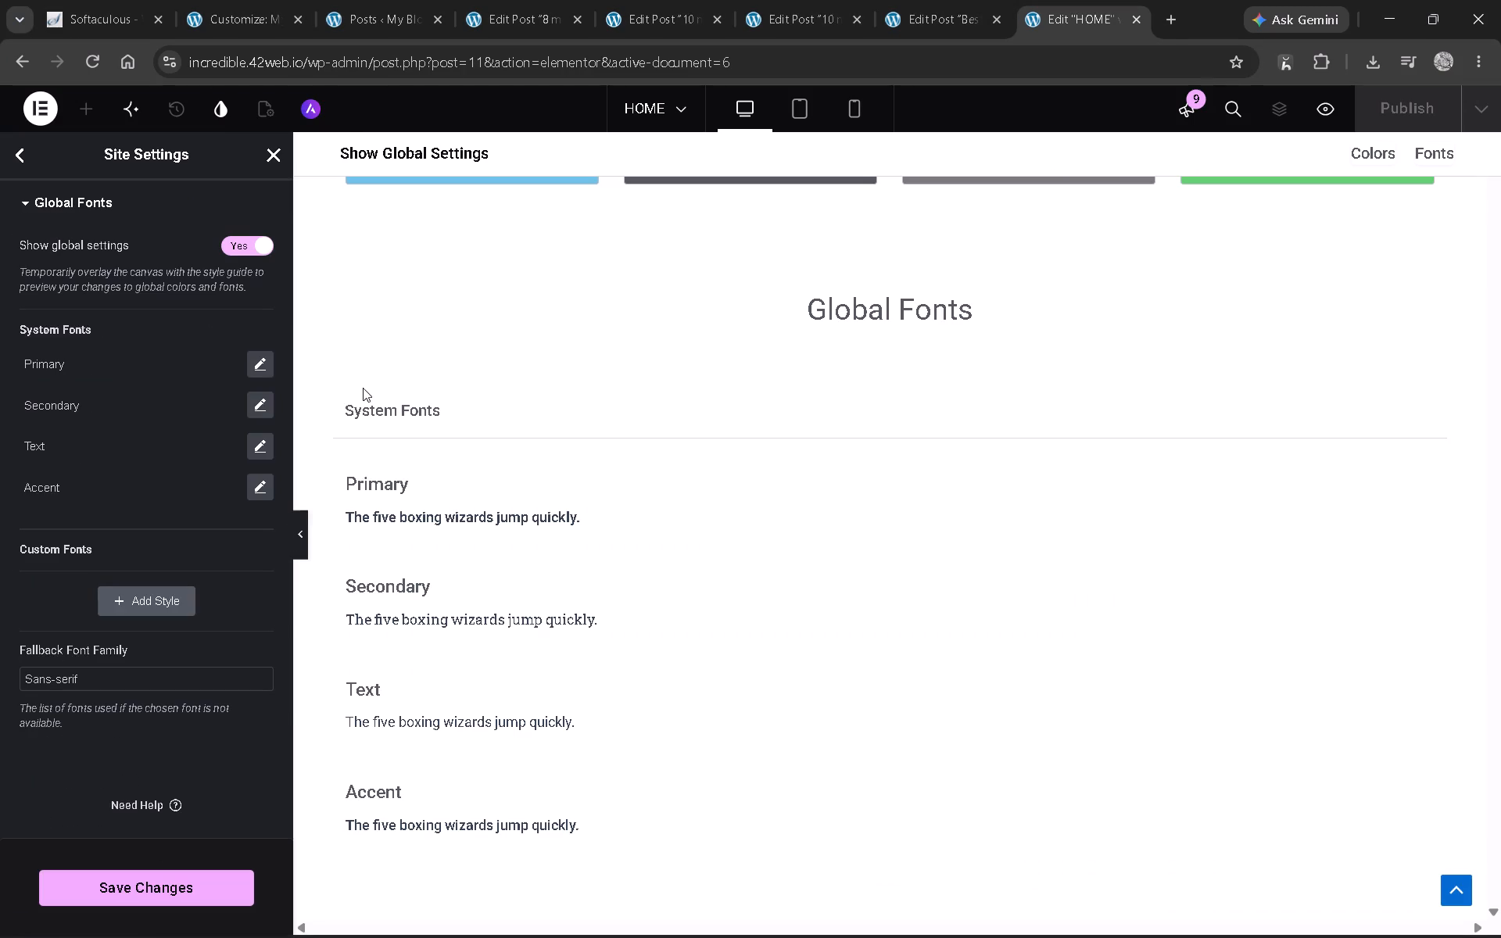
click(252, 367)
key(alt+Tab)
click(532, 380)
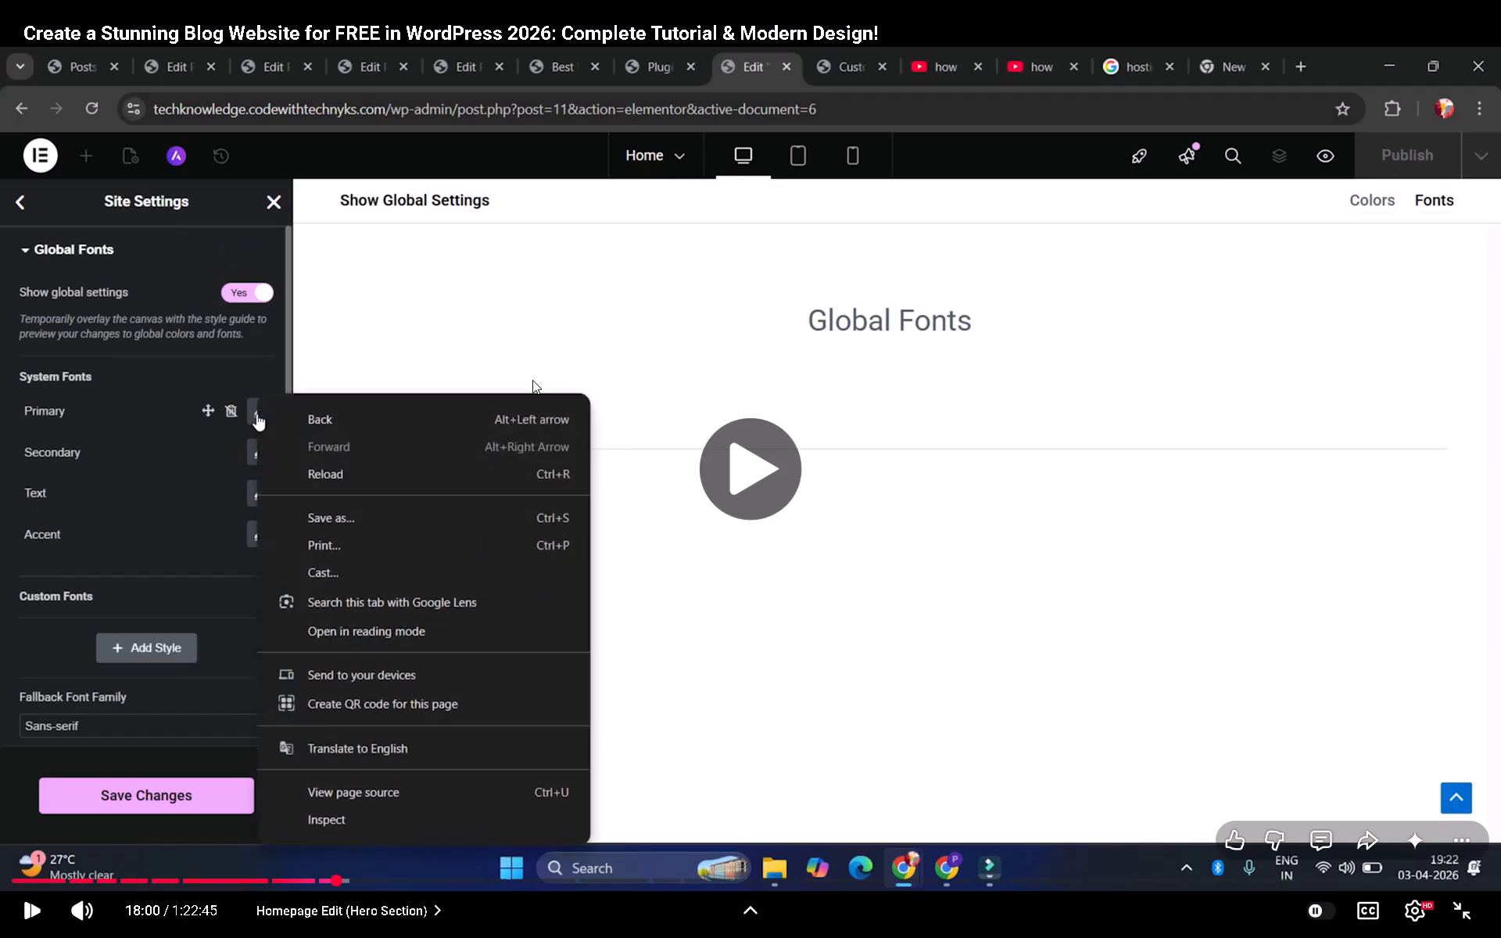
key(alt+Tab)
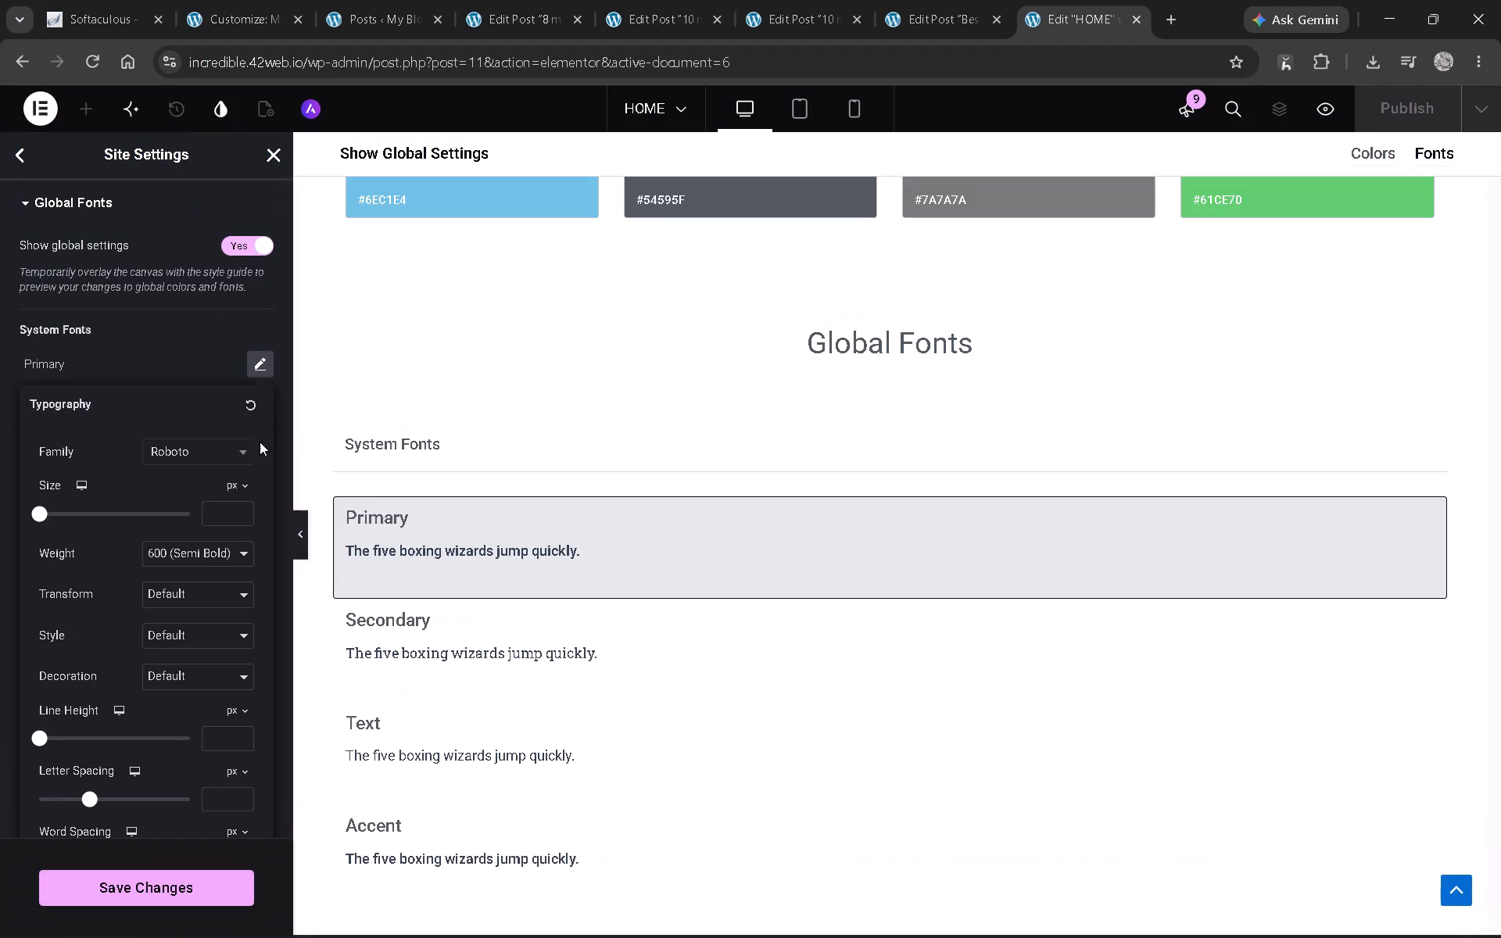
click(224, 452)
click(222, 484)
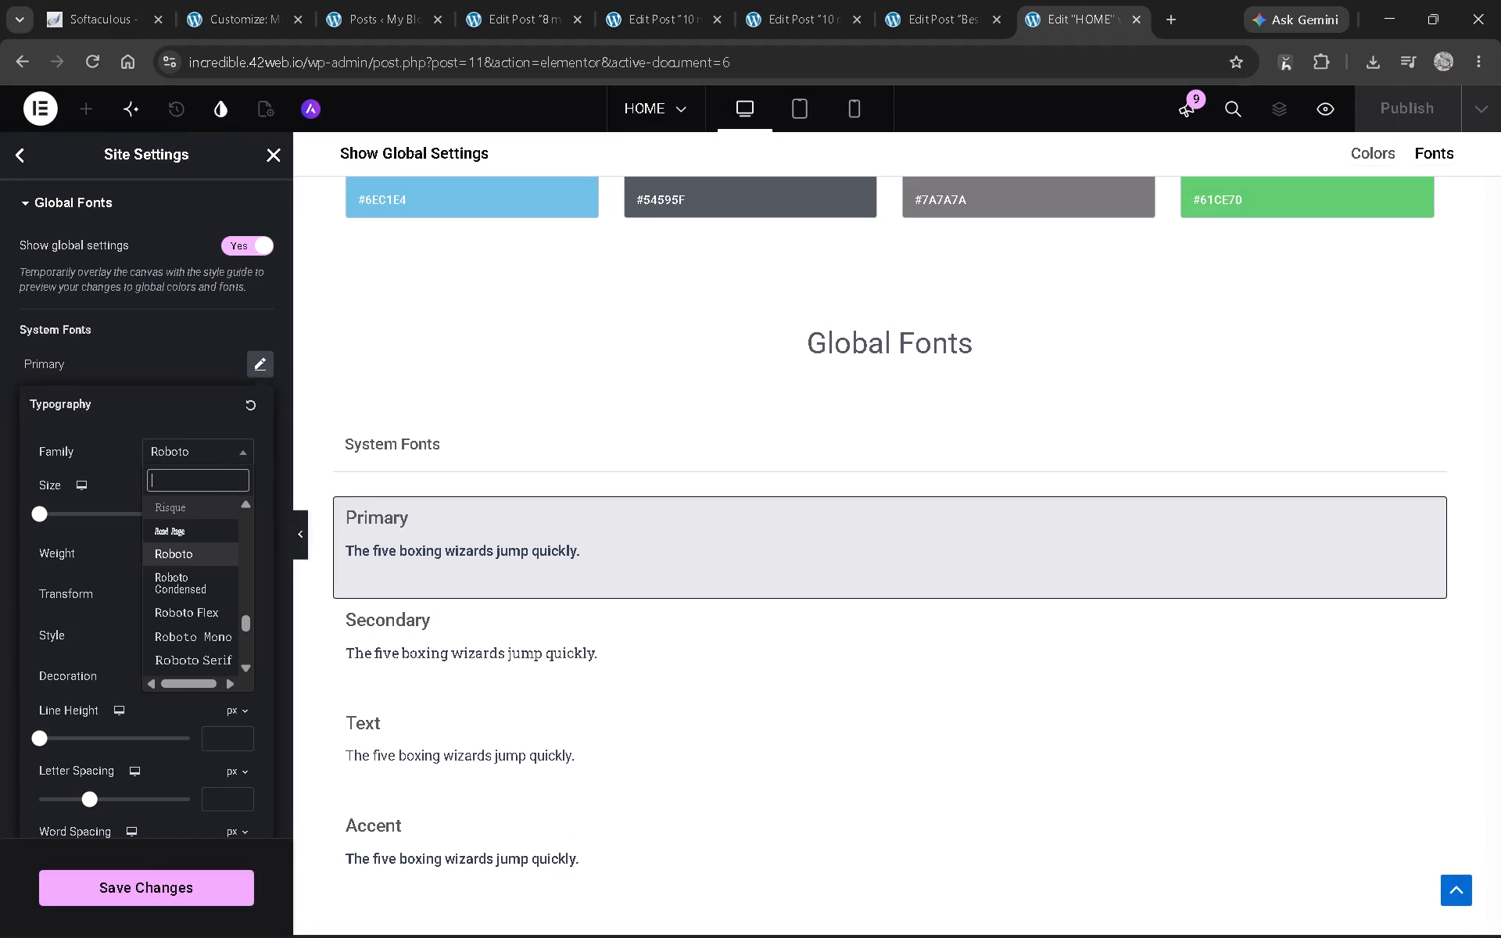
text(monts)
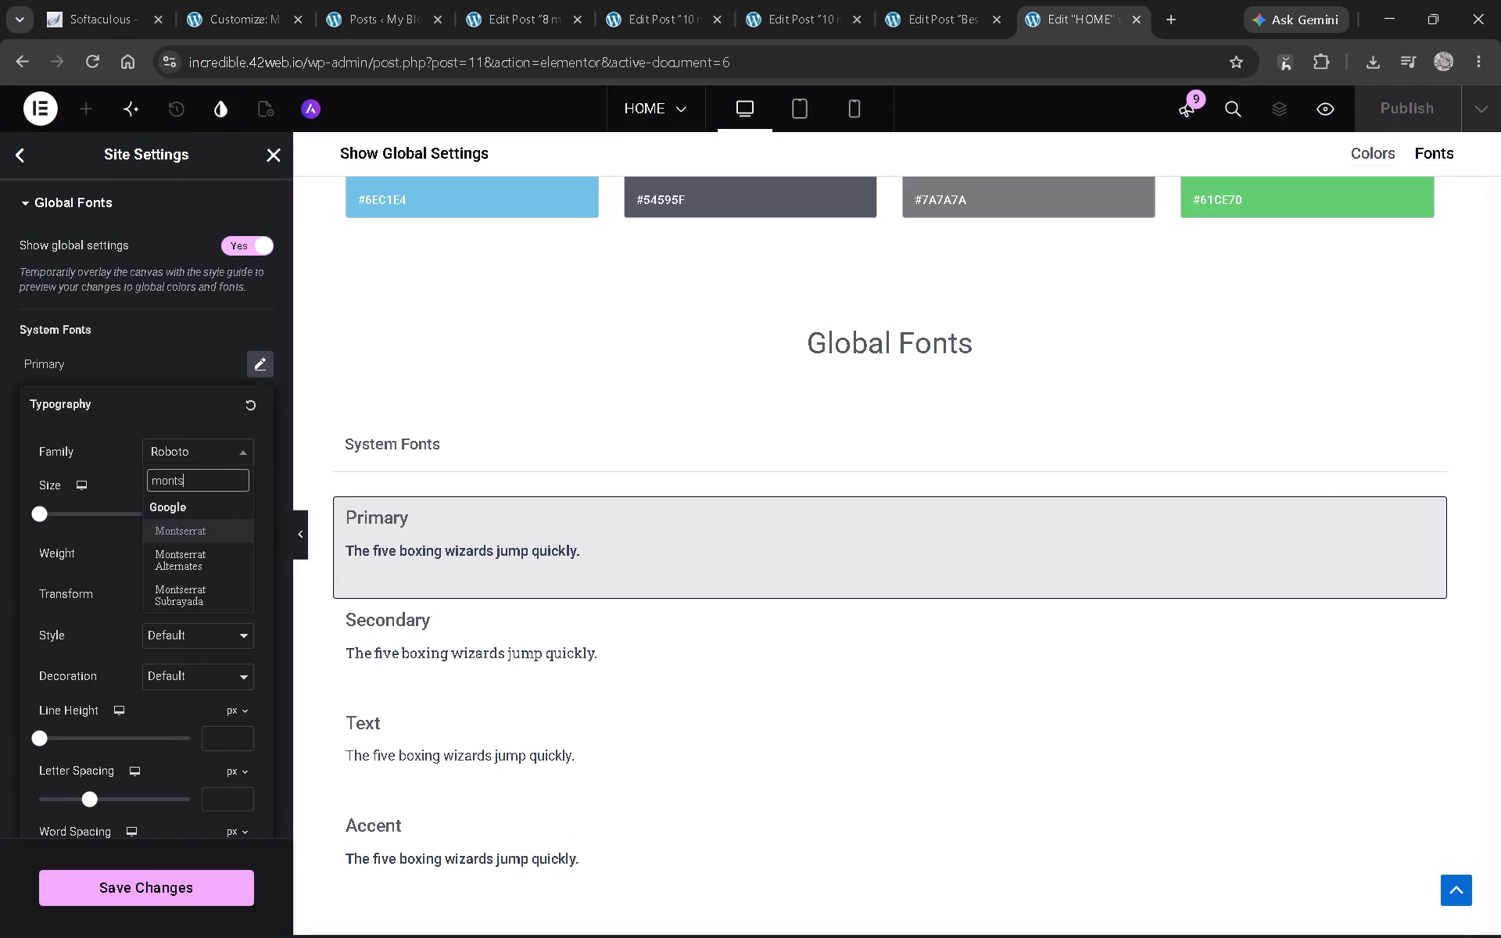
key(Return)
Compare the Primary font setup with the tutorial and replay the part that covers the Secondary font.
key(alt+Tab)
click(377, 510)
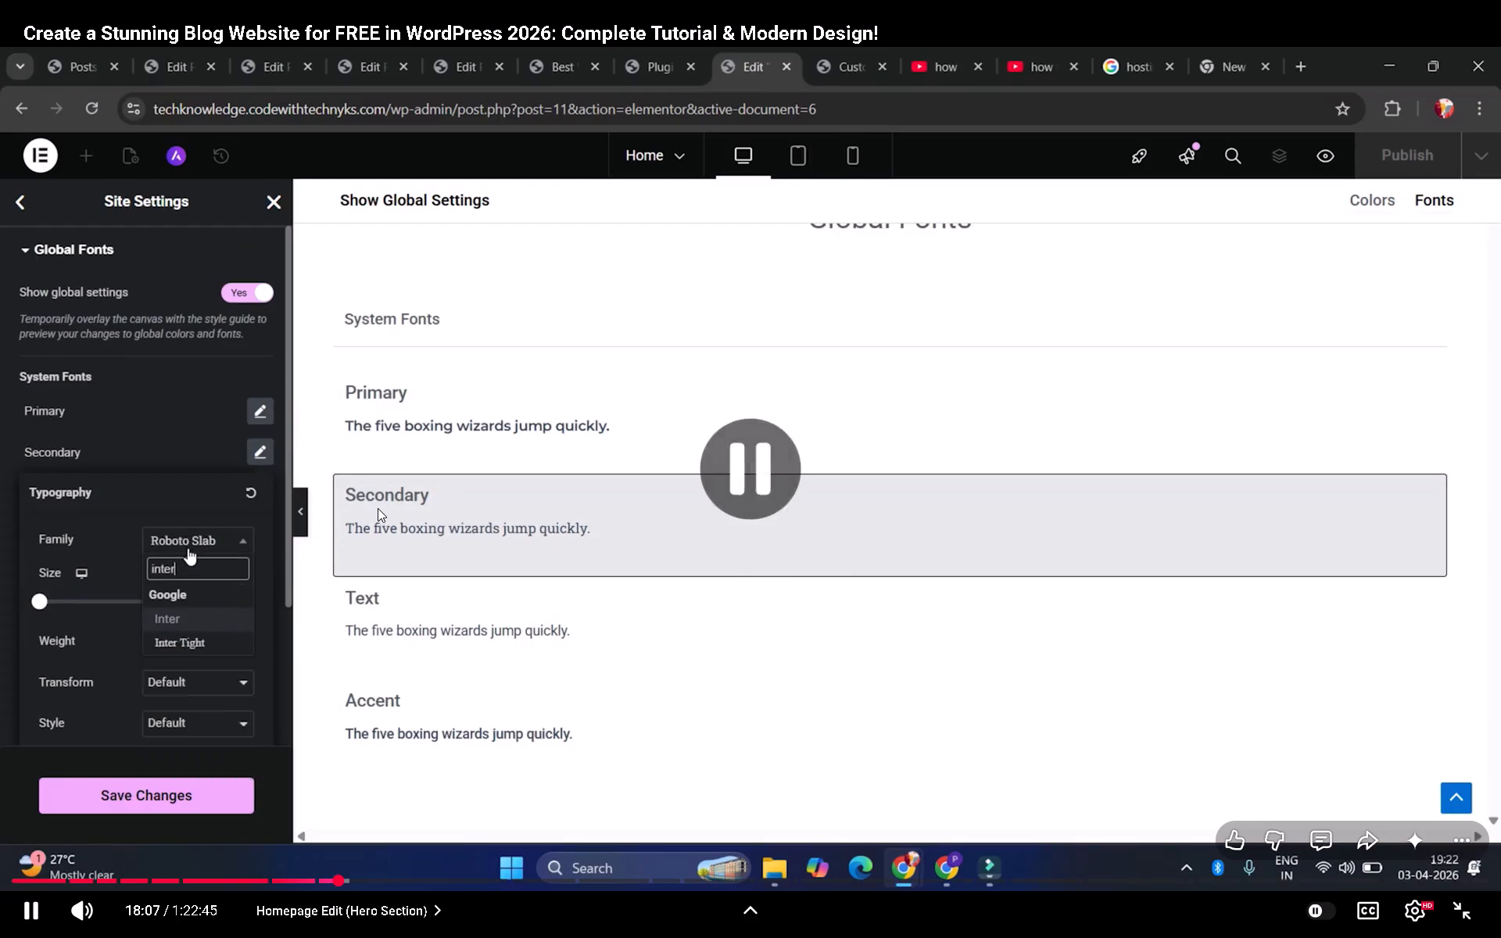
key(alt+Tab)
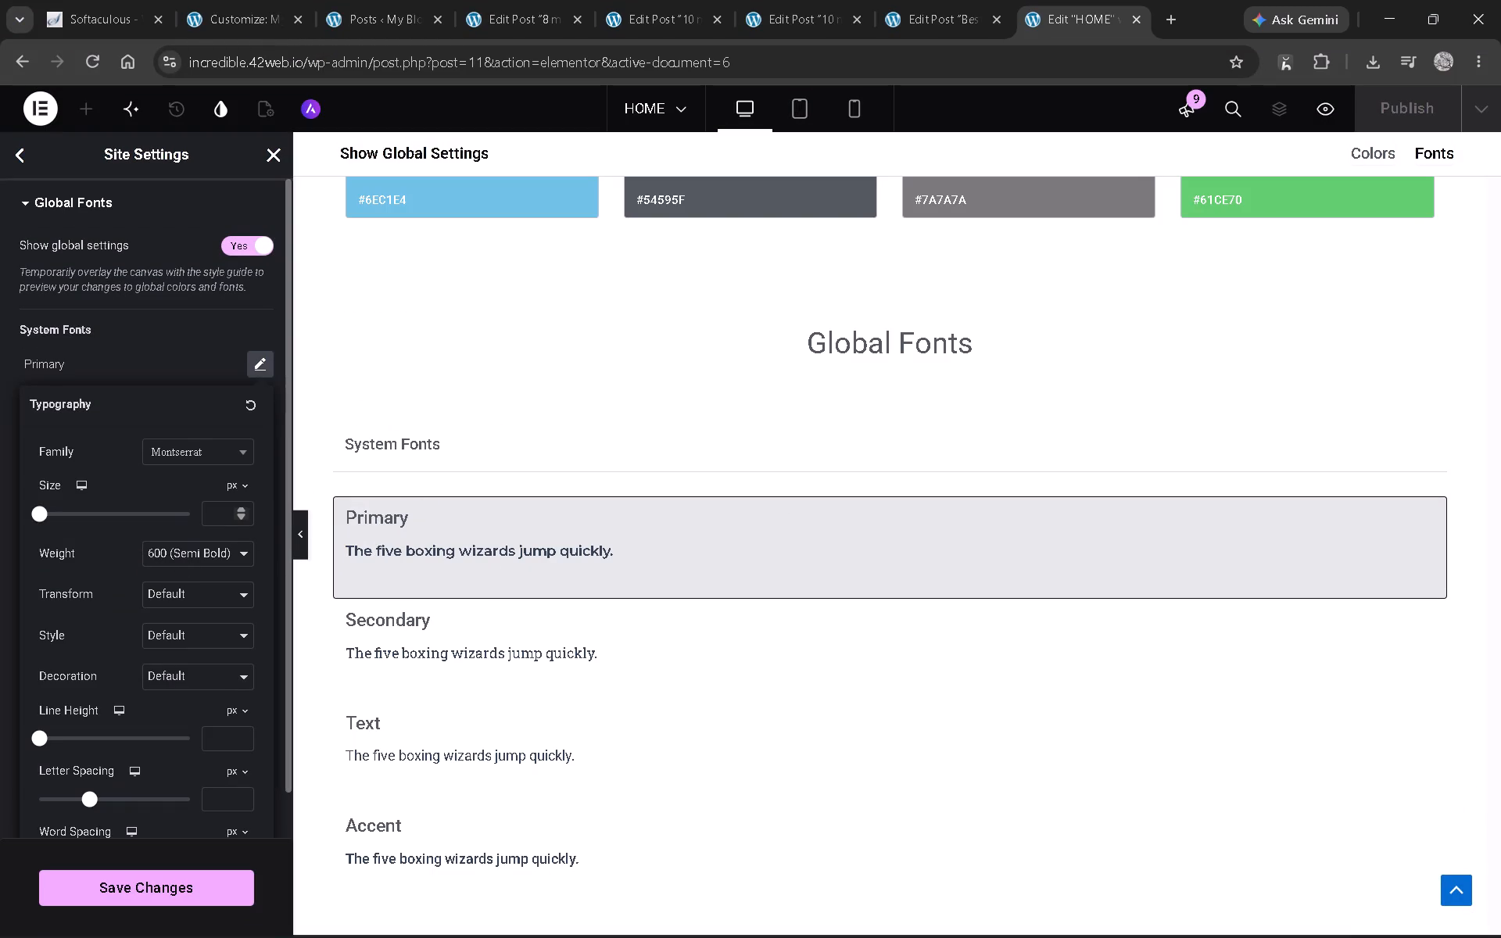
key(alt+Tab)
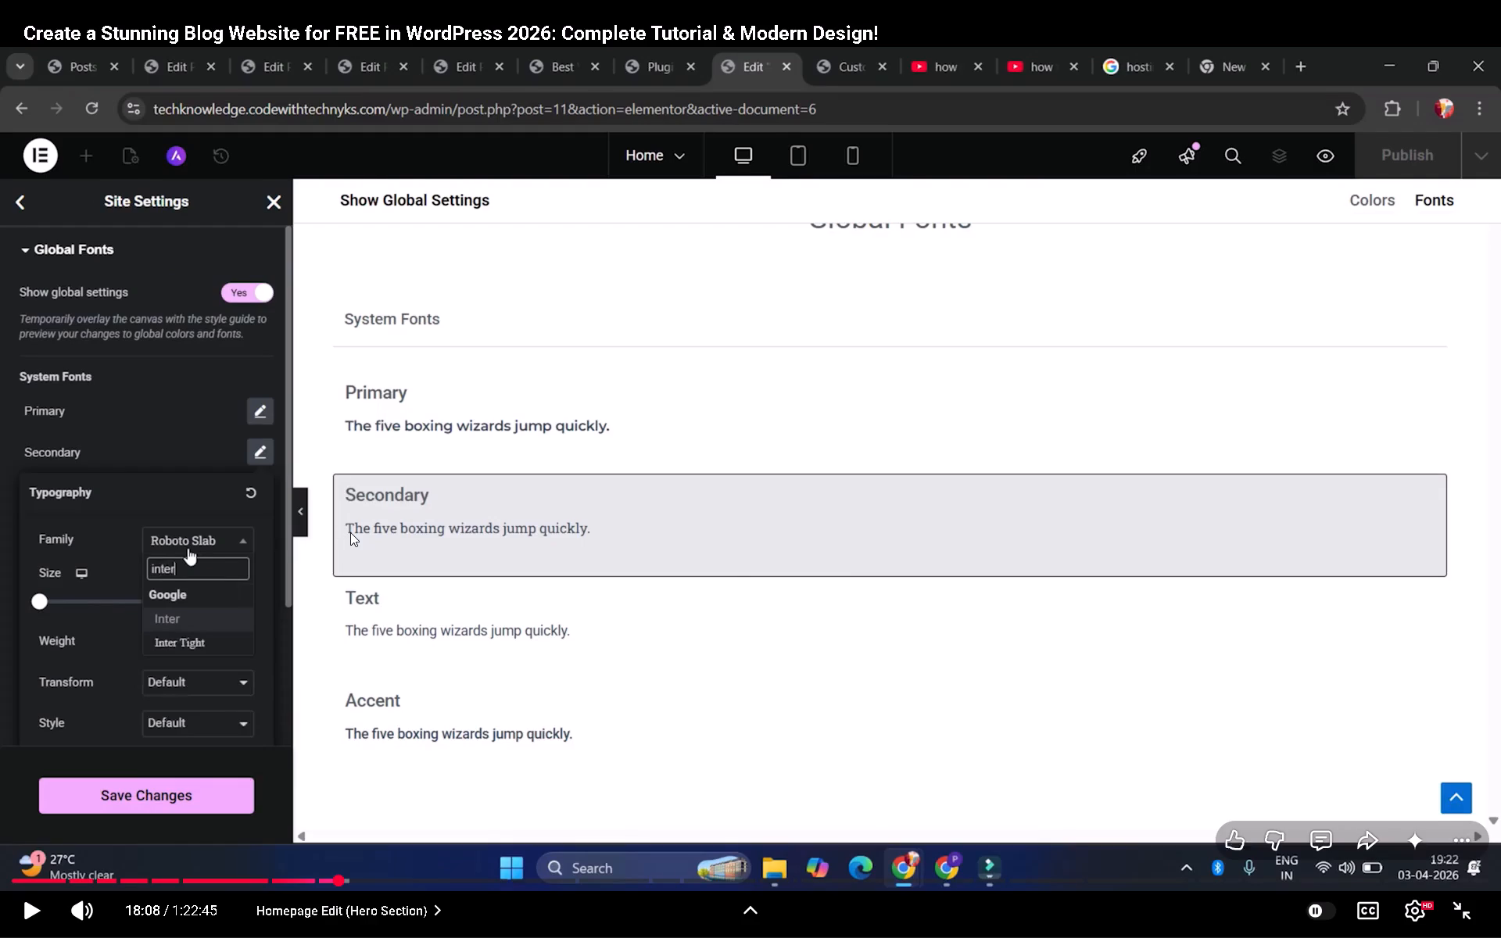
key(alt+Tab)
click(235, 455)
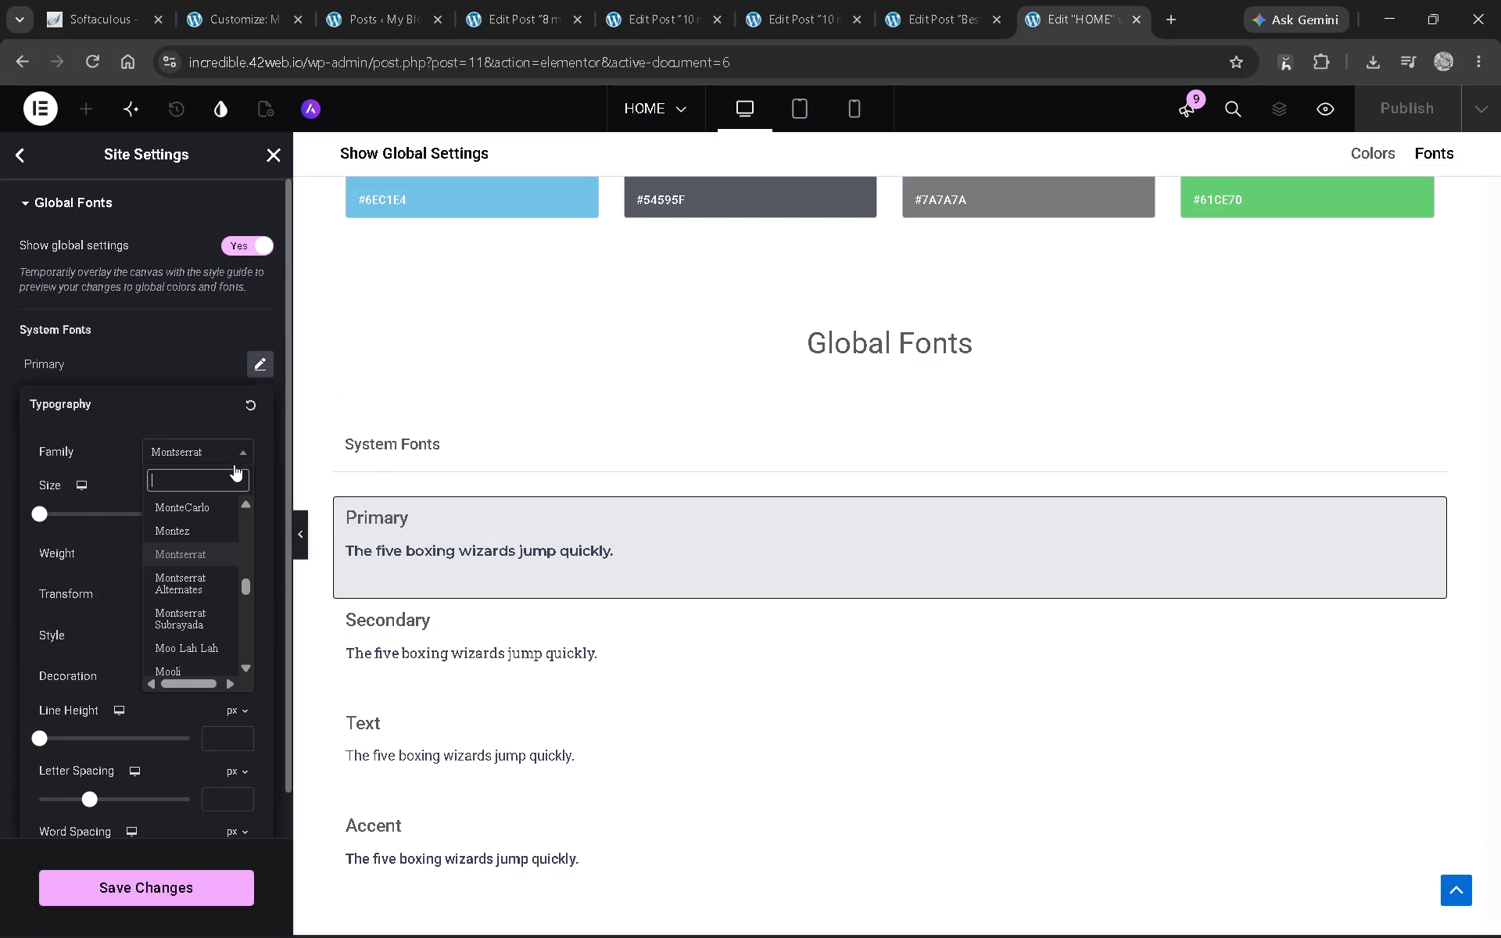
click(374, 469)
key(alt+Tab)
key(alt+Tab)
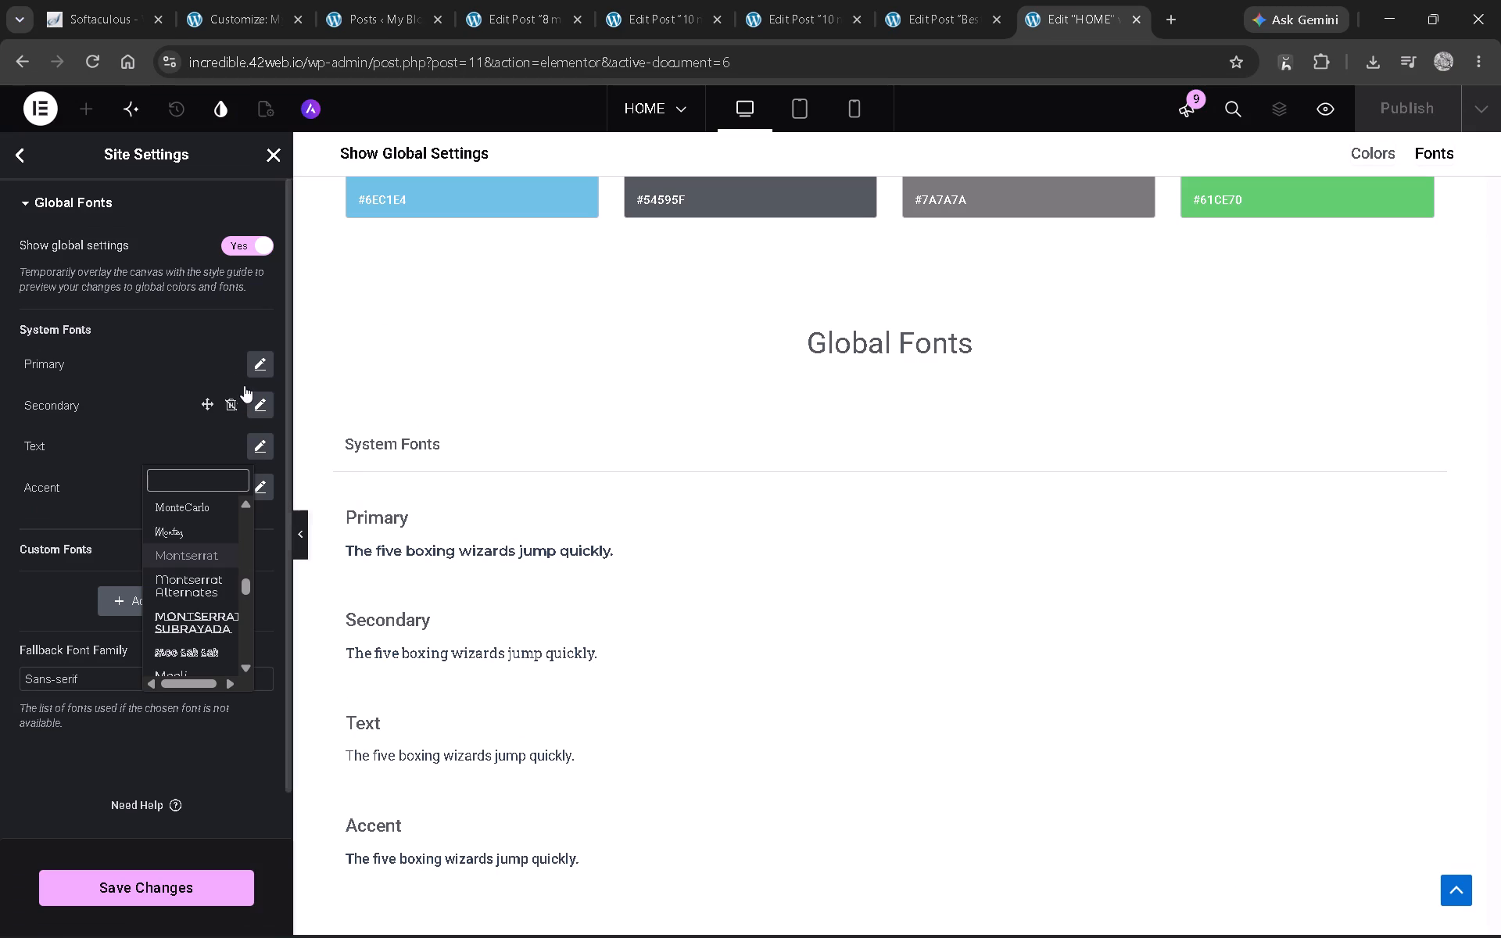
click(253, 367)
key(alt+Tab)
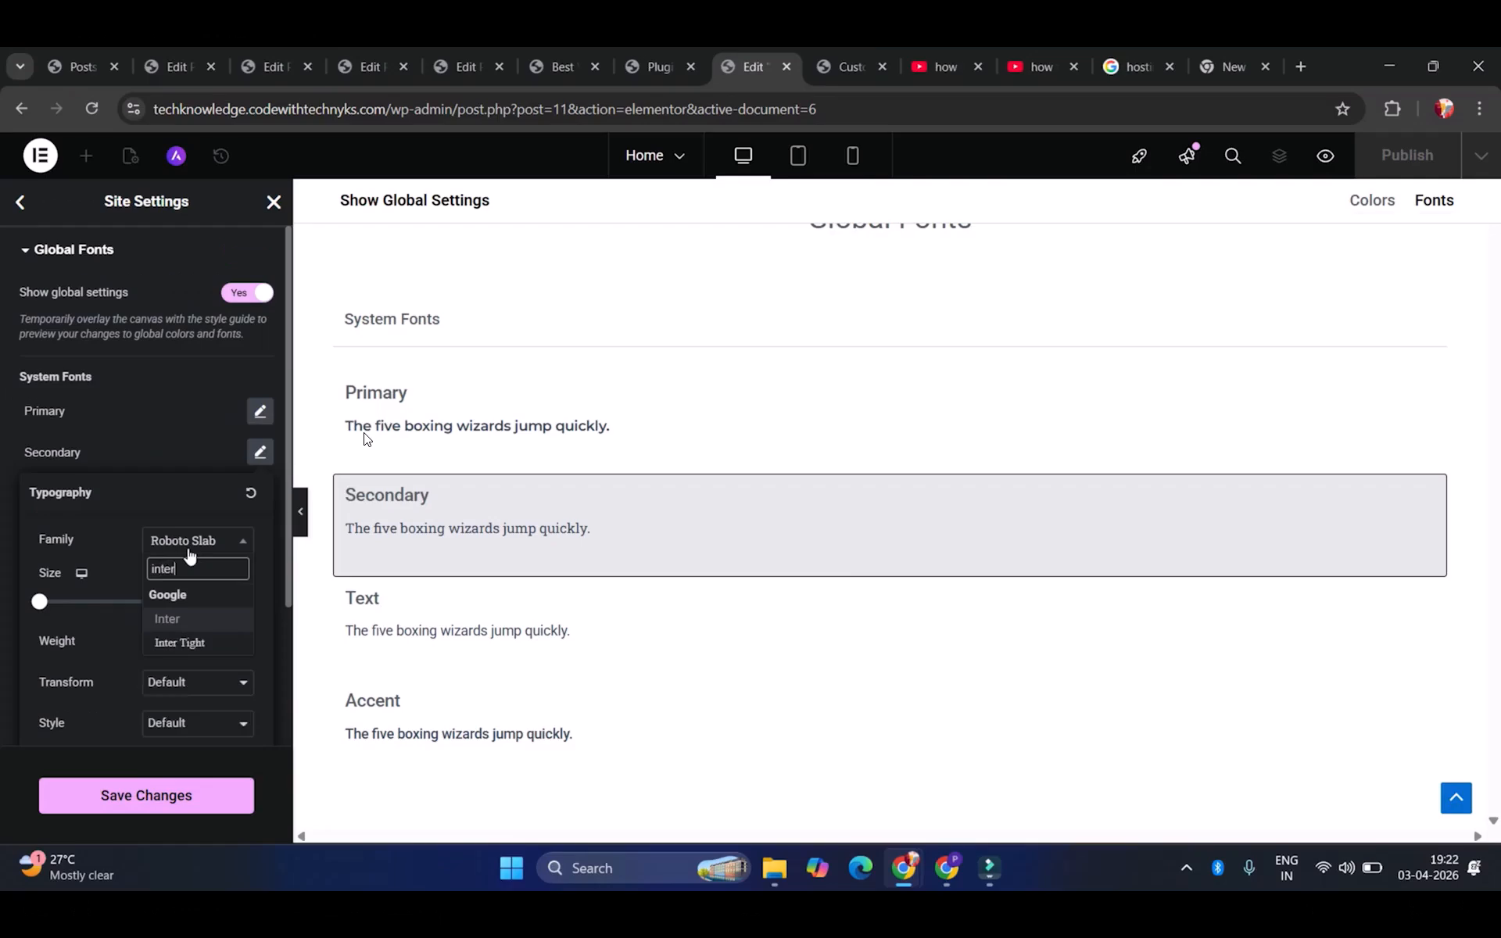
key(Left)
key(space)
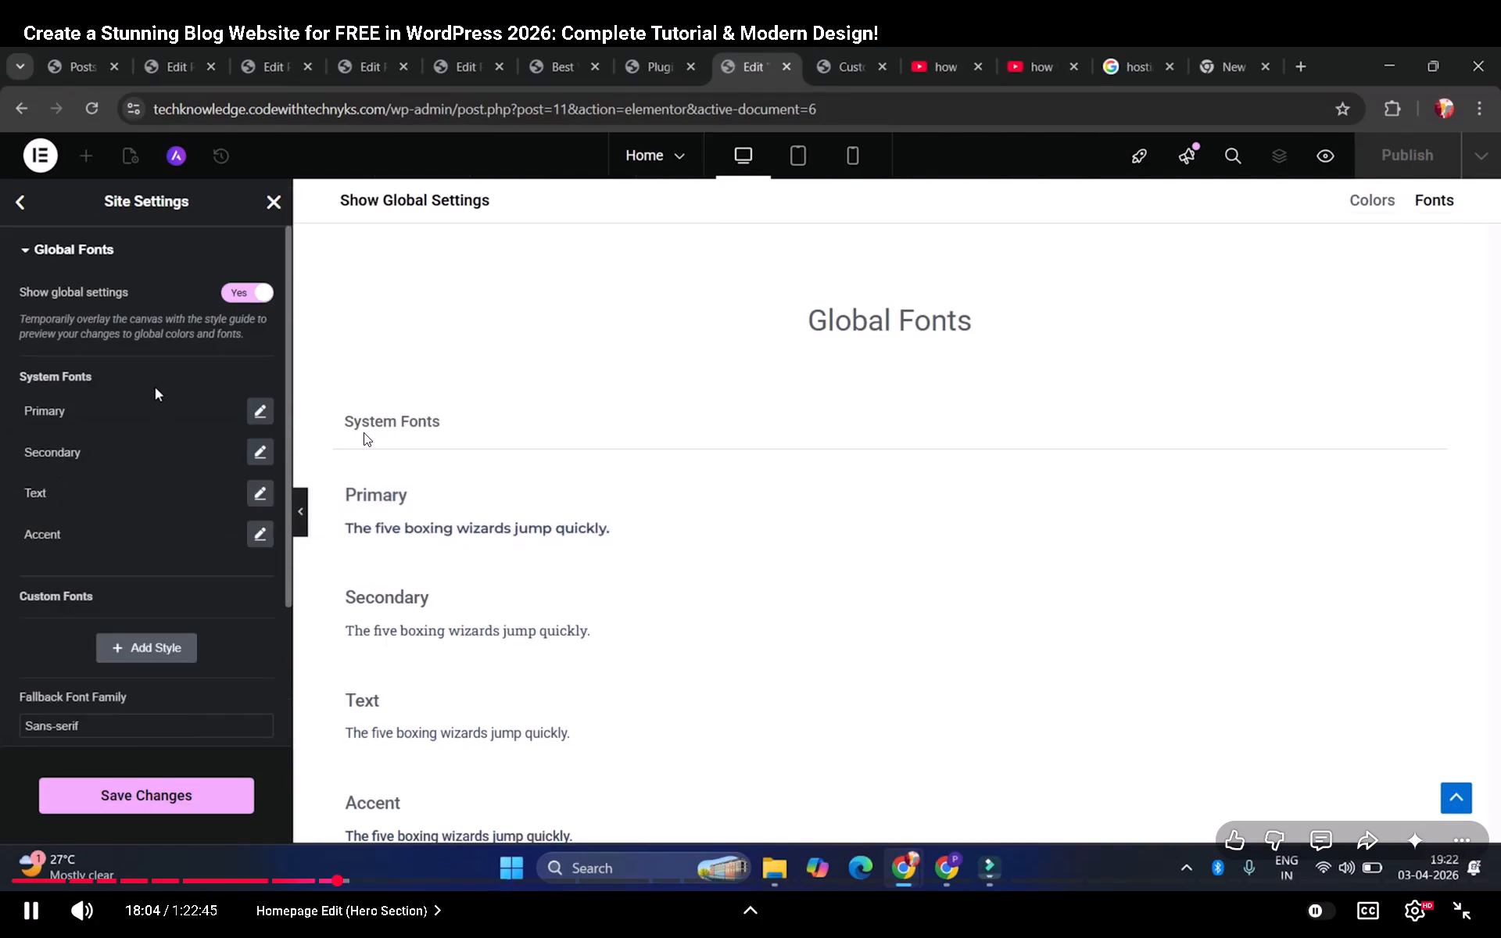
key(alt+Tab)
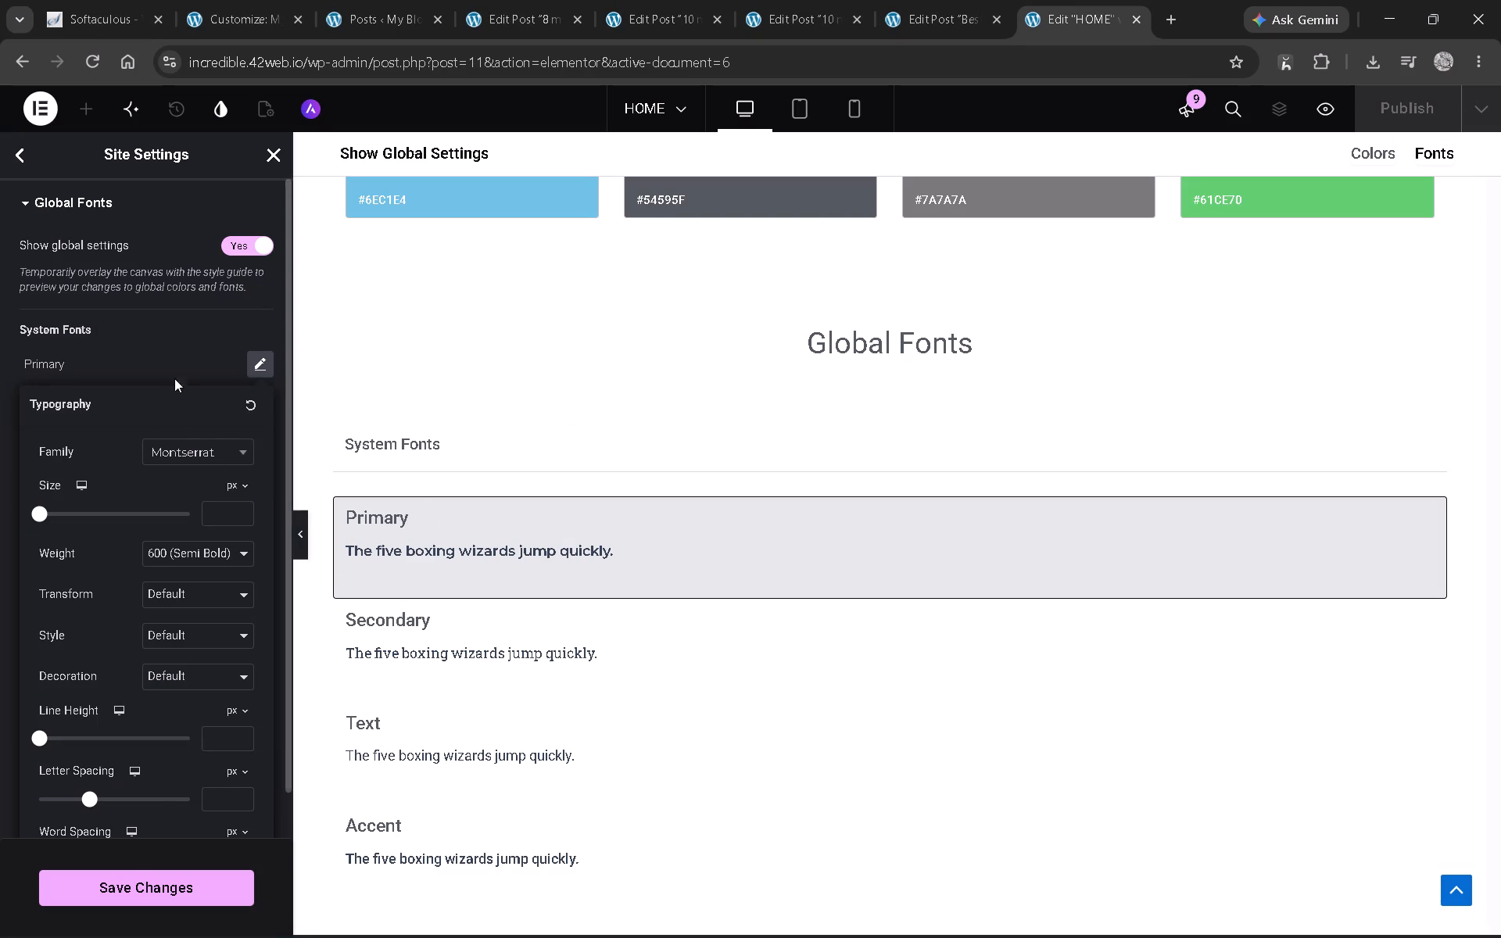
Set the Secondary system font's family to Inter.
click(166, 357)
click(250, 404)
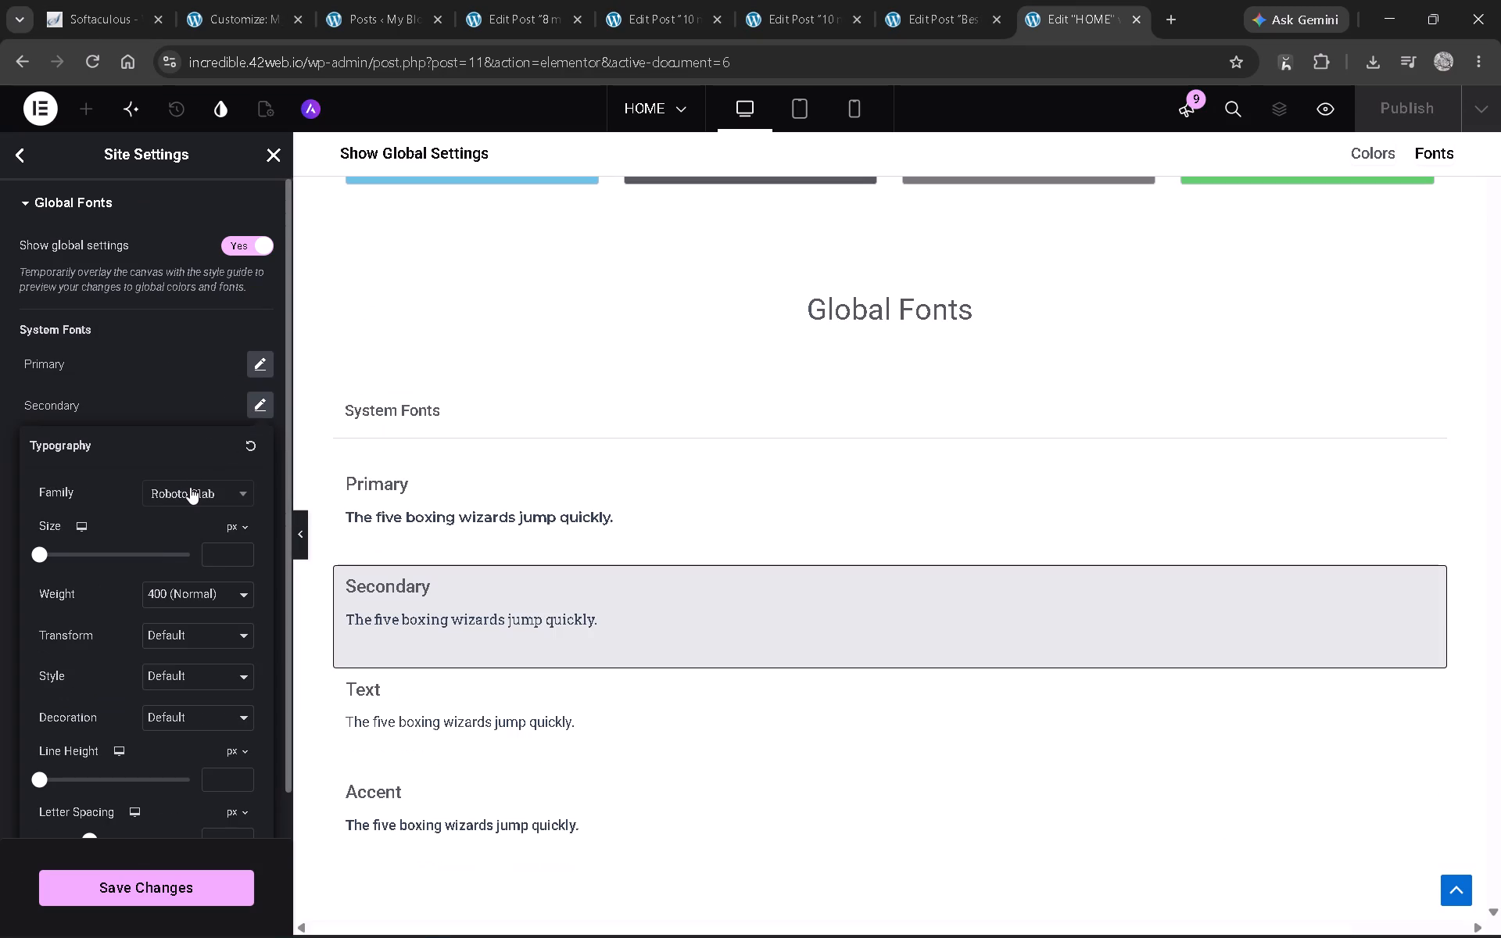
click(190, 487)
text(inter)
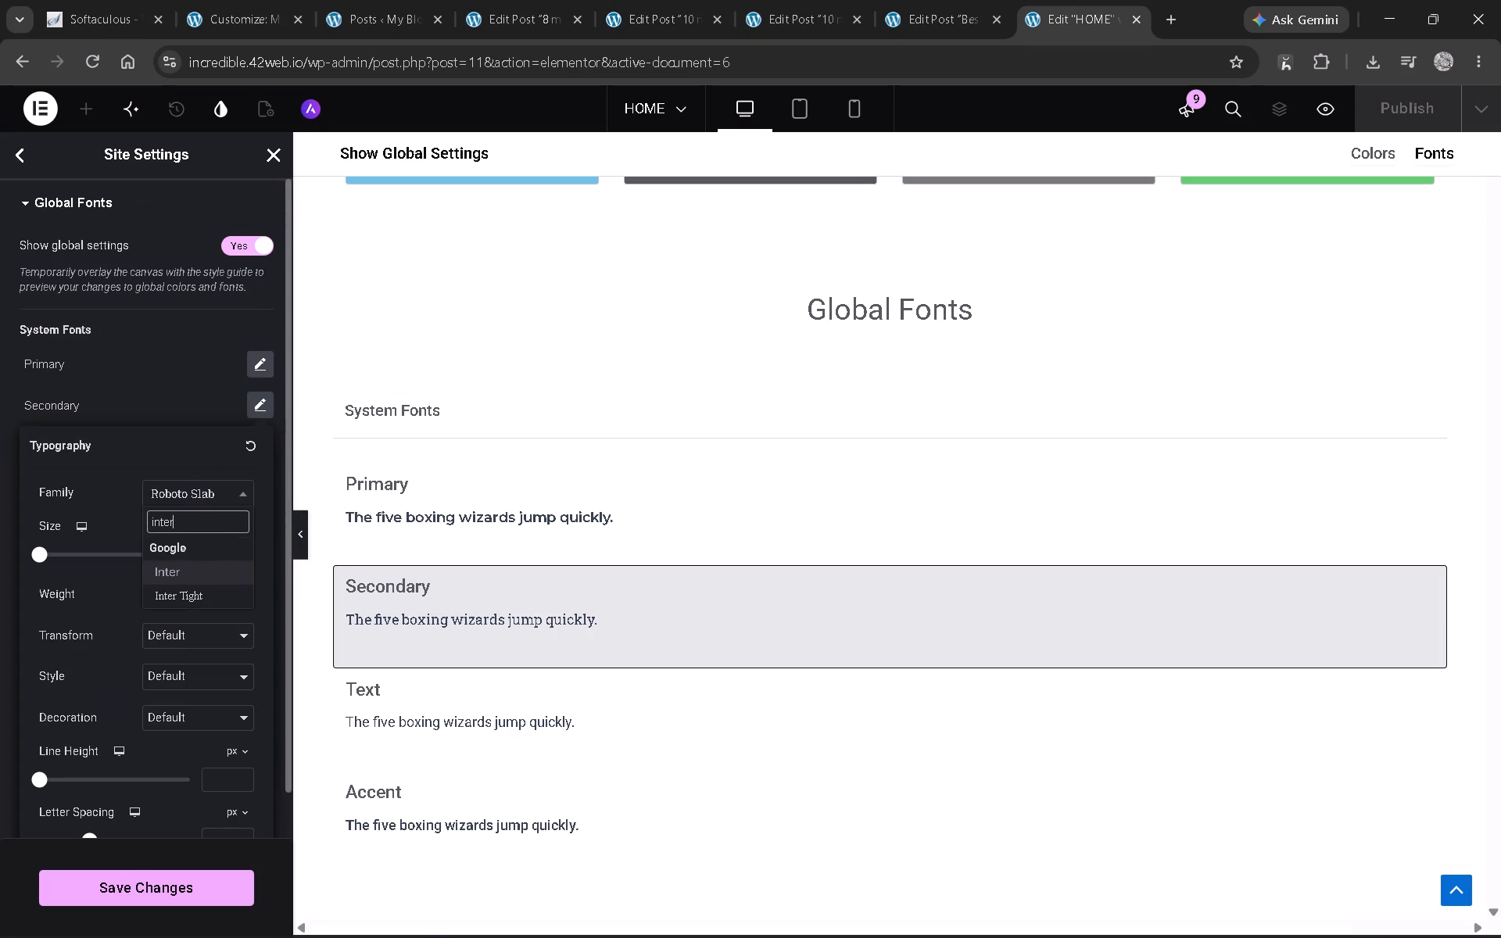
key(Return)
click(159, 384)
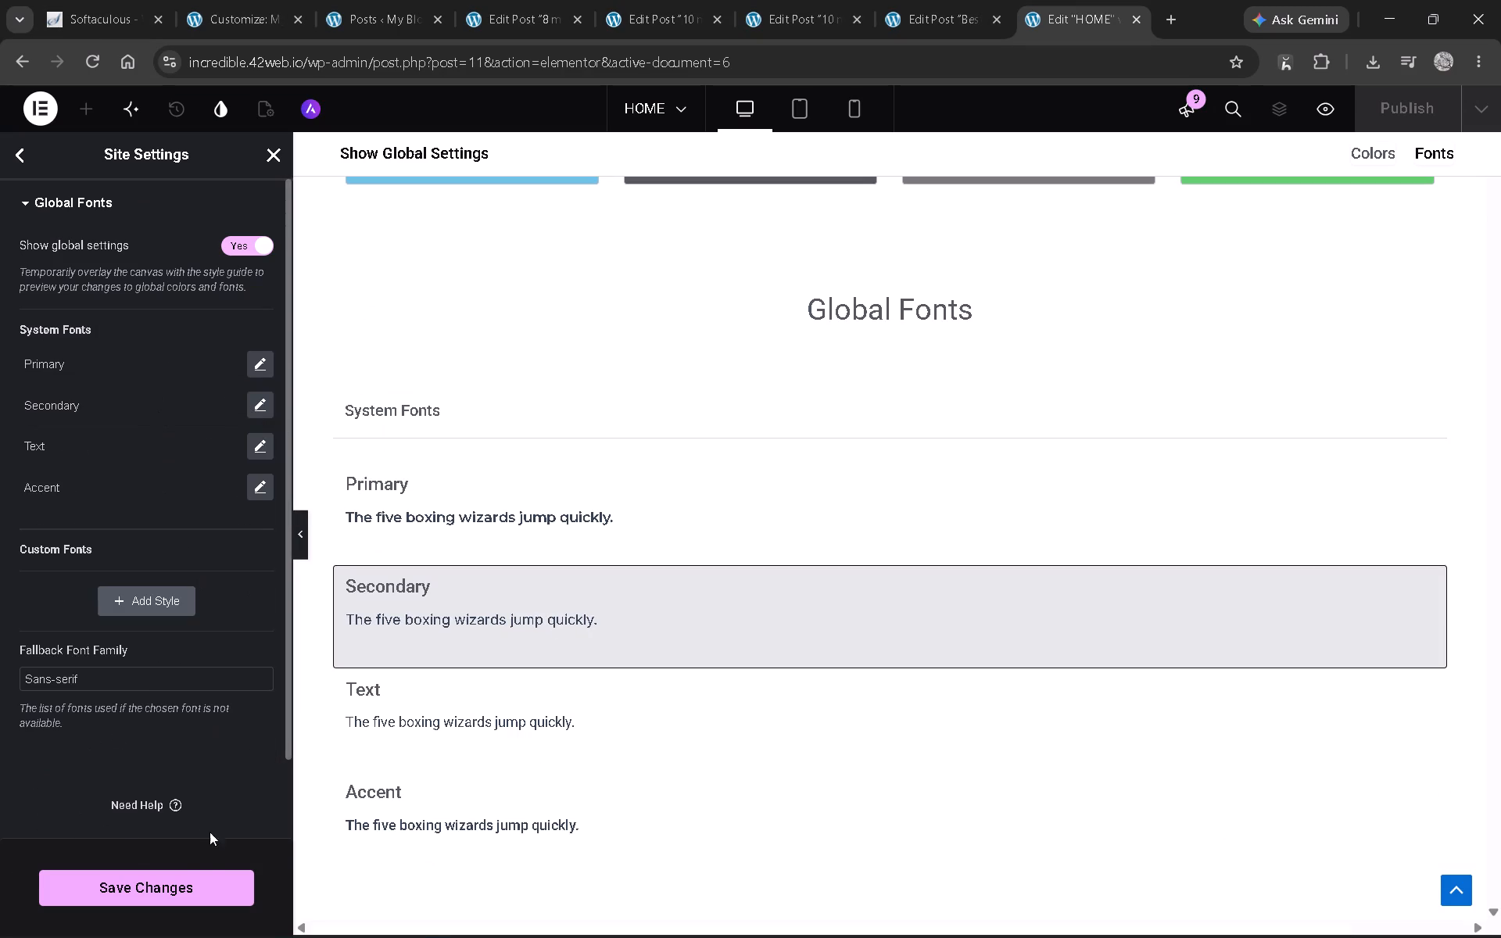
Save the global font changes, check the tutorial, and close Site Settings.
click(200, 879)
key(alt+Tab)
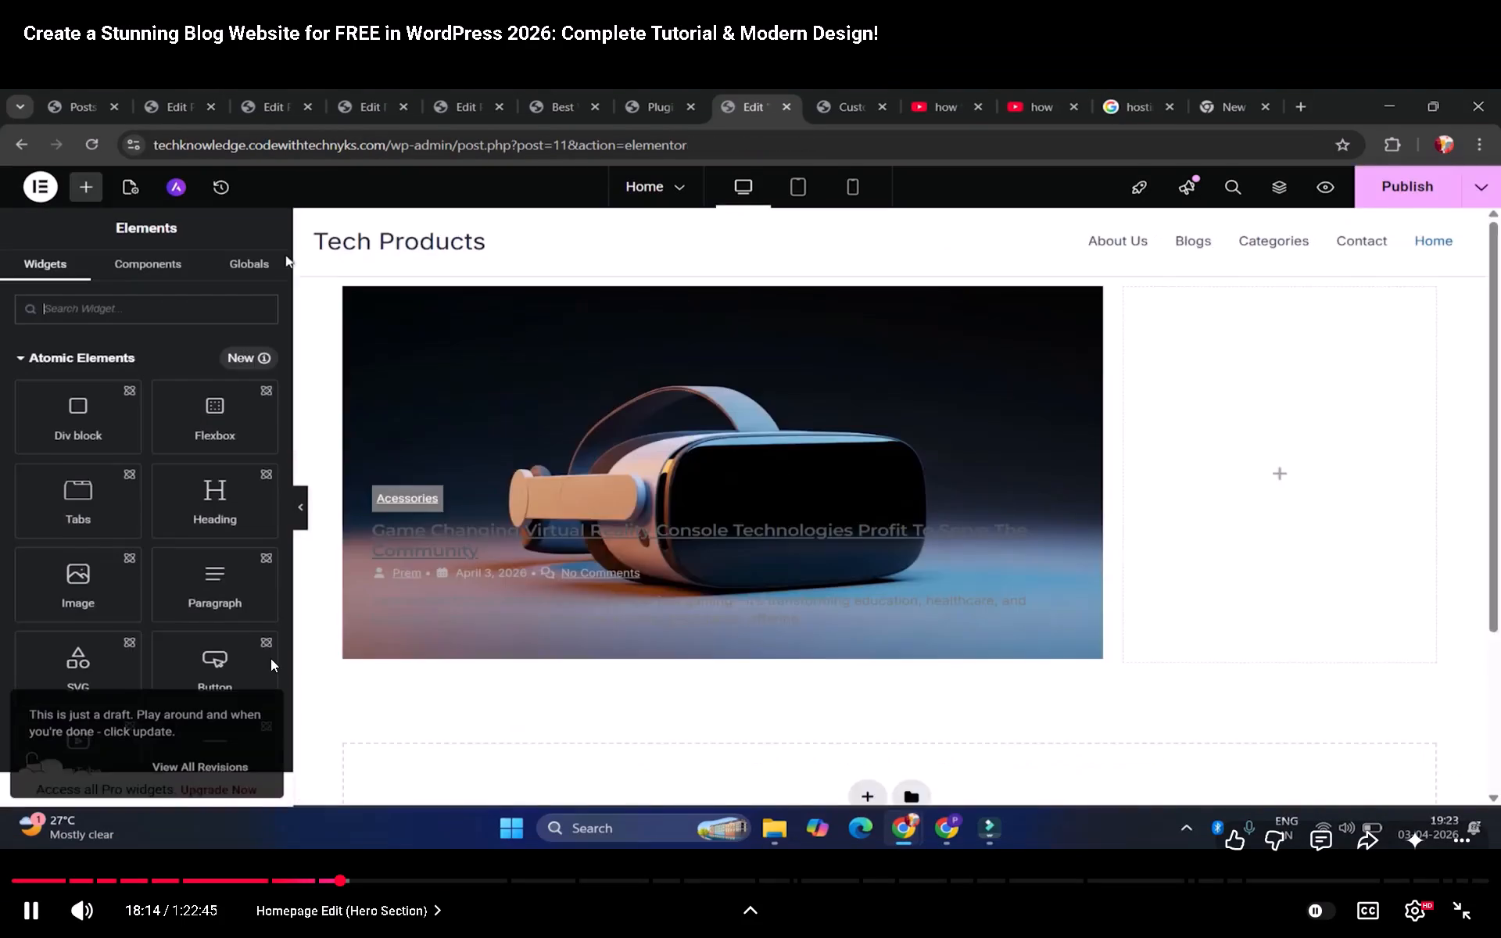
click(403, 612)
key(alt+Tab)
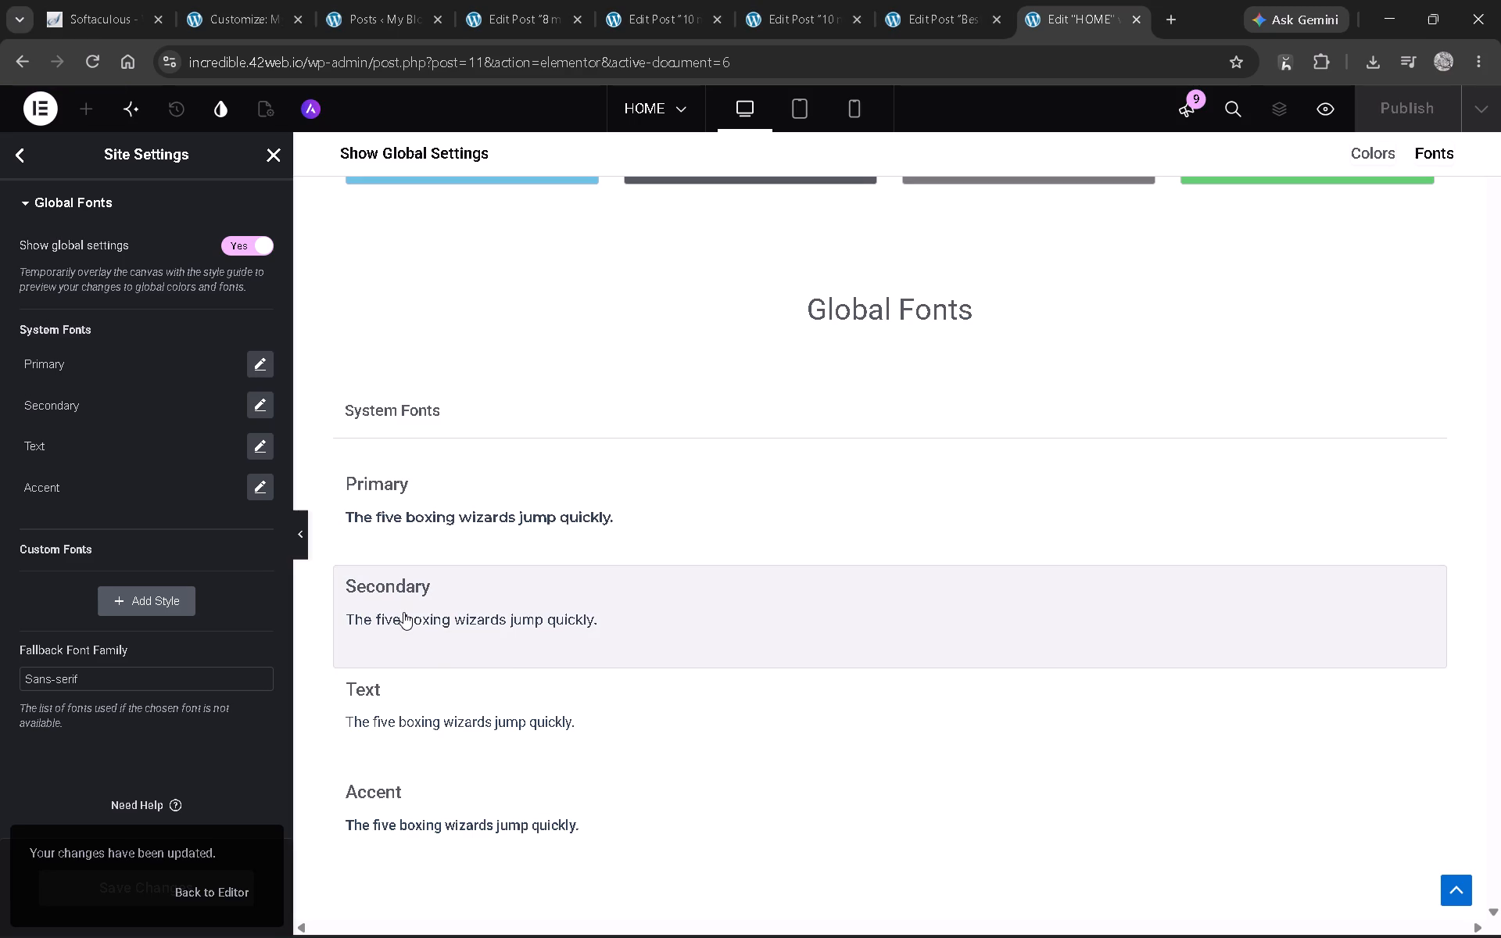
click(267, 163)
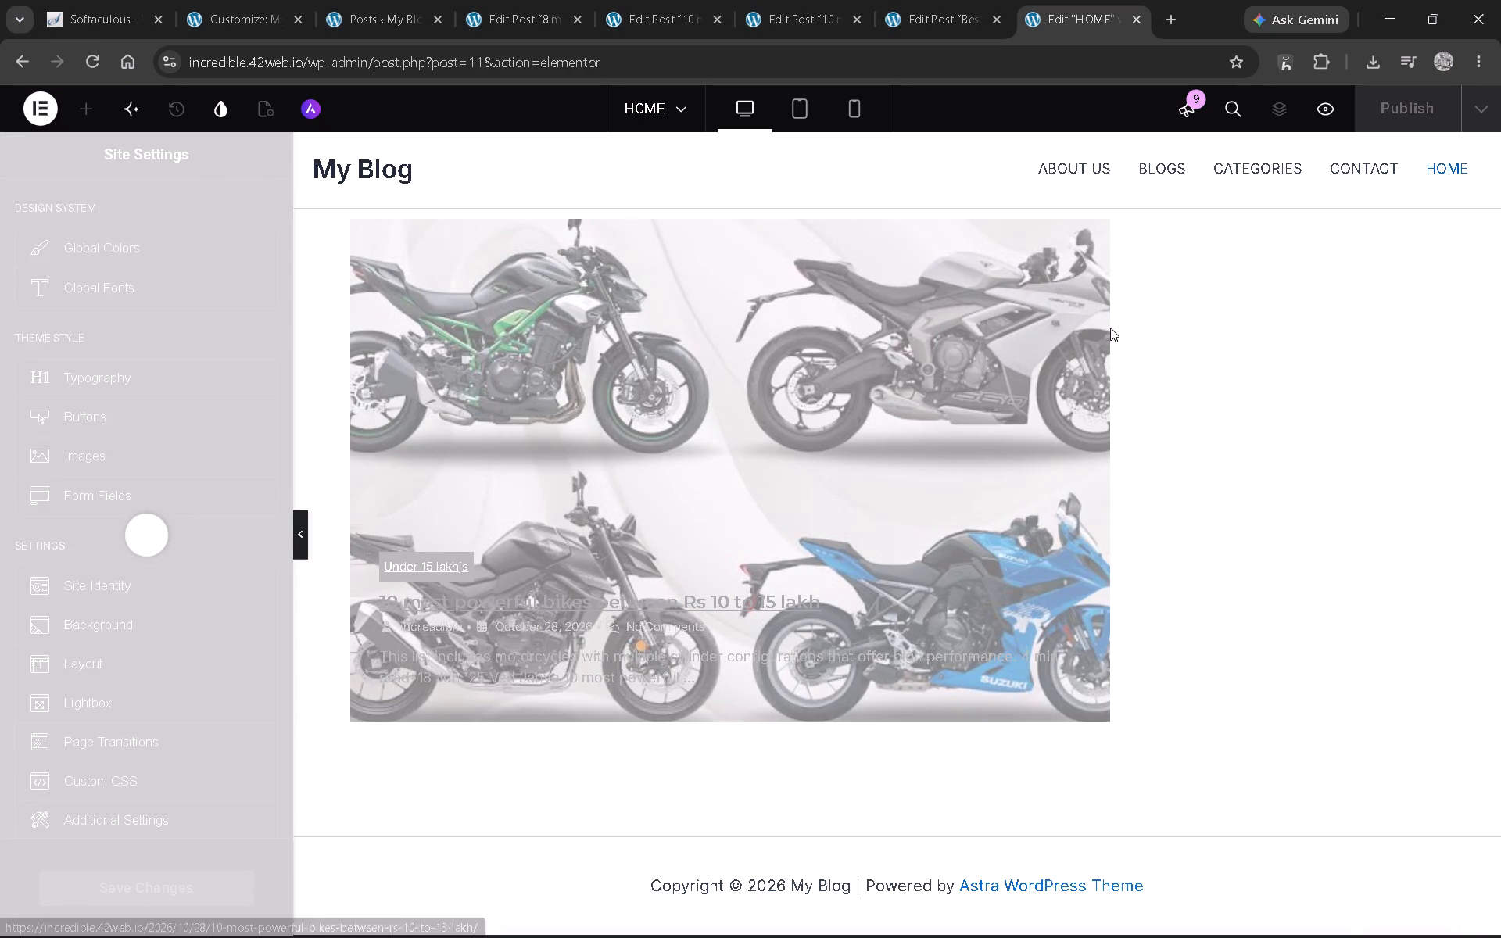
Watch the tutorial's next edit and open the Title section of the blog widget's style settings to match it.
key(alt+Tab)
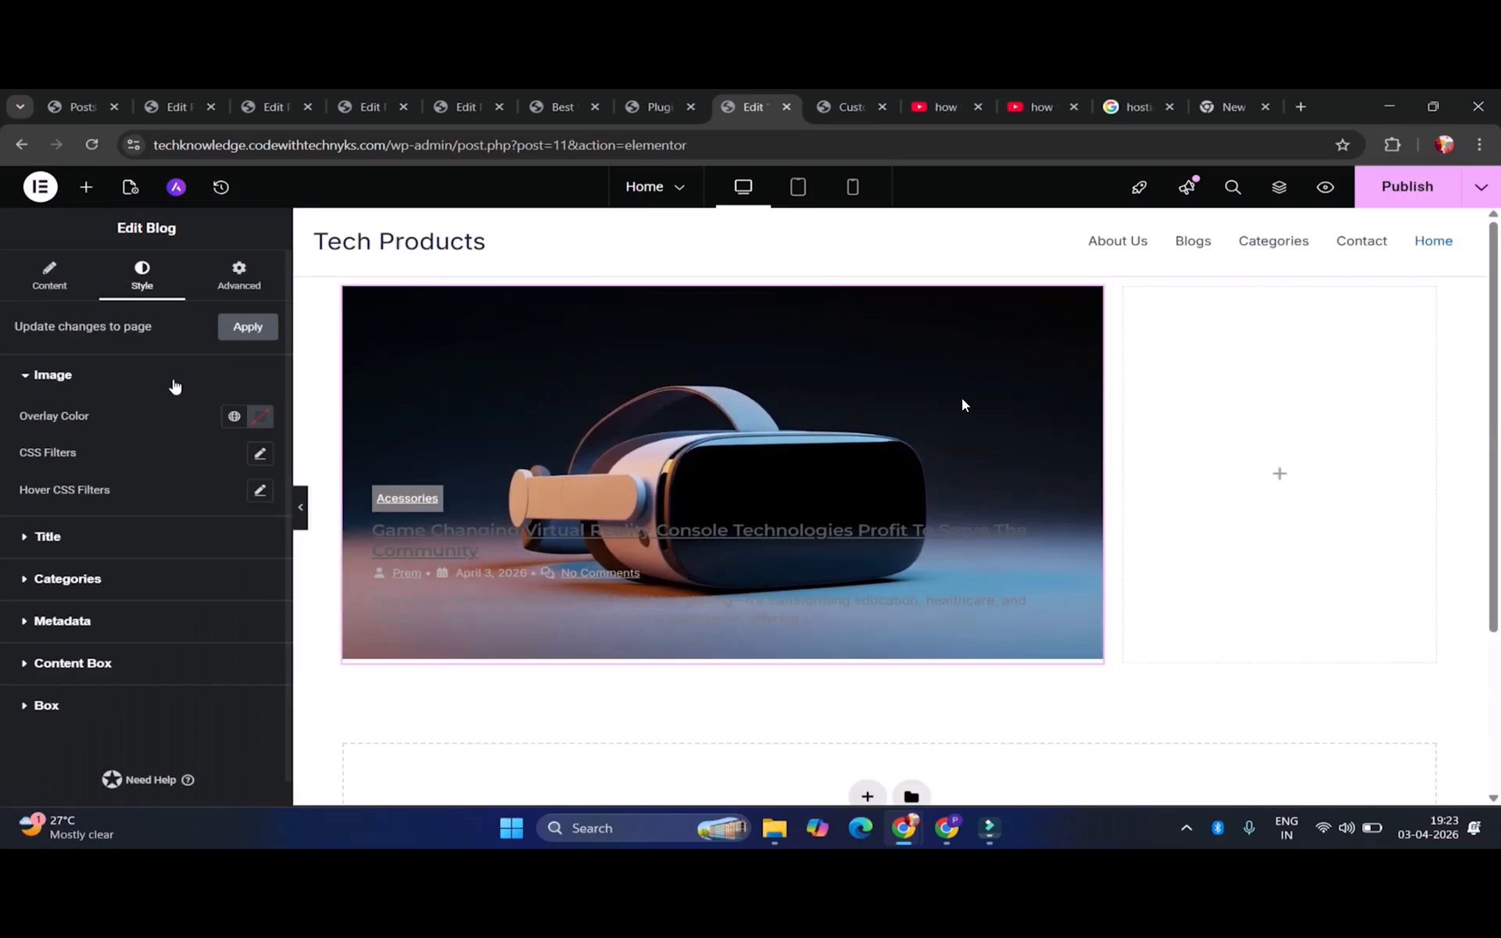
click(962, 398)
key(alt+Tab)
key(alt+Tab)
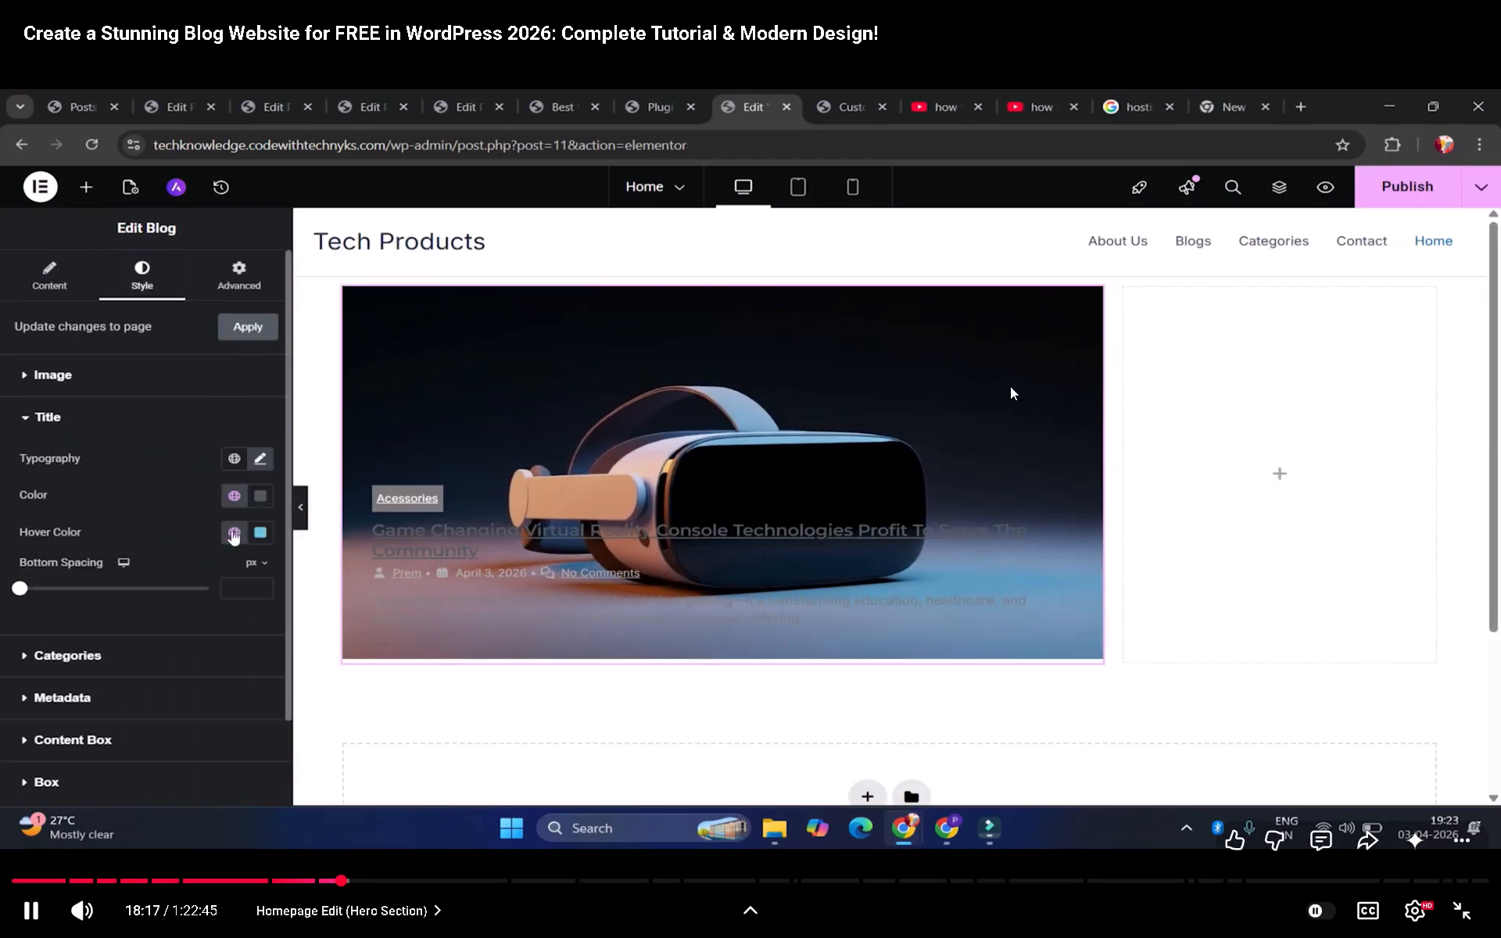
click(1007, 396)
key(alt+Tab)
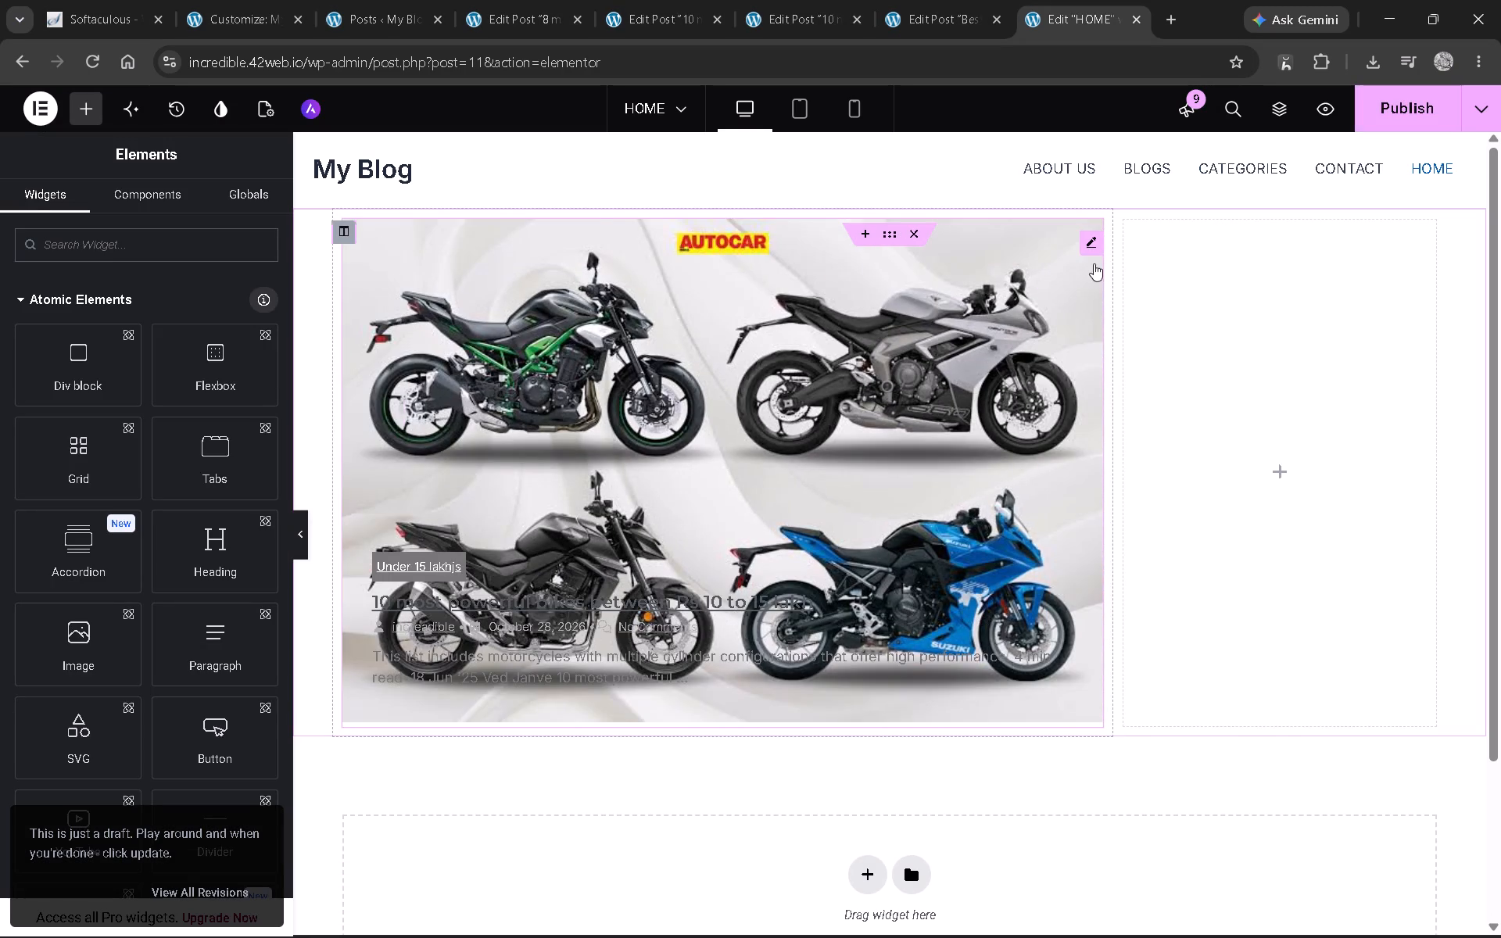
click(1094, 243)
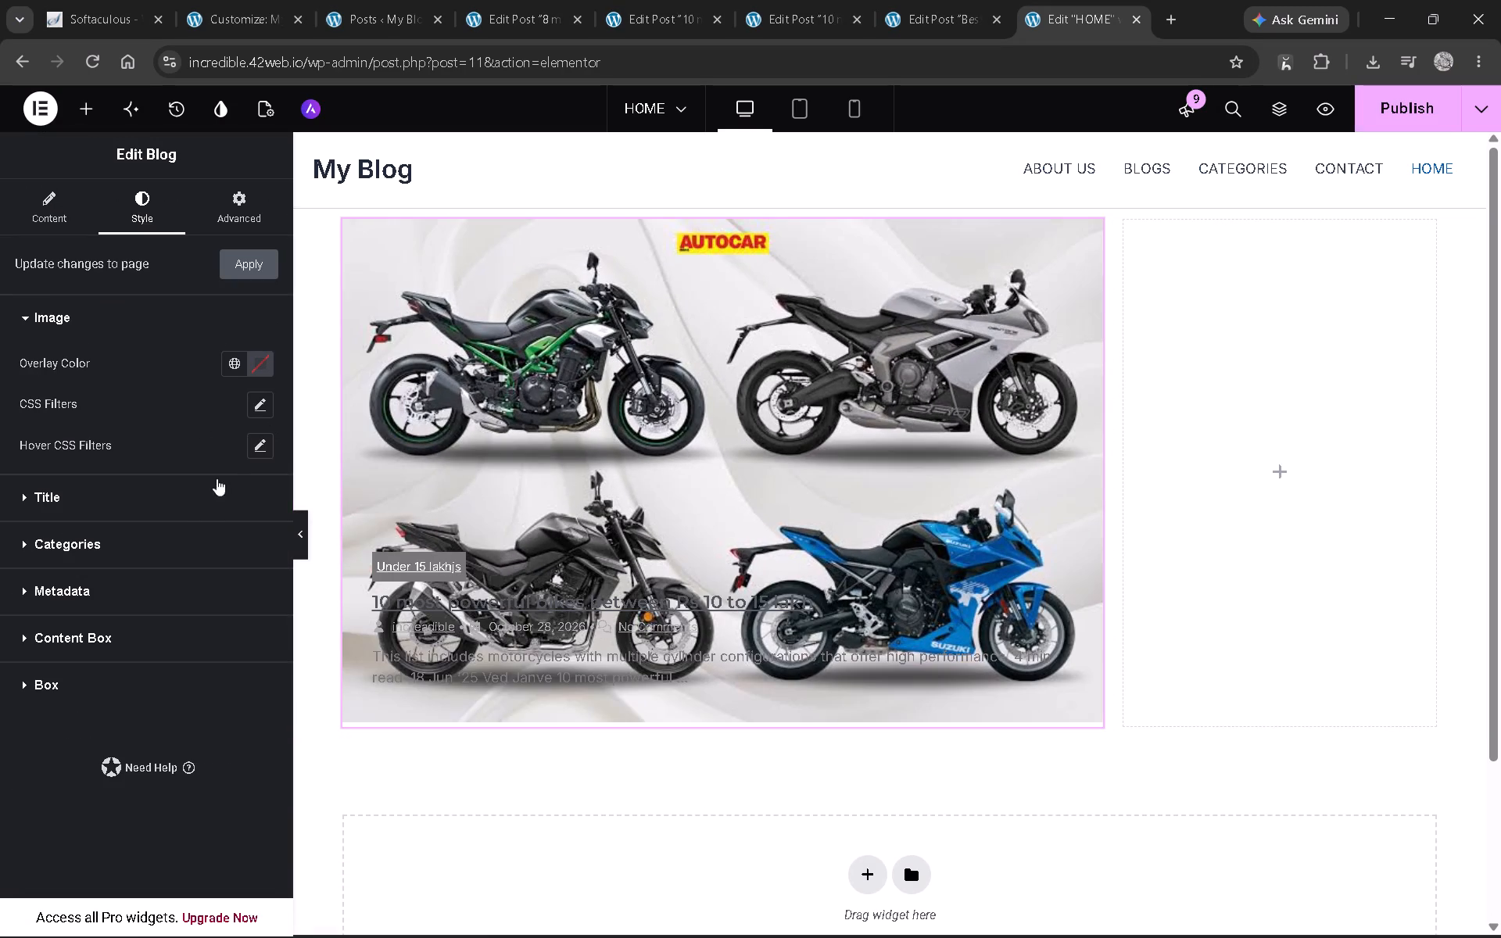
click(192, 492)
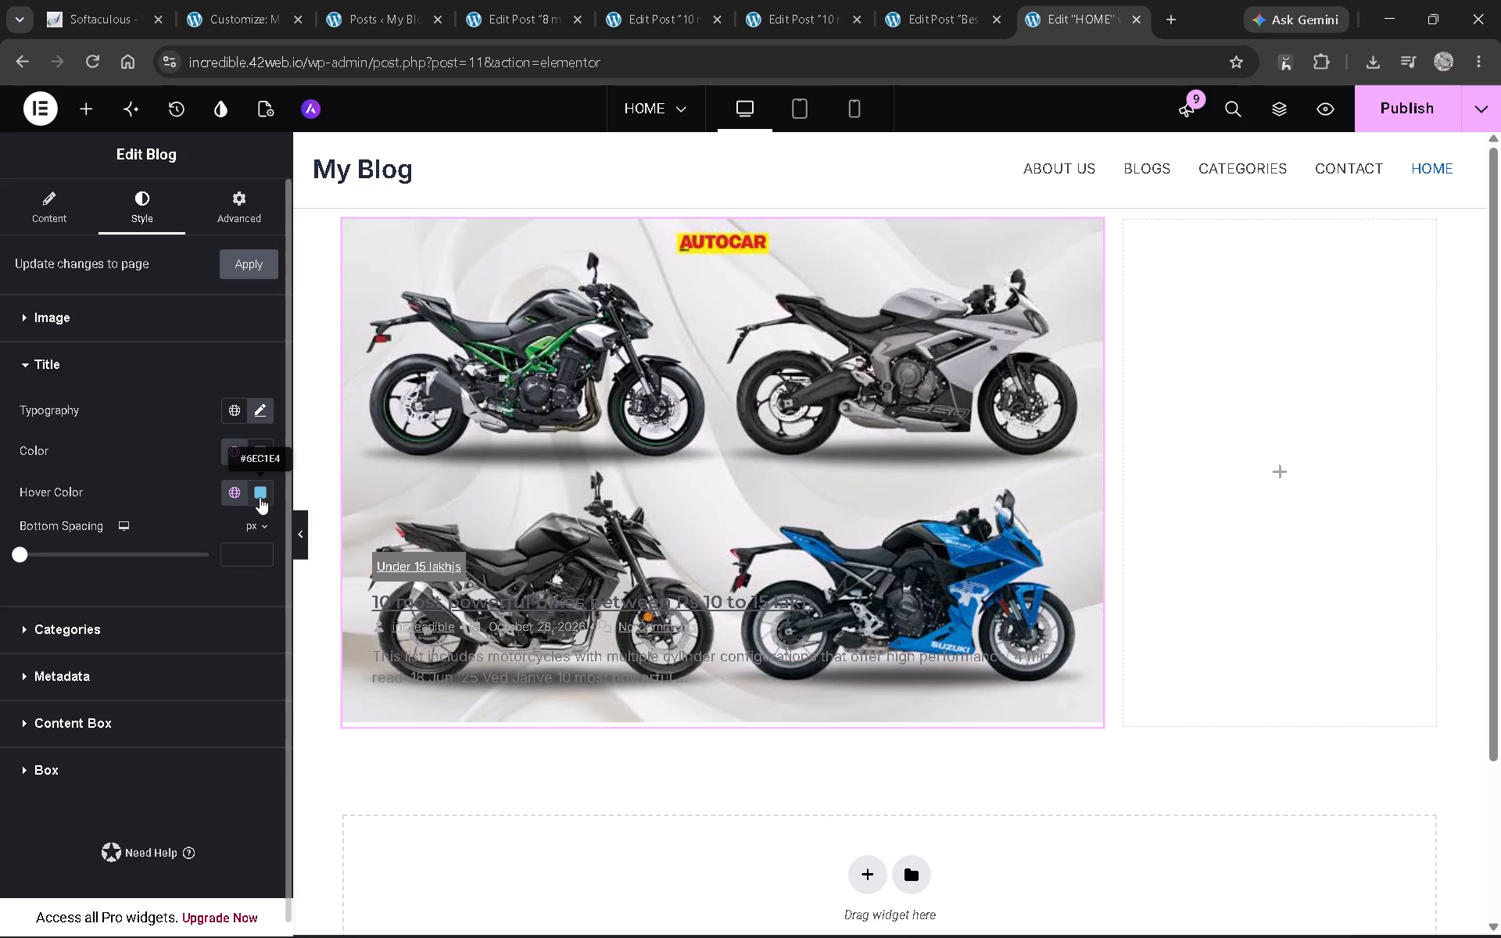
Set the blog widget's title color to the near-white #E5E7EA, checking against the tutorial.
click(260, 497)
key(alt+Tab)
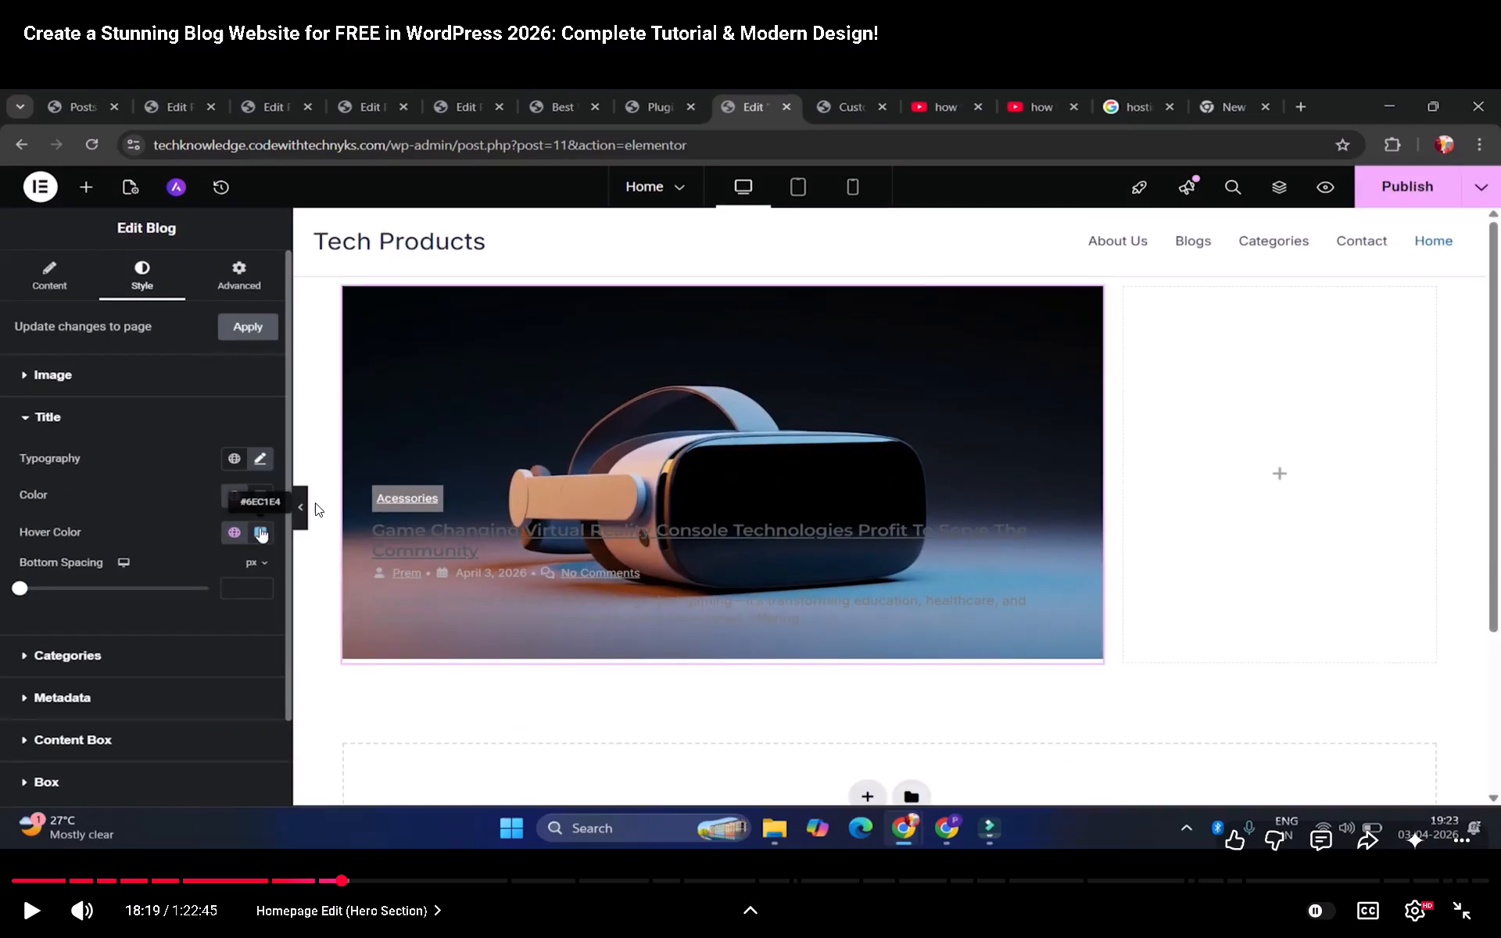
click(317, 503)
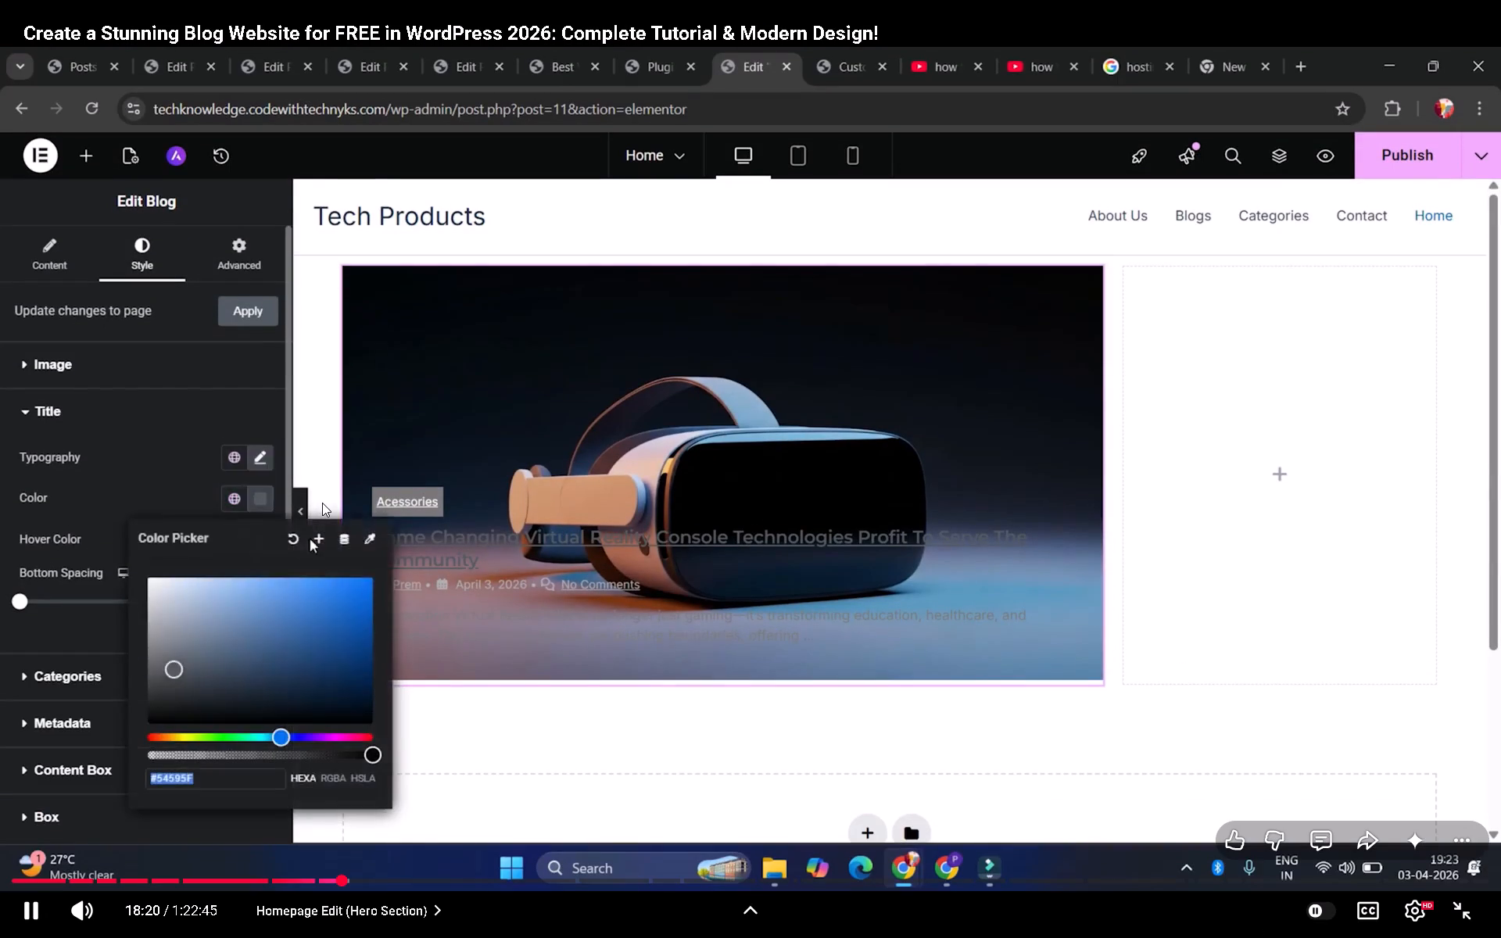
key(alt+Tab)
click(255, 453)
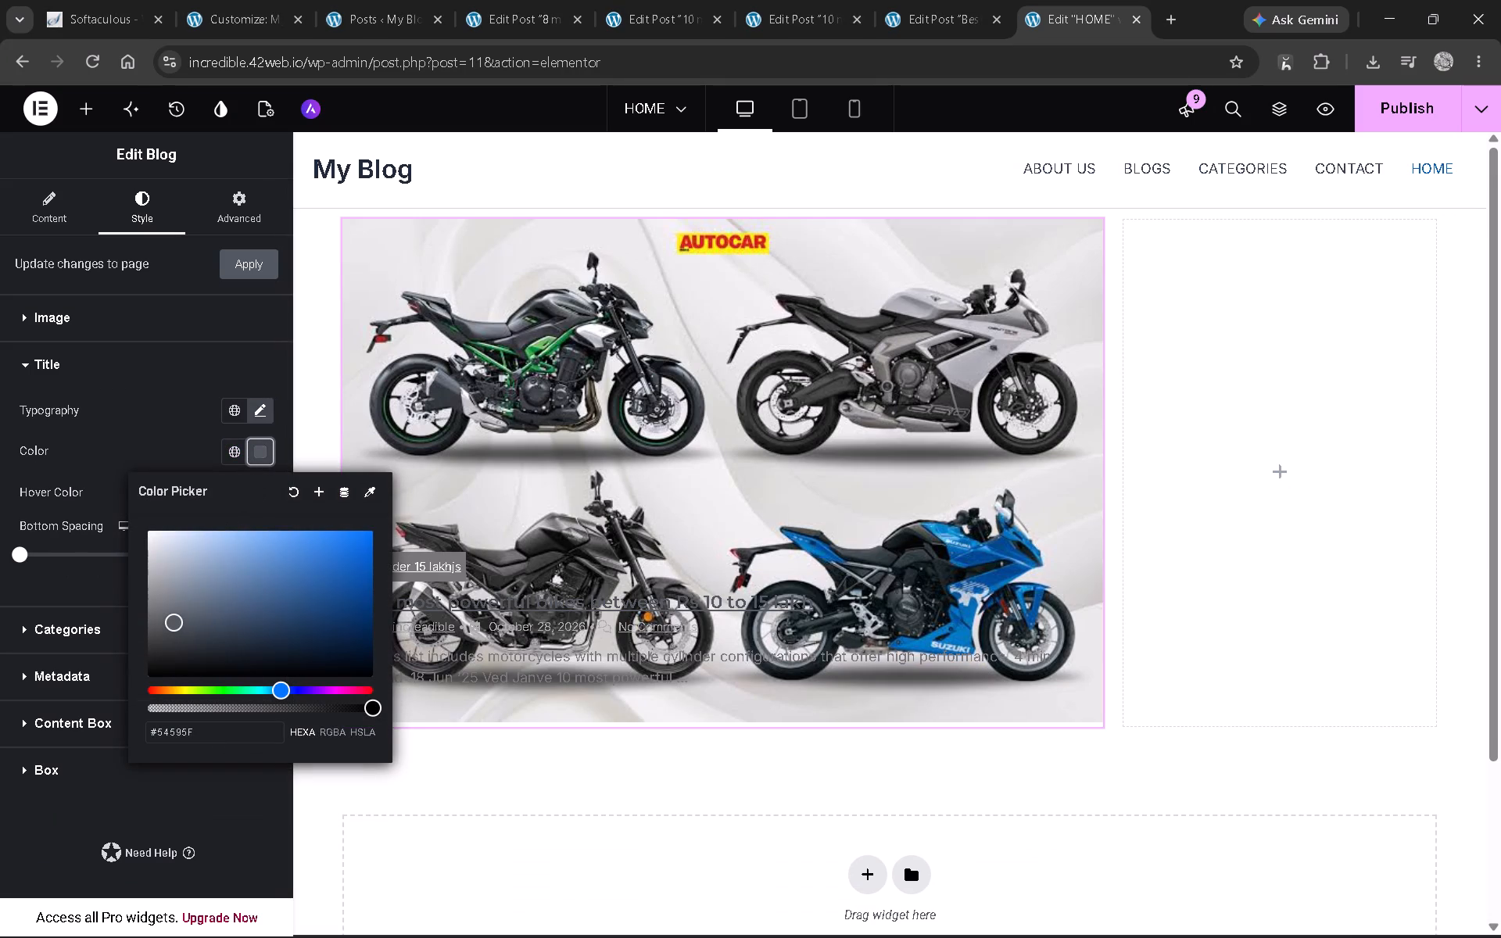
click(157, 538)
click(156, 545)
key(alt+Tab)
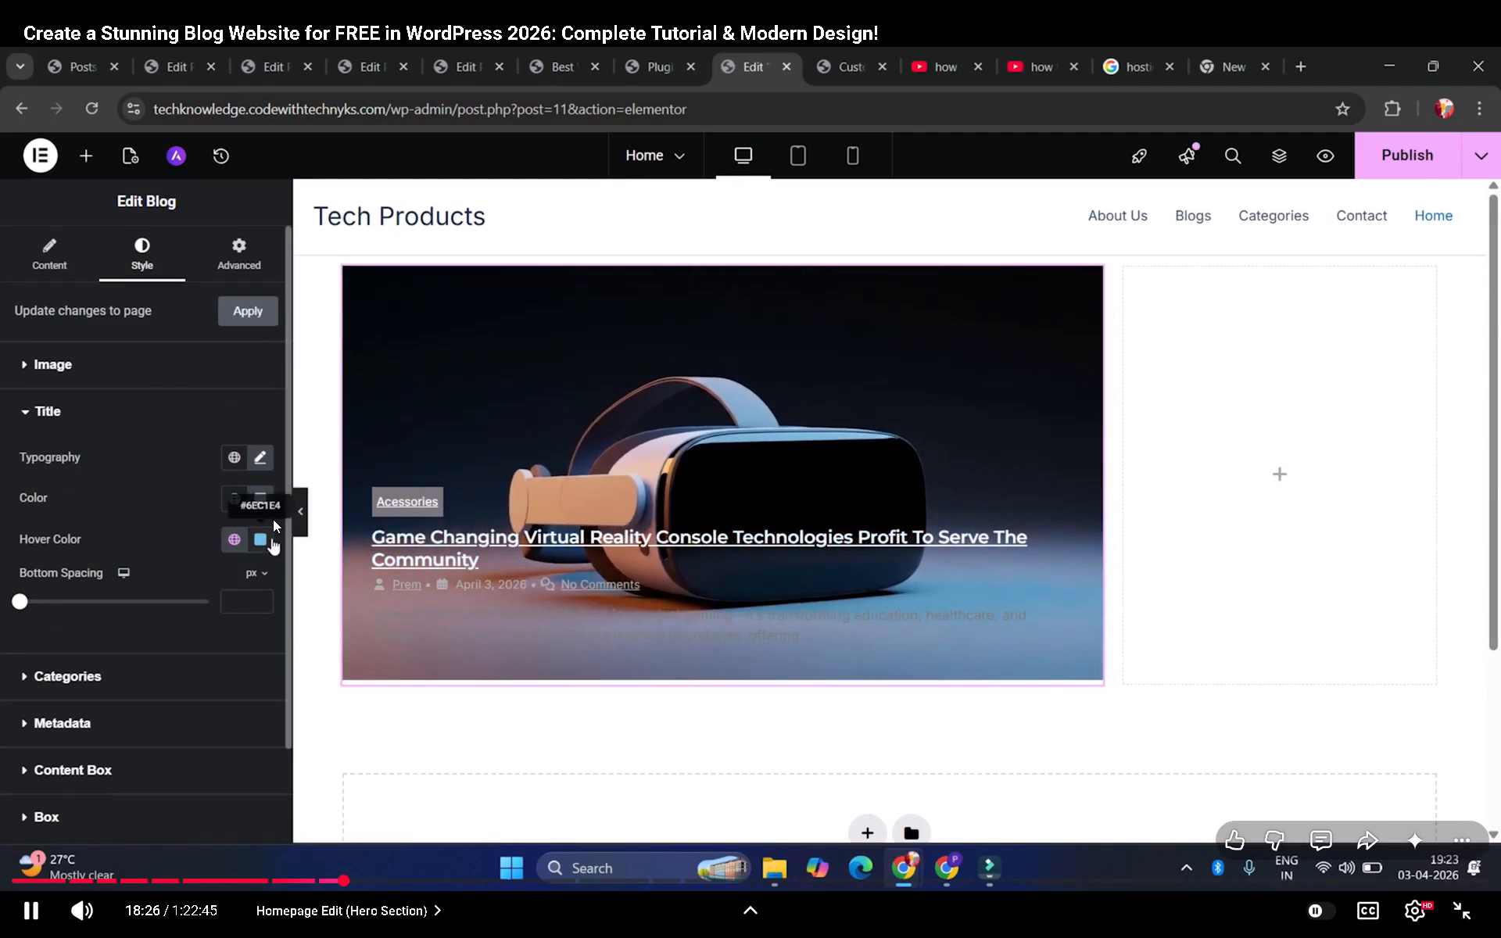
key(alt+Tab)
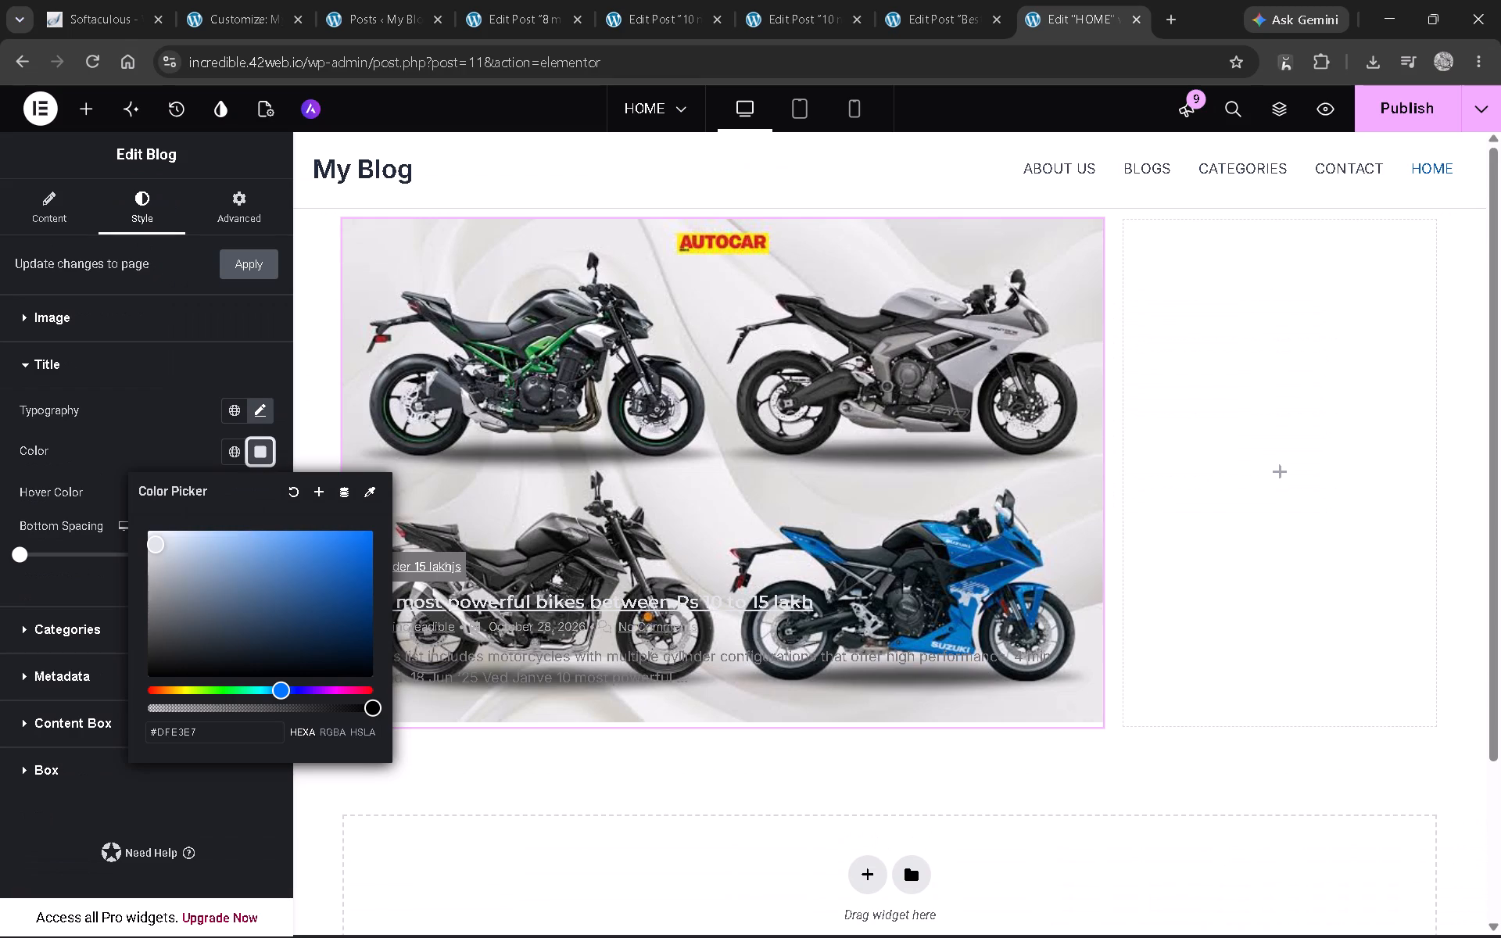
click(152, 548)
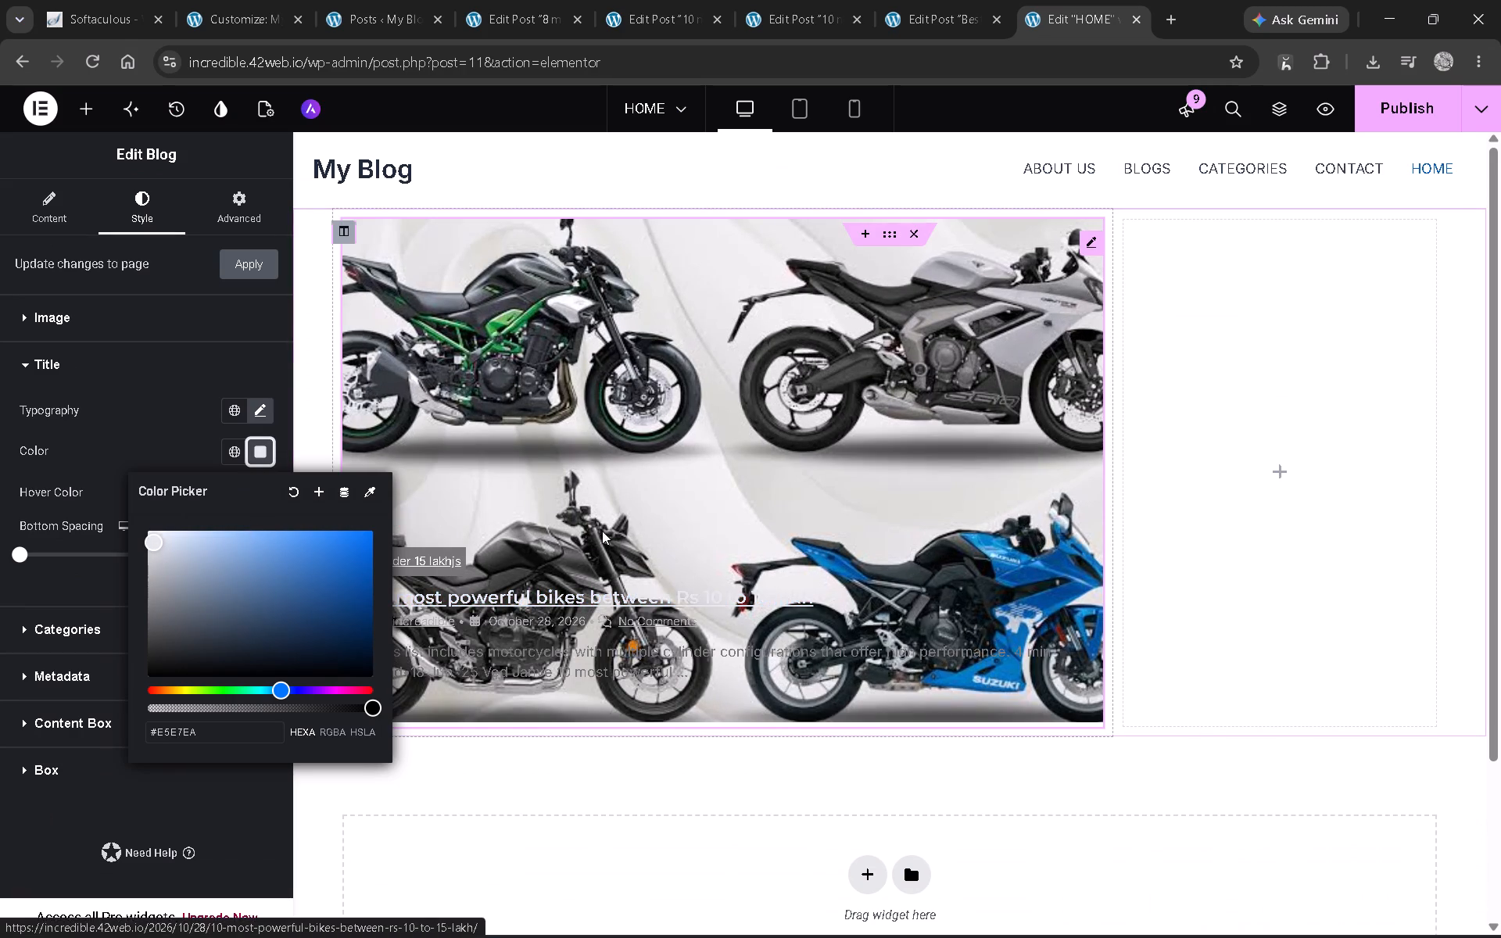
click(718, 506)
key(alt+Tab)
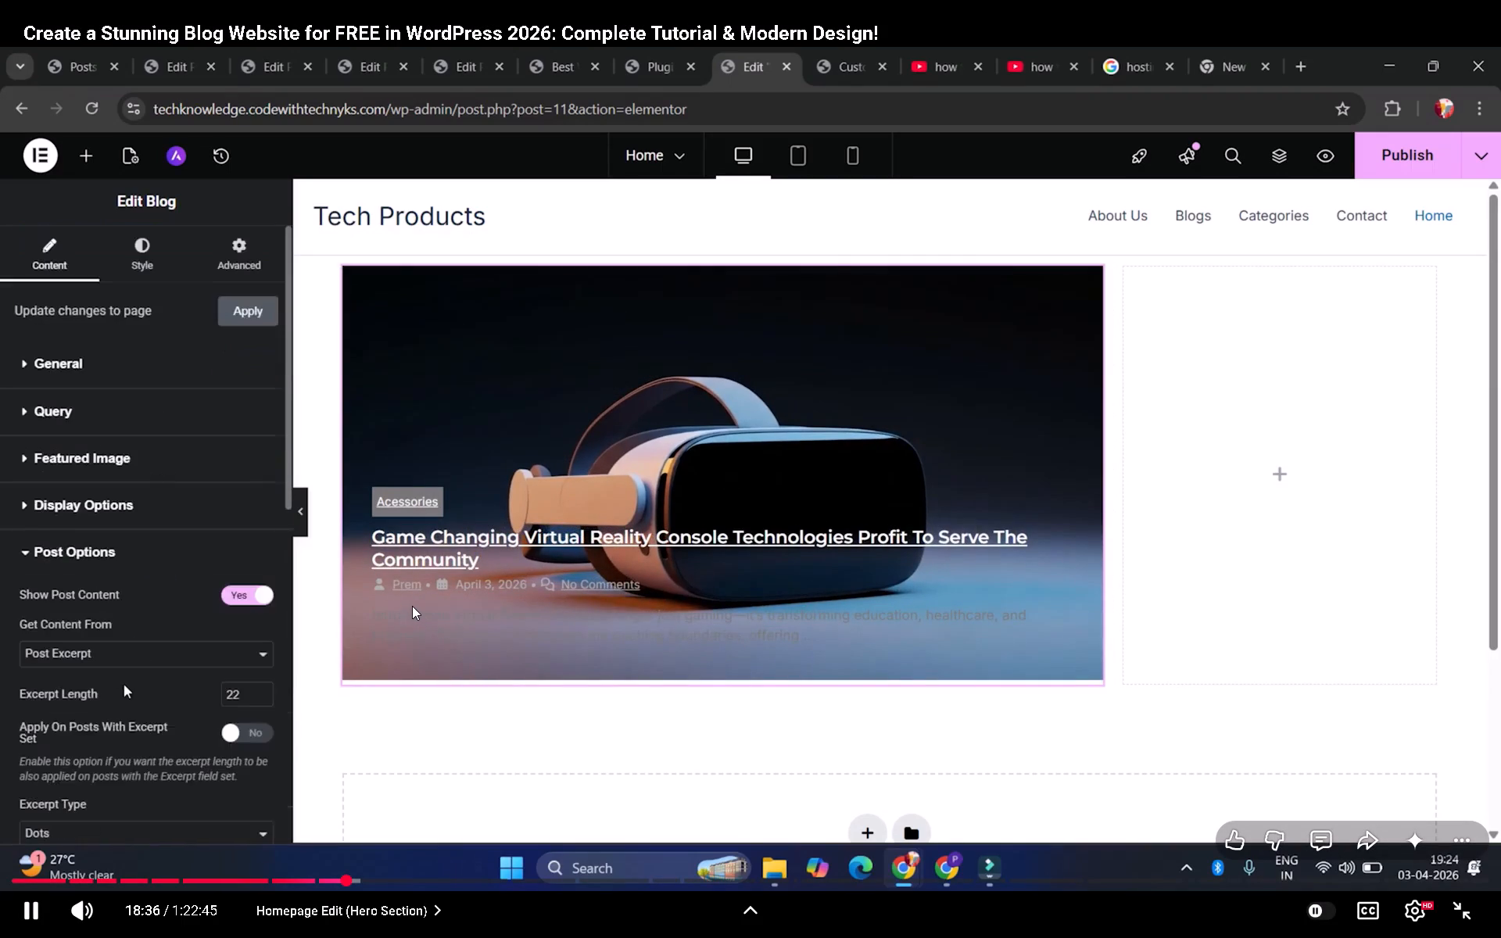
Replay the tutorial segment on the blog widget's post options to see which settings to edit.
click(434, 590)
key(alt+Tab)
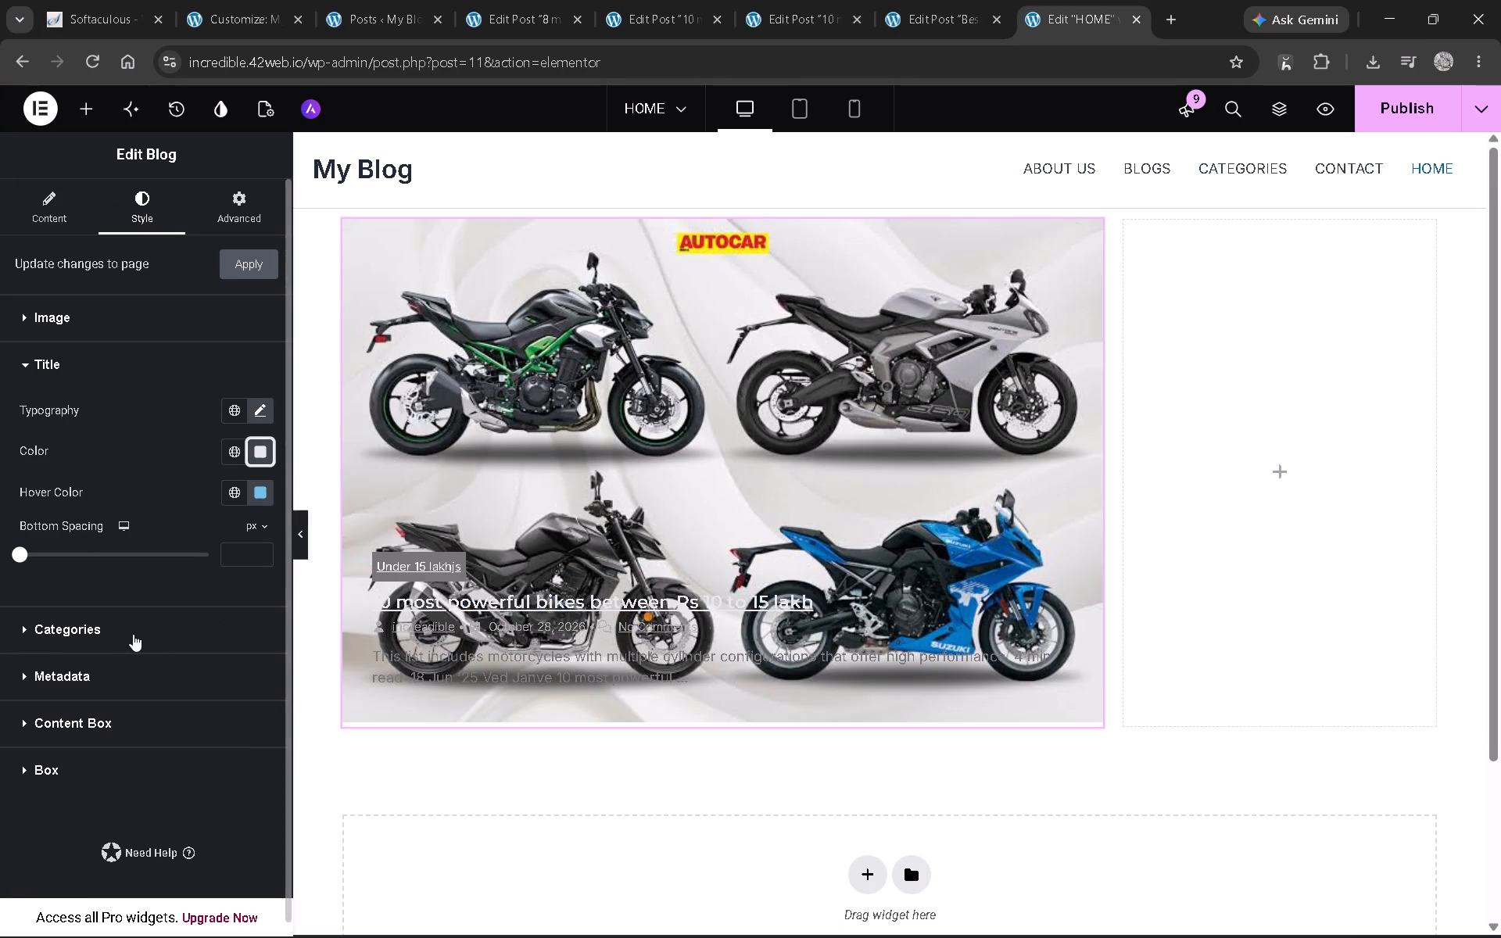
click(31, 353)
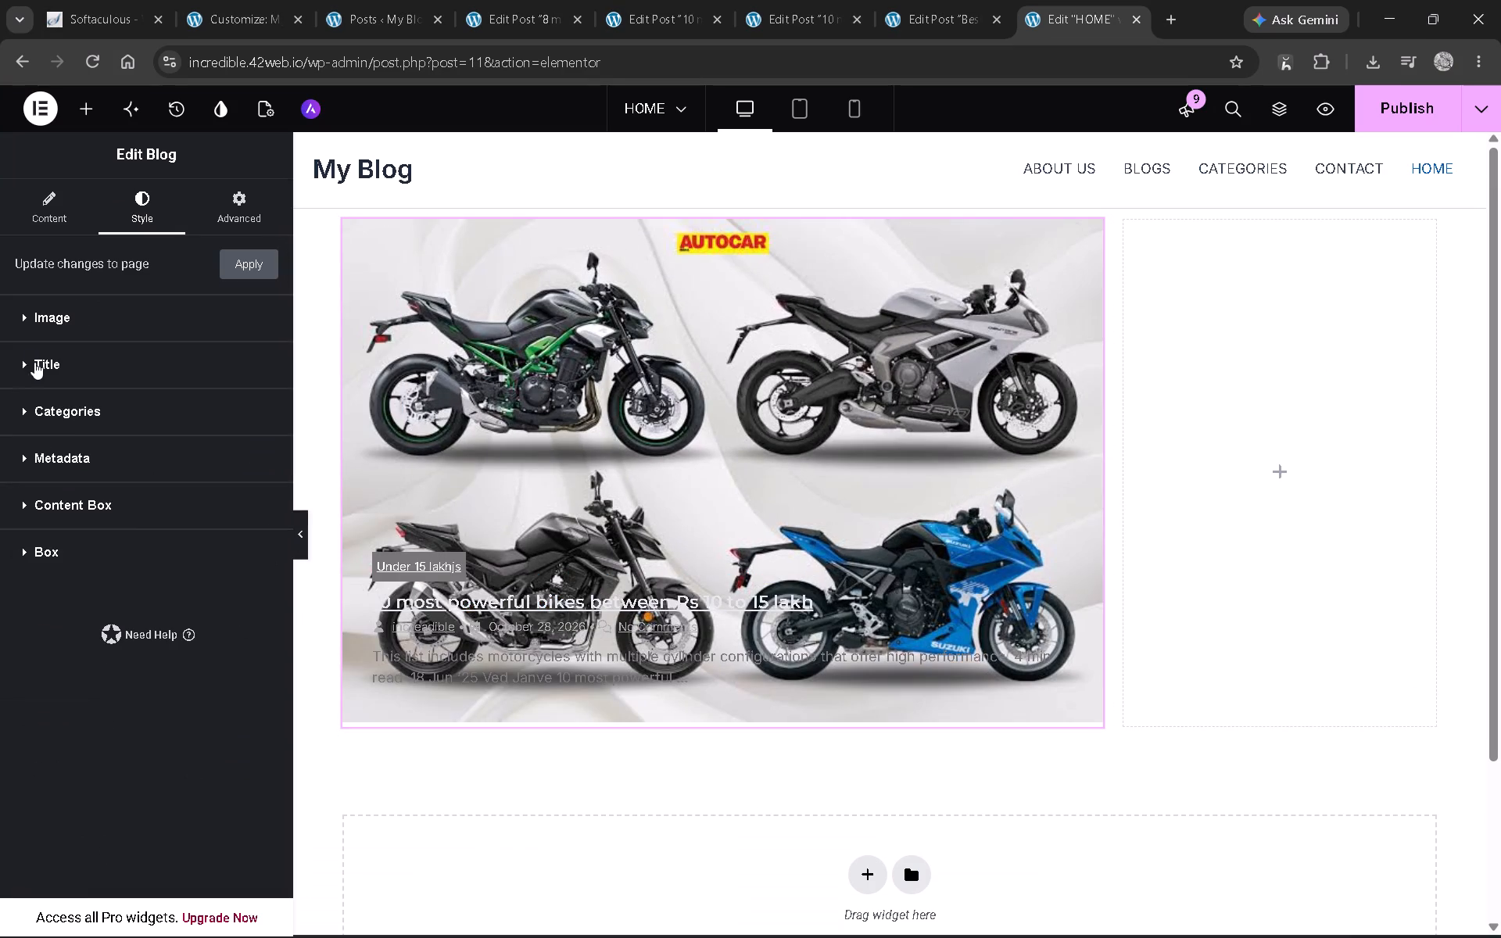
key(alt+Tab)
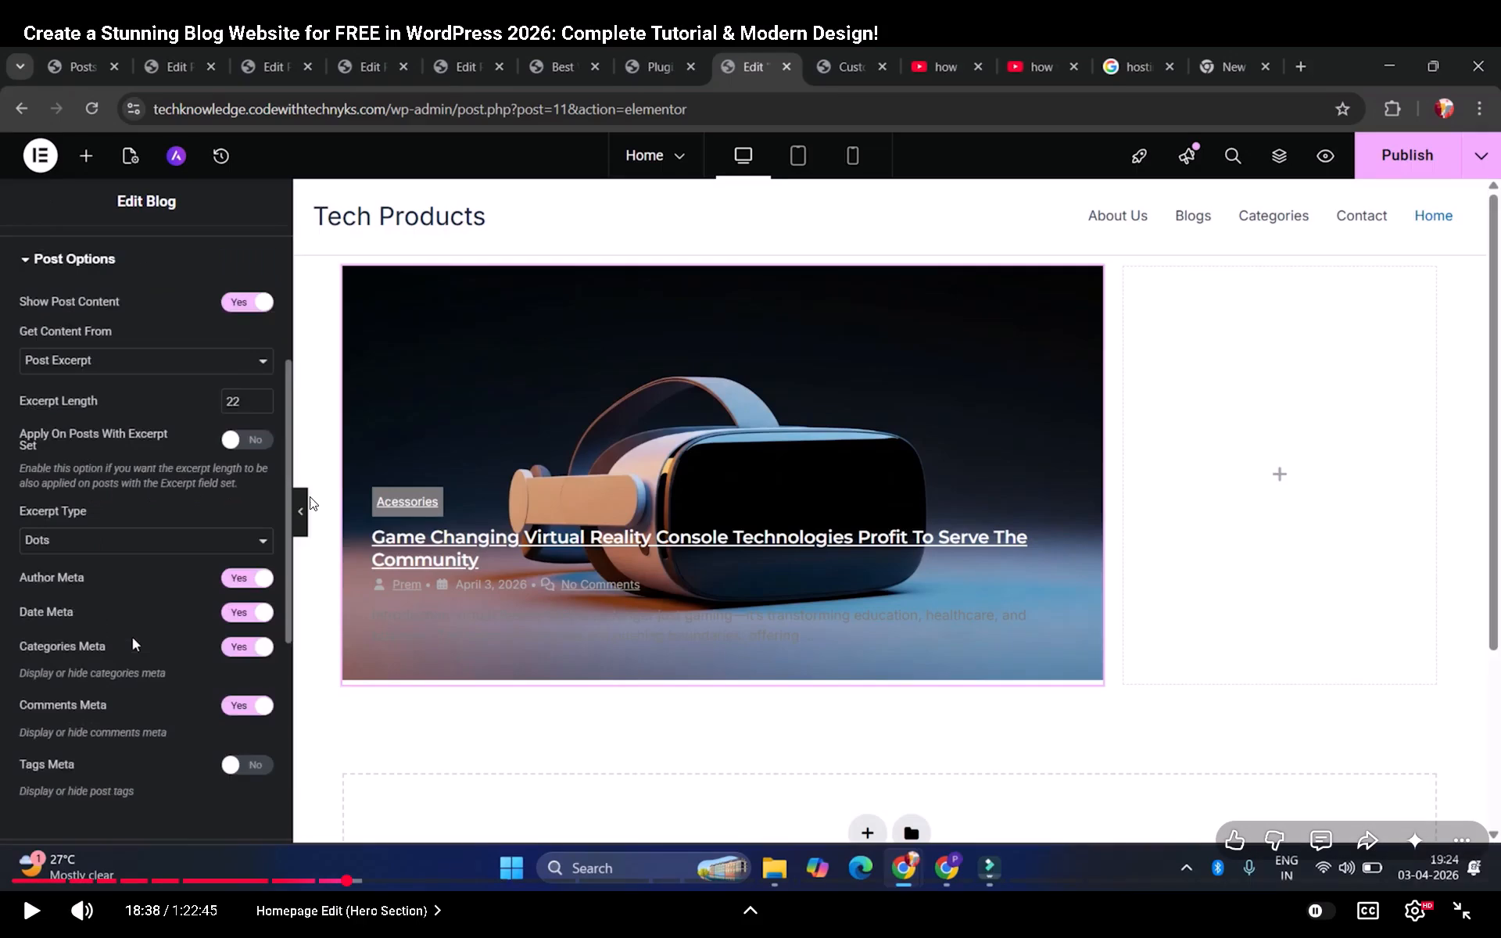
key(Left)
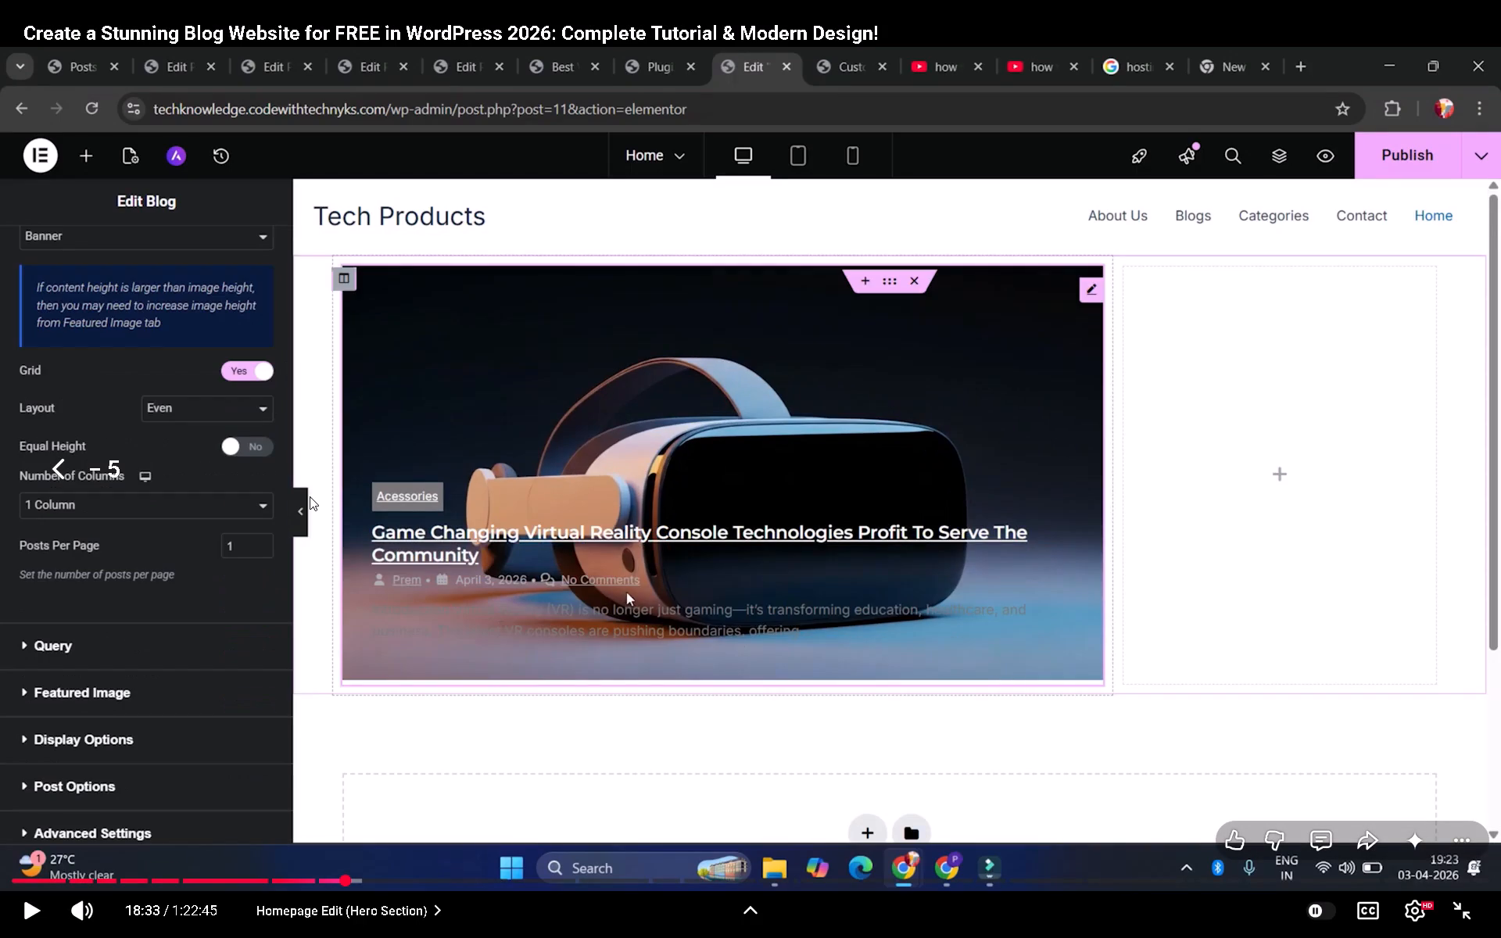
key(space)
key(Left)
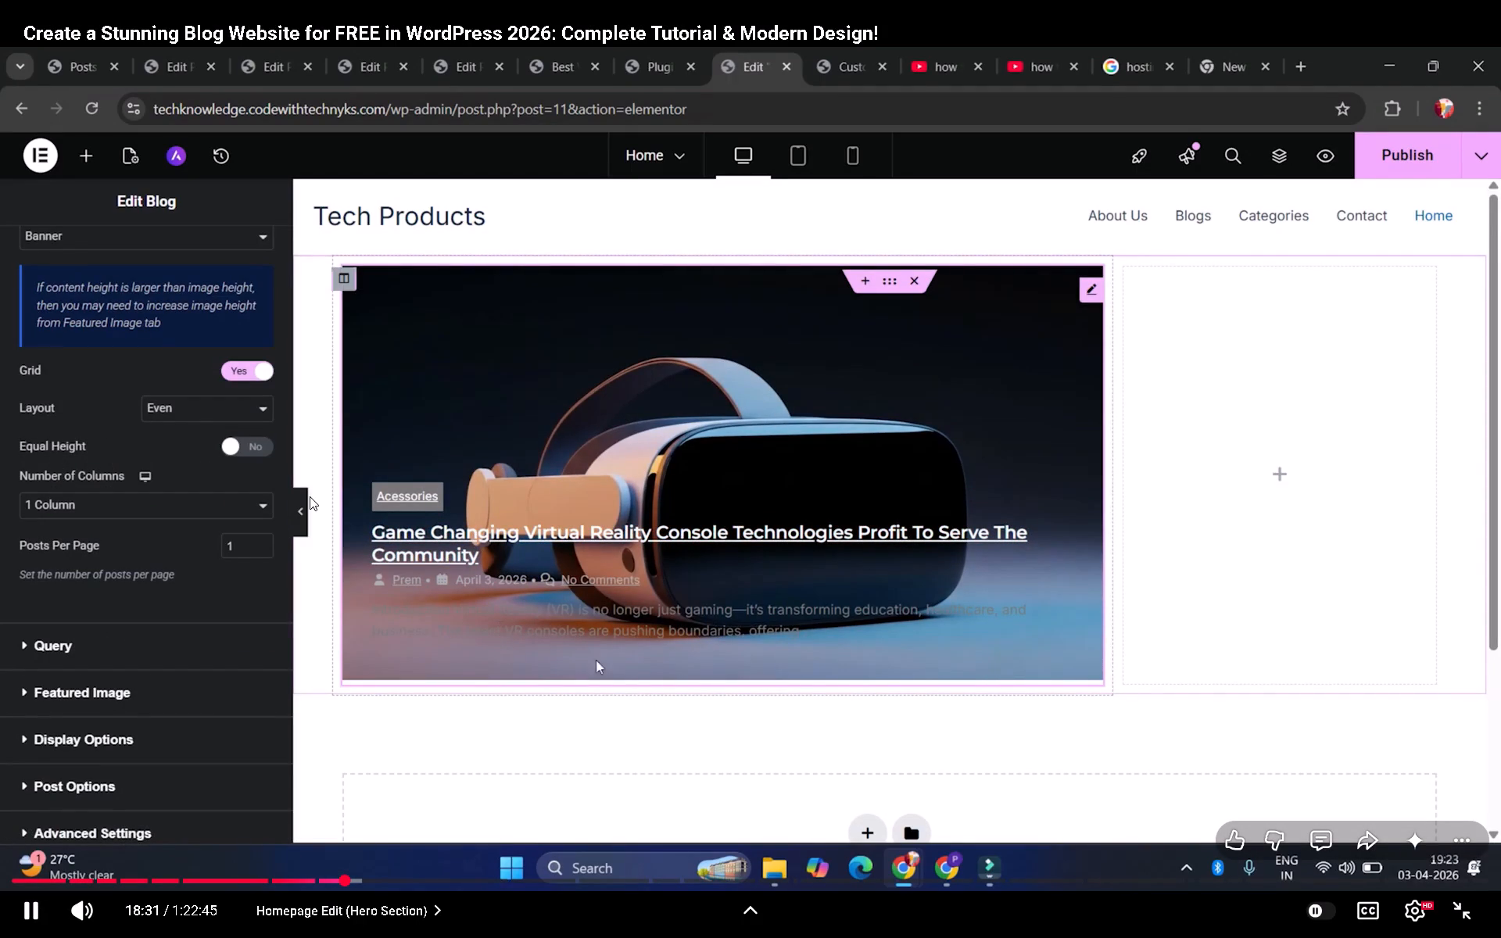
key(alt+Tab)
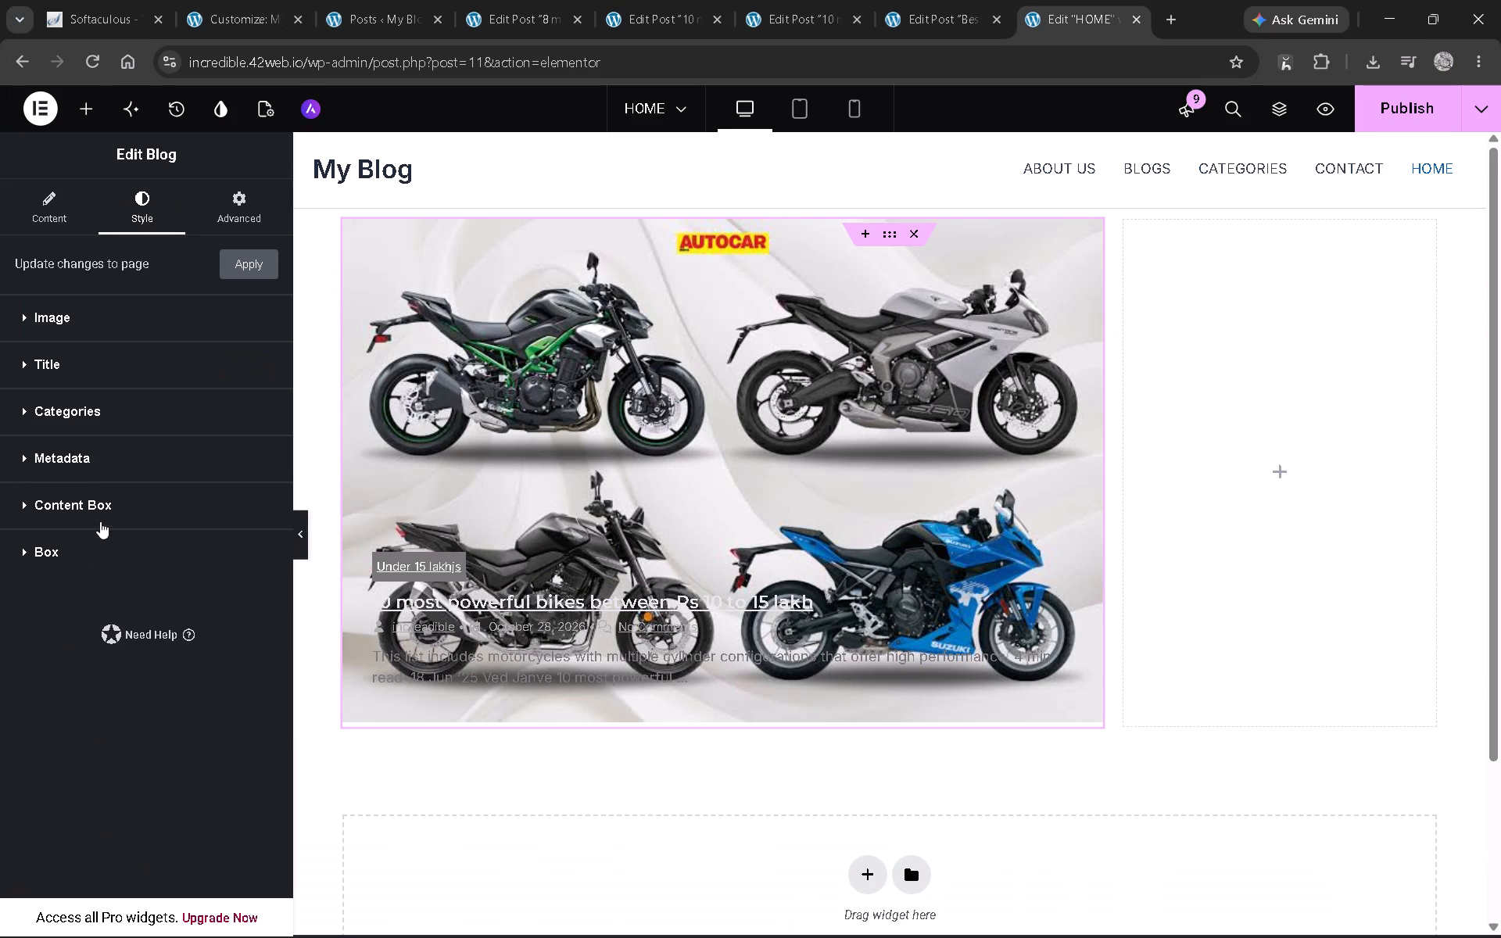
Open the Post Options section in the blog widget's content settings.
scroll(95, 474, up, 1)
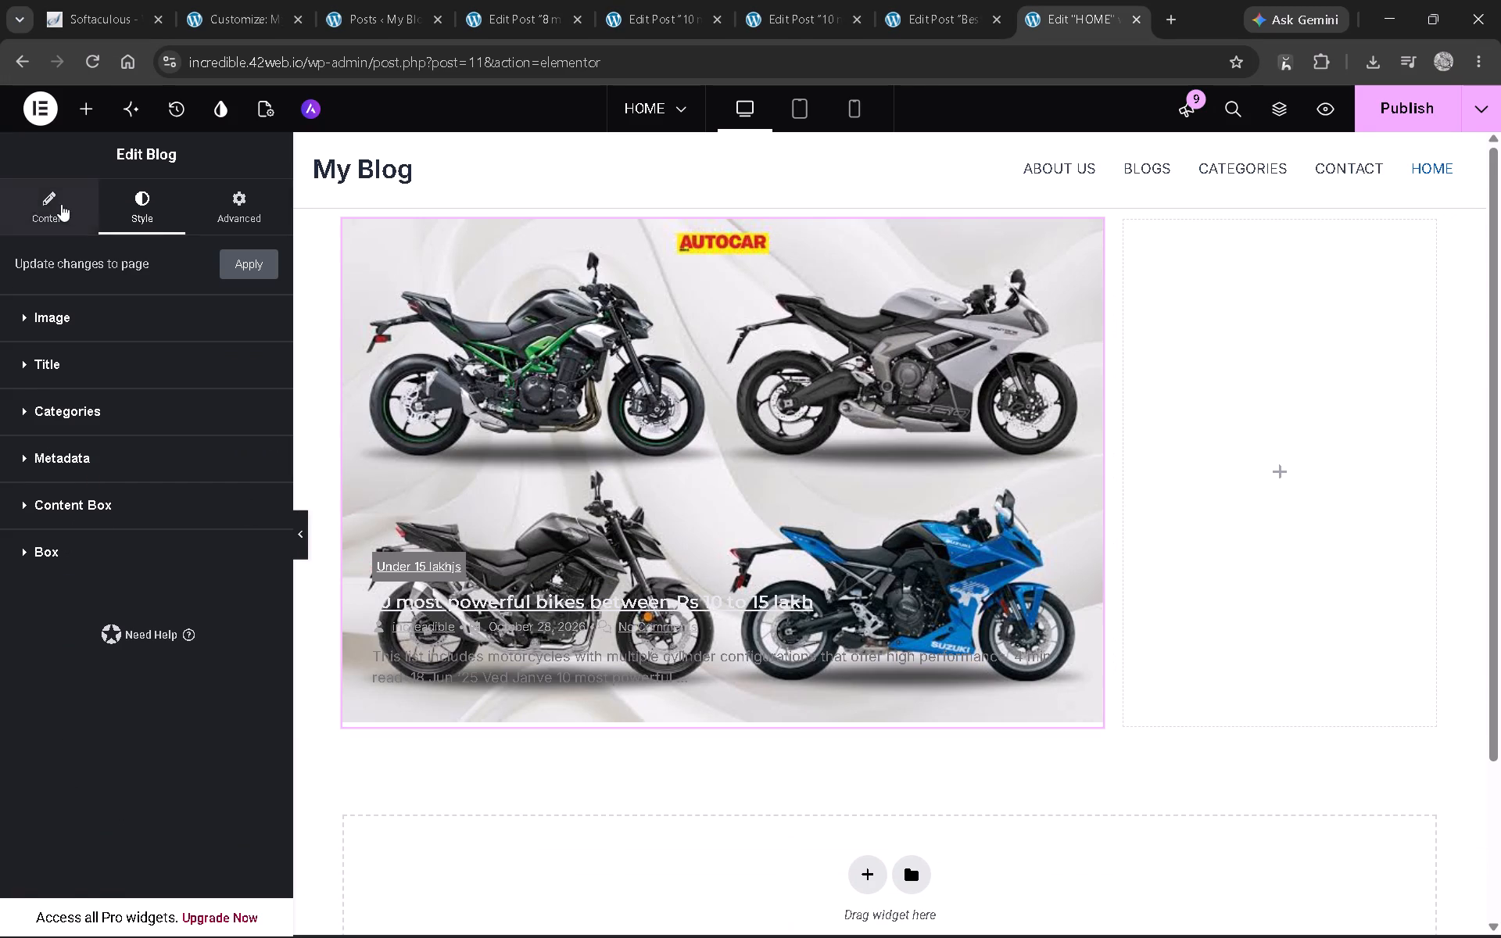
click(61, 204)
scroll(119, 427, down, 4)
scroll(81, 671, down, 2)
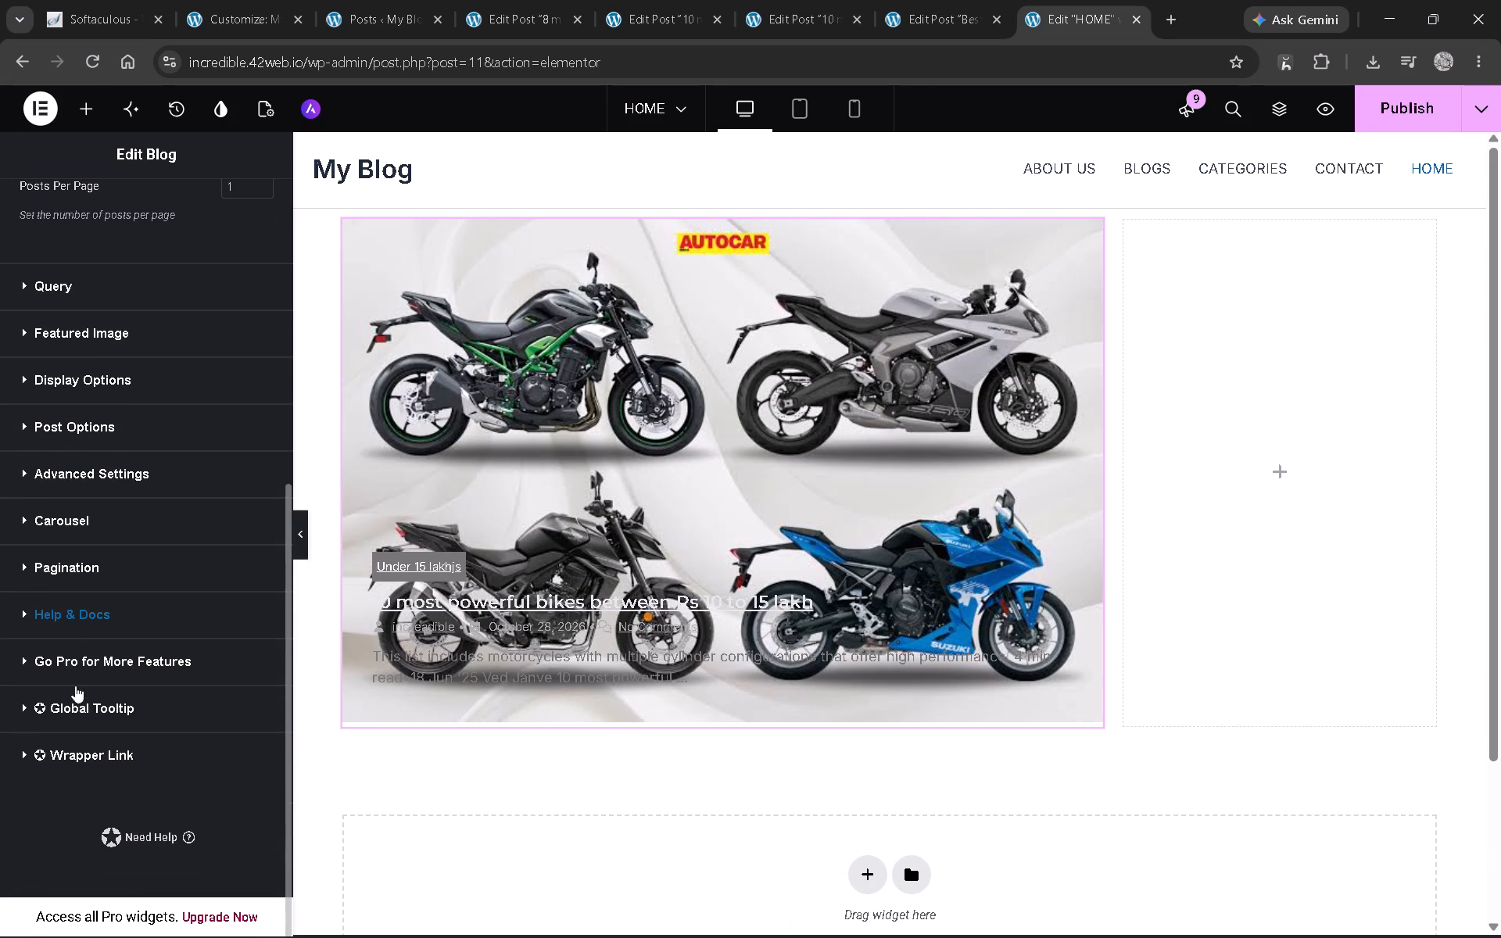
click(63, 423)
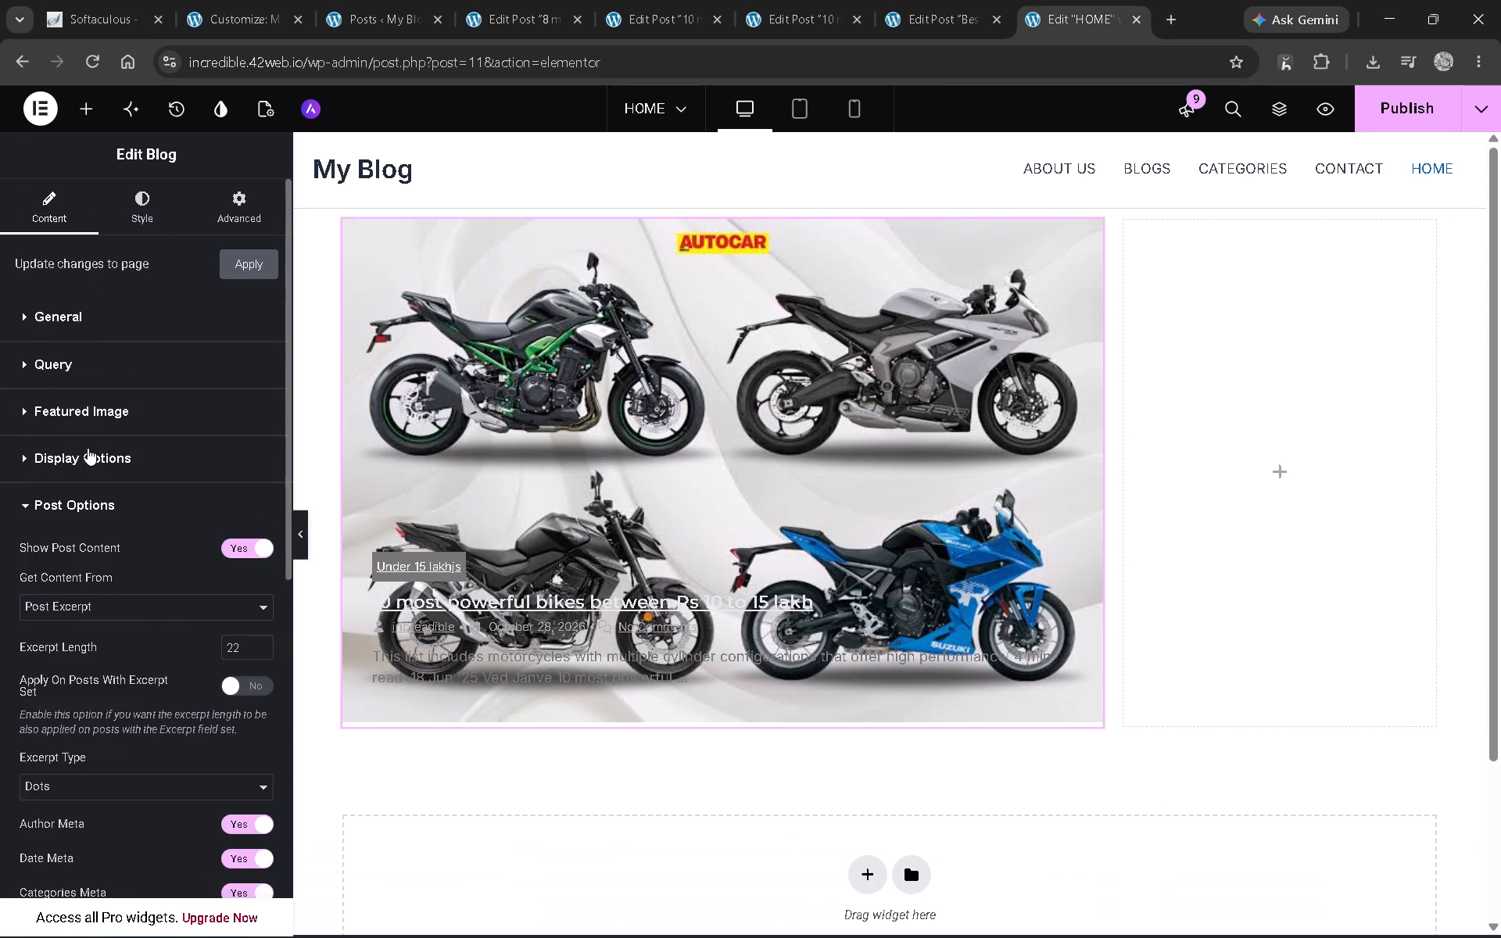
scroll(109, 465, down, 2)
scroll(123, 564, up, 1)
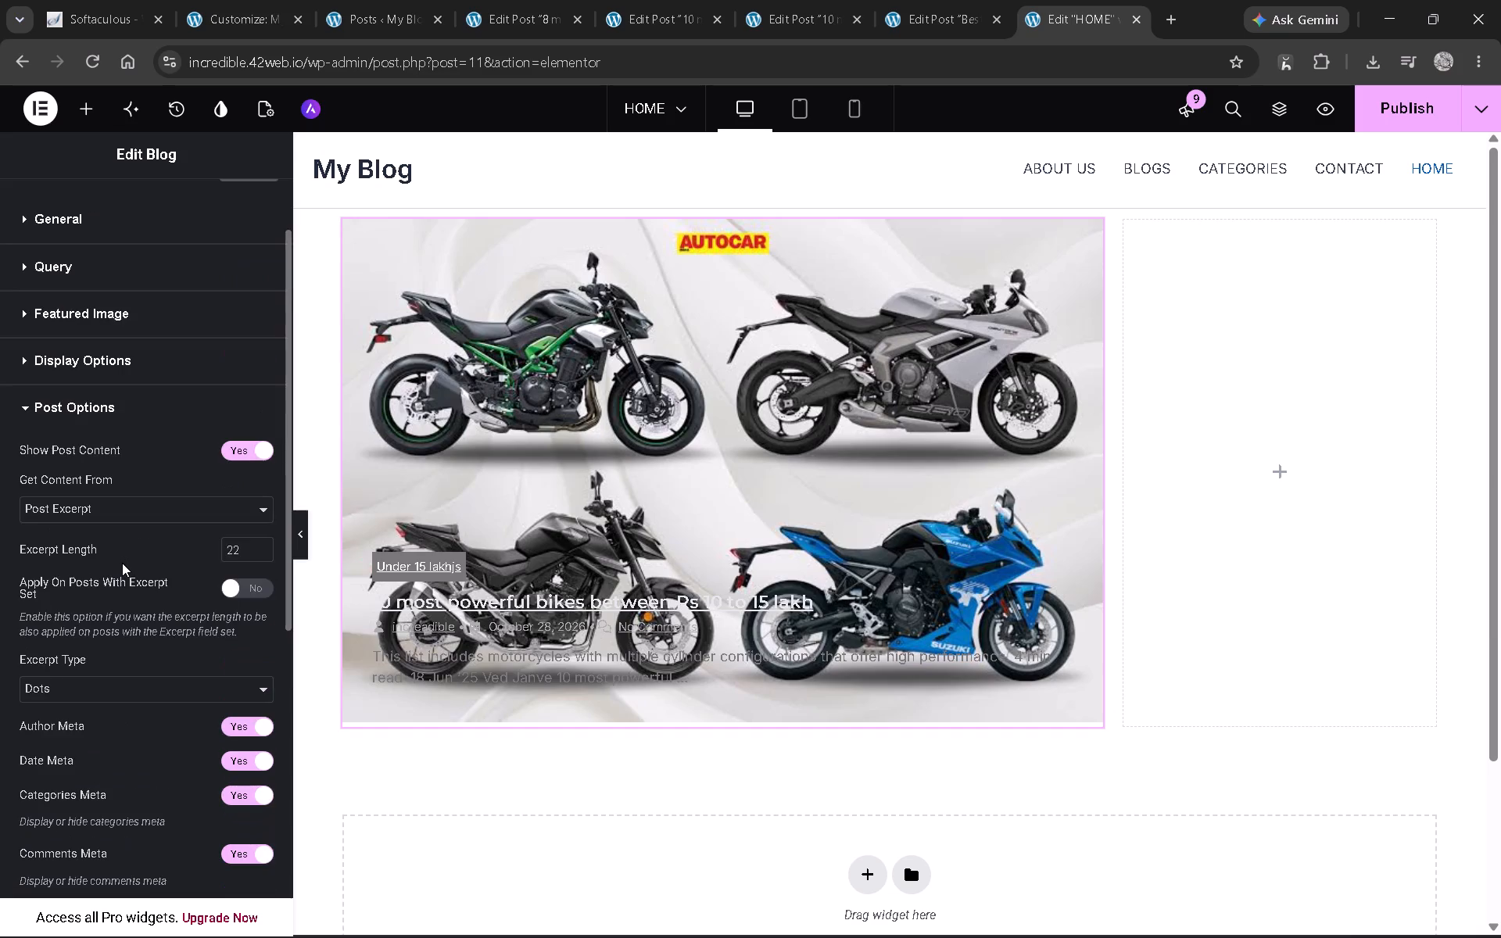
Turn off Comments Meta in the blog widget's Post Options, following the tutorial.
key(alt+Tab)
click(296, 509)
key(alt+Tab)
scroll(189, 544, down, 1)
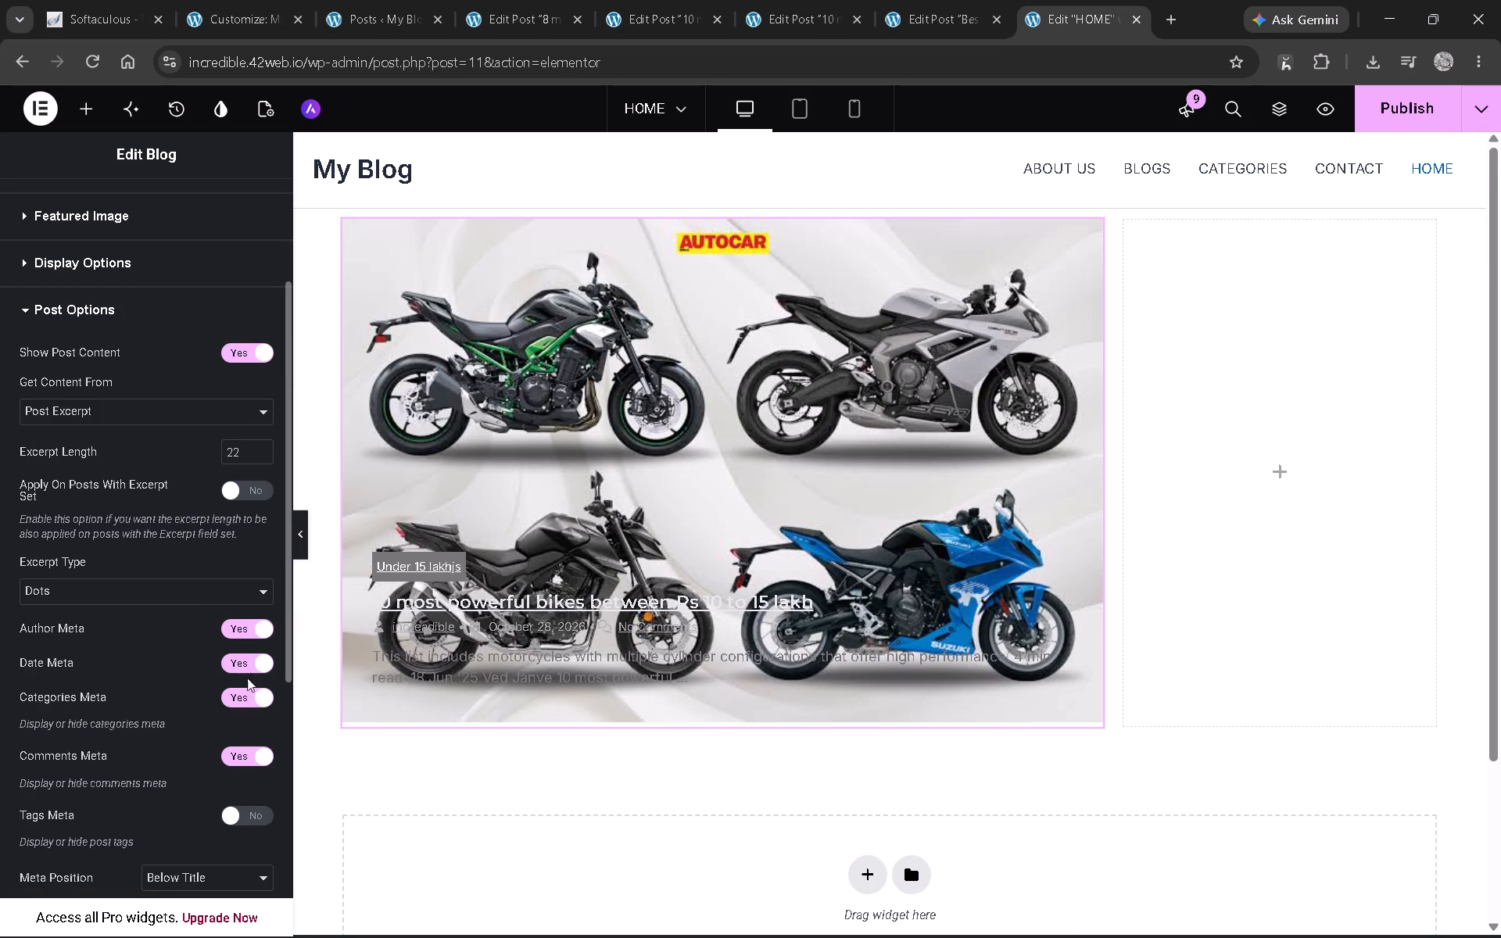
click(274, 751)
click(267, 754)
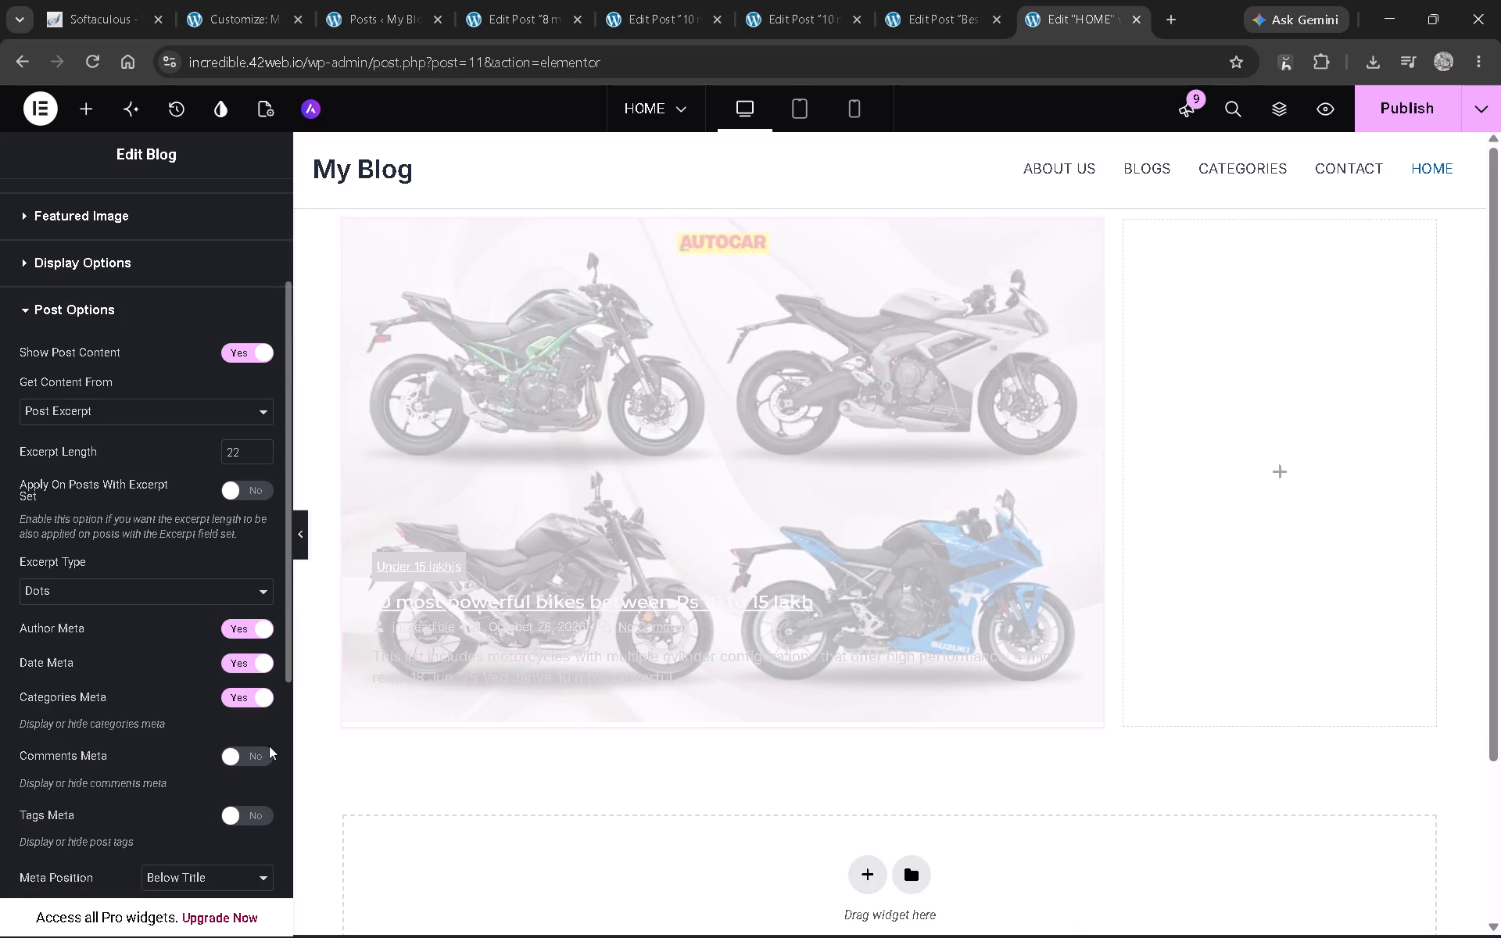
Check the tutorial's meta settings and turn off Author Meta for the blog widget.
key(alt+Tab)
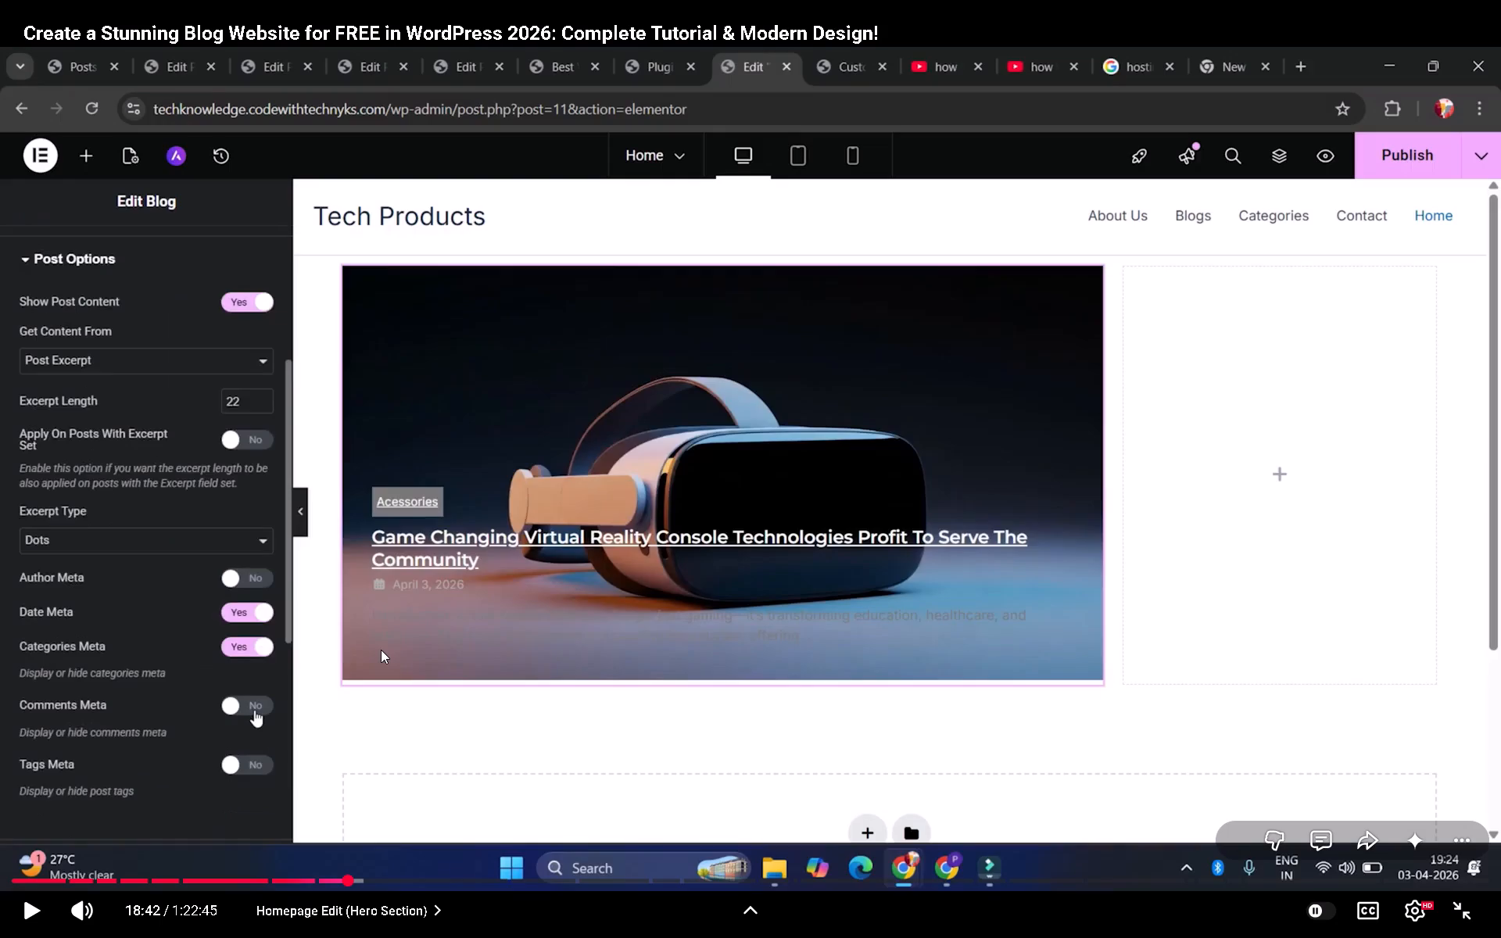
key(alt+Tab)
click(265, 625)
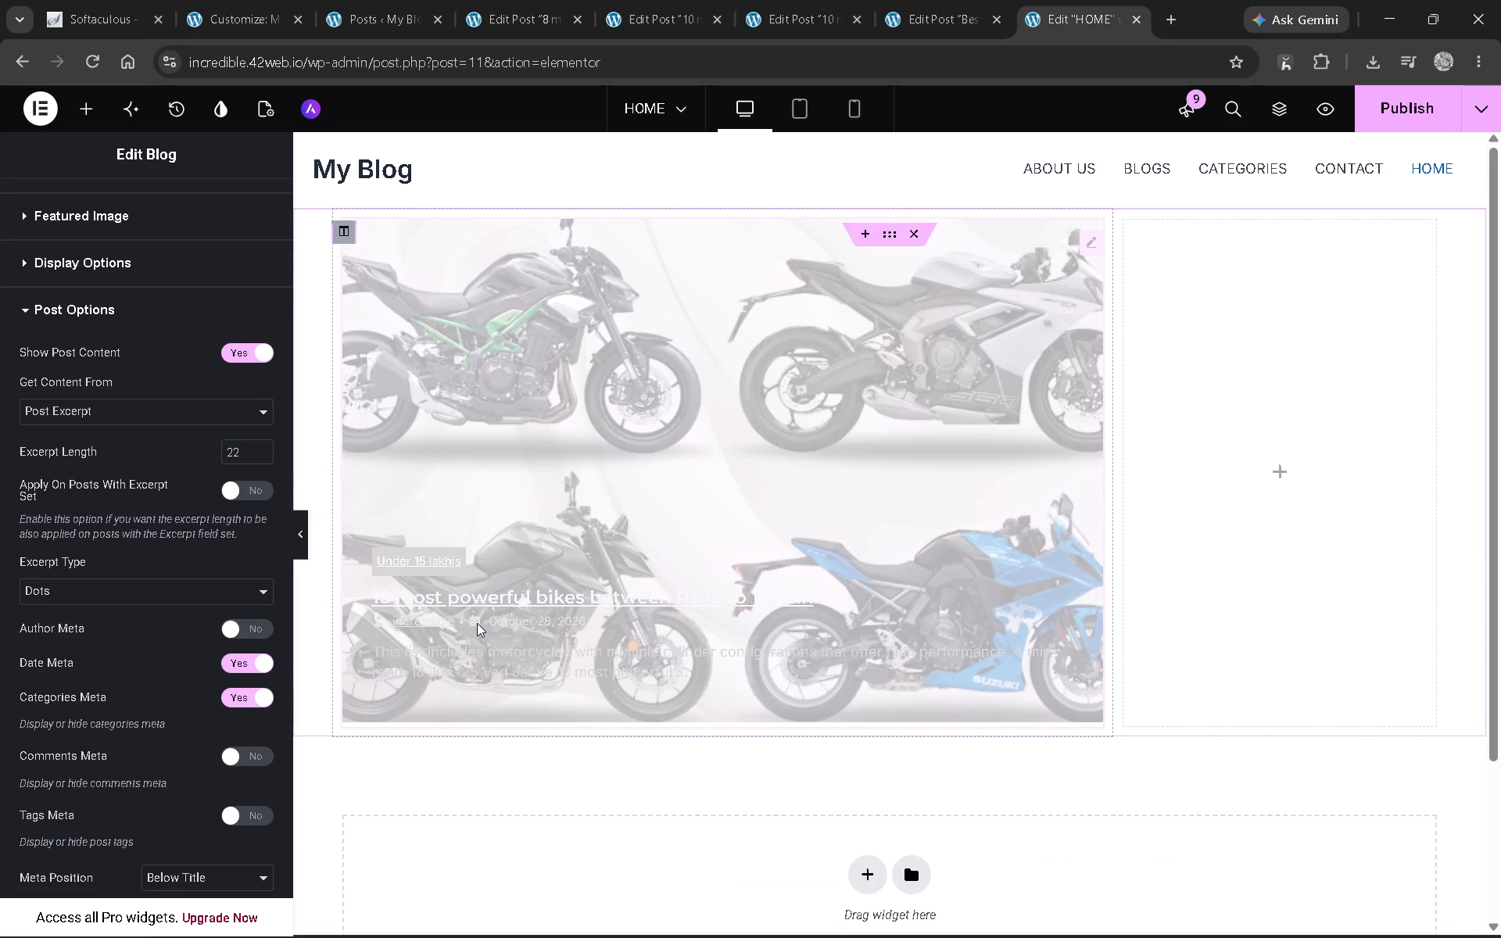
Watch the tutorial's next Post Options edit and compare its toggles with the blog widget's own.
key(alt+Tab)
click(477, 623)
key(alt+Tab)
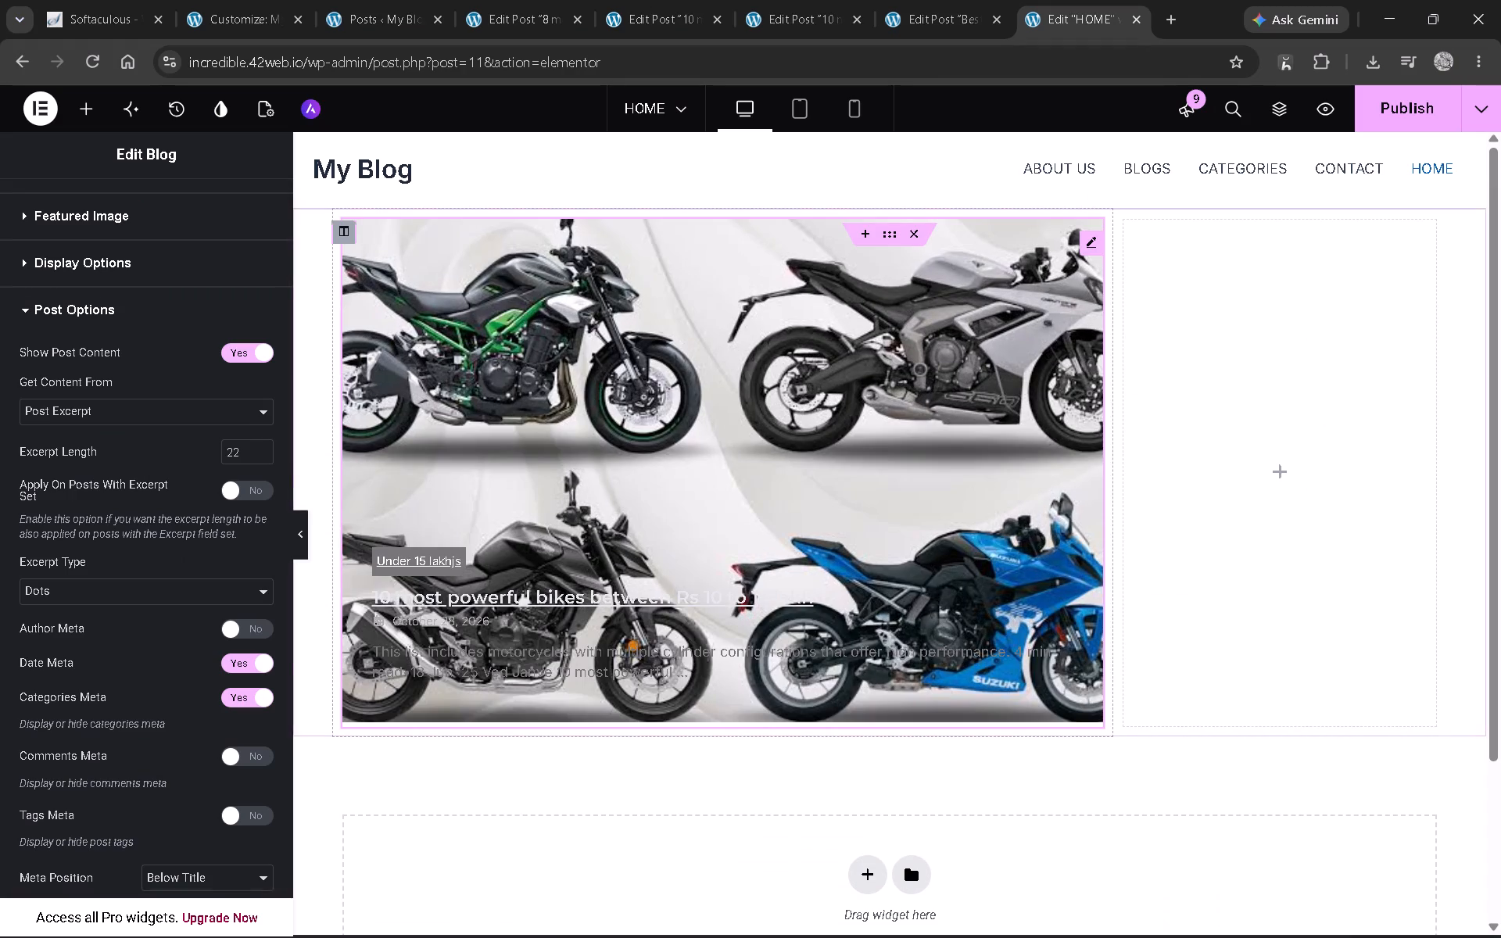
key(alt+Tab)
click(426, 618)
key(alt+Tab)
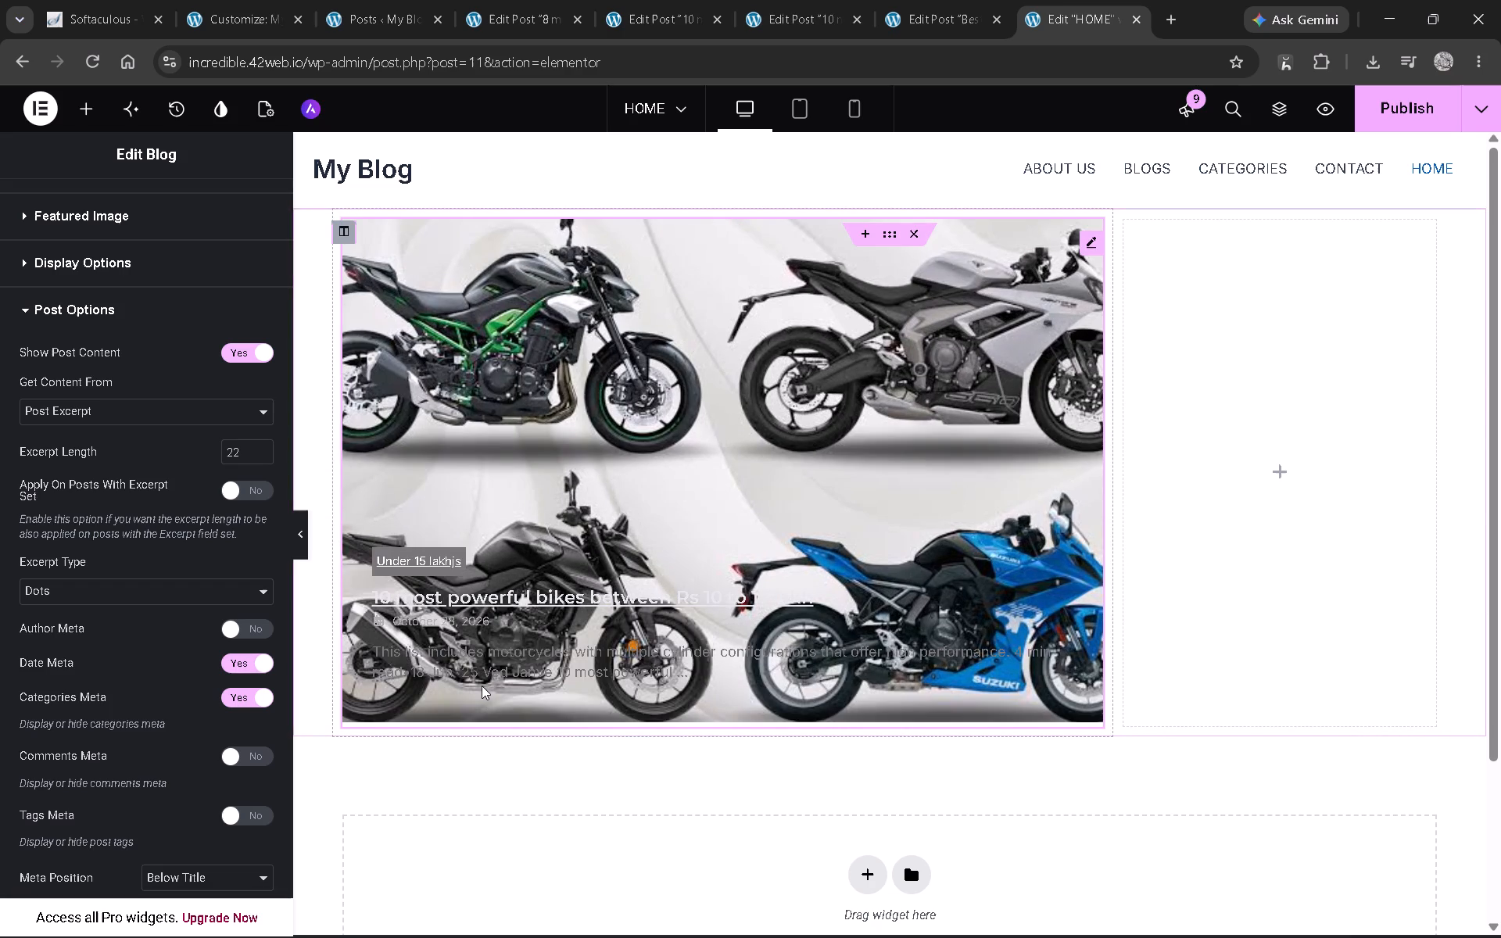
key(alt+Tab)
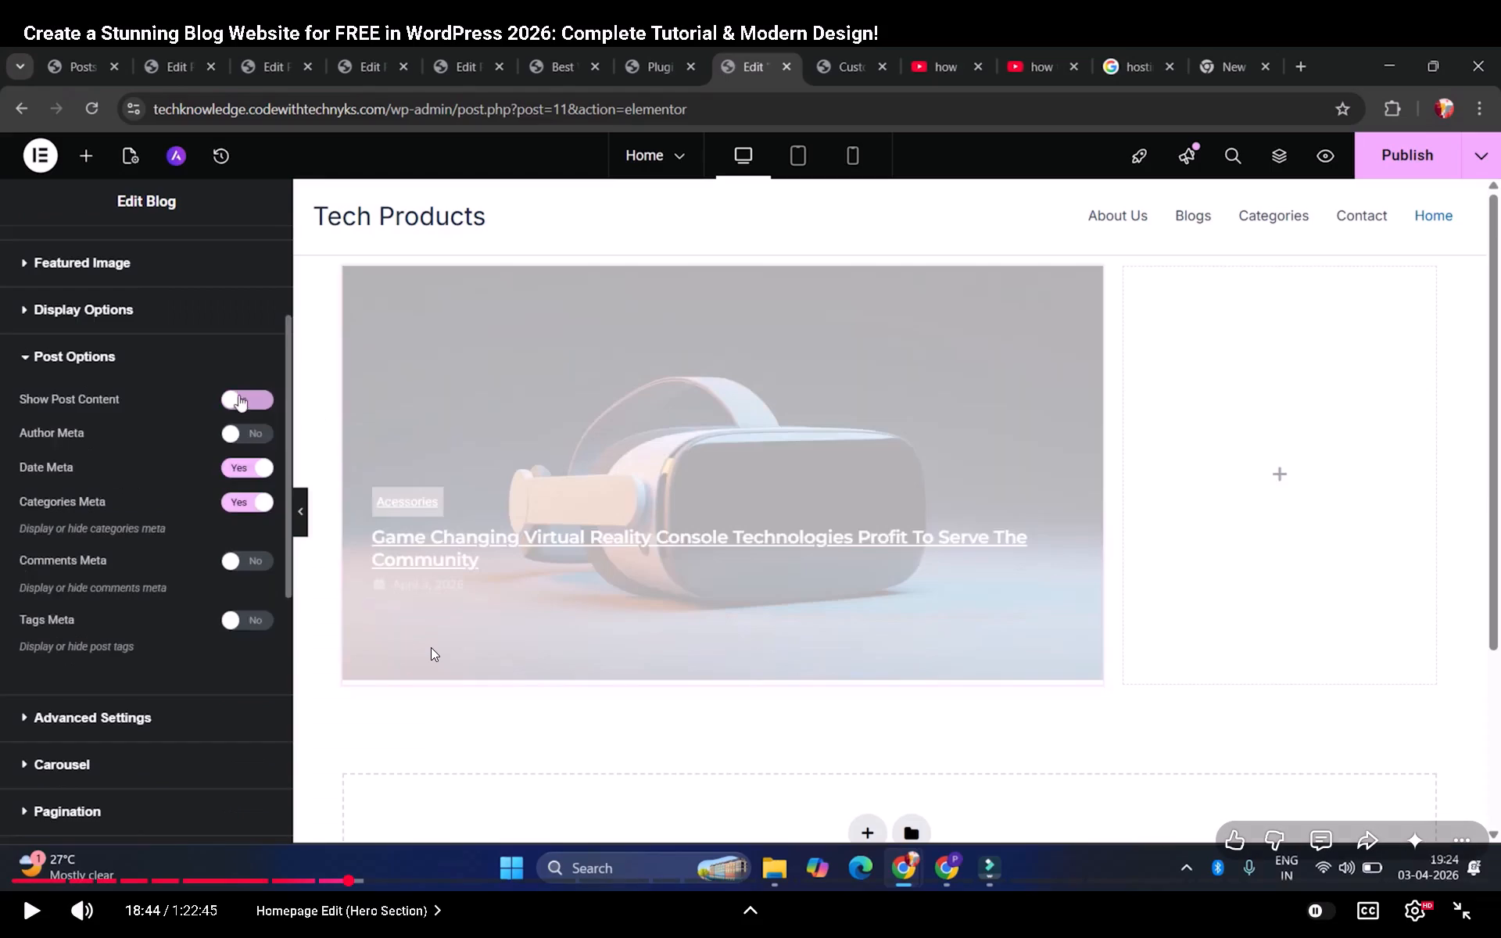
key(alt+Tab)
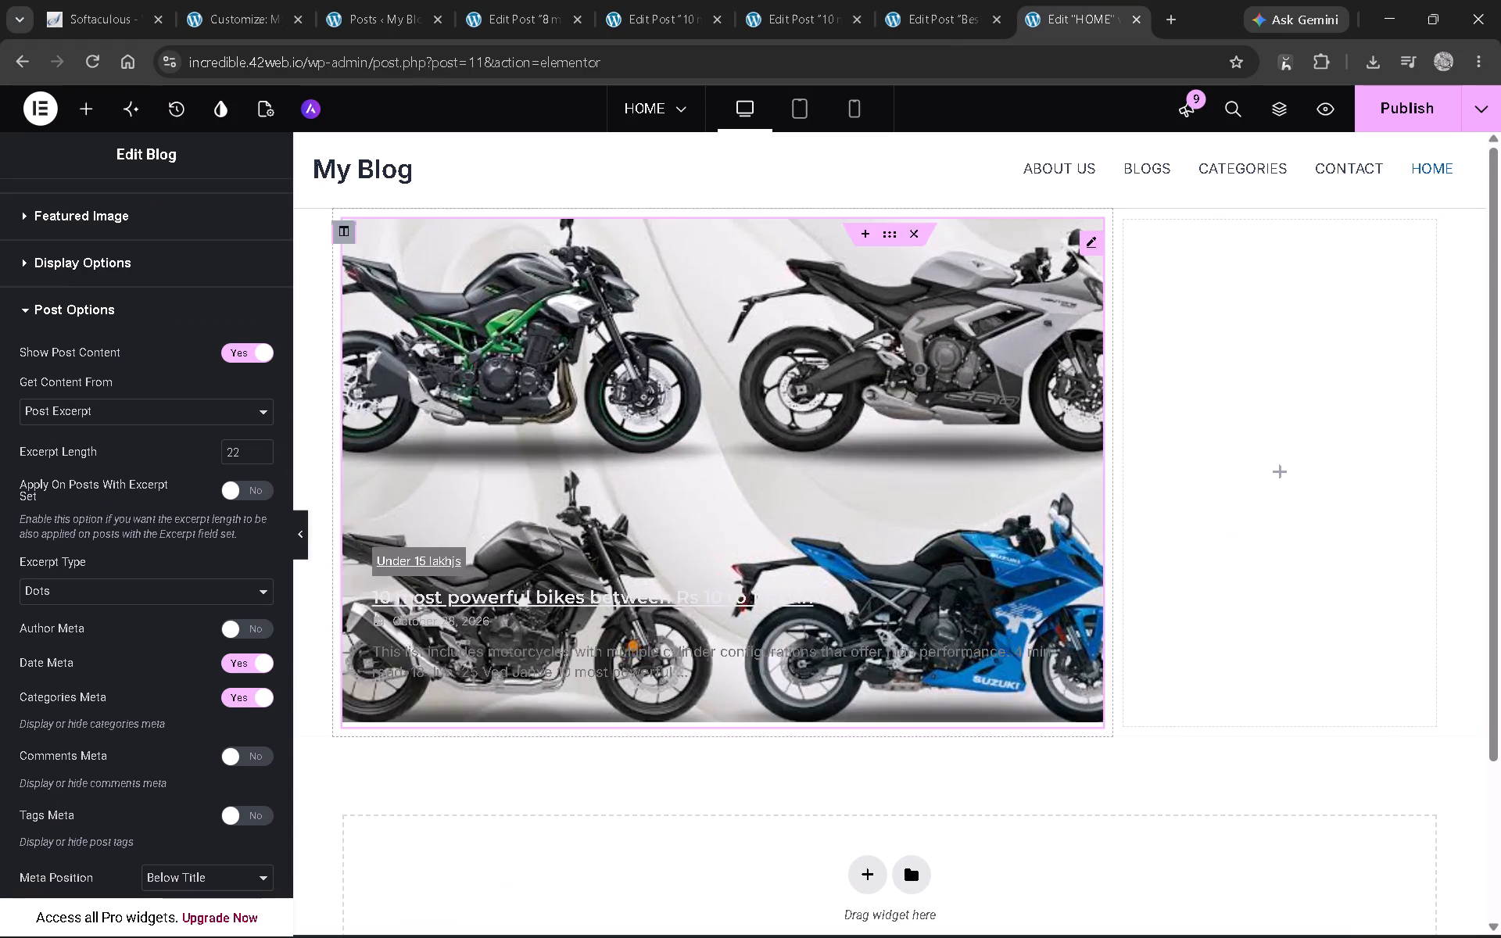
scroll(188, 628, down, 1)
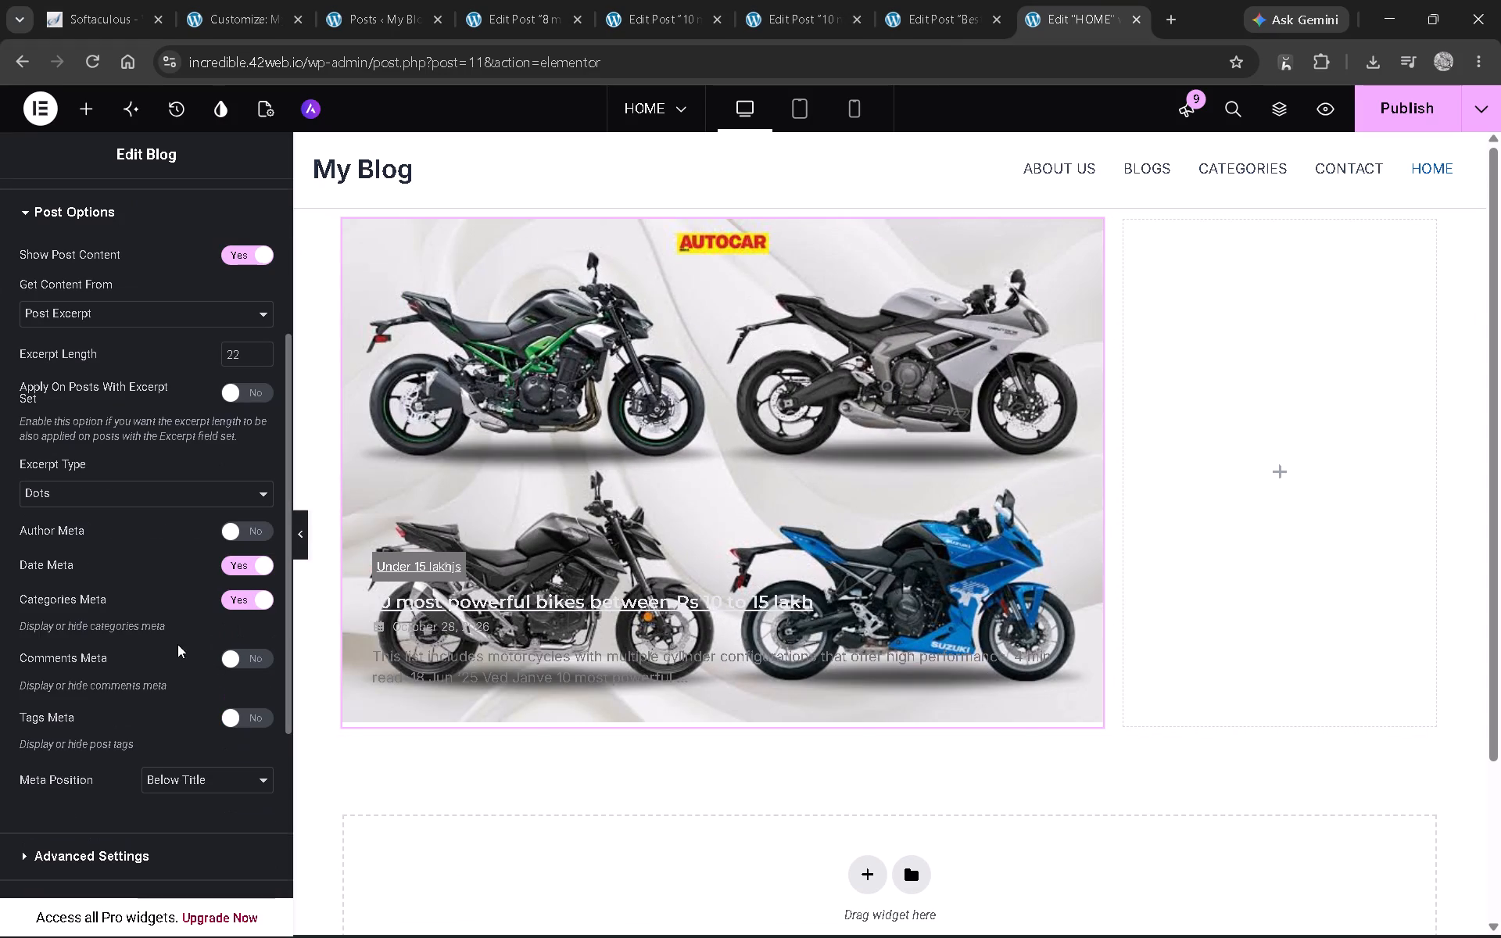
key(alt+Tab)
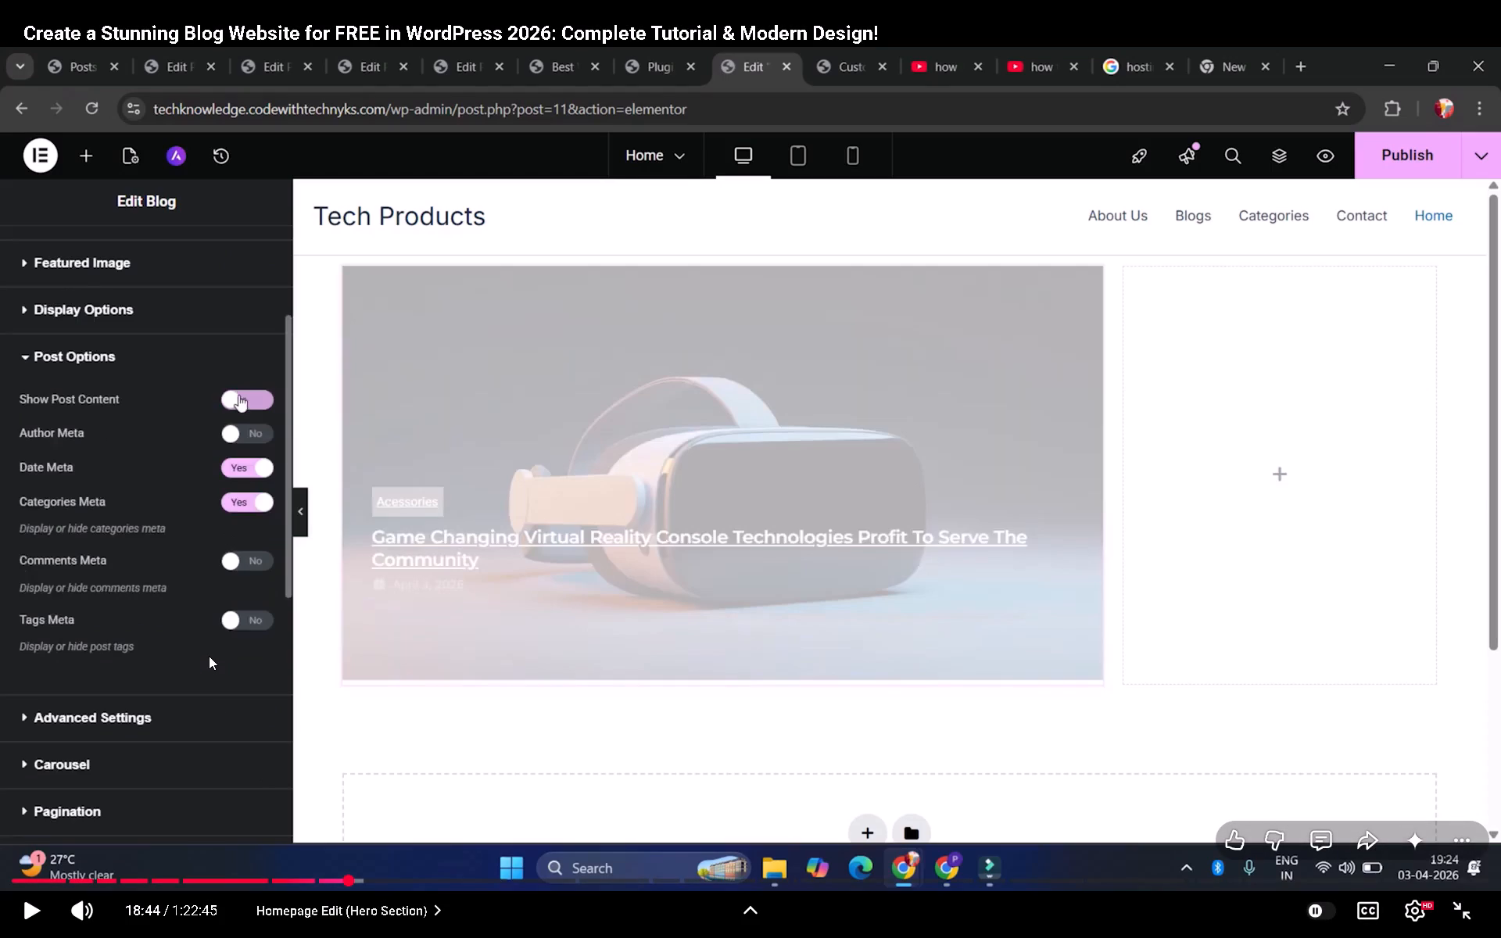
key(alt+Tab)
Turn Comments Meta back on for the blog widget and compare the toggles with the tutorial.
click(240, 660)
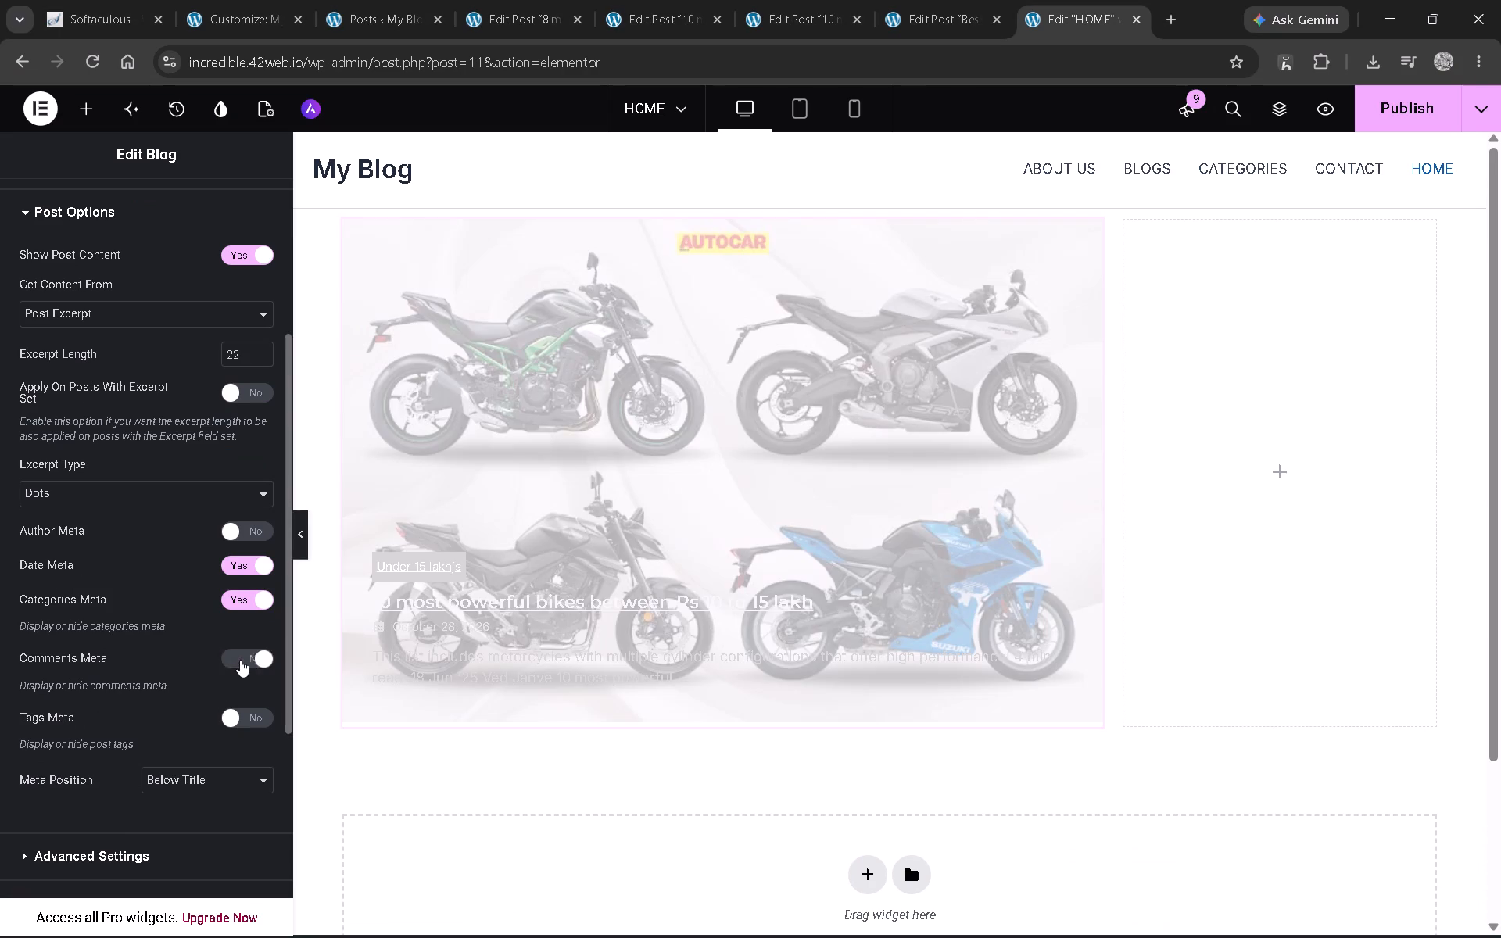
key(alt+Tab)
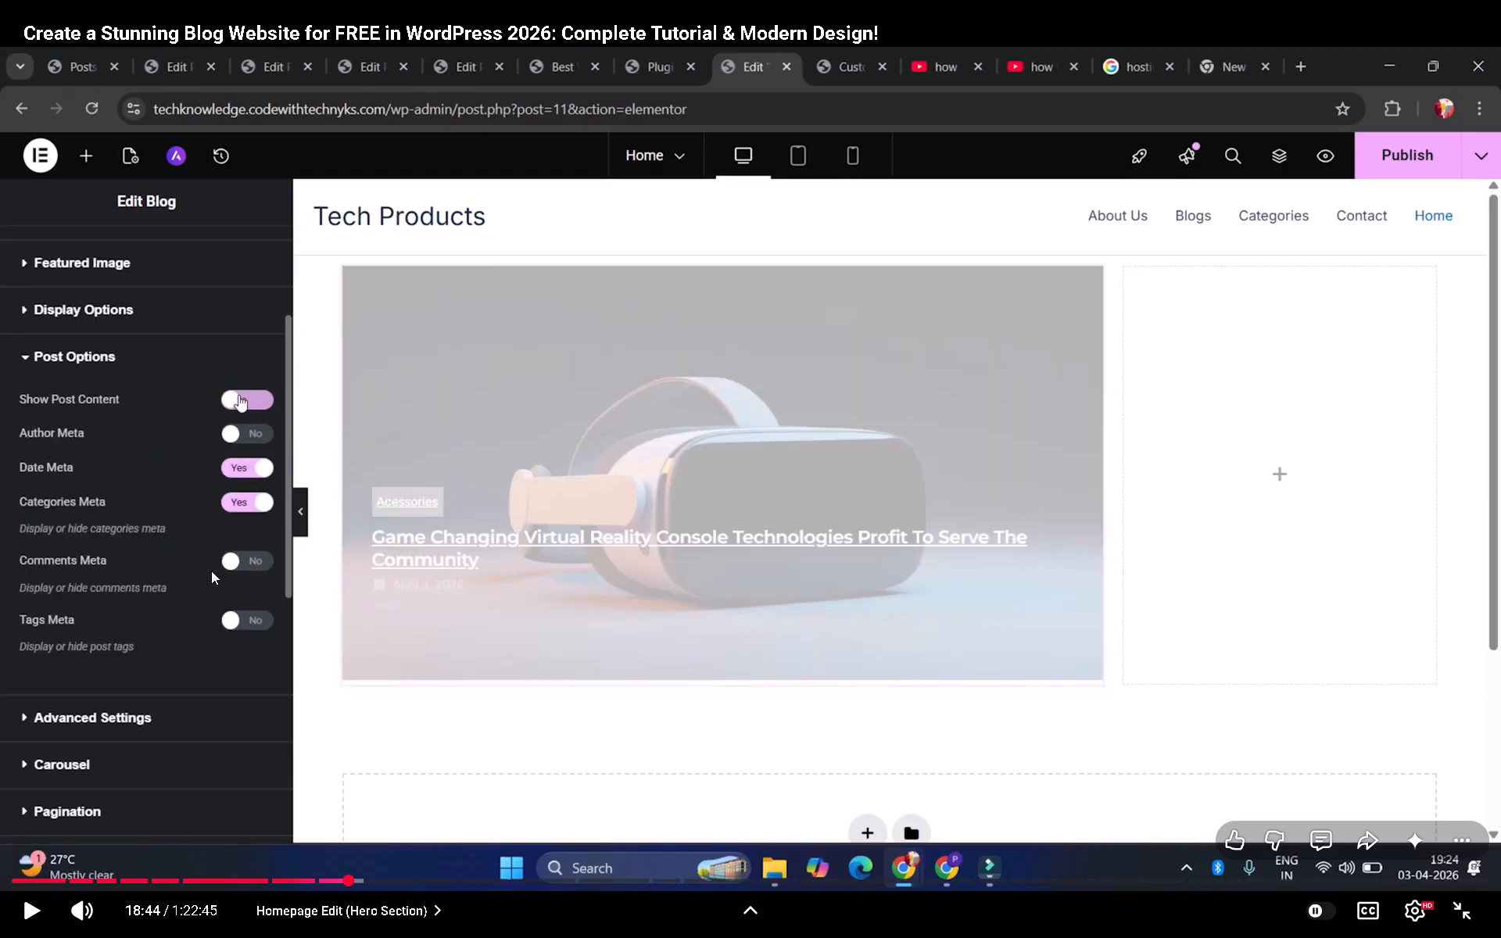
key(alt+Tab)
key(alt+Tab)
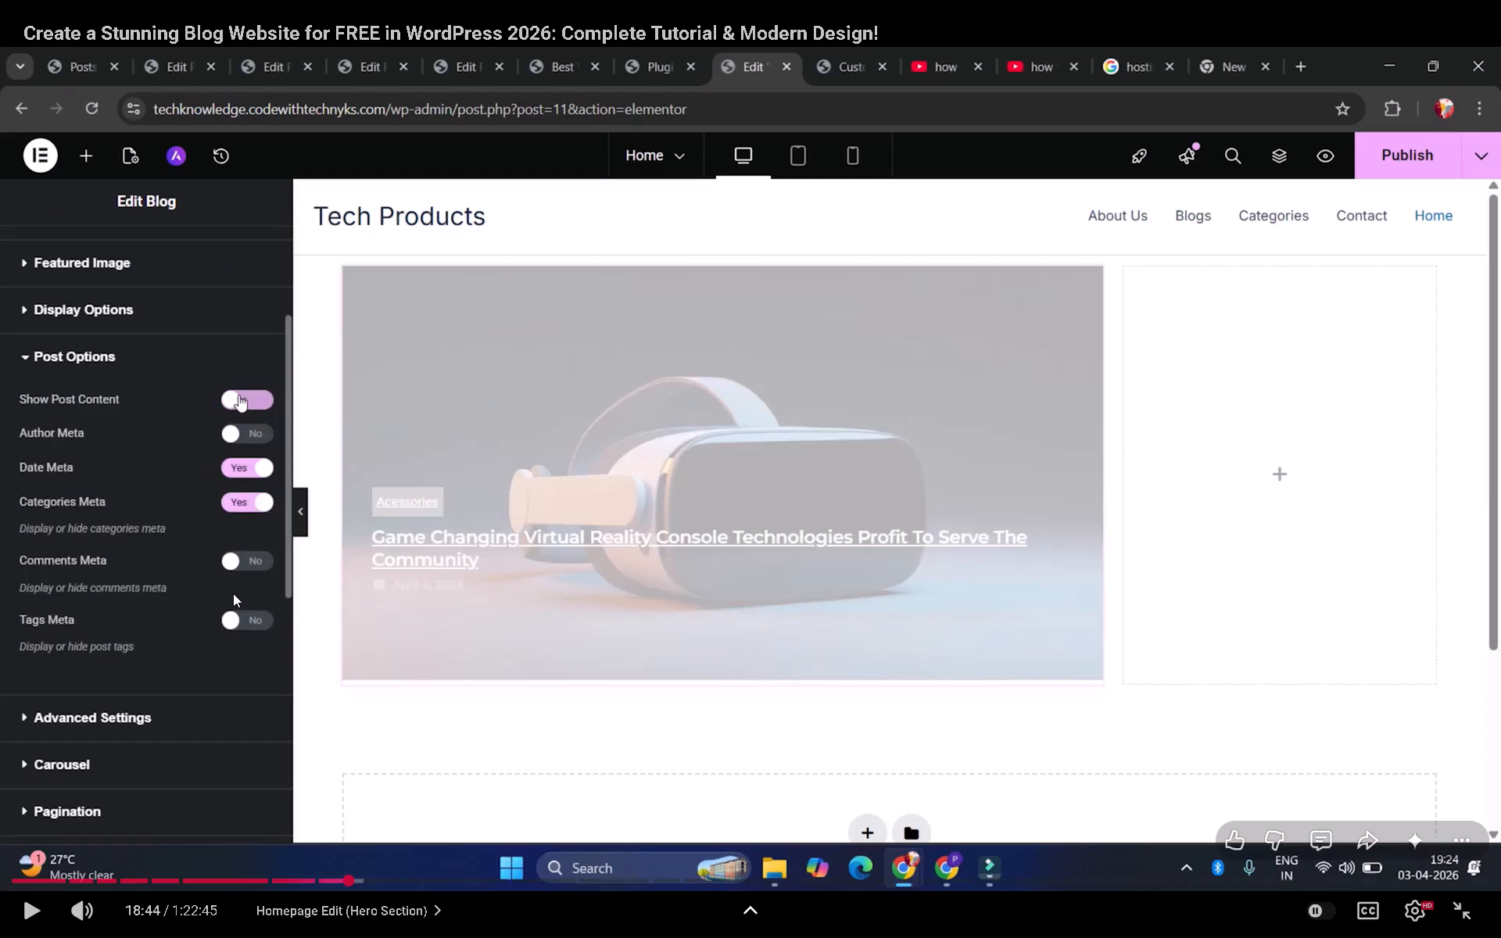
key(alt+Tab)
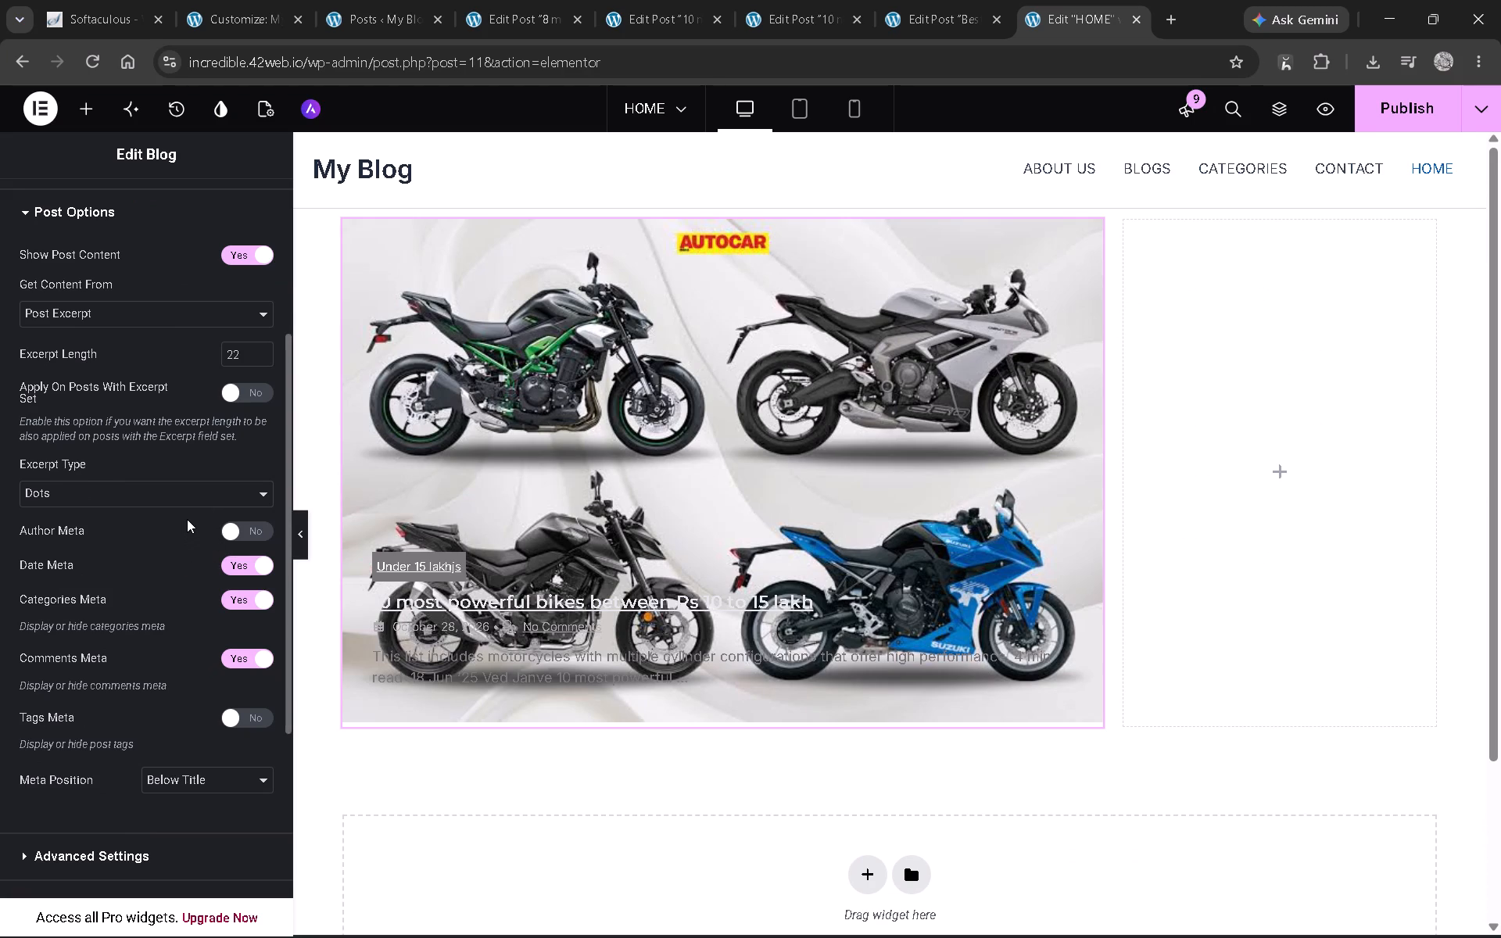
Recheck the tutorial and turn off Show Post Content in the blog widget's Post Options.
scroll(187, 519, up, 1)
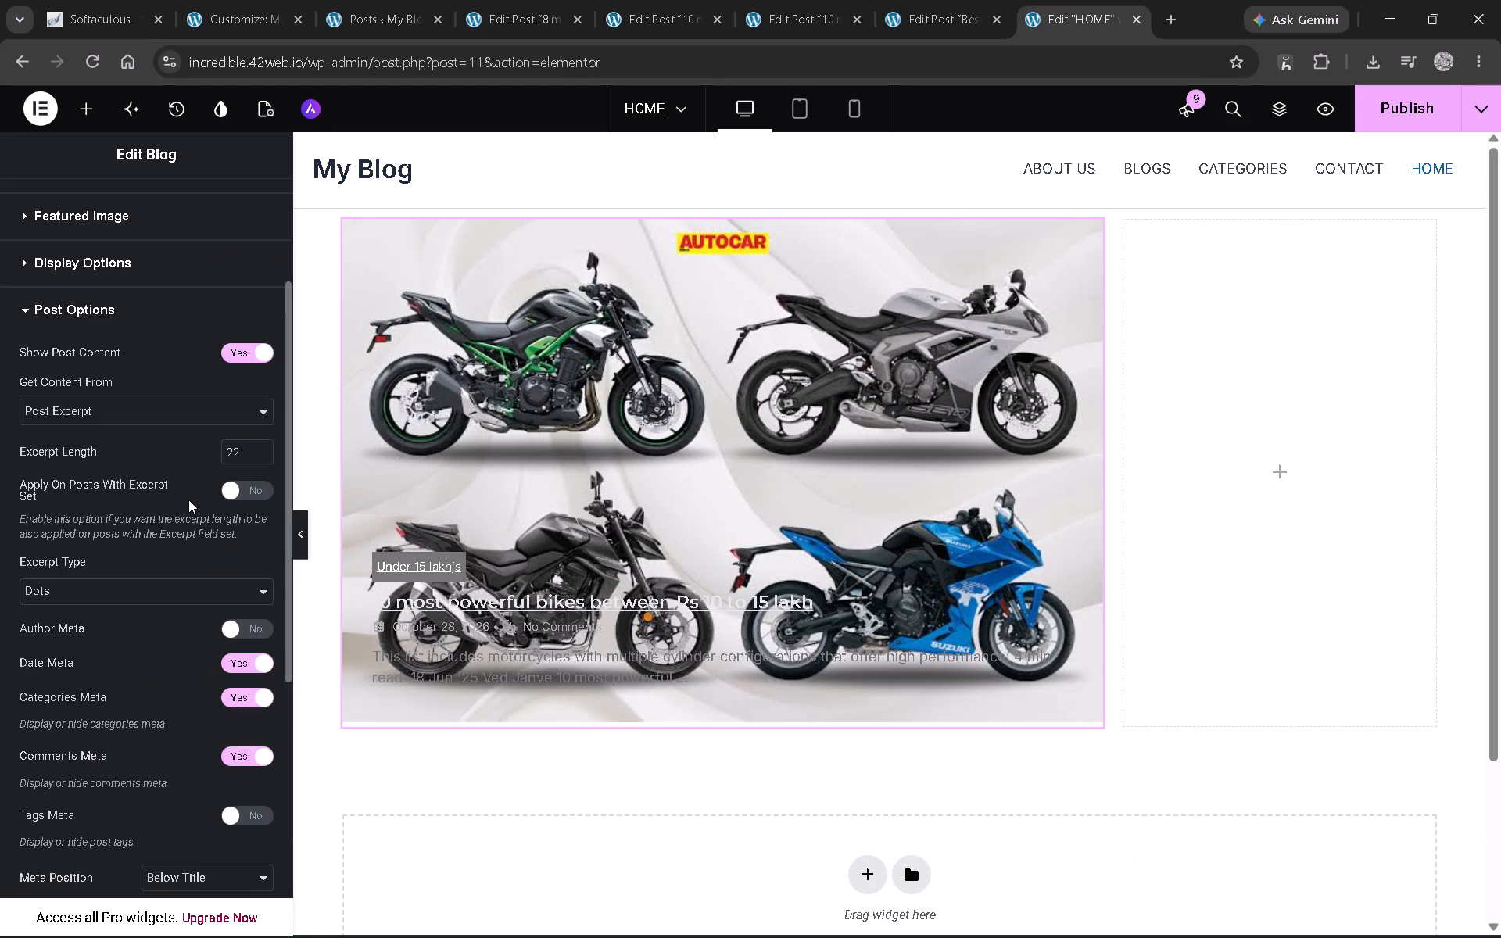
key(alt+Tab)
click(374, 503)
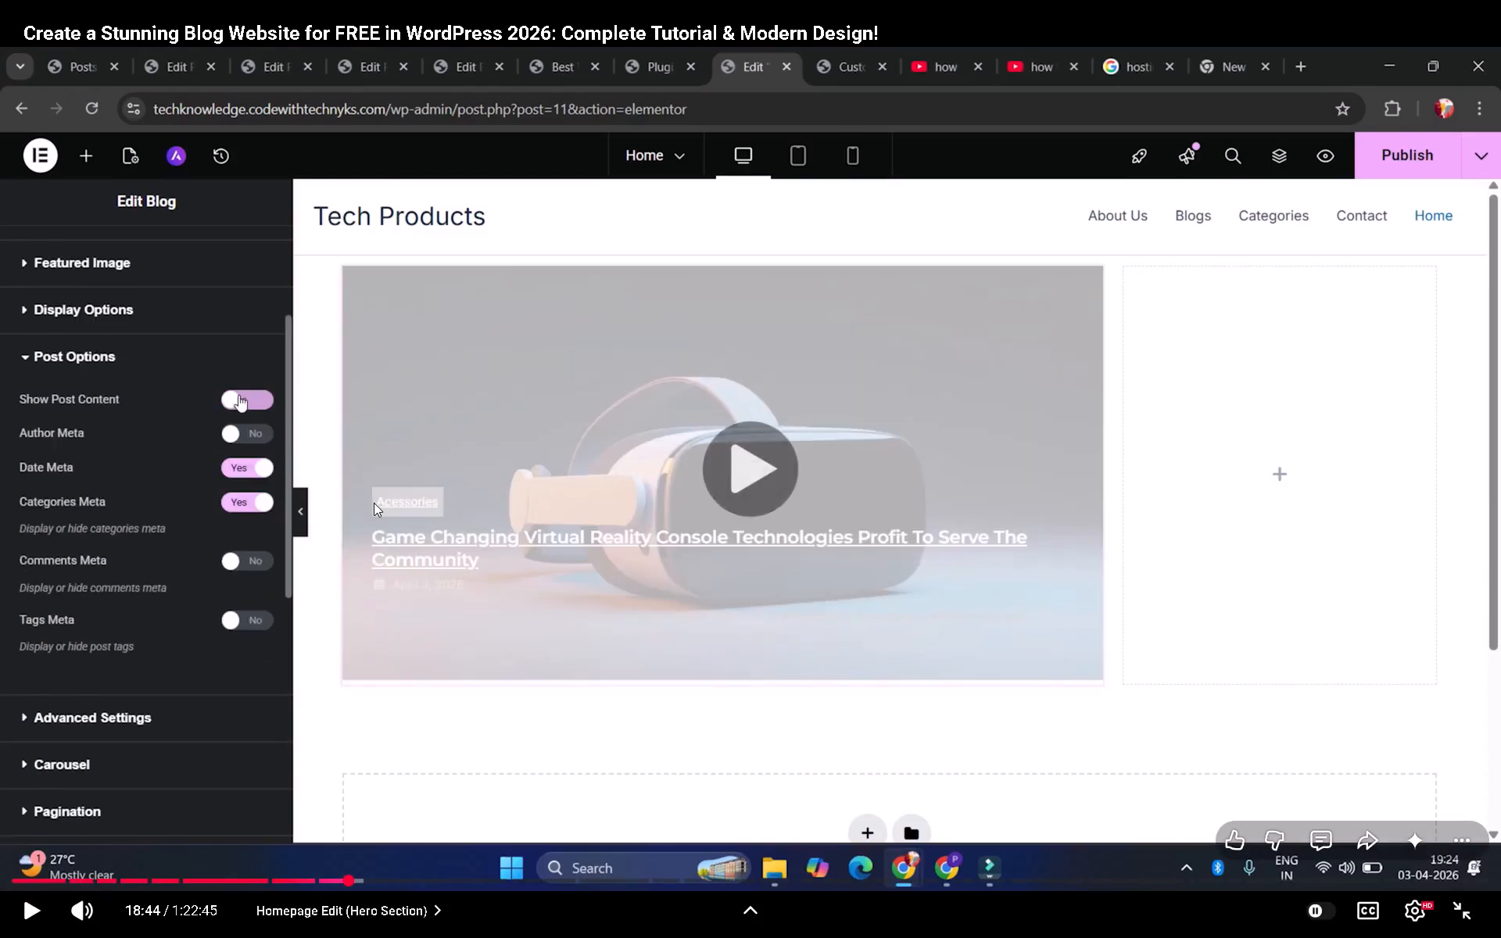
key(alt+Tab)
key(alt+Tab)
key(alt+Tab)
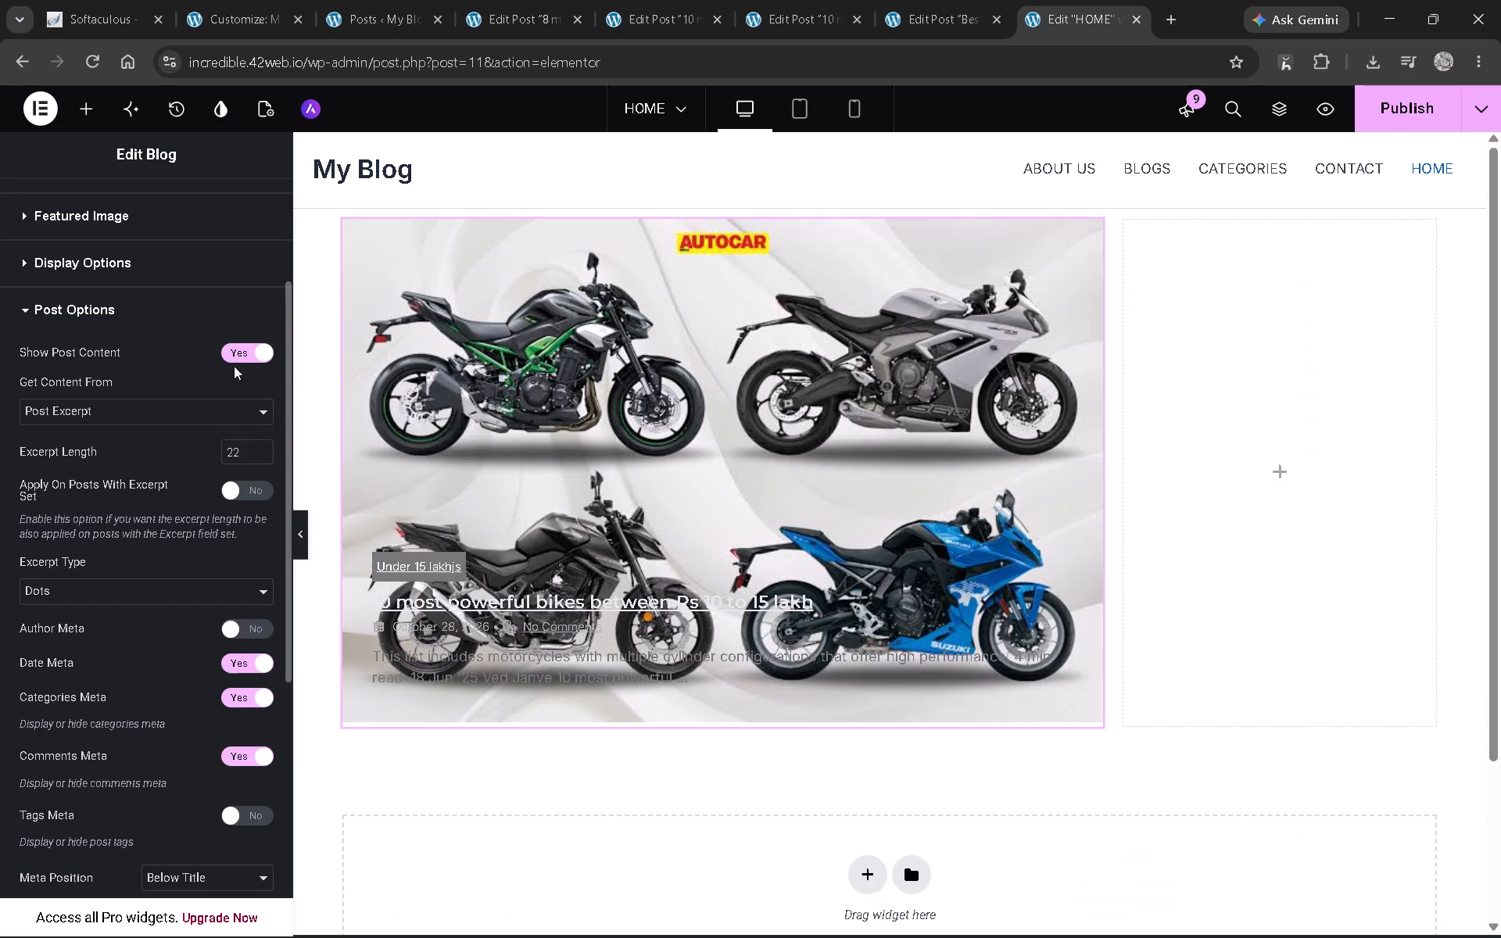
click(235, 354)
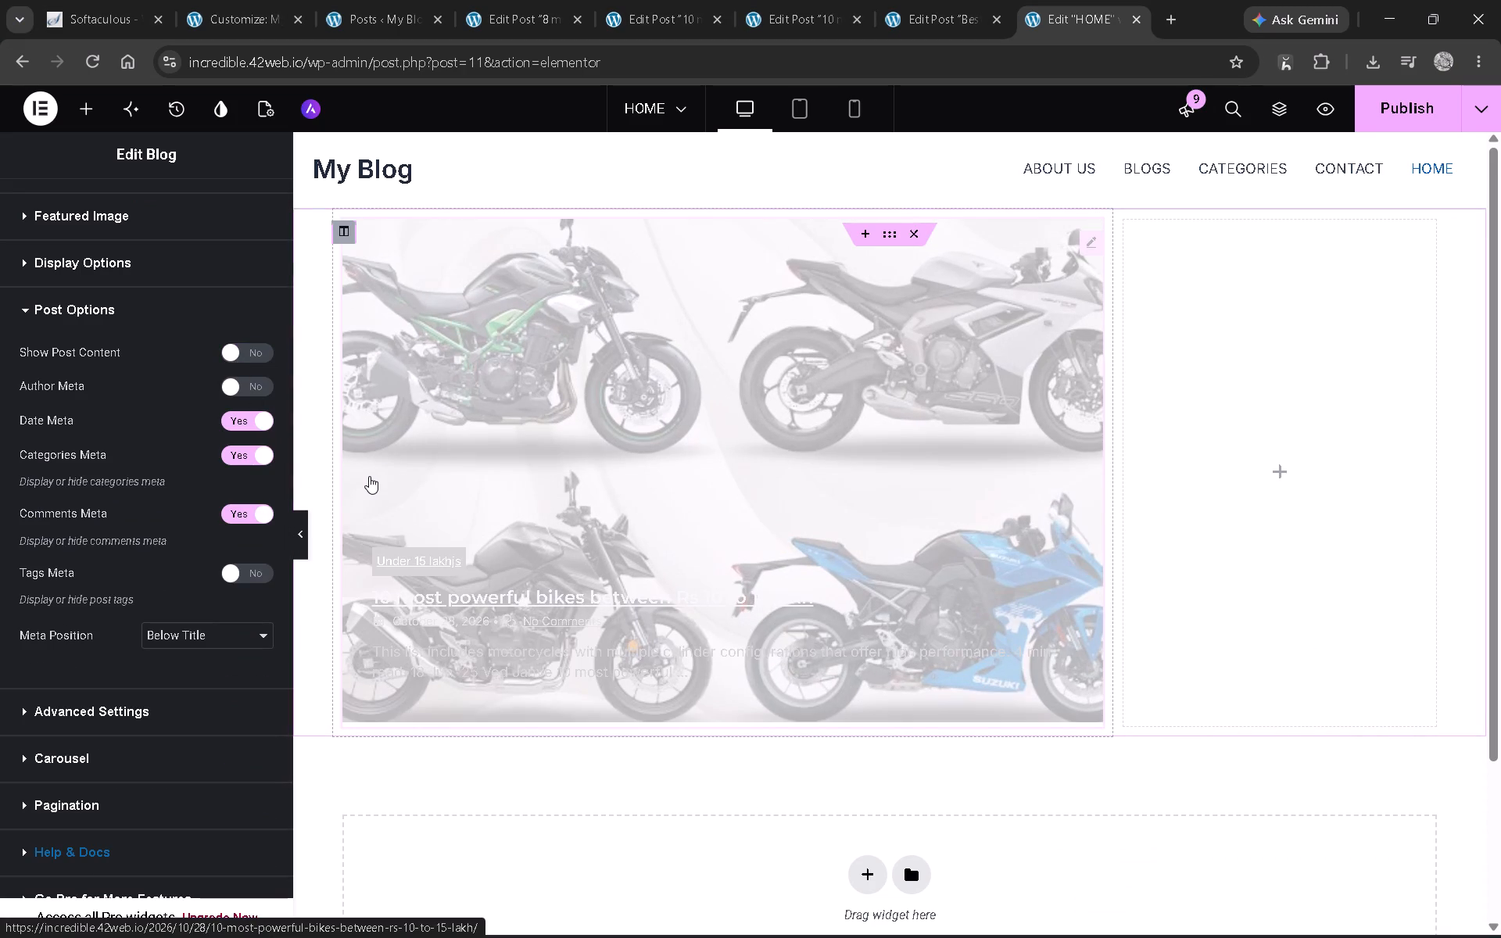
Check the tutorial's next edit and open the blog widget's style settings.
key(alt+Tab)
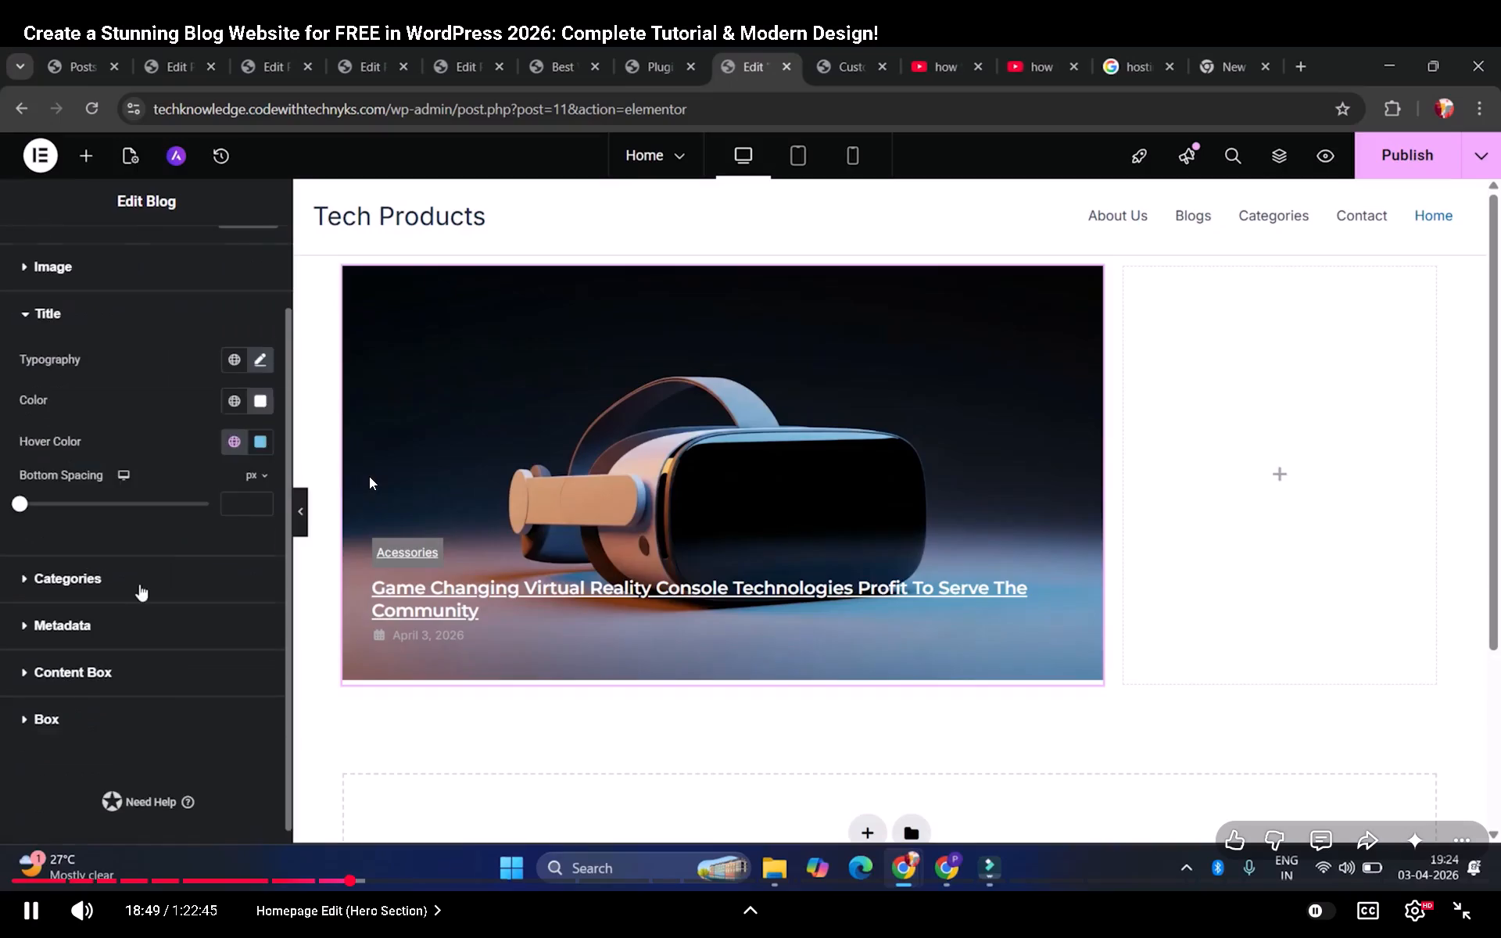
click(461, 505)
key(alt+Tab)
scroll(152, 263, up, 3)
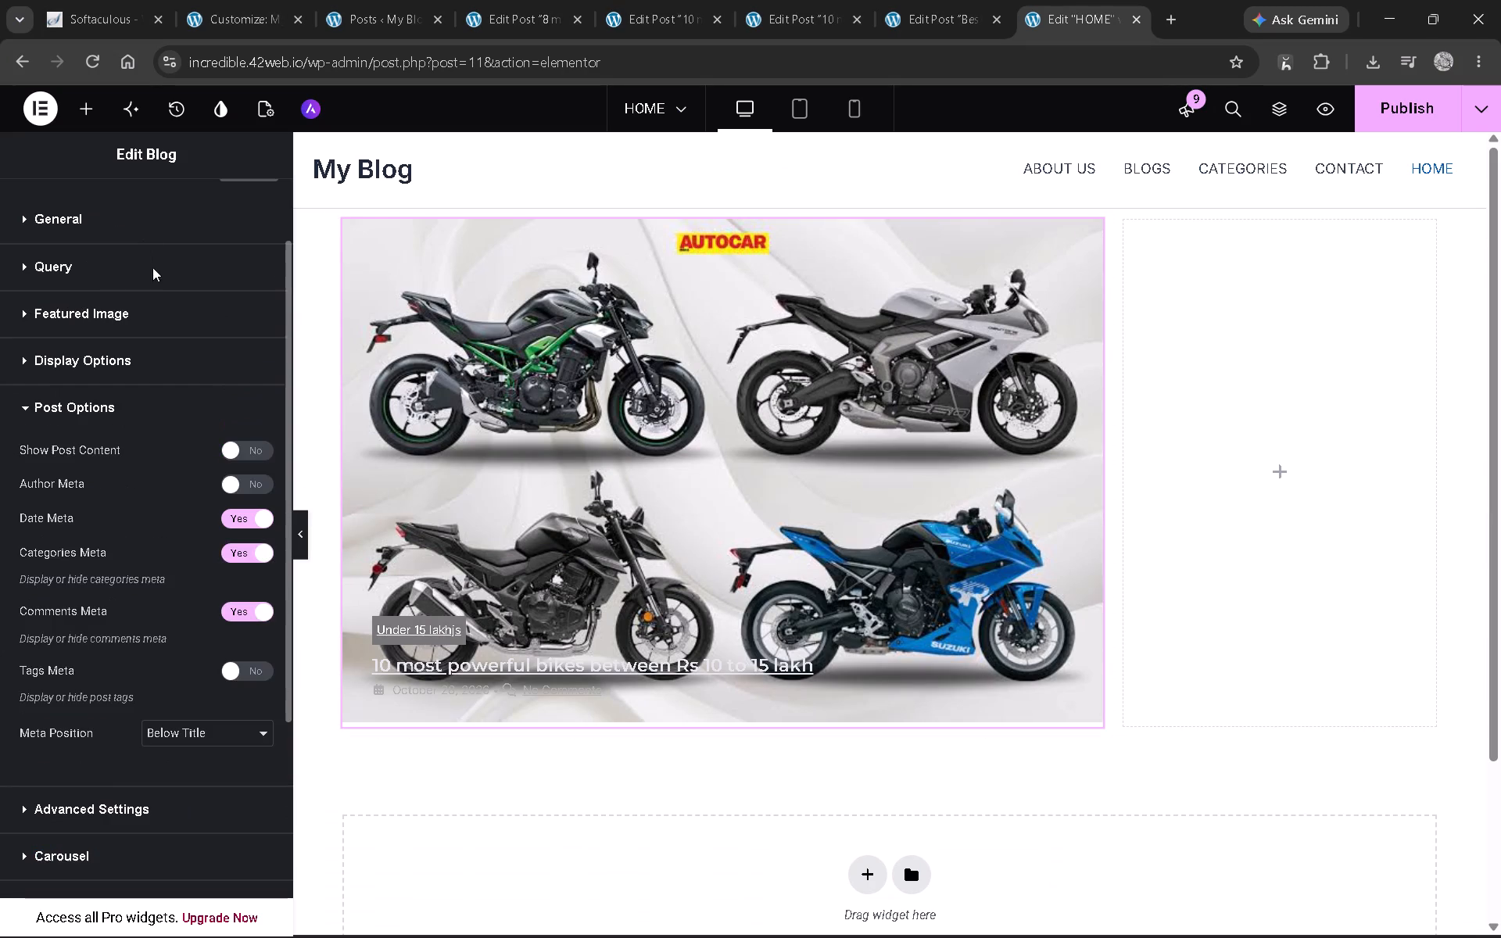
scroll(152, 267, up, 4)
click(142, 221)
Check the tutorial's next style edit and open the blog widget's Title style settings.
key(alt+Tab)
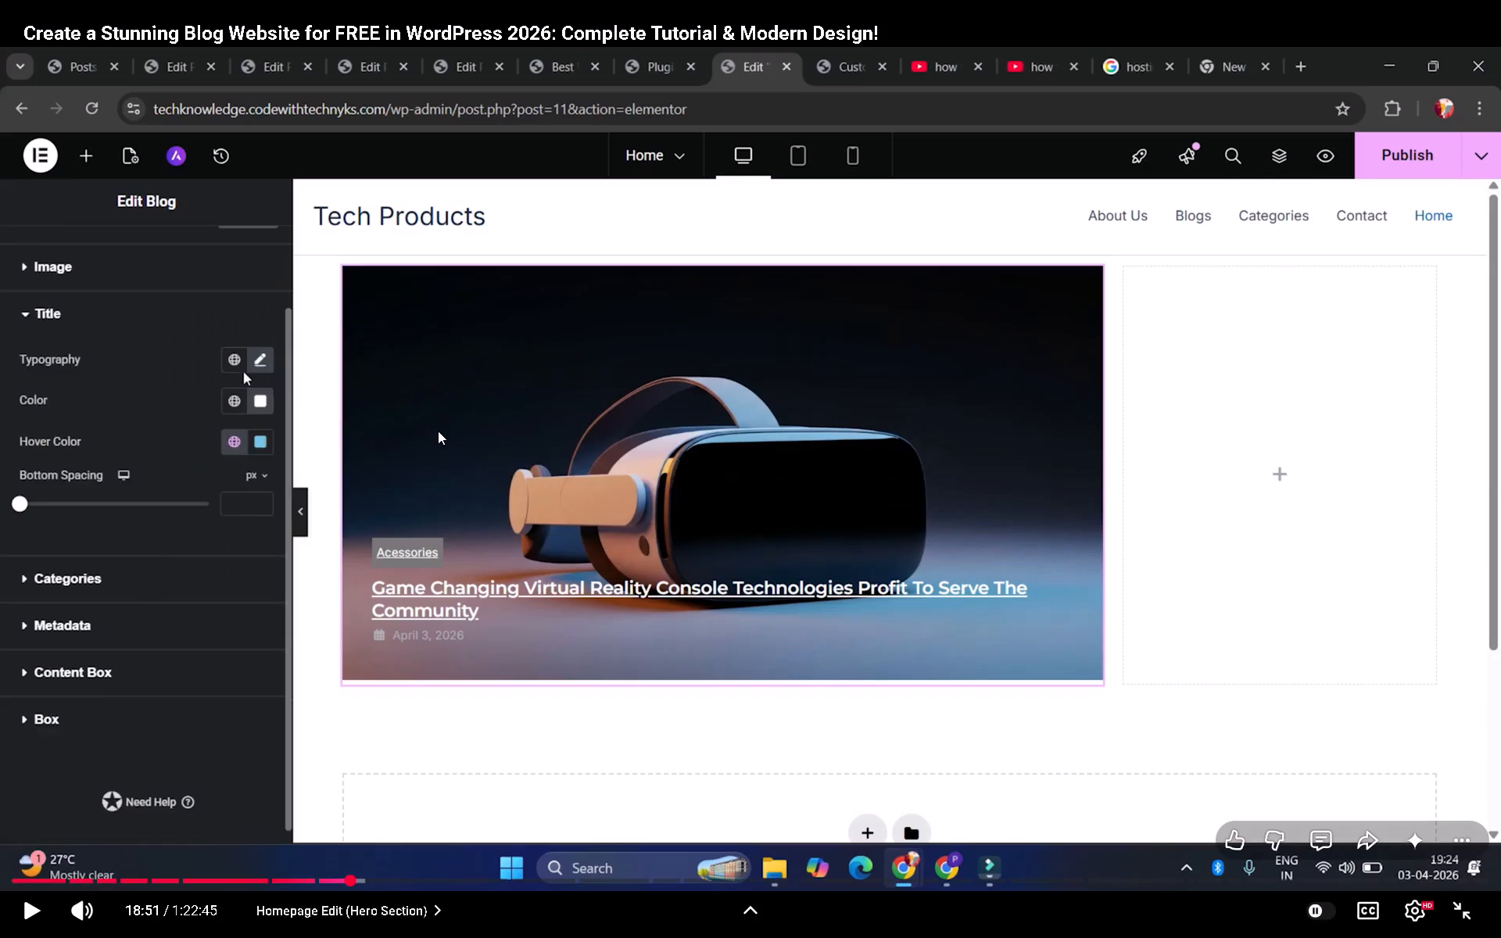
click(438, 431)
key(alt+Tab)
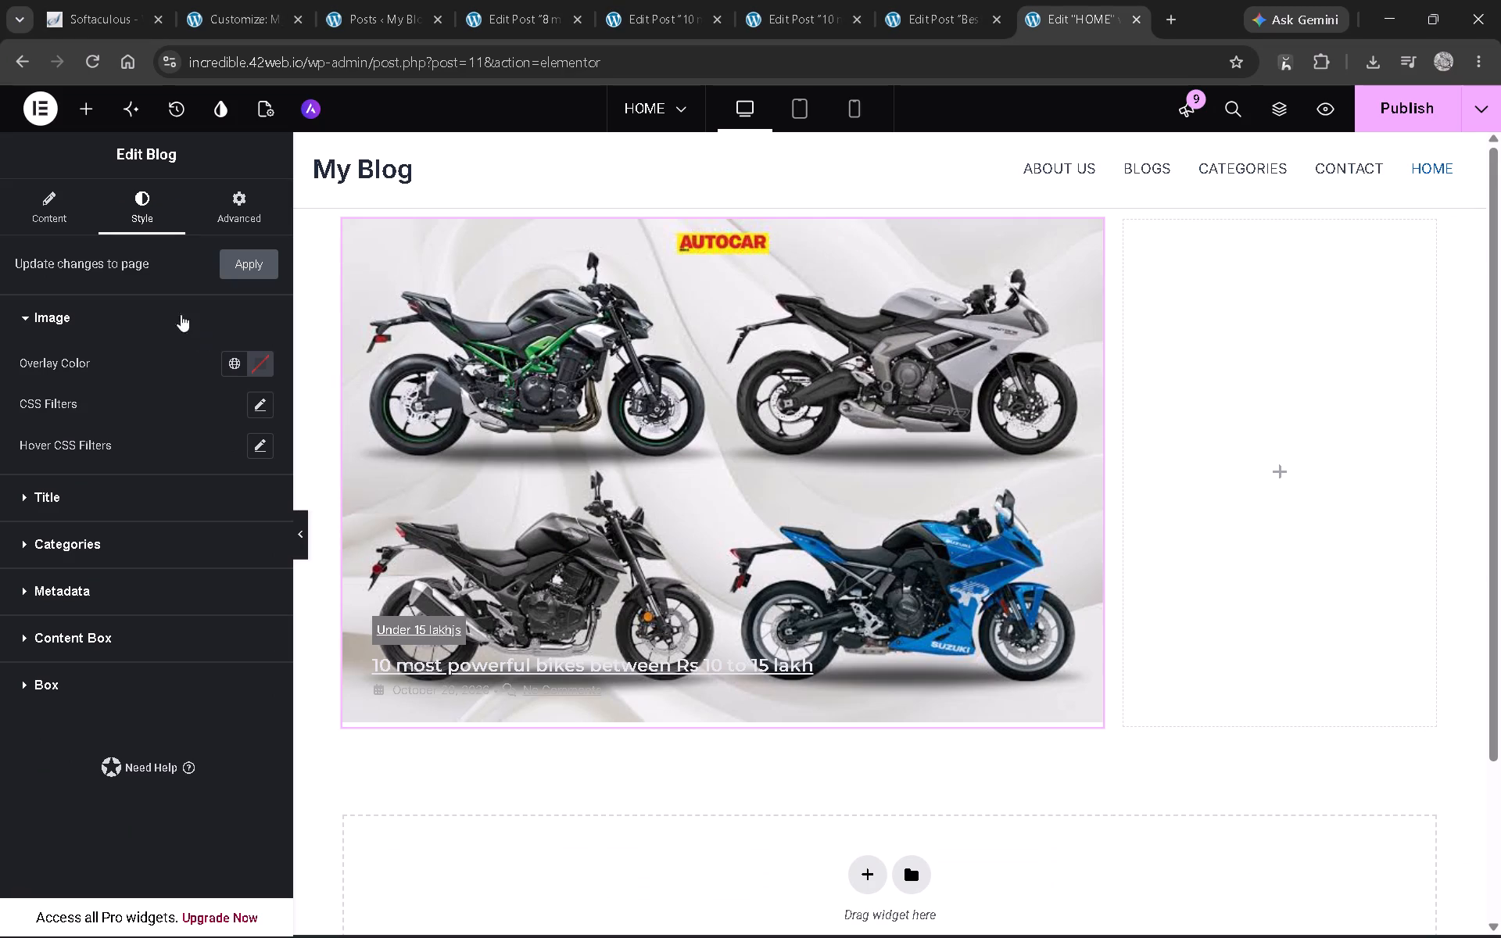
scroll(195, 374, up, 6)
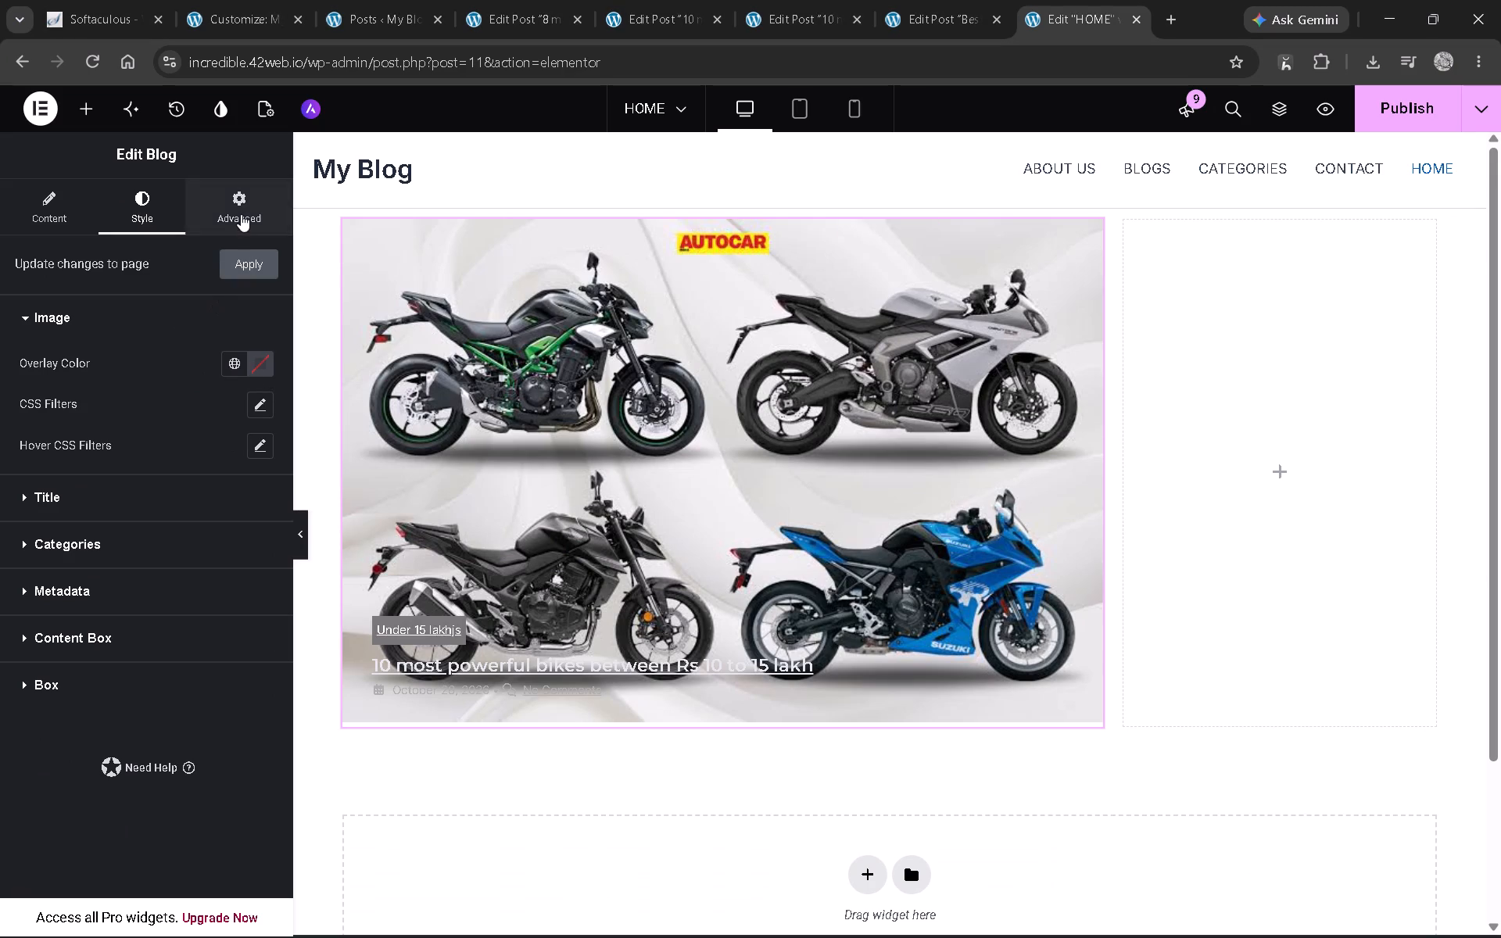
click(241, 214)
click(146, 219)
key(alt+Tab)
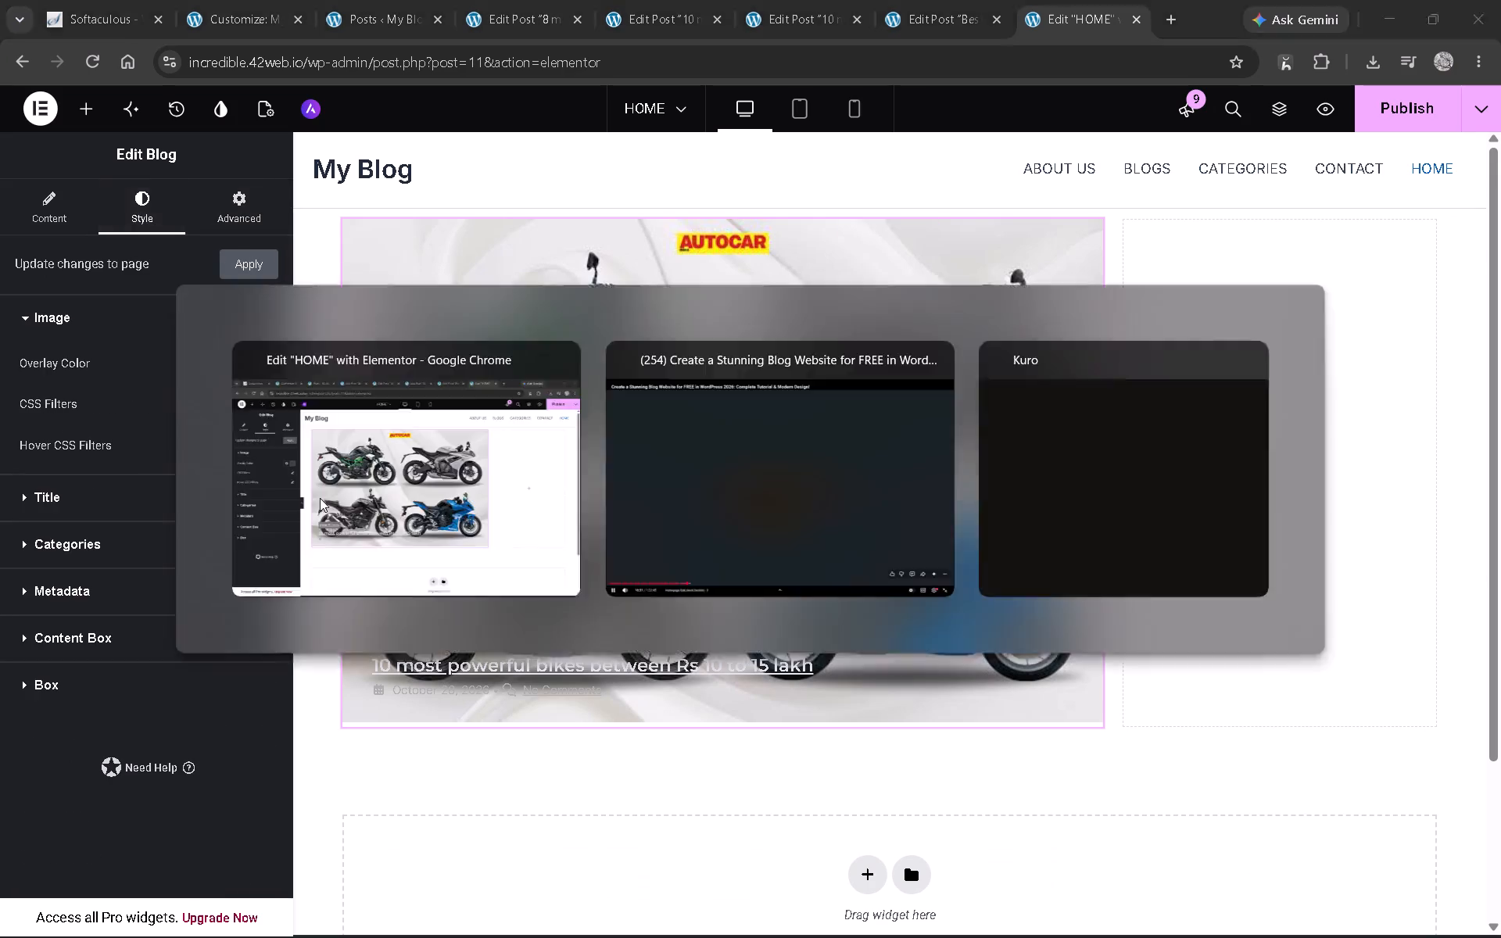
click(394, 485)
key(alt+Tab)
scroll(117, 440, down, 1)
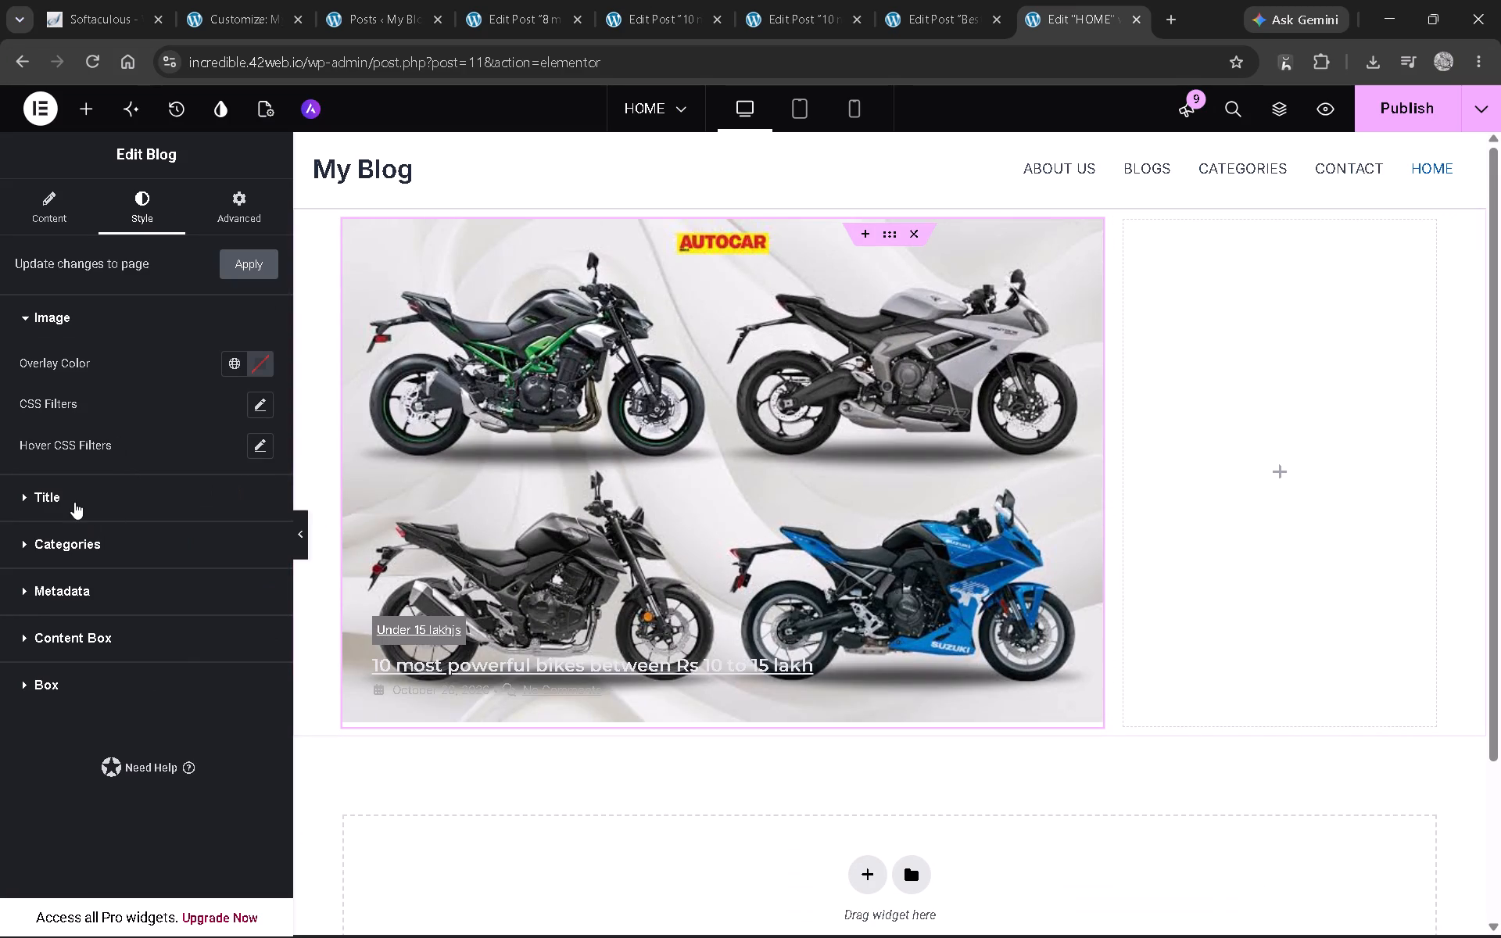
click(74, 502)
key(alt+Tab)
key(alt+Tab)
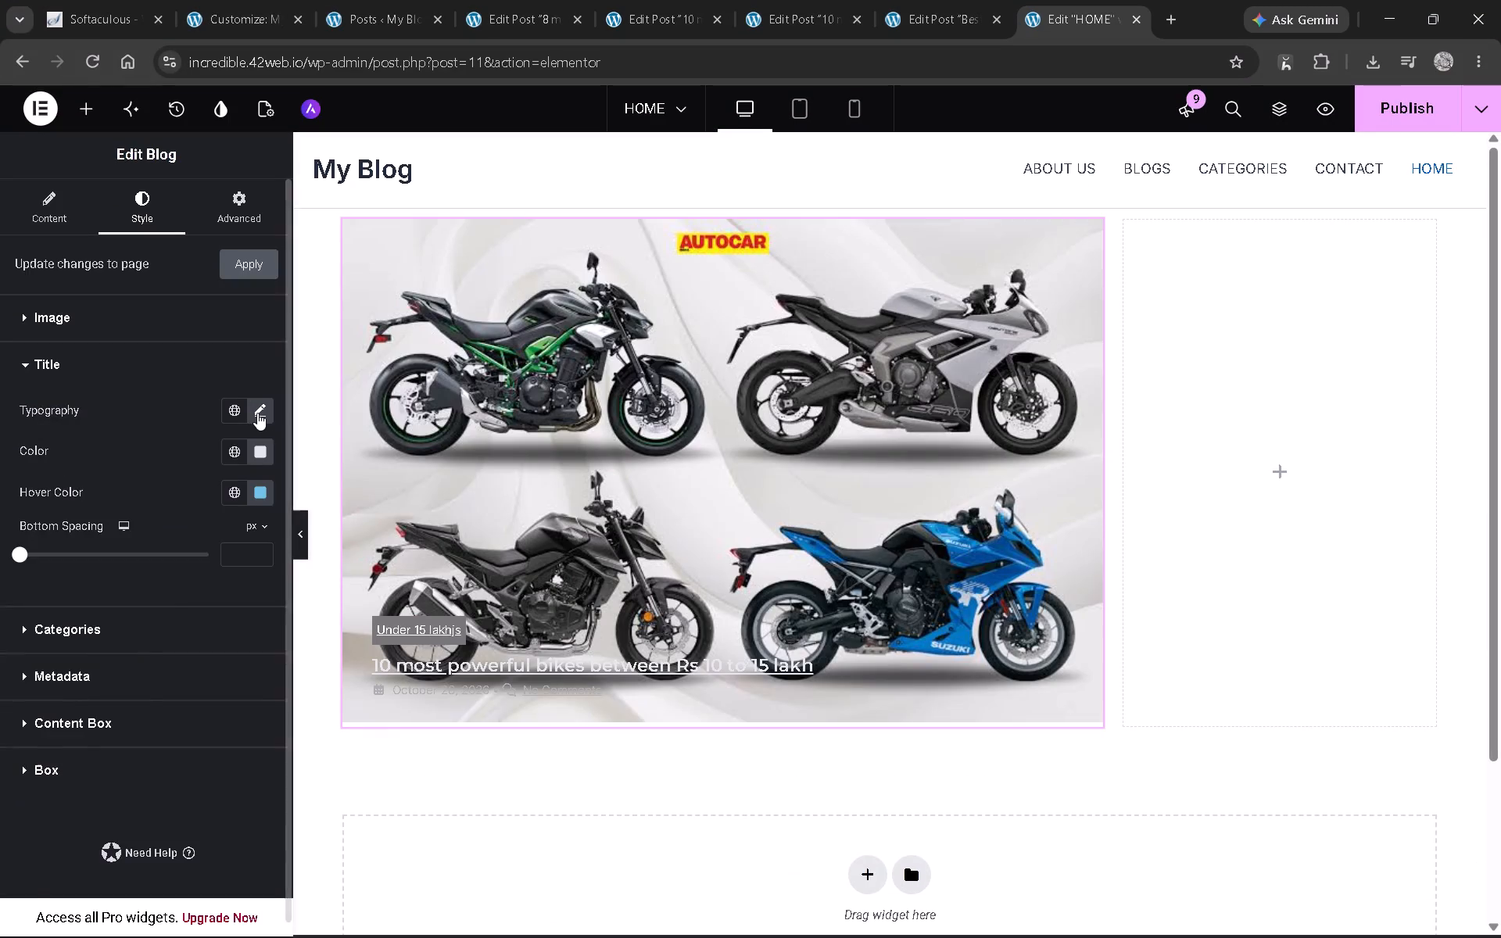
Recheck the tutorial's typography edit and set the blog widget's title font size to 26 px.
click(257, 413)
scroll(228, 747, down, 2)
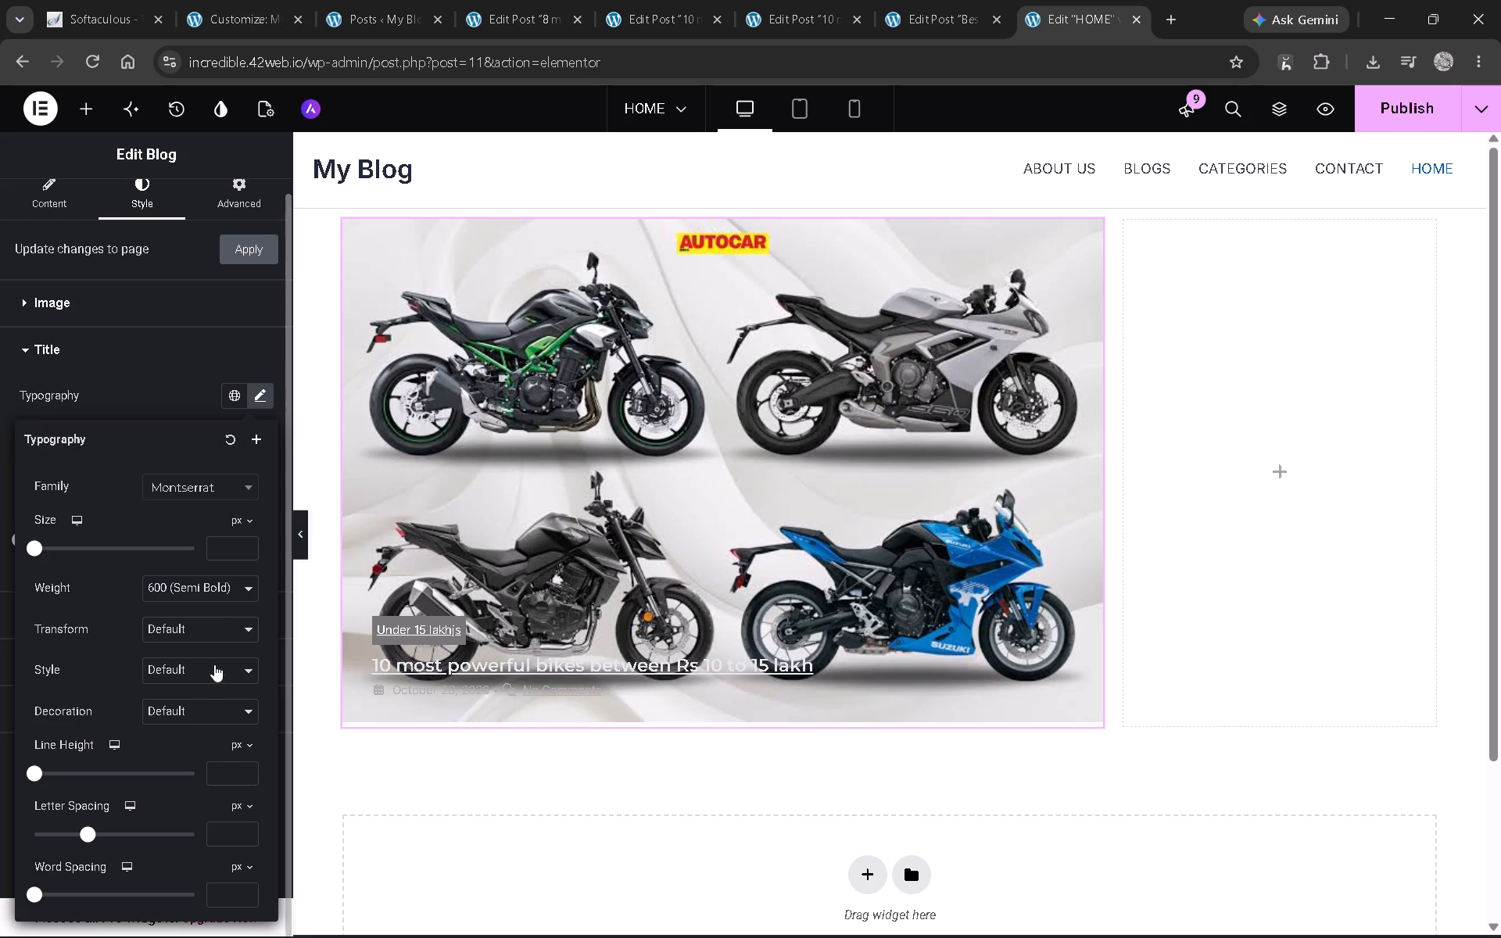
key(alt+Tab)
key(Left)
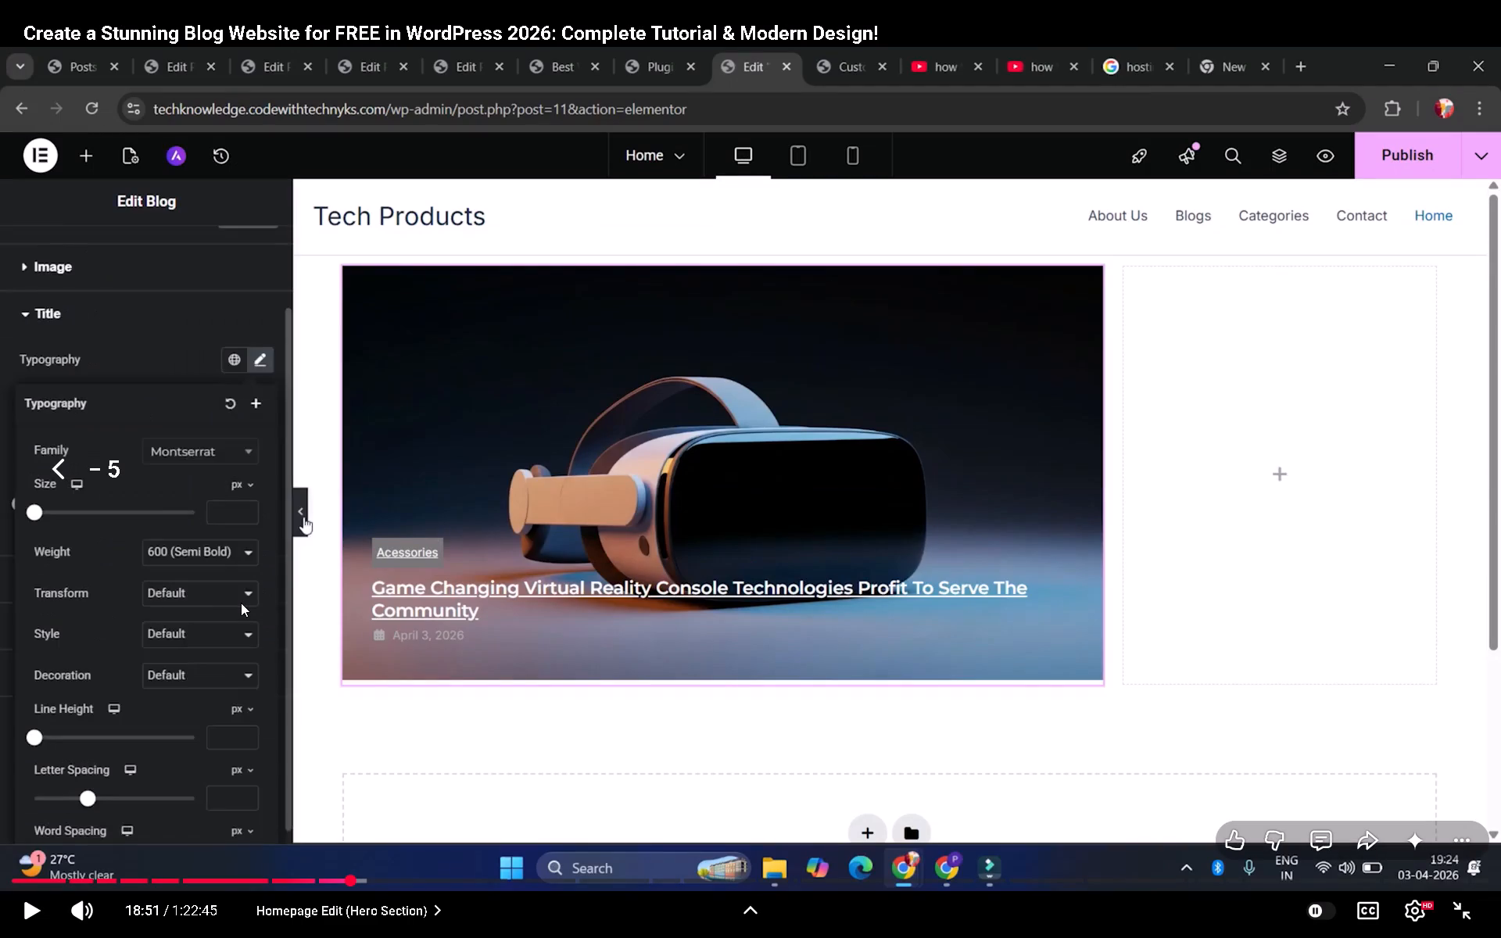
key(space)
key(space)
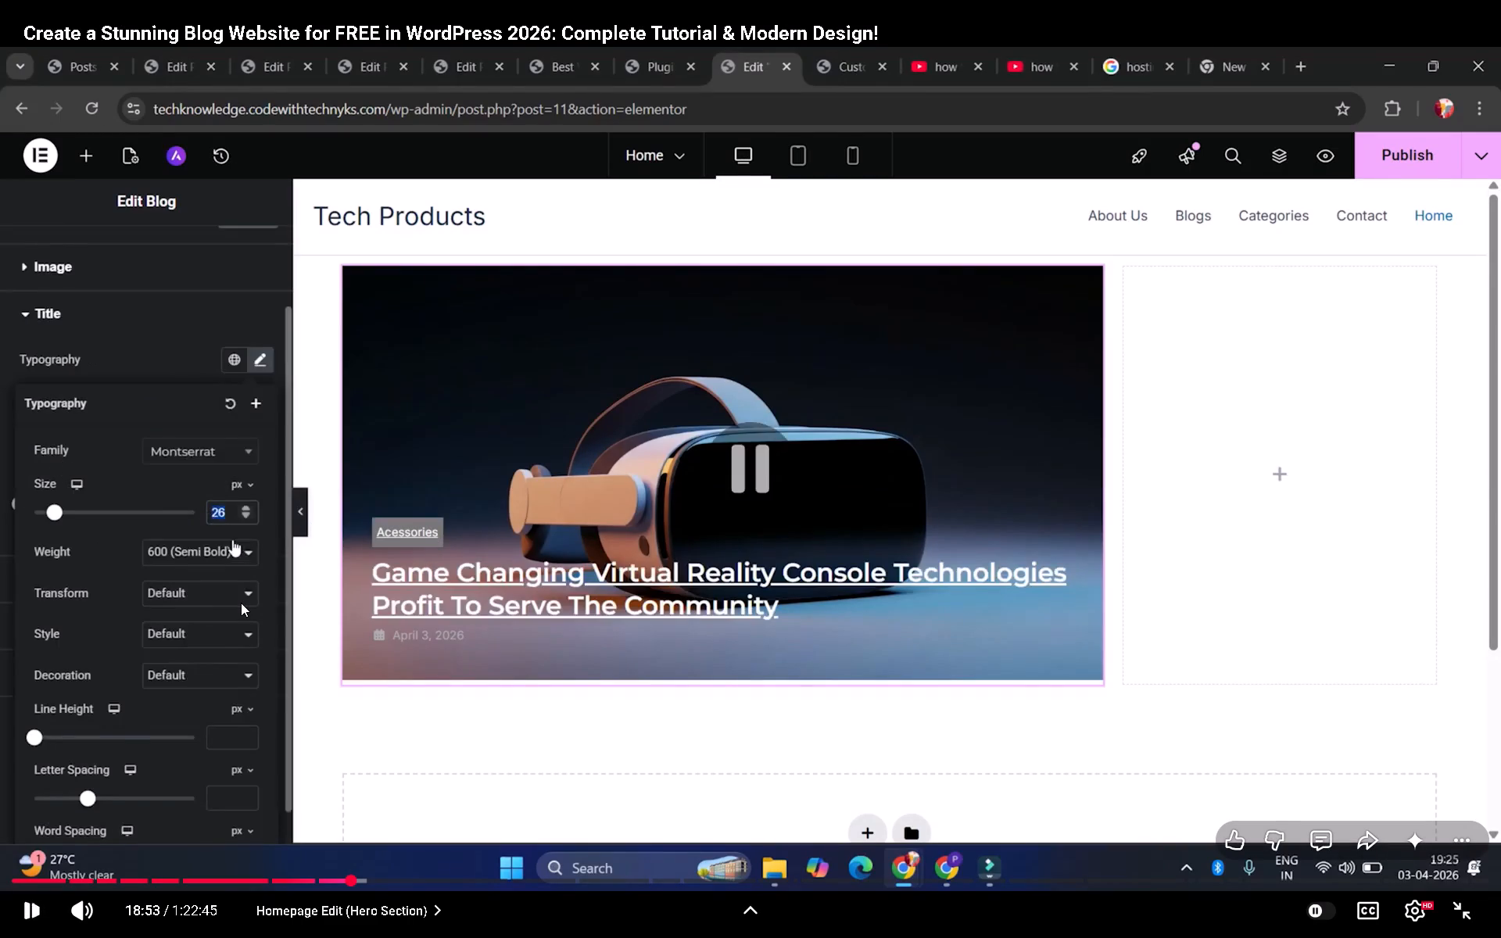
key(alt+Tab)
click(220, 554)
text(26)
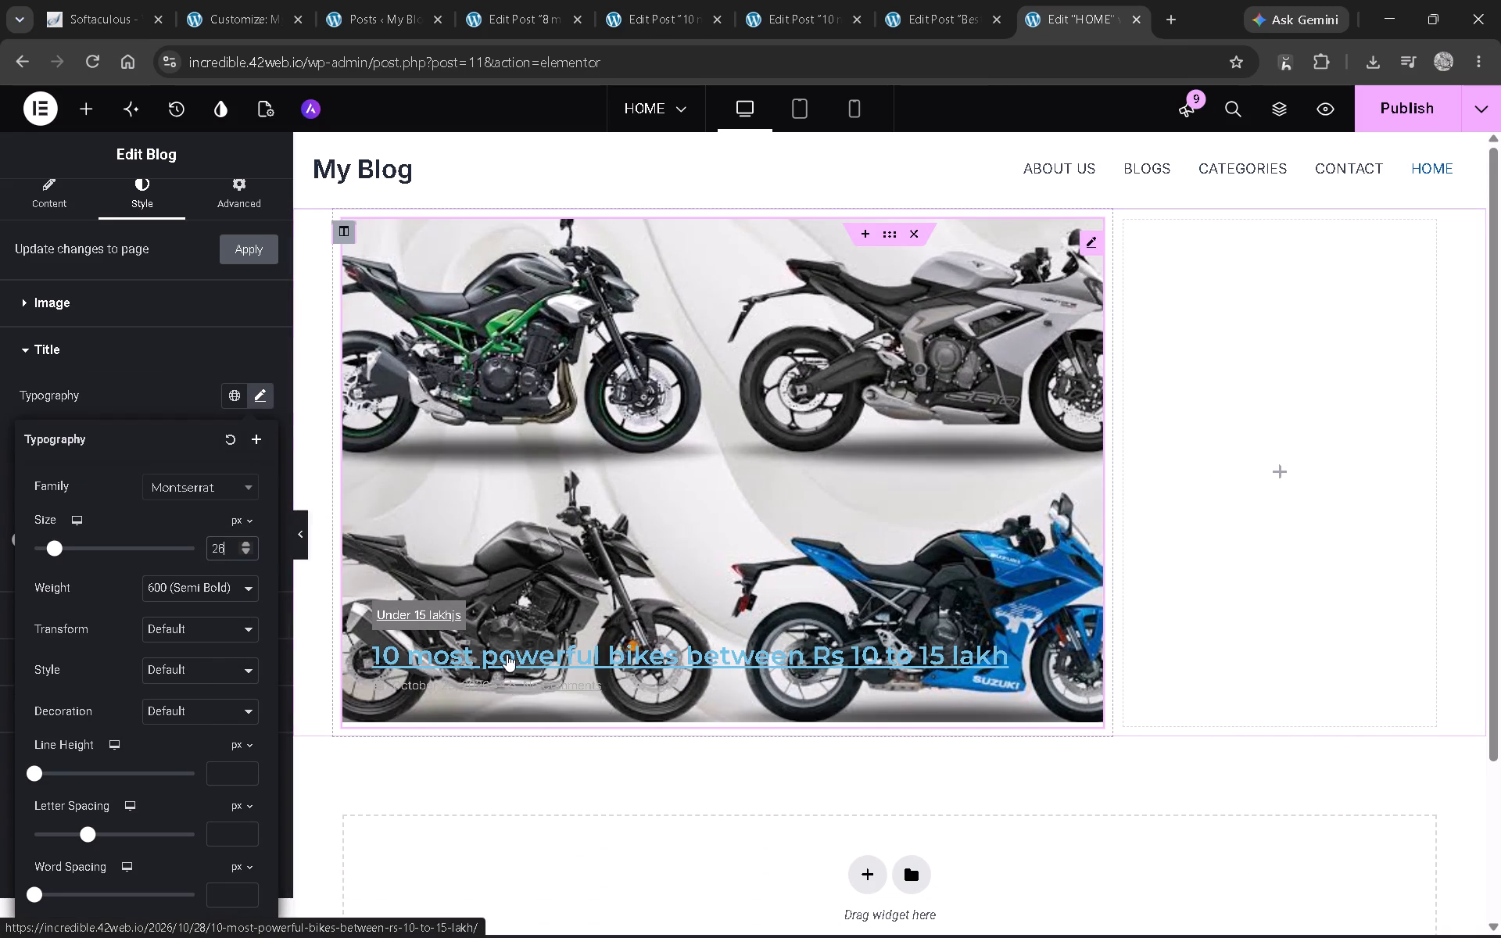
scroll(172, 751, down, 2)
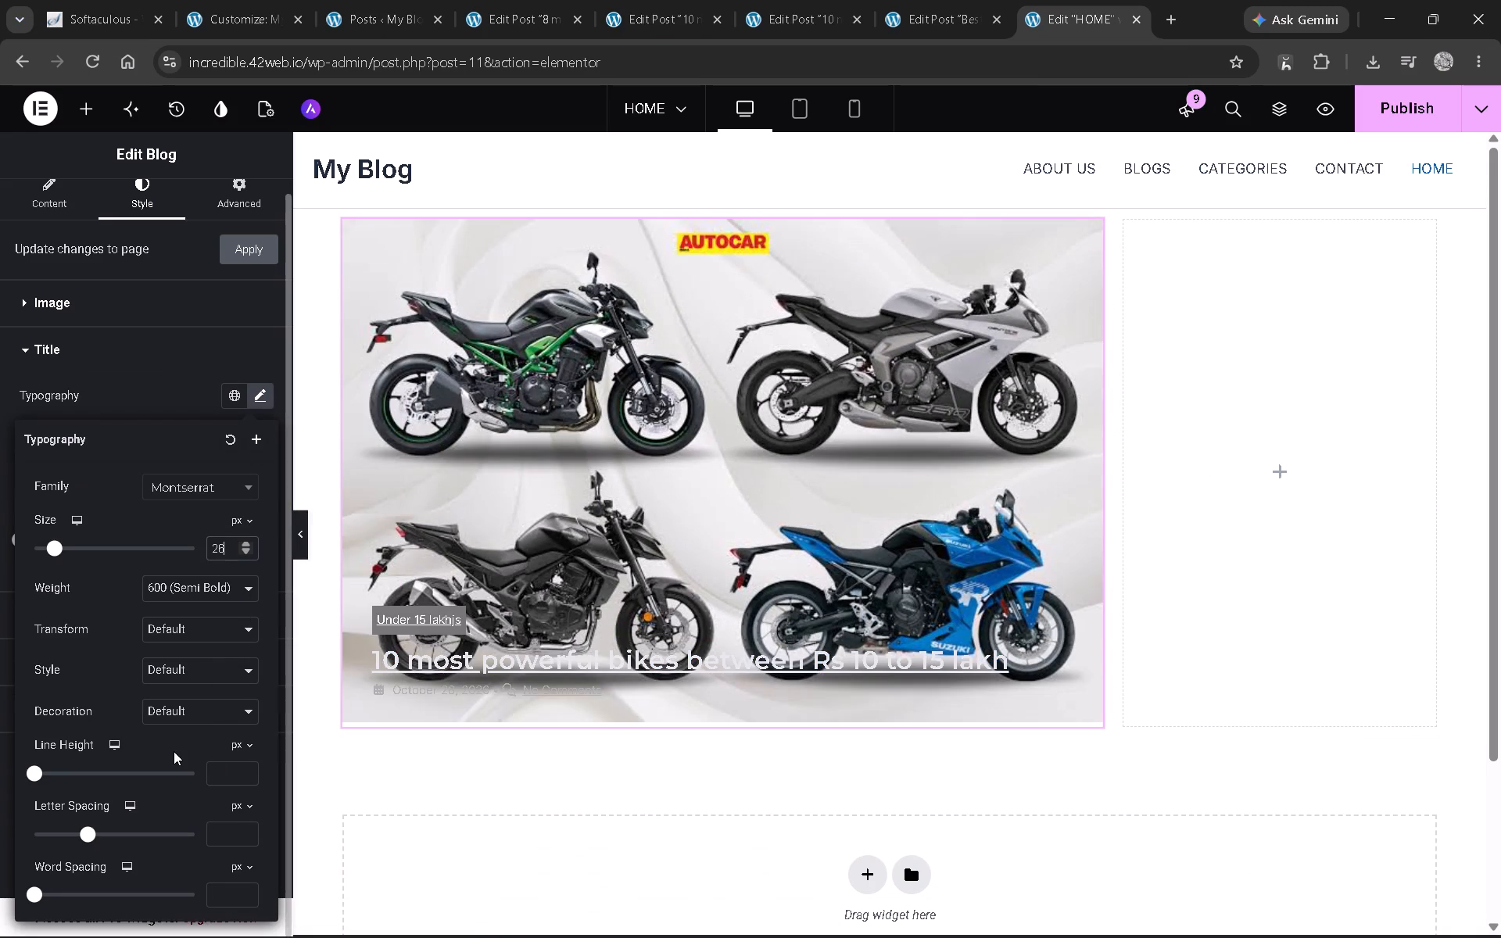
click(225, 328)
Follow the tutorial to the blog widget's Categories style settings and open their custom typography options.
key(alt+Tab)
click(269, 550)
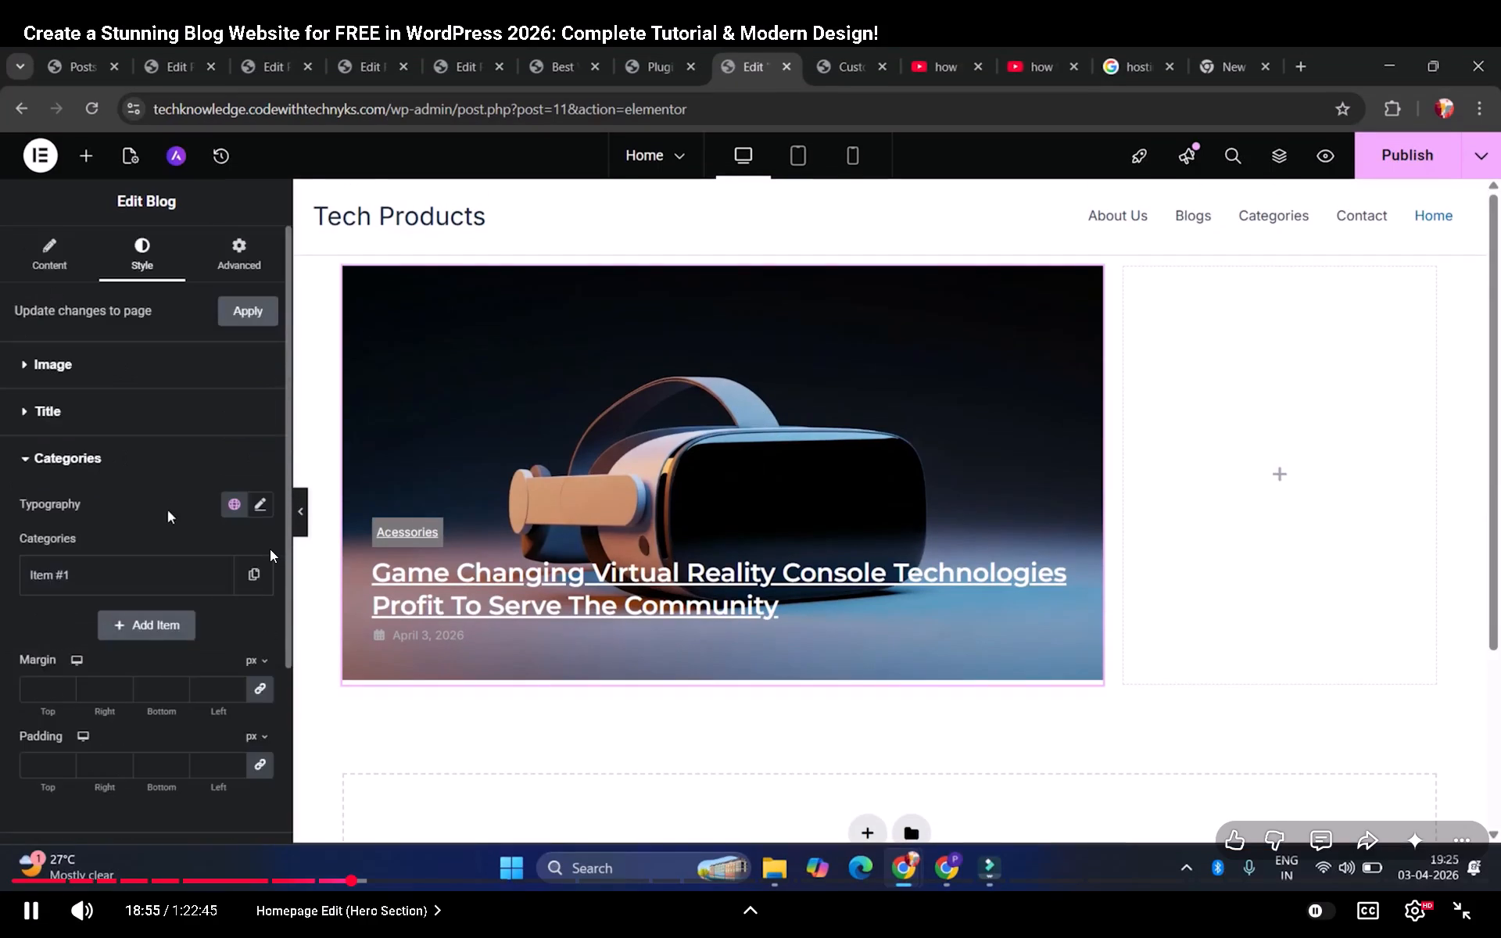
key(alt+Tab)
click(67, 421)
key(alt+Tab)
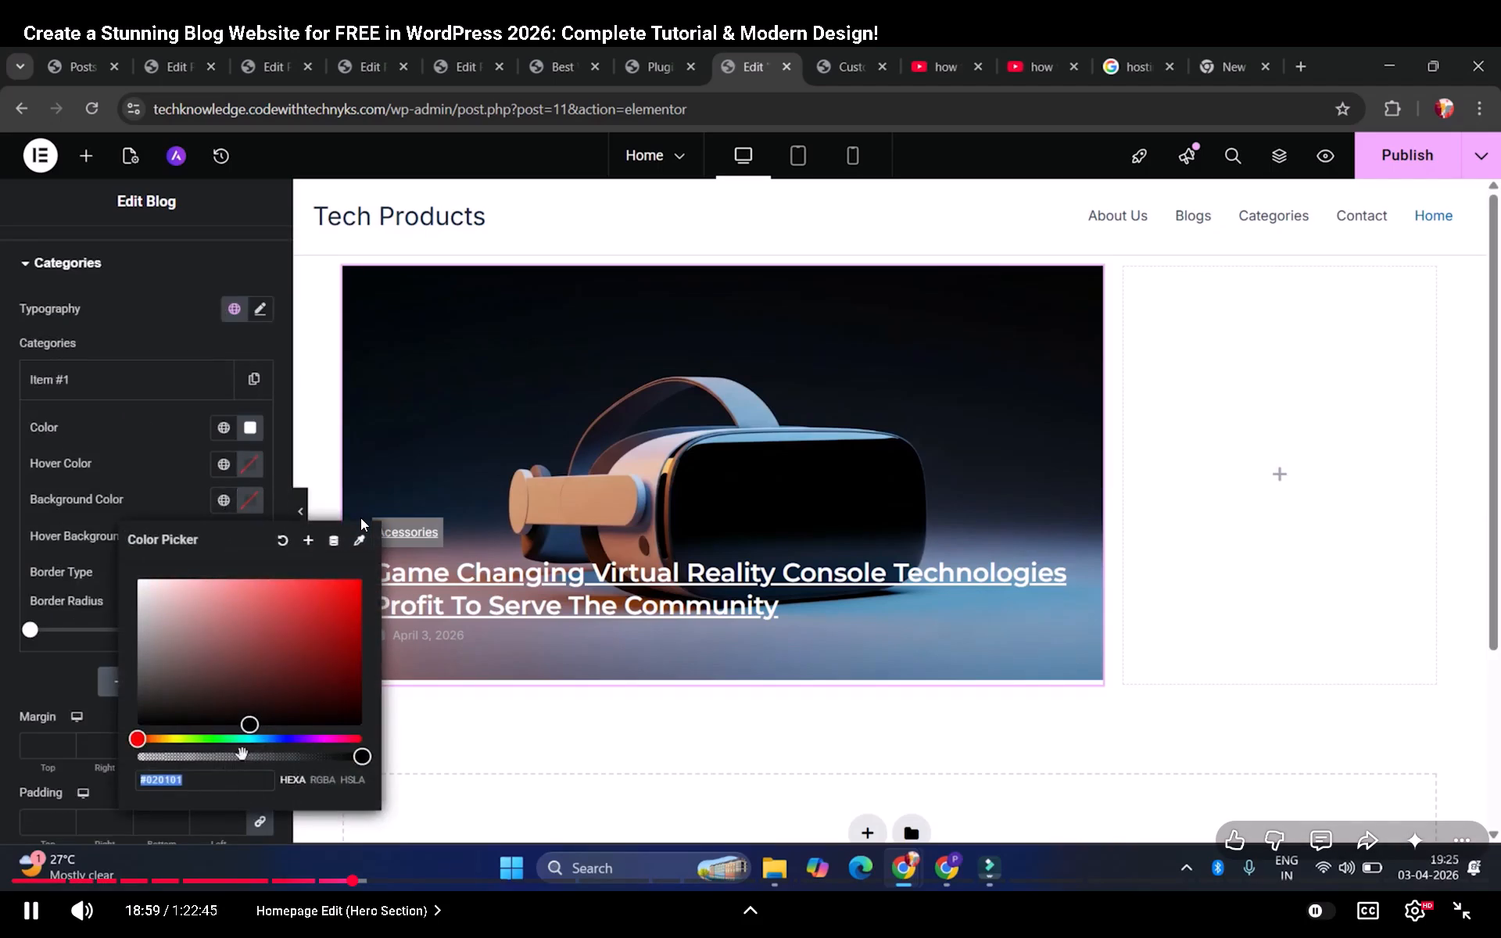
click(360, 517)
key(alt+Tab)
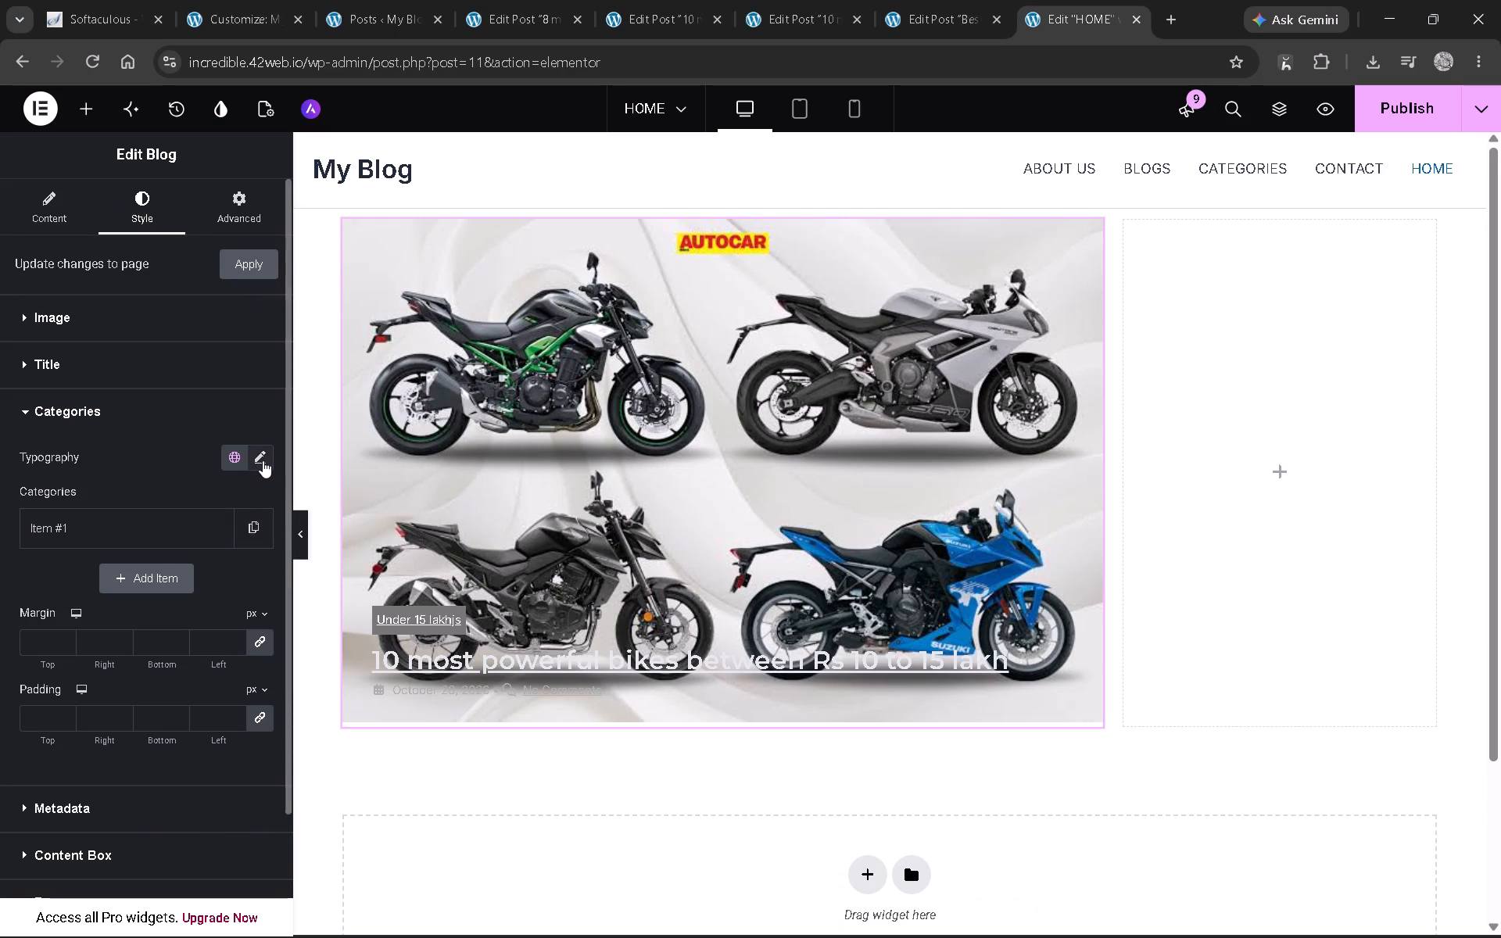
click(260, 460)
scroll(178, 442, down, 1)
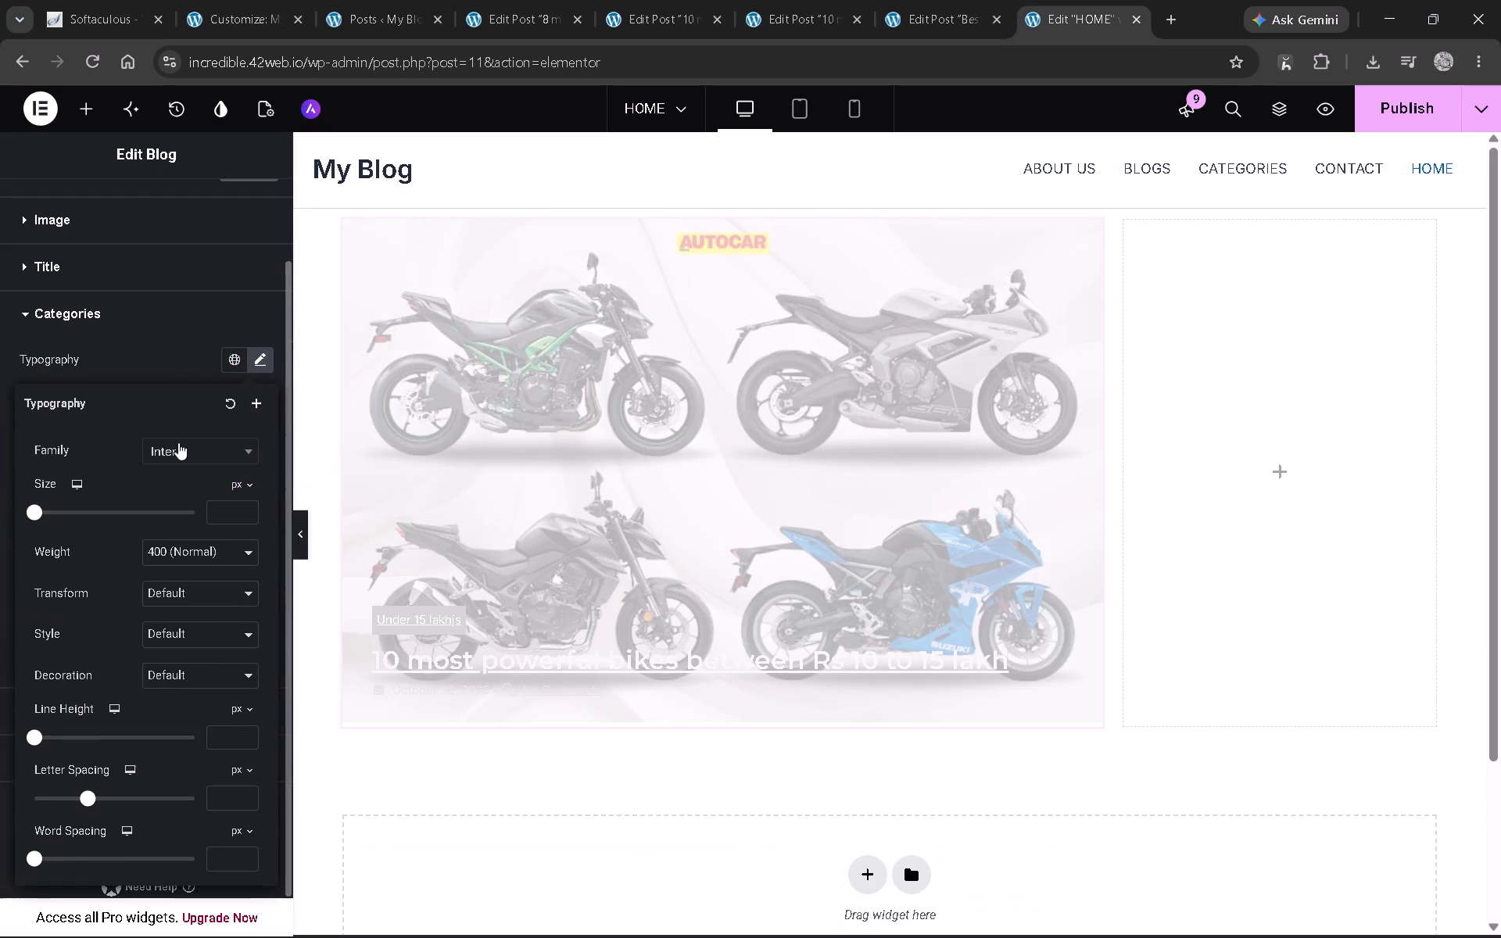
click(199, 345)
Replay the tutorial's category colour edit and compare its controls with the blog widget's Categories style settings.
key(alt+Tab)
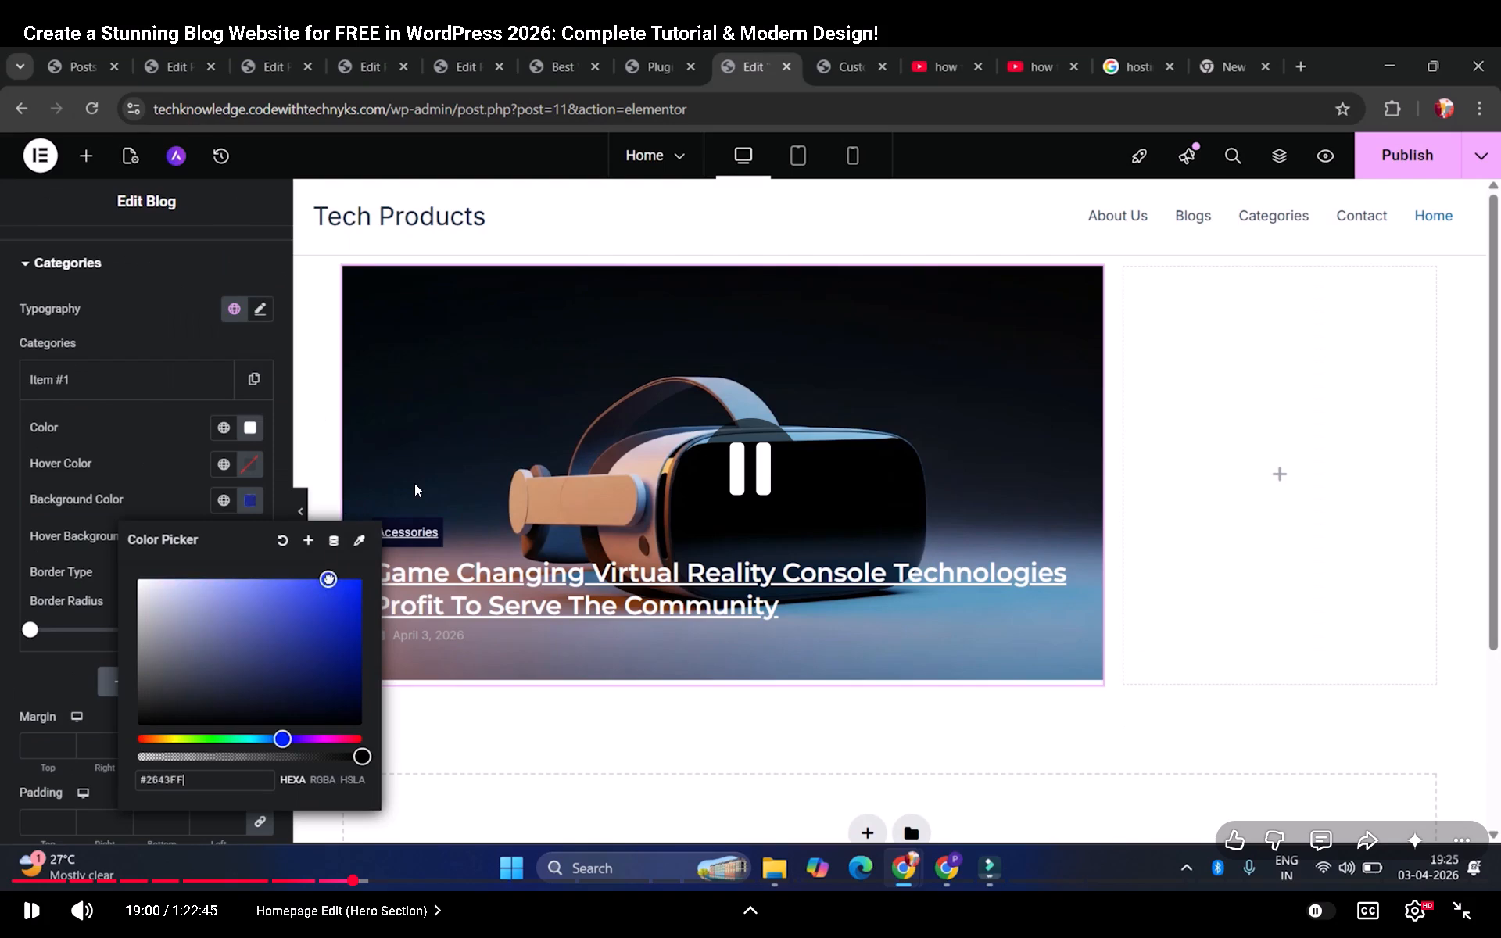
key(alt+Tab)
click(85, 414)
scroll(160, 503, down, 1)
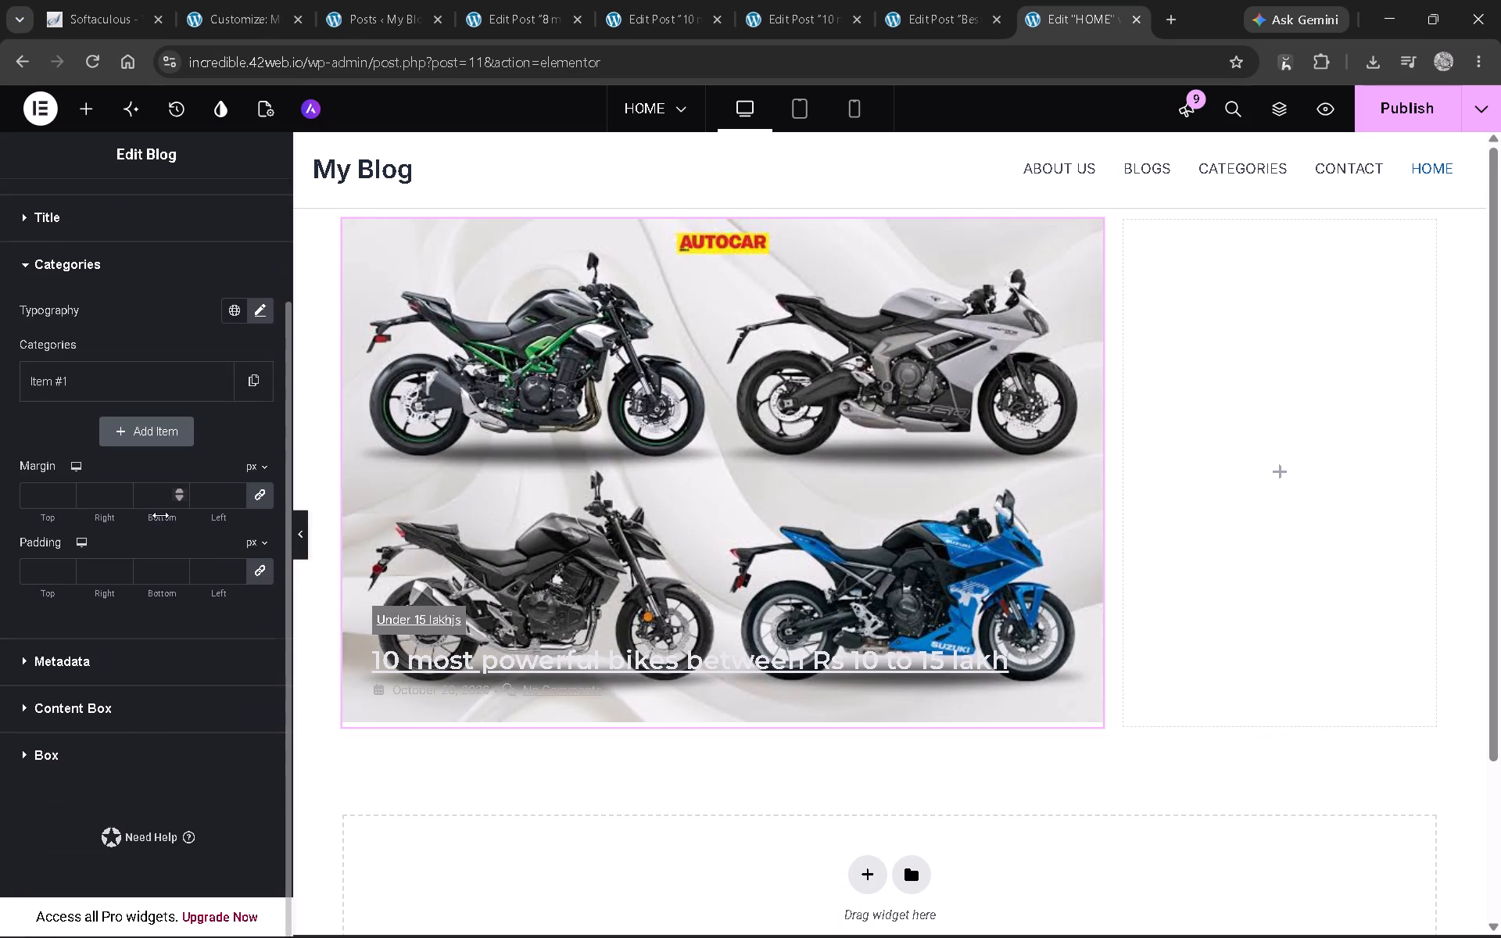
scroll(160, 515, down, 2)
scroll(193, 367, up, 2)
key(alt+Tab)
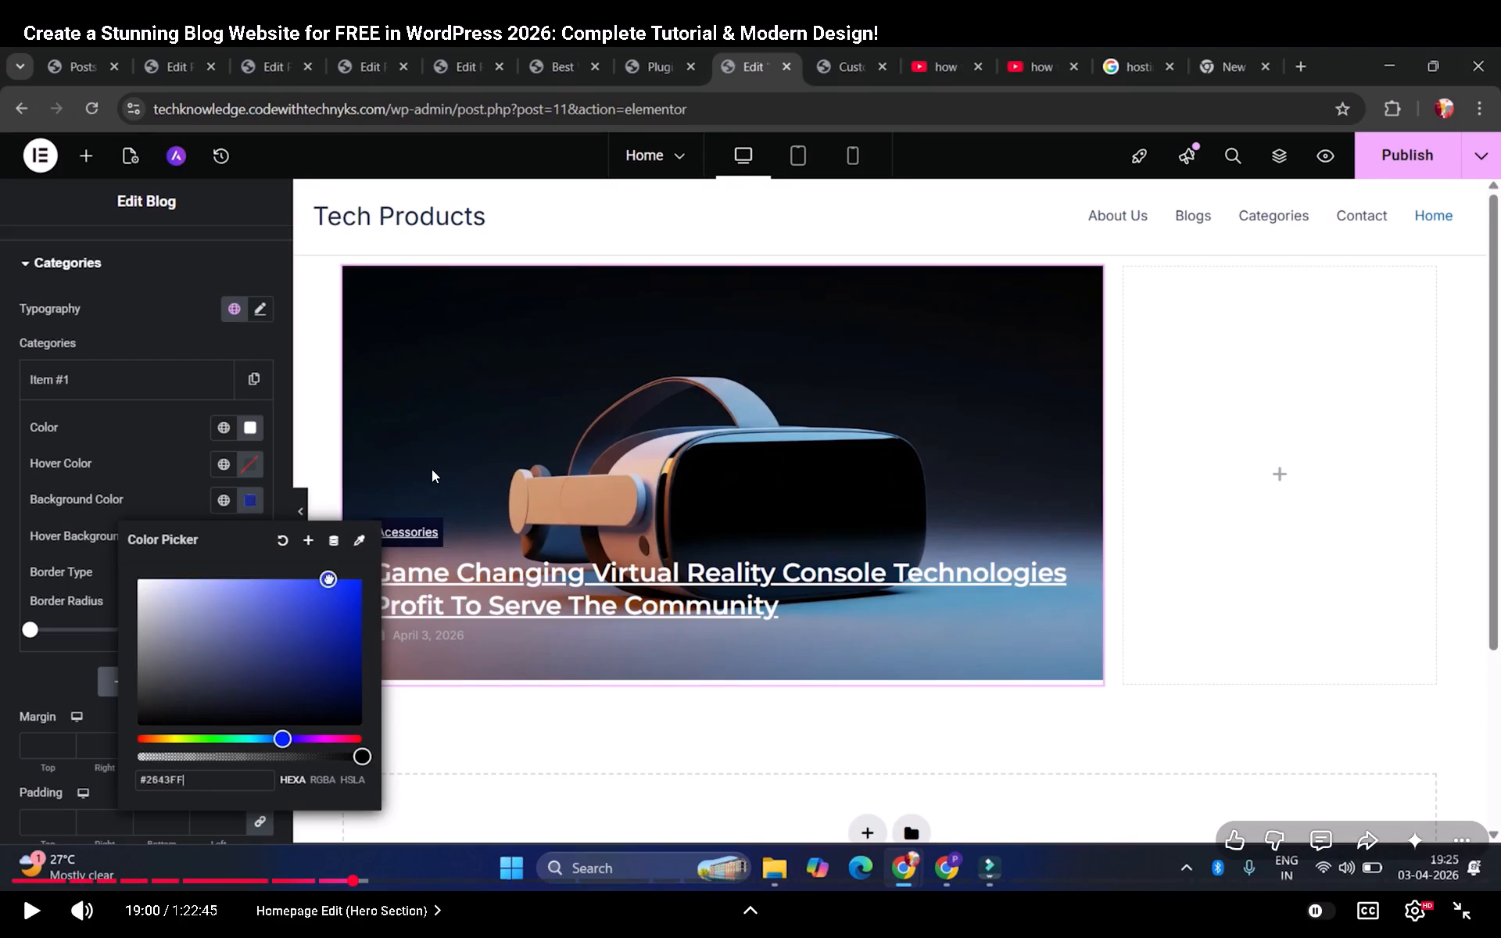
key(Left)
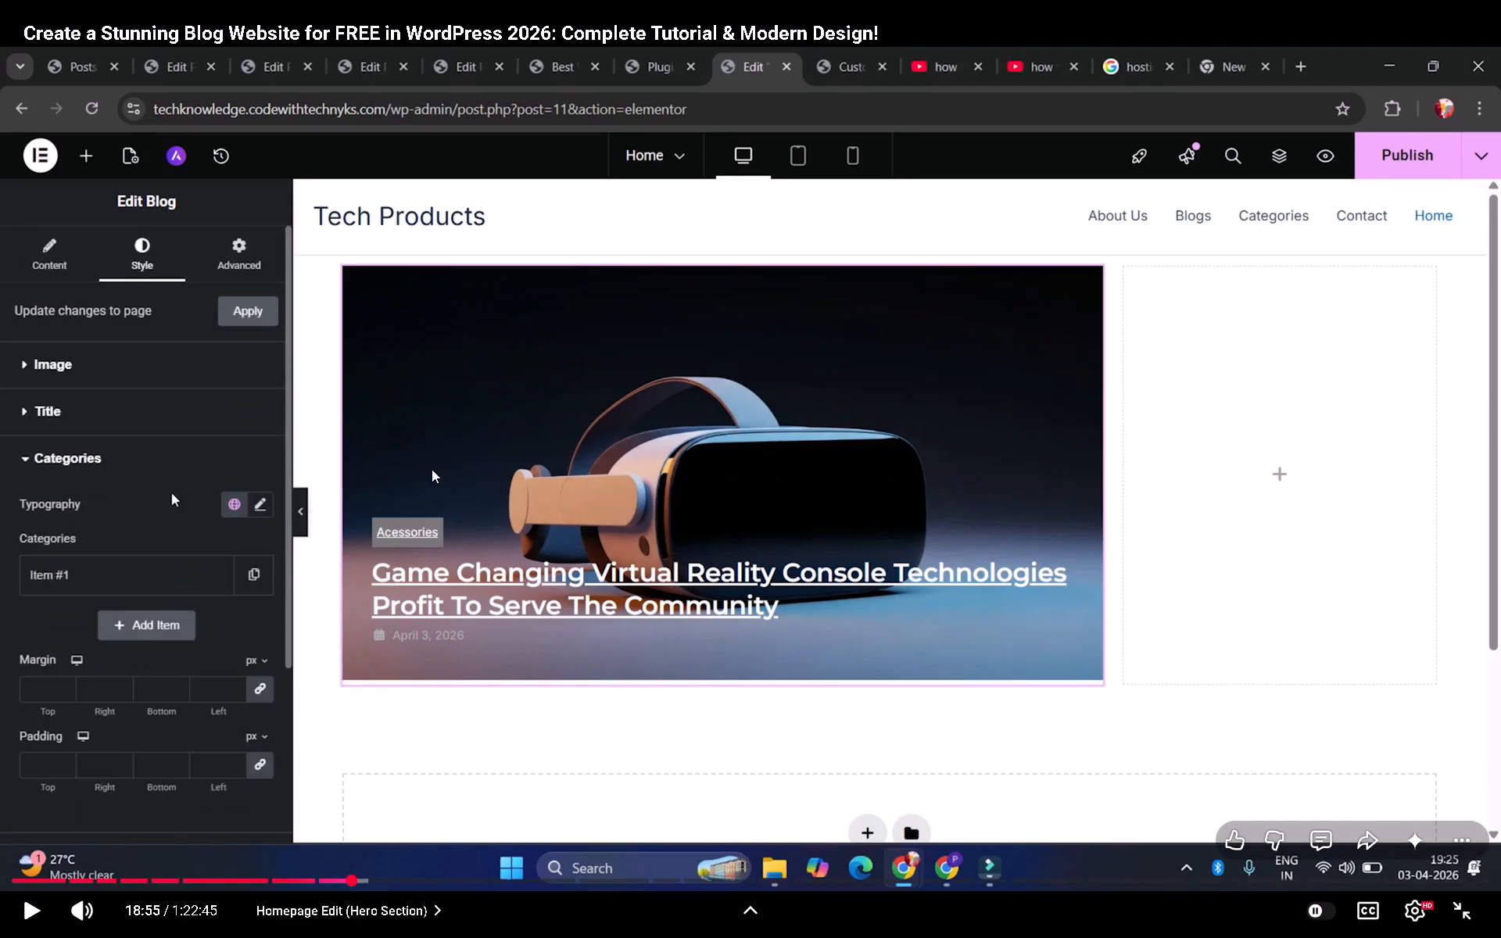
key(space)
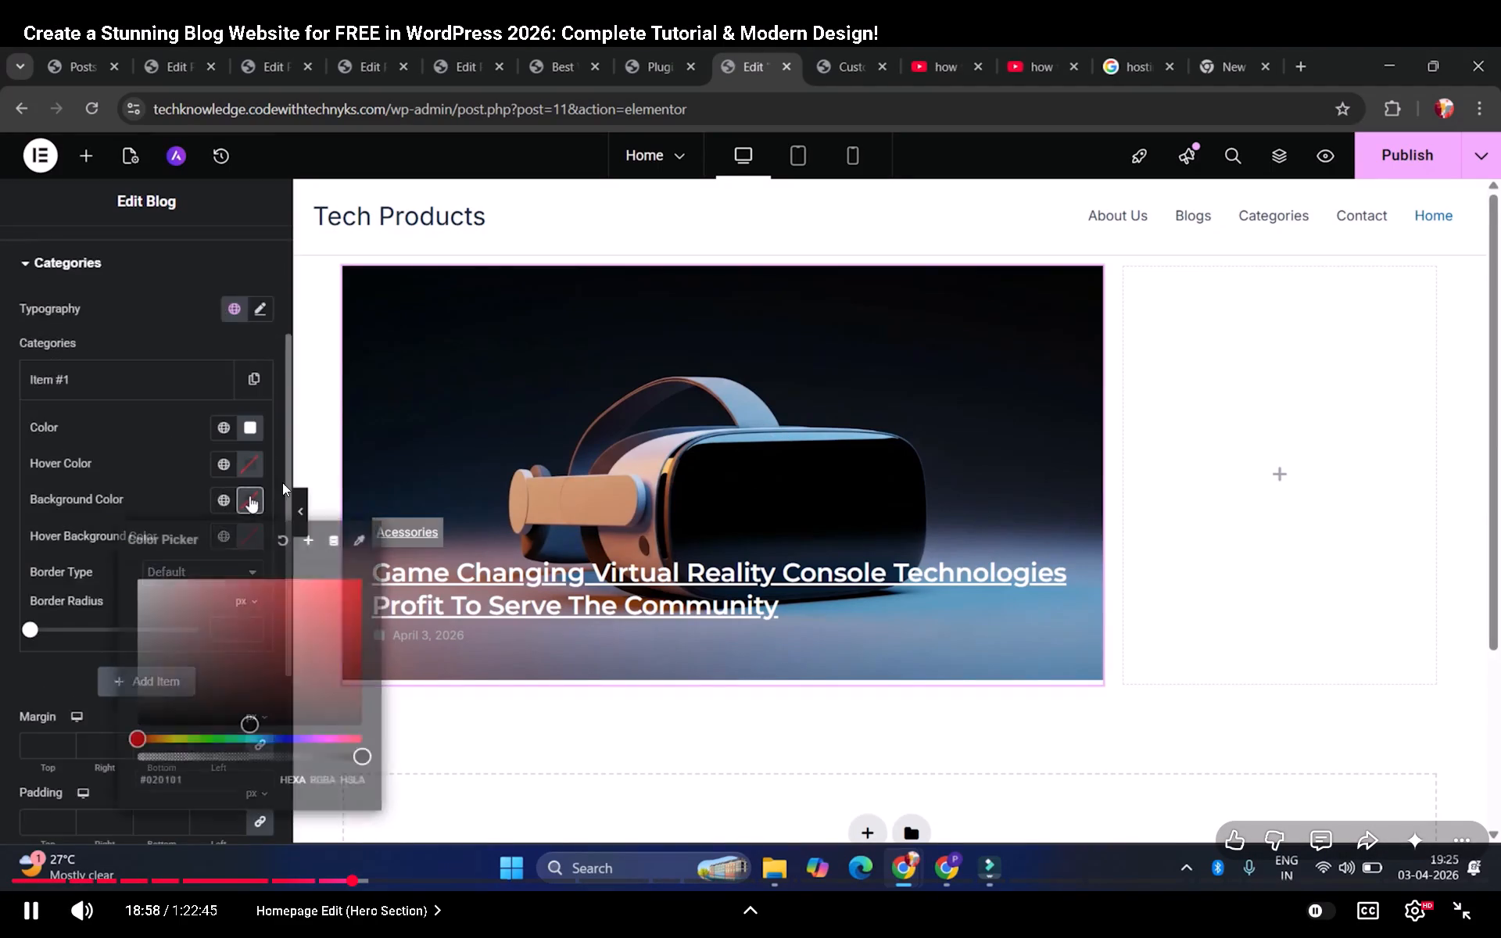
click(331, 476)
key(alt+Tab)
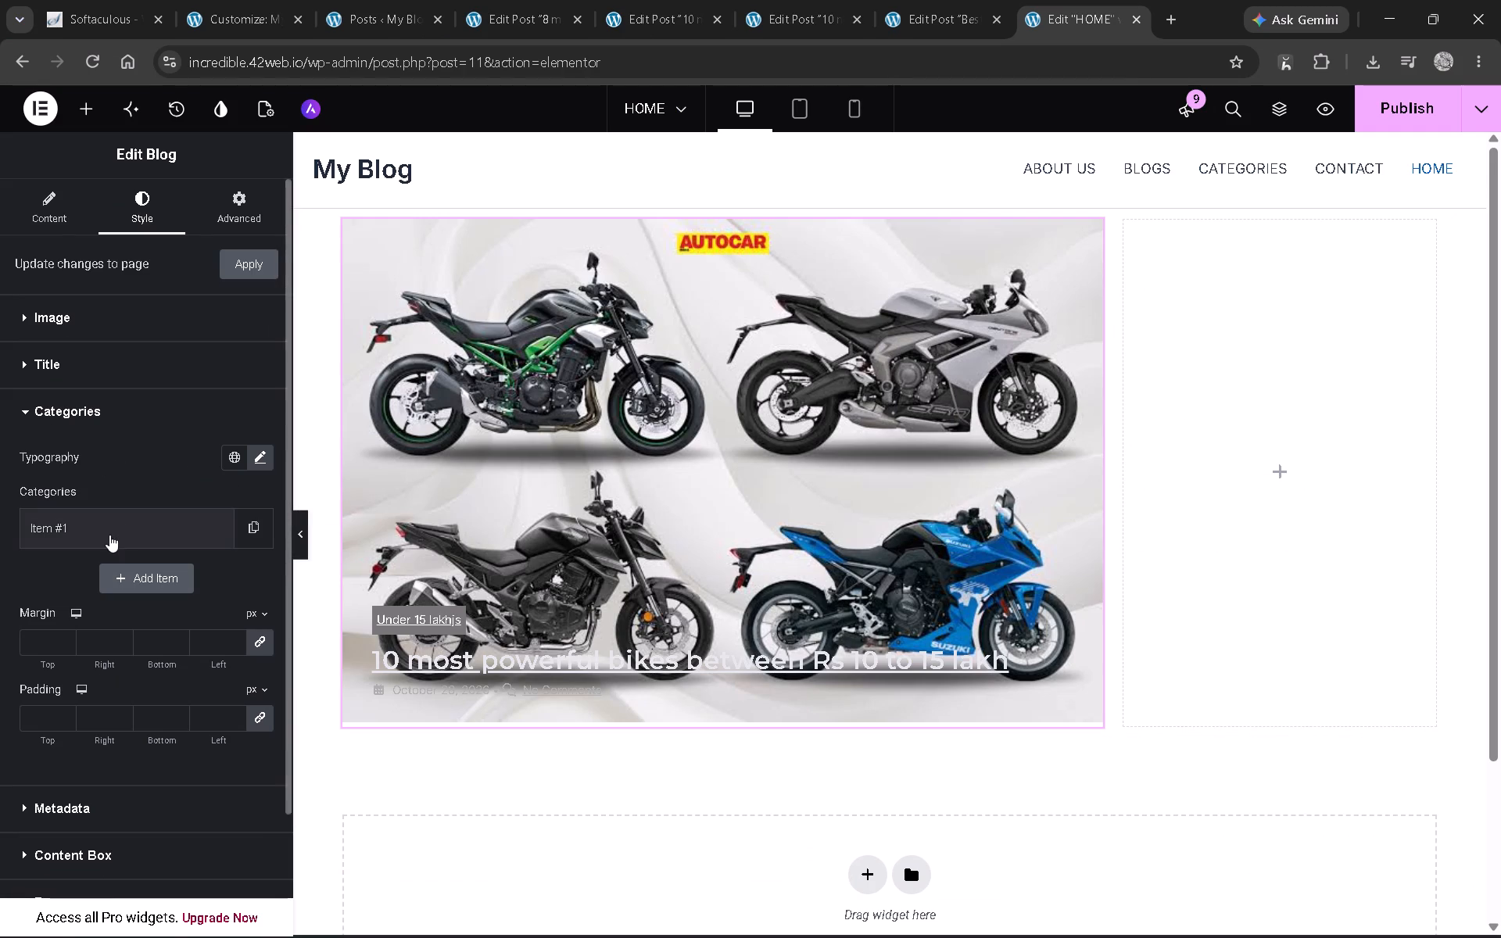
Look through the blog widget's Categories style and typography settings for the tutorial's category colour controls.
scroll(109, 541, down, 2)
scroll(116, 541, up, 1)
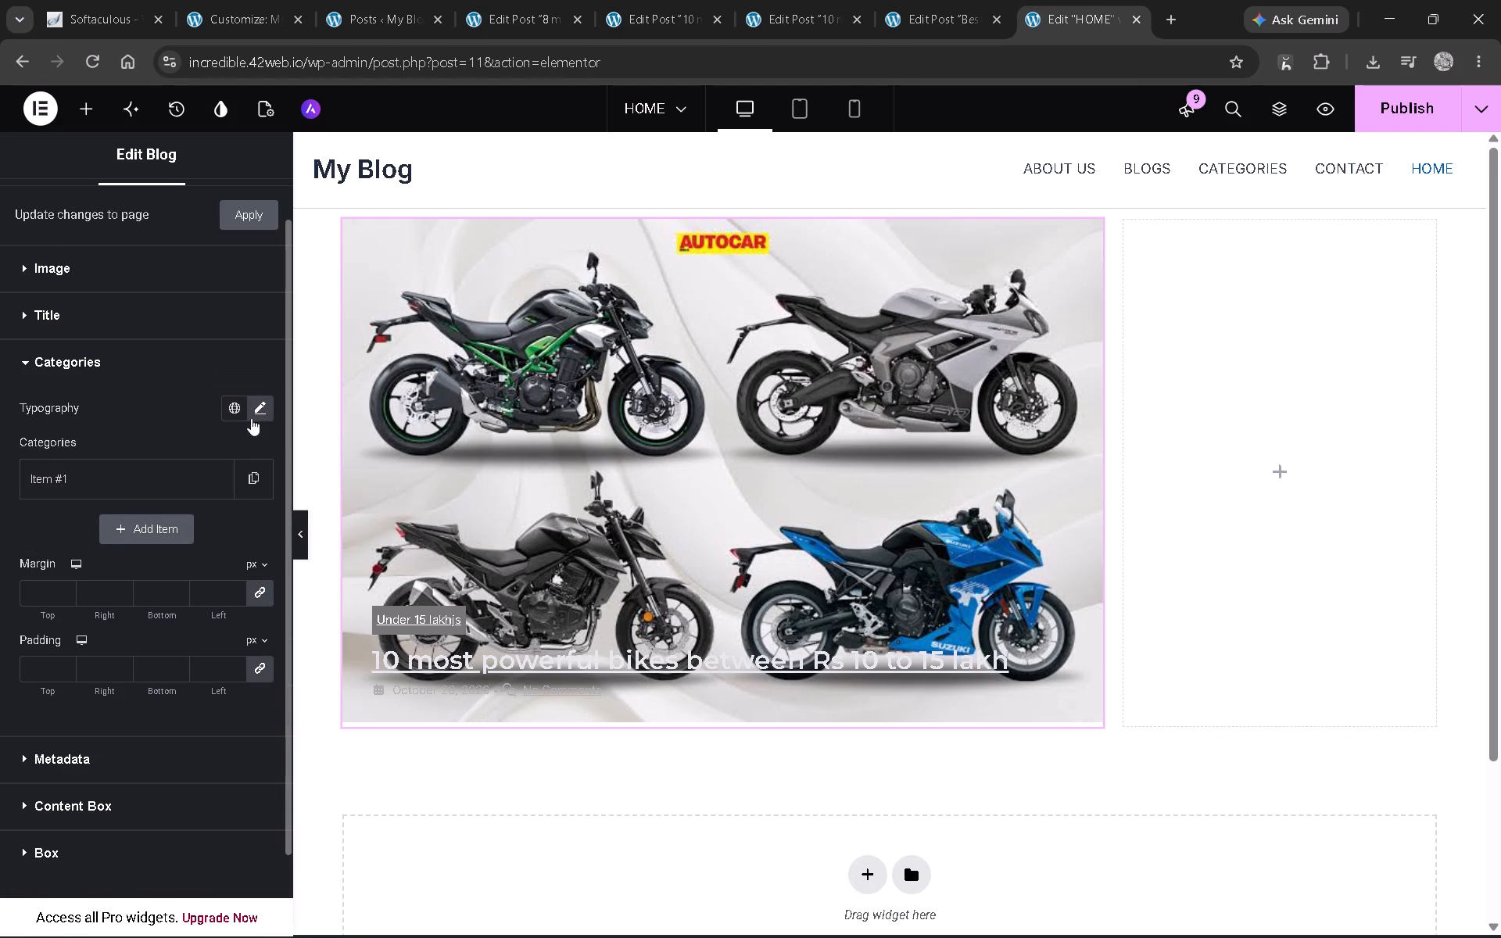
click(223, 408)
click(195, 403)
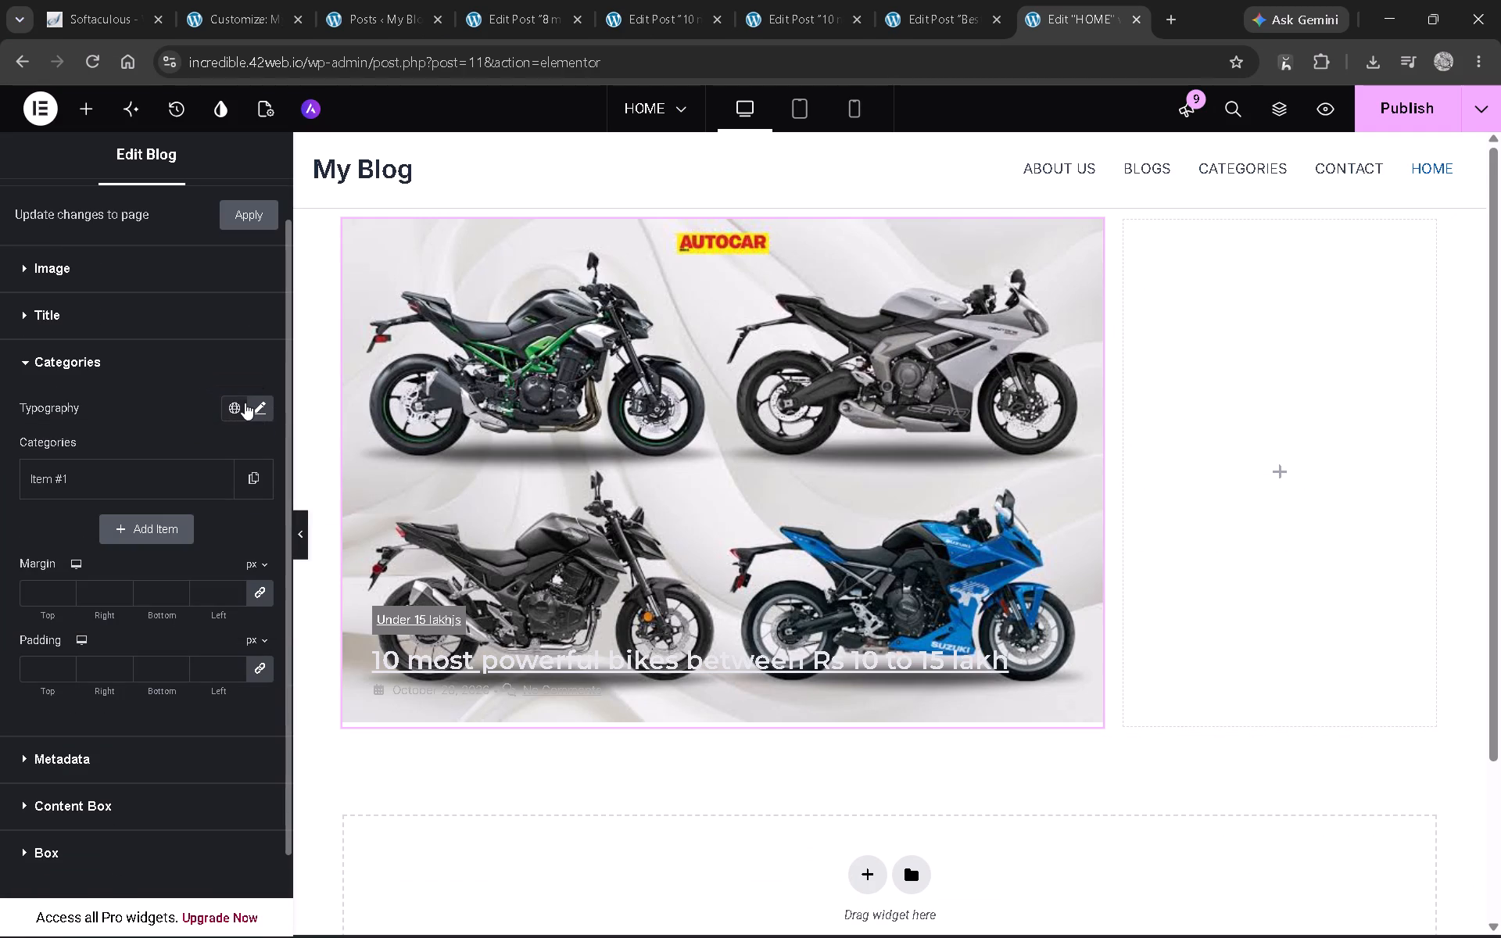
click(258, 404)
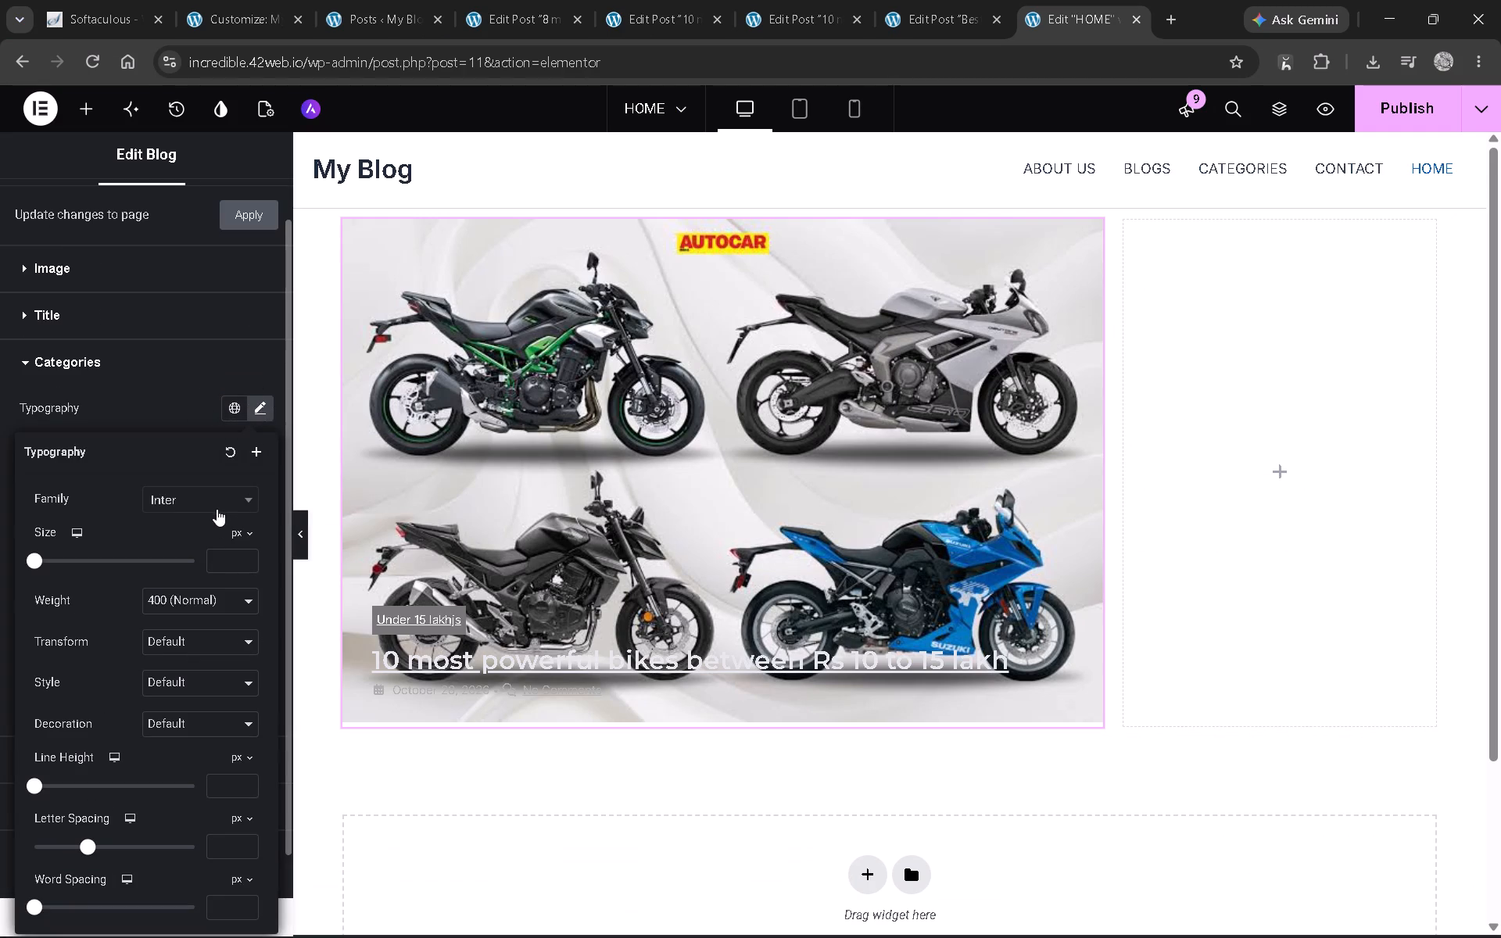
click(134, 381)
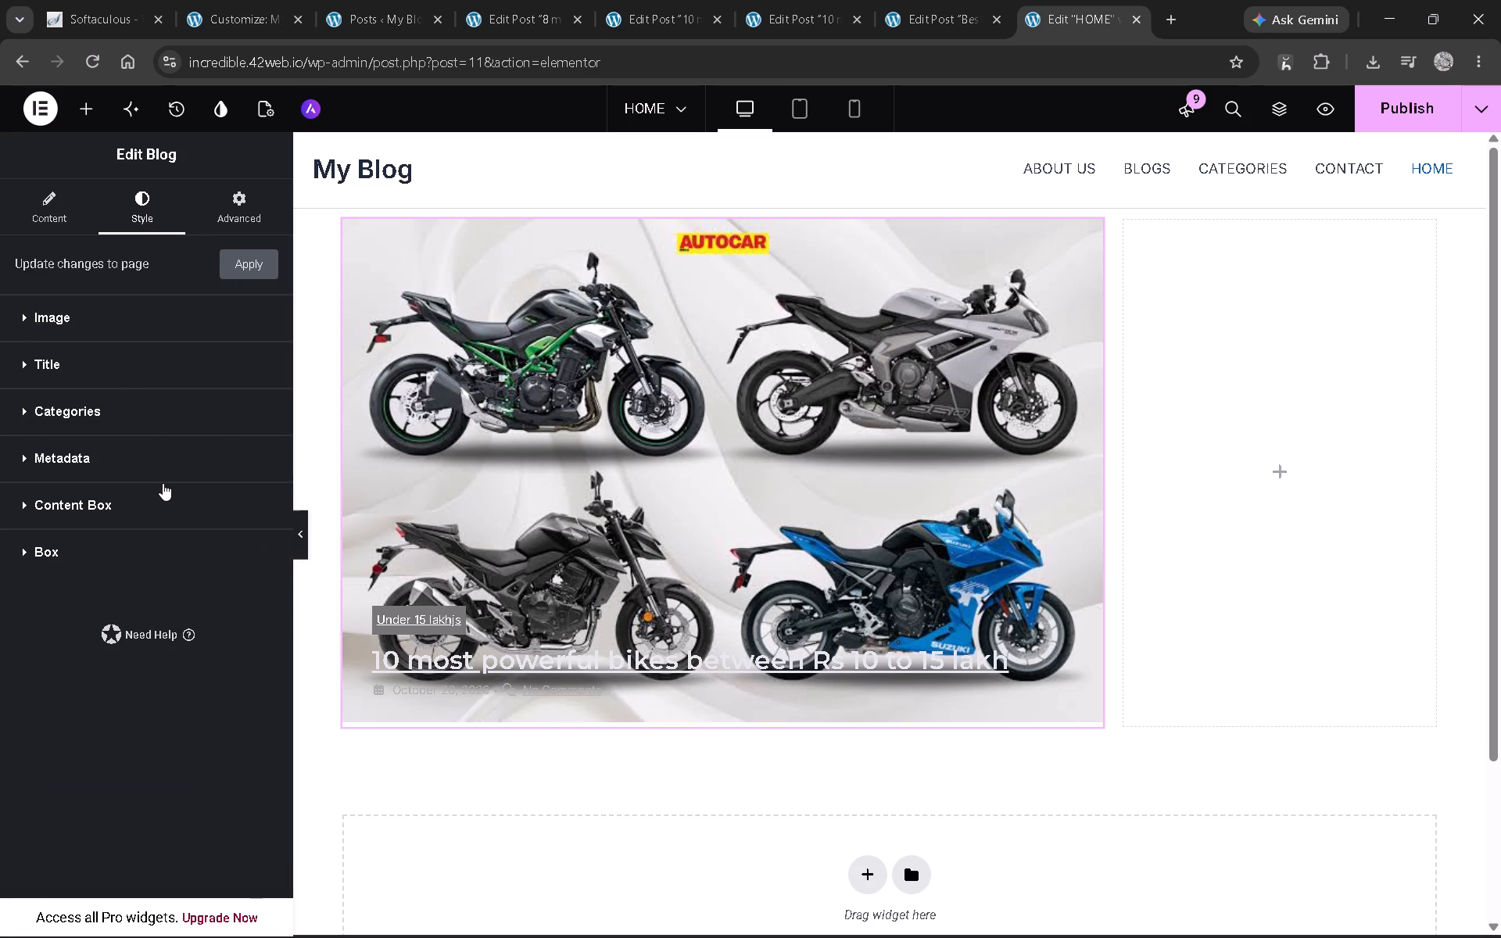
click(89, 409)
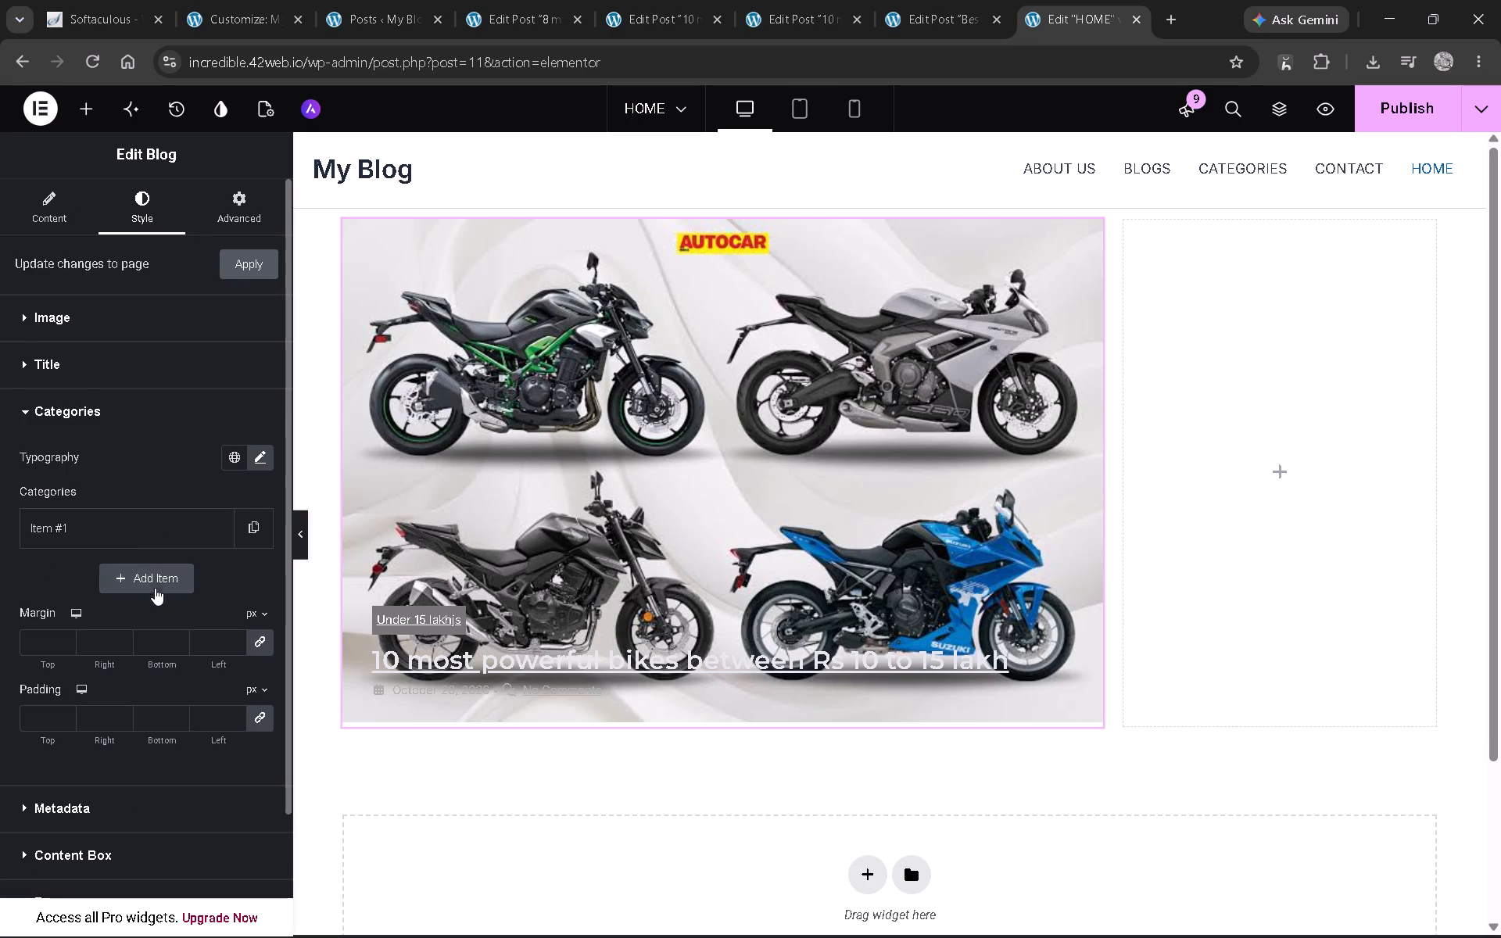
scroll(149, 539, down, 2)
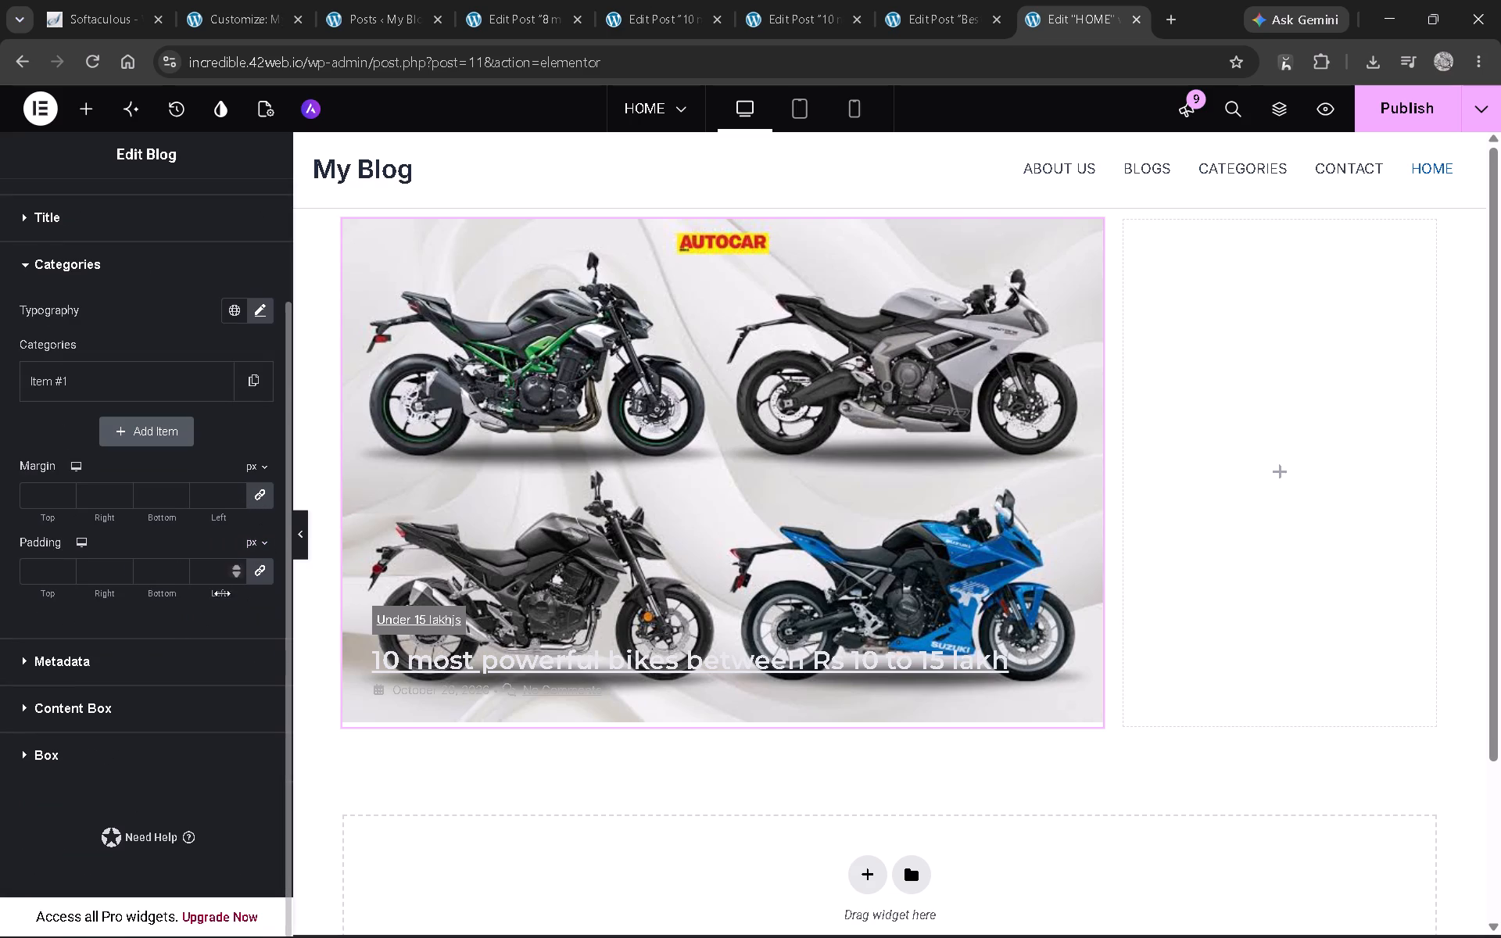
scroll(139, 510, up, 2)
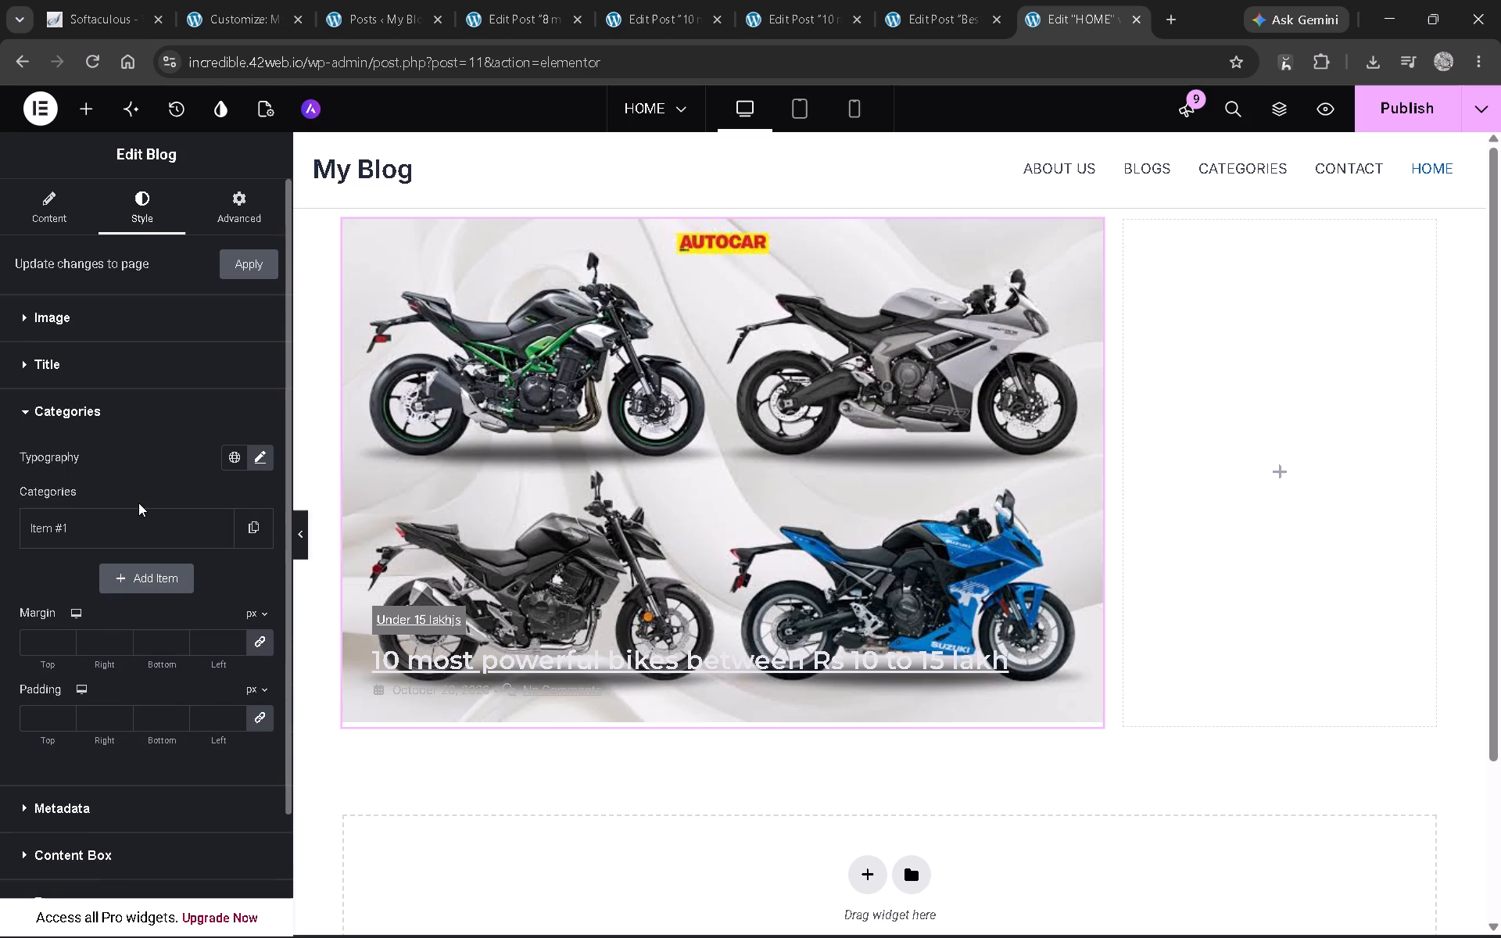
Replay the tutorial's category background edit and set the blog widget's Categories Item #1 background colour to blue #013CFB.
key(alt+Tab)
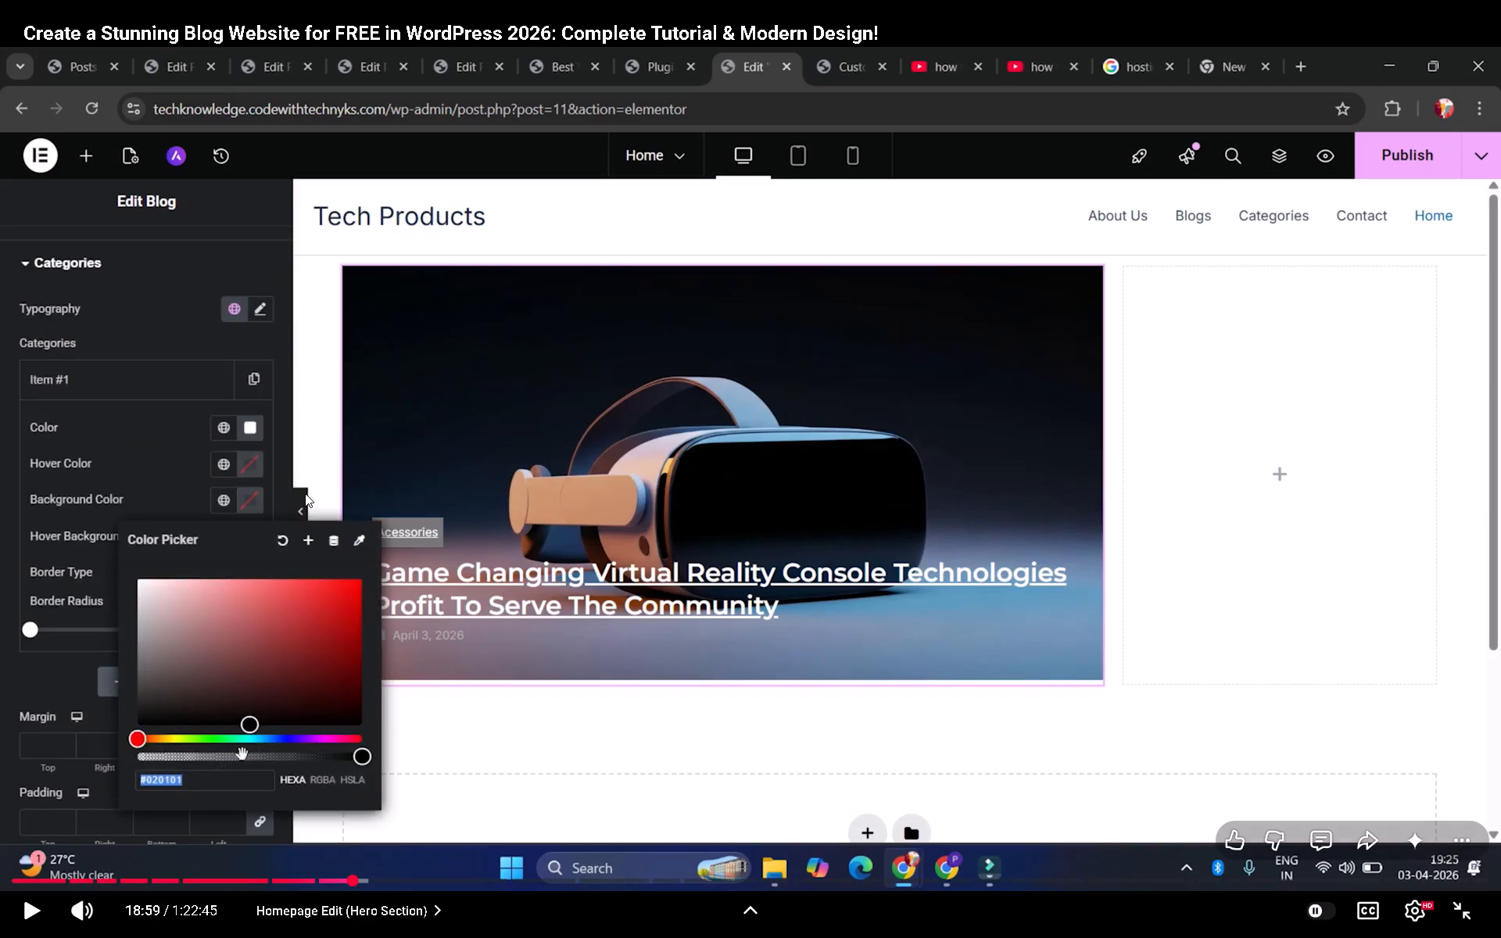
key(Left)
key(space)
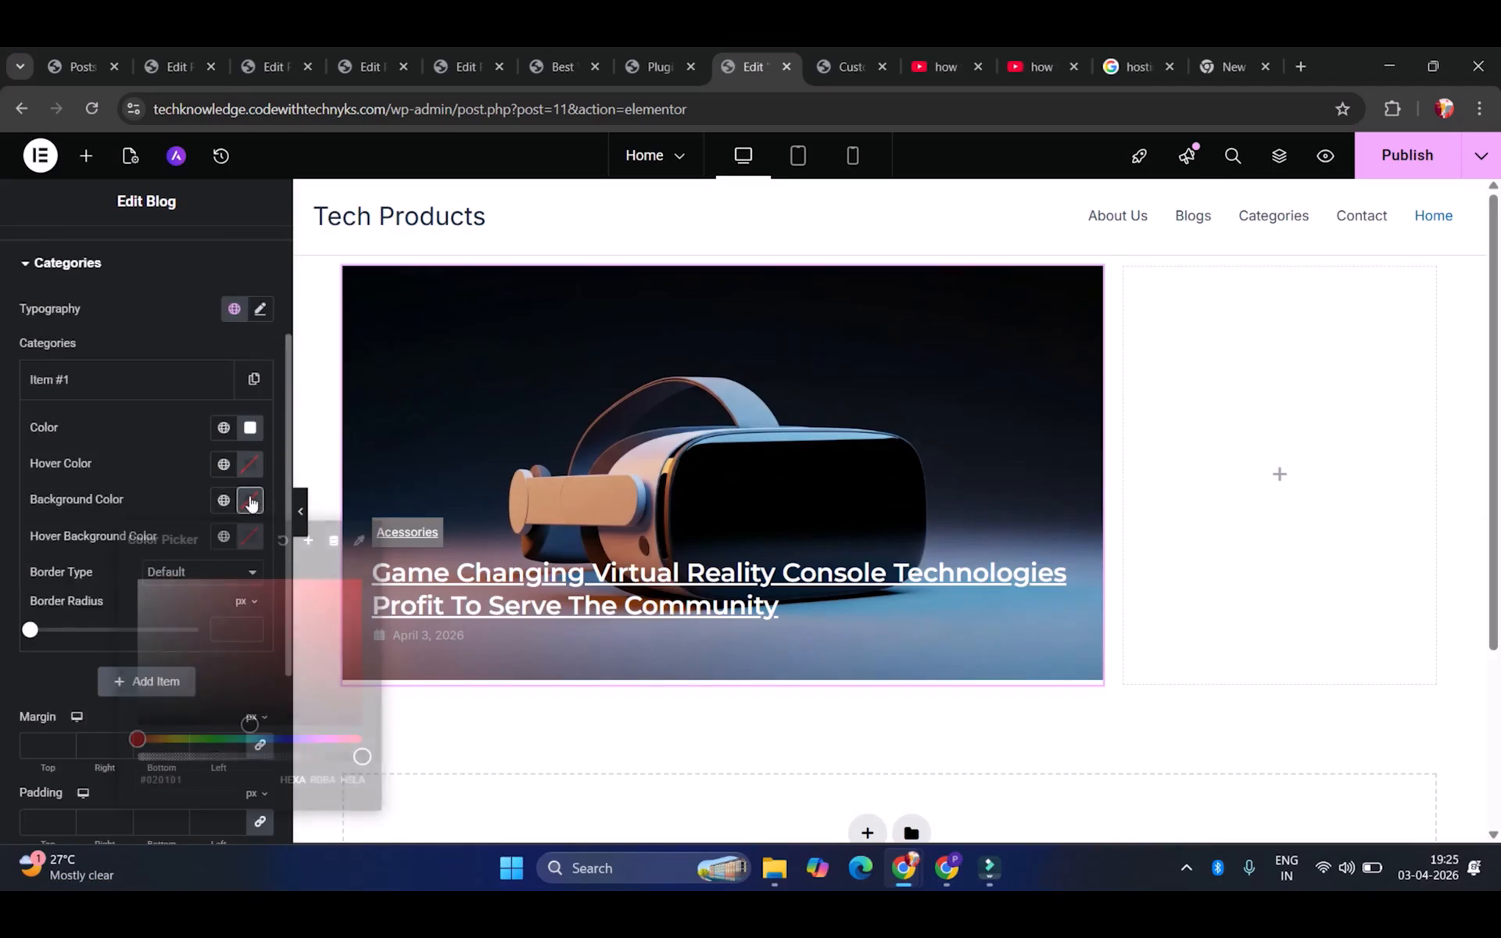
key(space)
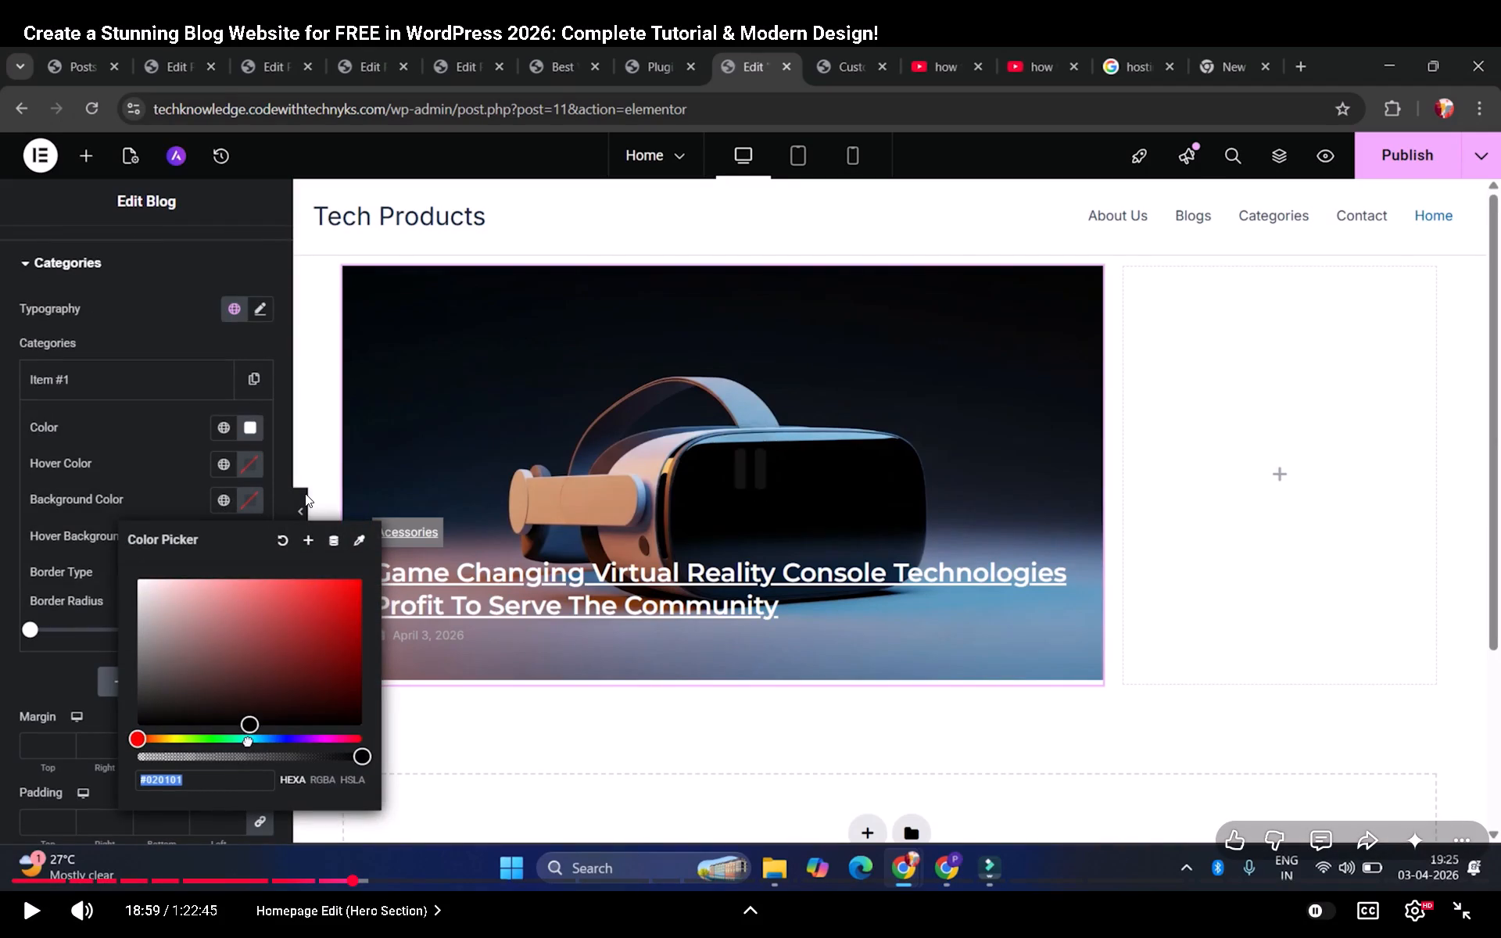
key(alt+Tab)
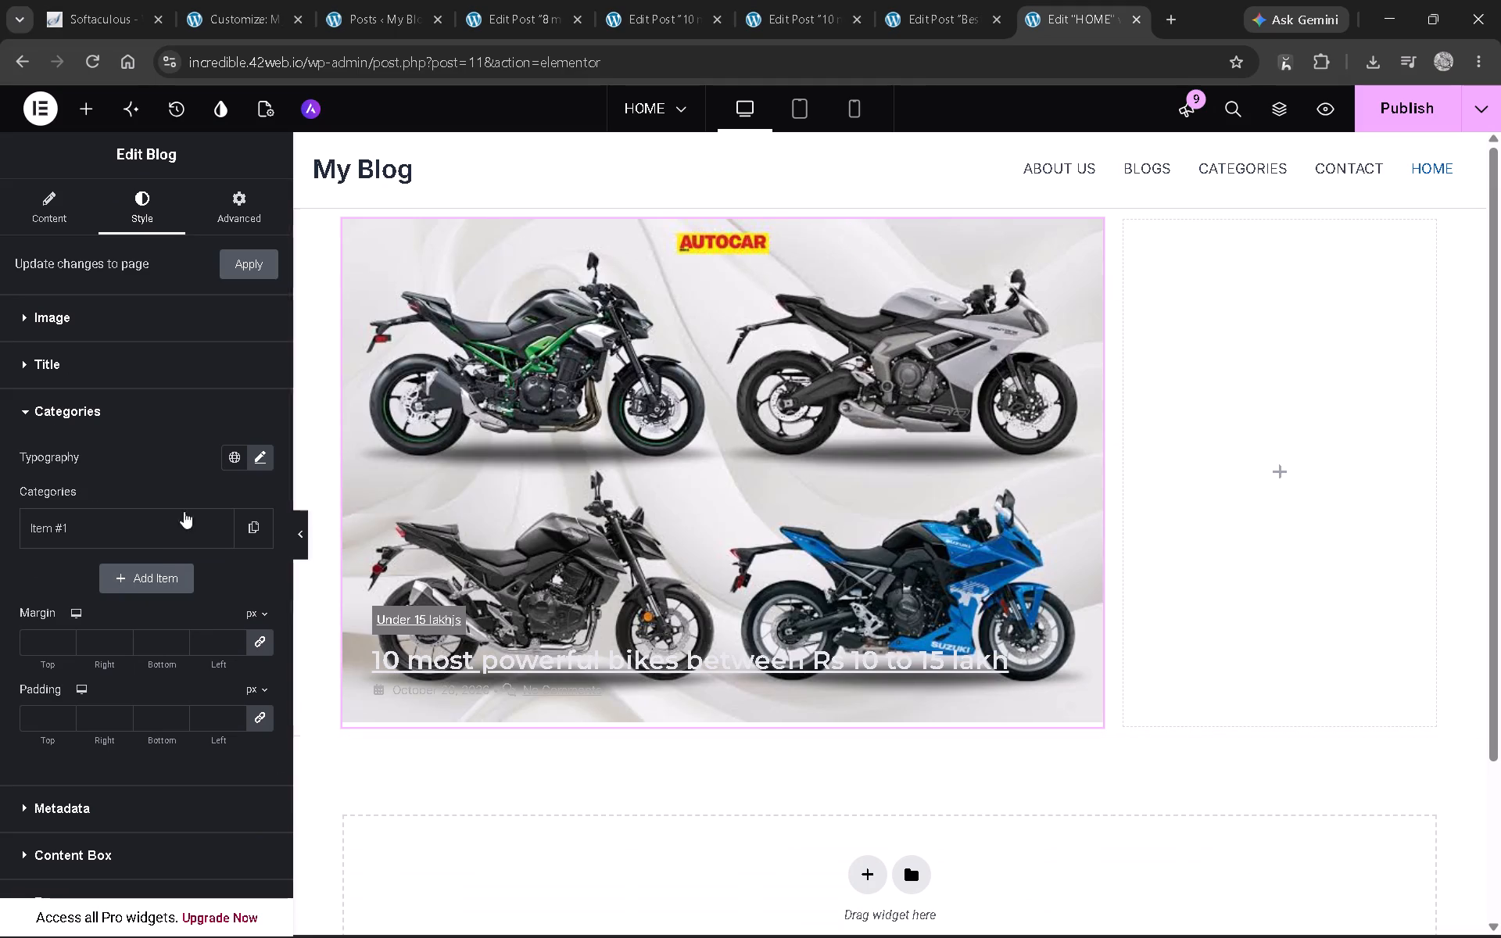
click(74, 548)
click(88, 532)
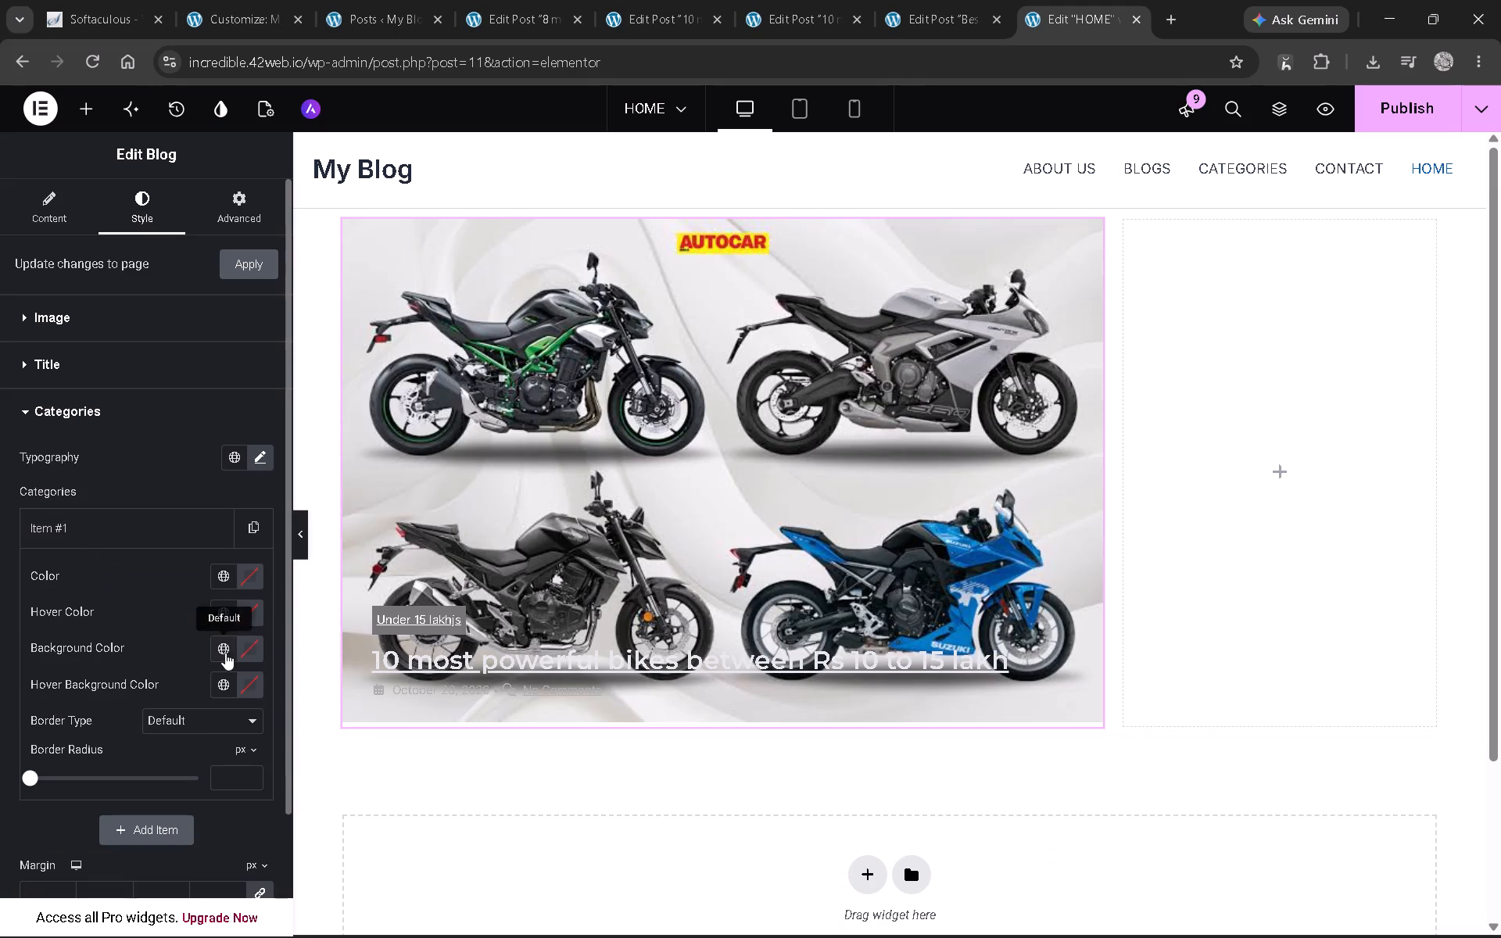
click(256, 650)
drag(248, 538, 259, 554)
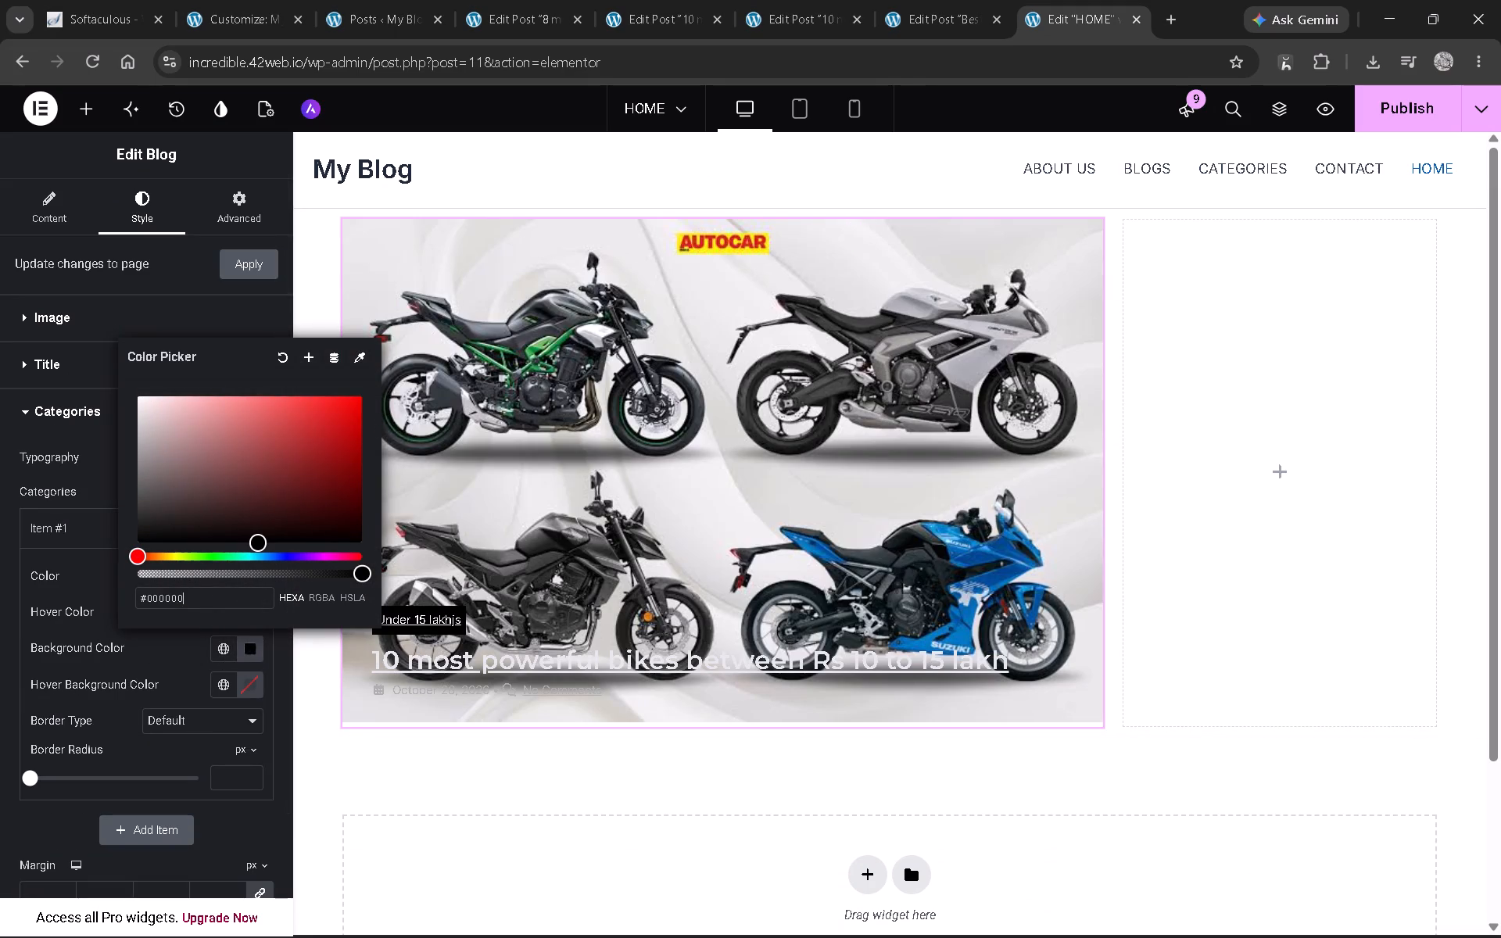
click(279, 558)
drag(260, 551, 263, 535)
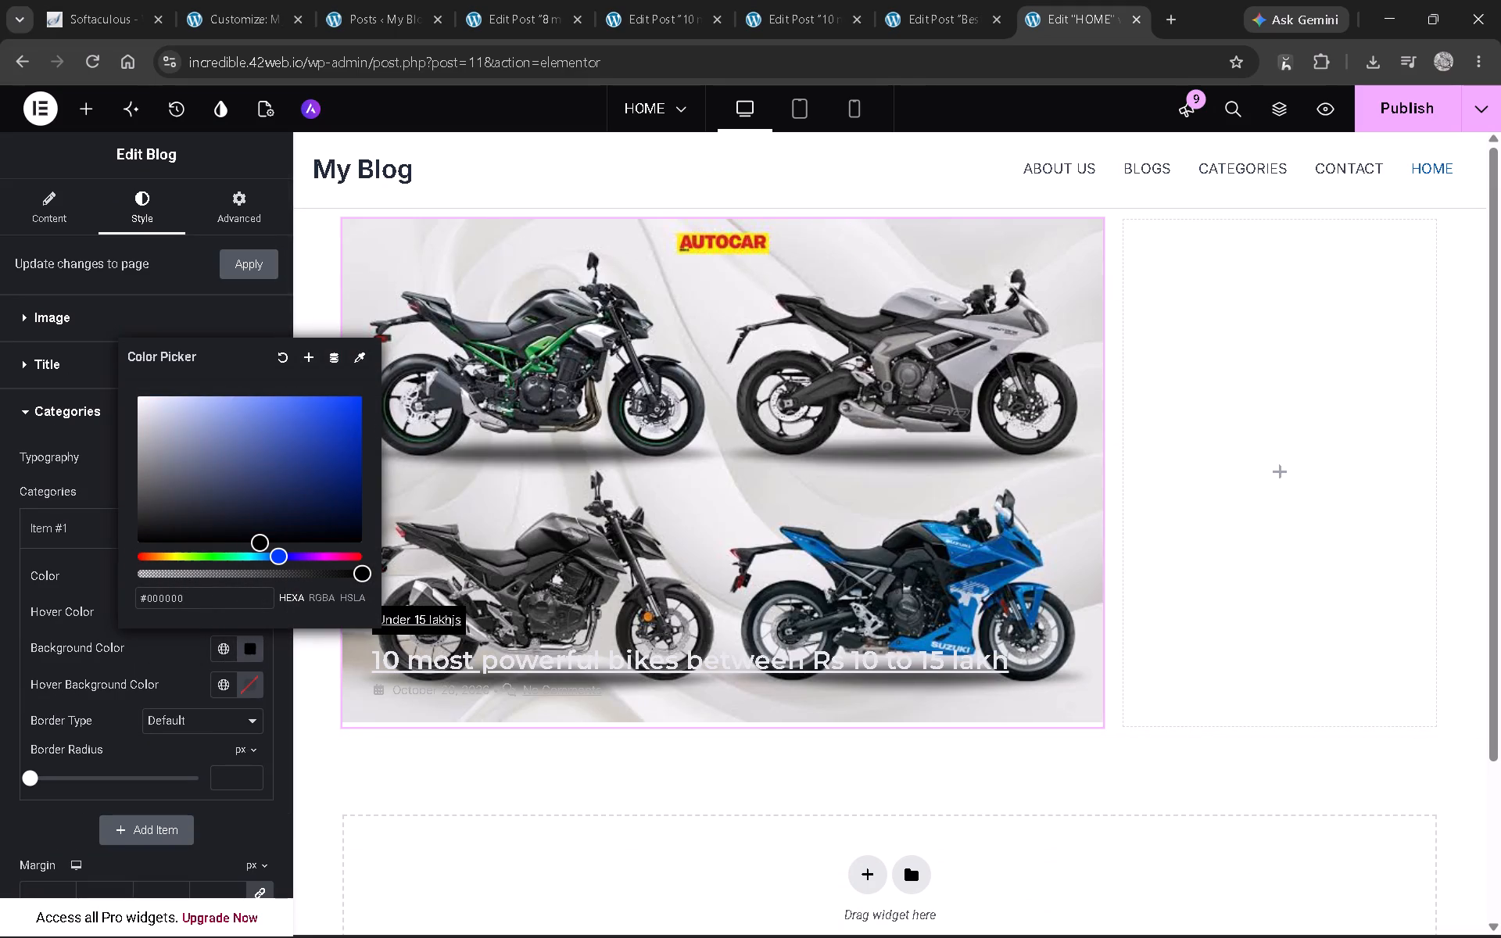
drag(263, 535, 362, 399)
Continue the tutorial and set the Categories Item #1 border radius to 2 px.
key(alt+Tab)
click(407, 553)
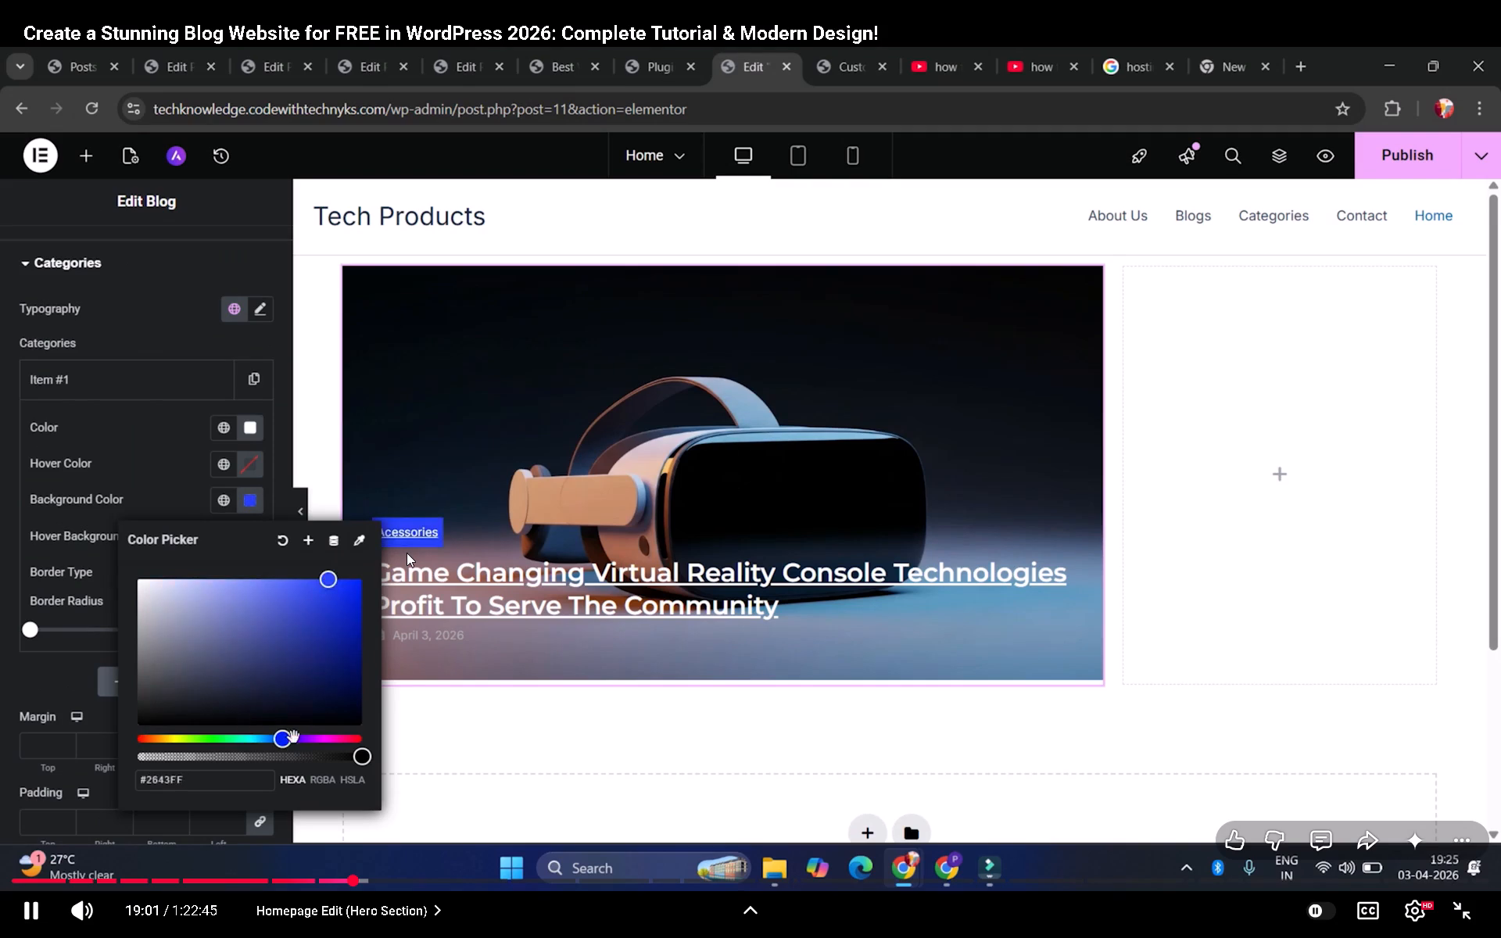
click(407, 553)
key(alt+Tab)
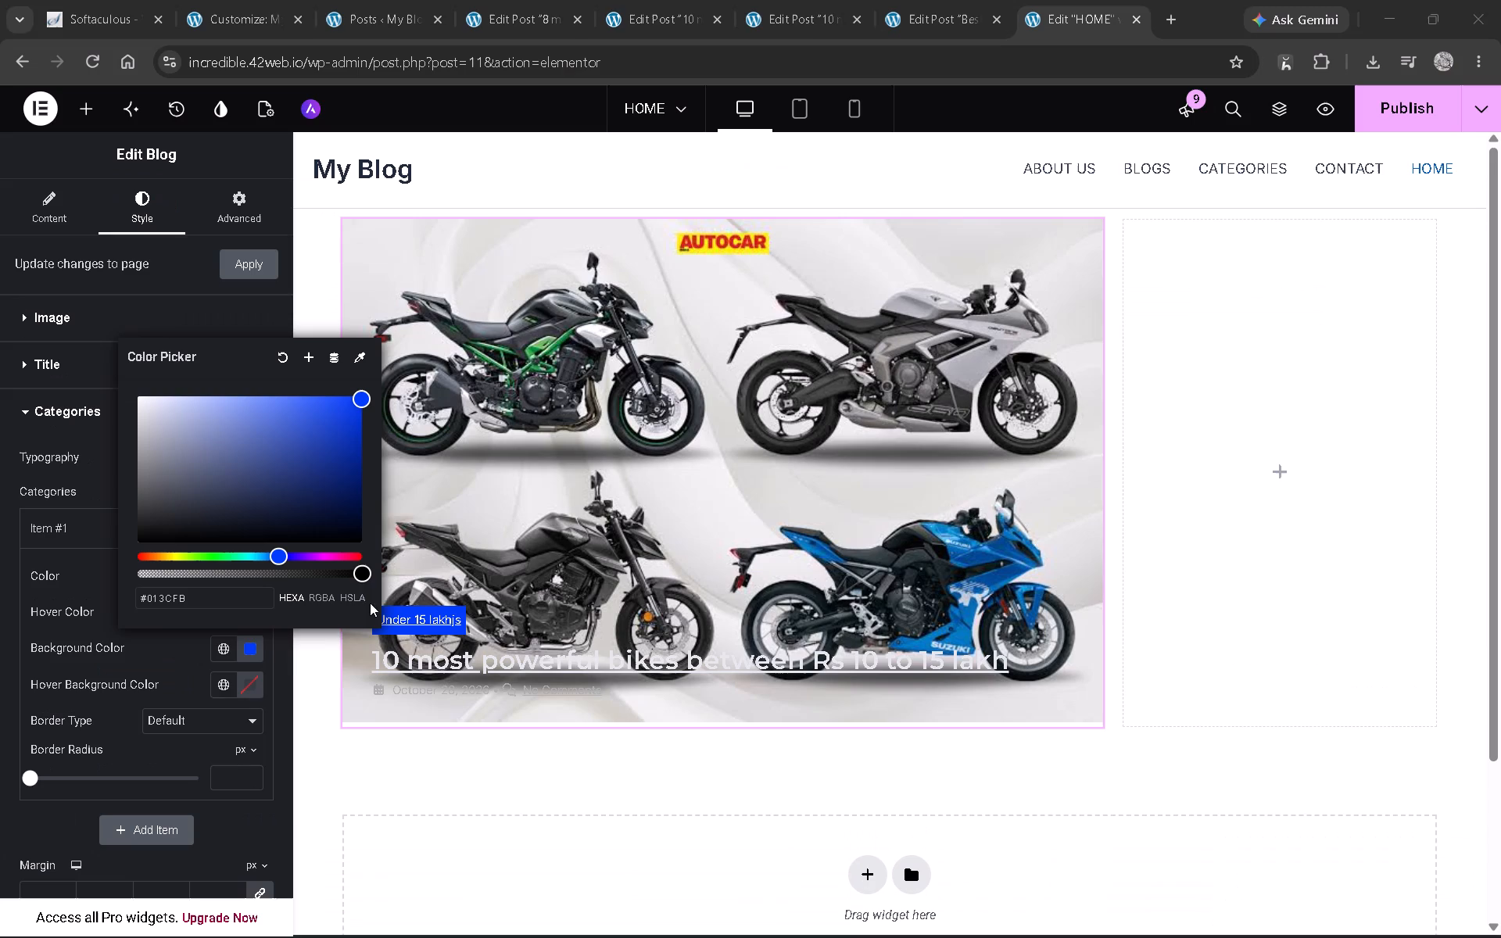
drag(31, 778, 16, 778)
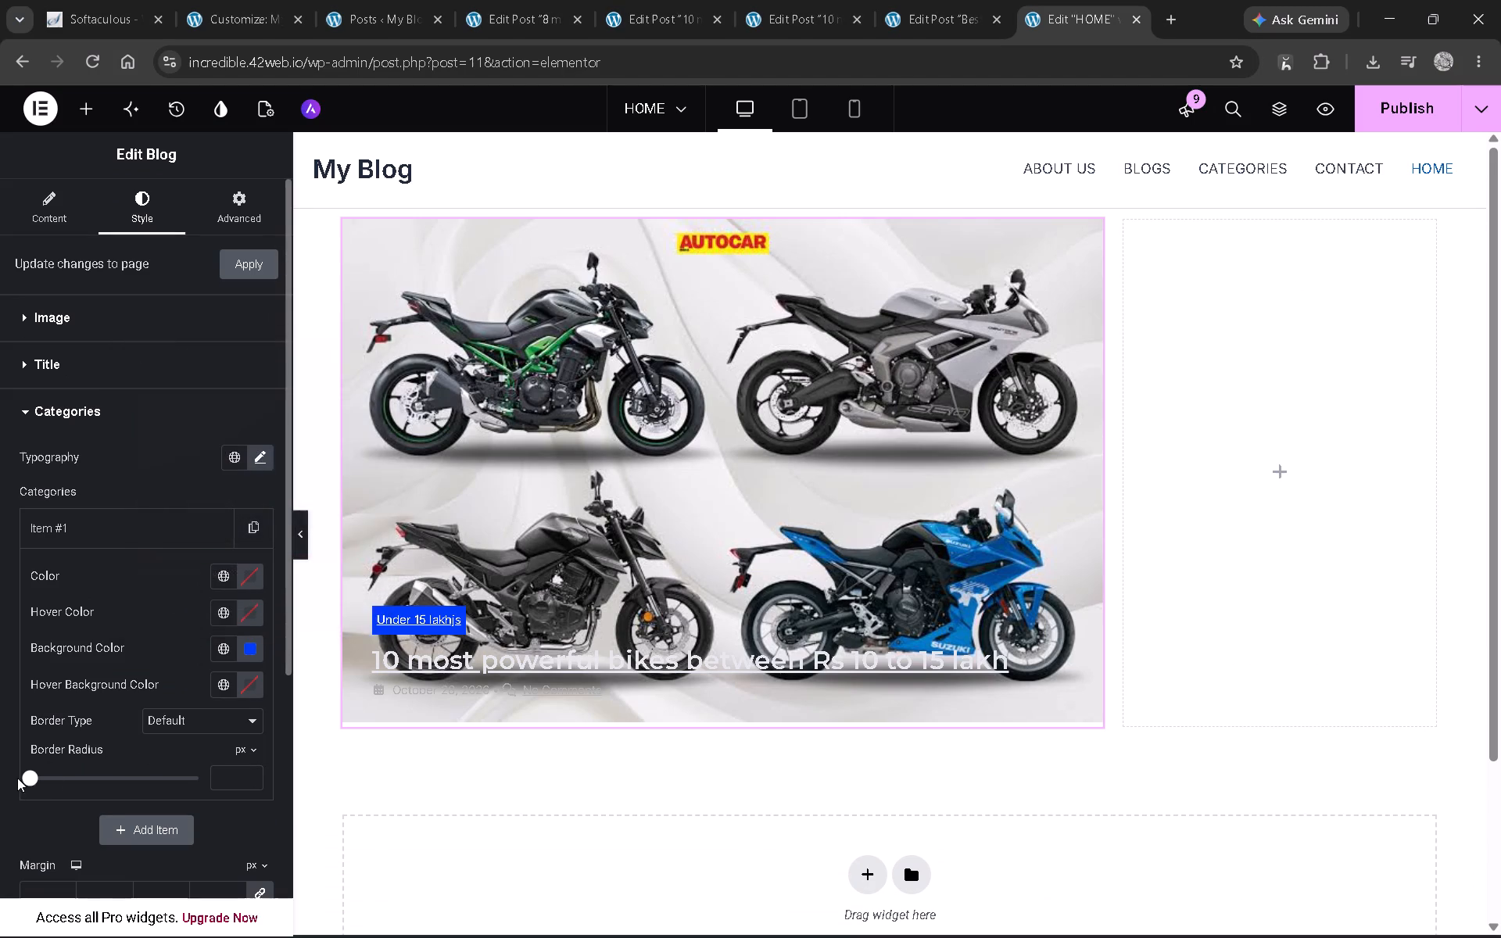
key(alt+Tab)
click(306, 741)
key(alt+Tab)
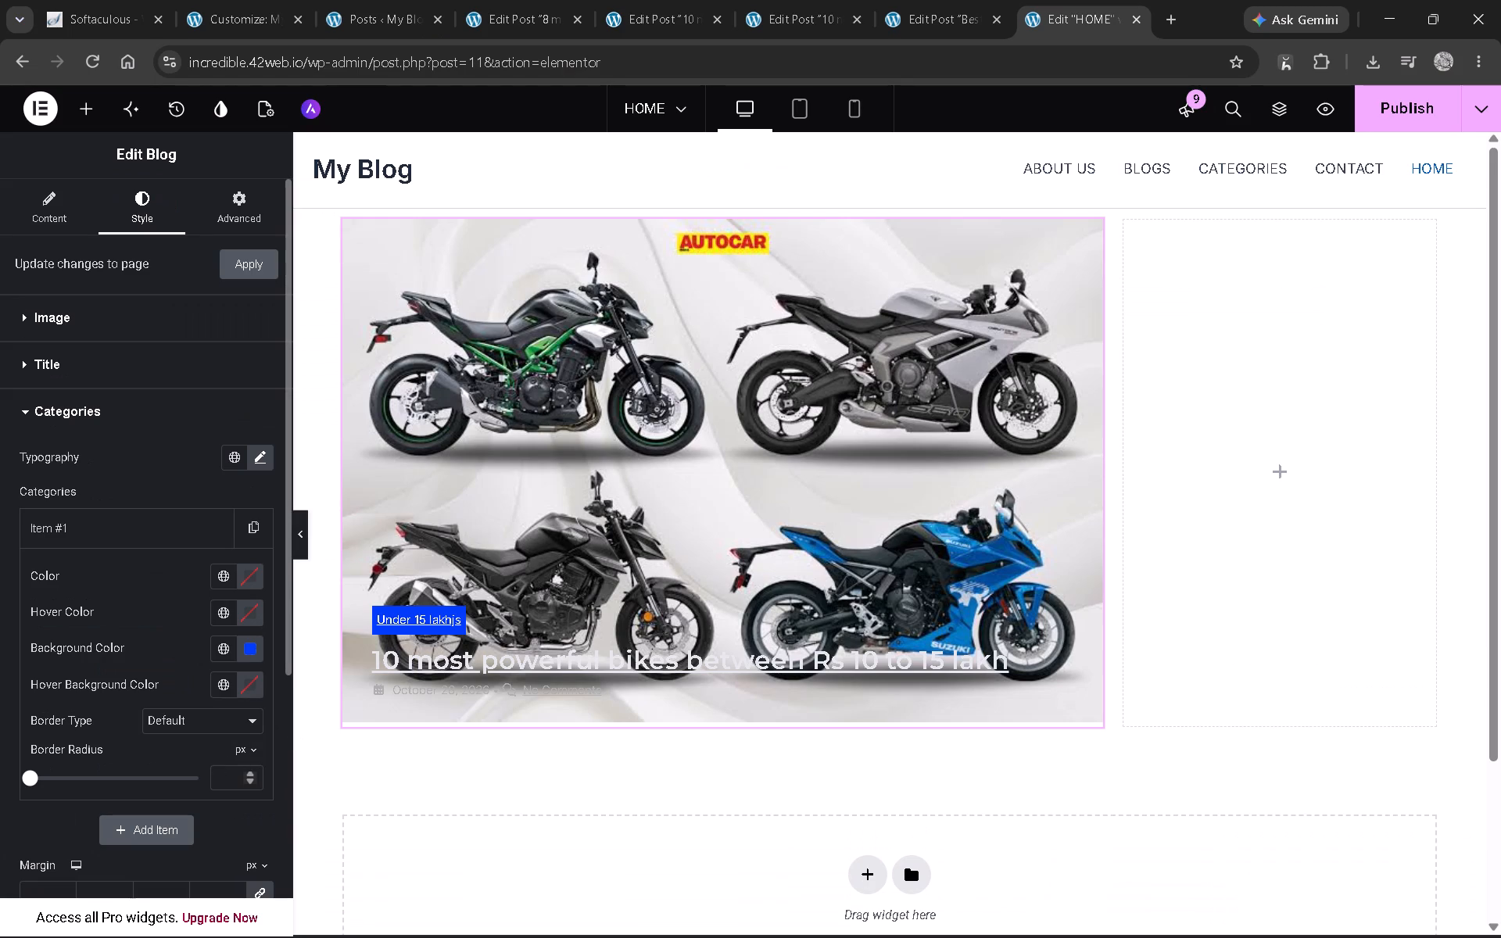
click(225, 771)
key(1)
key(alt+Tab)
key(alt+Tab)
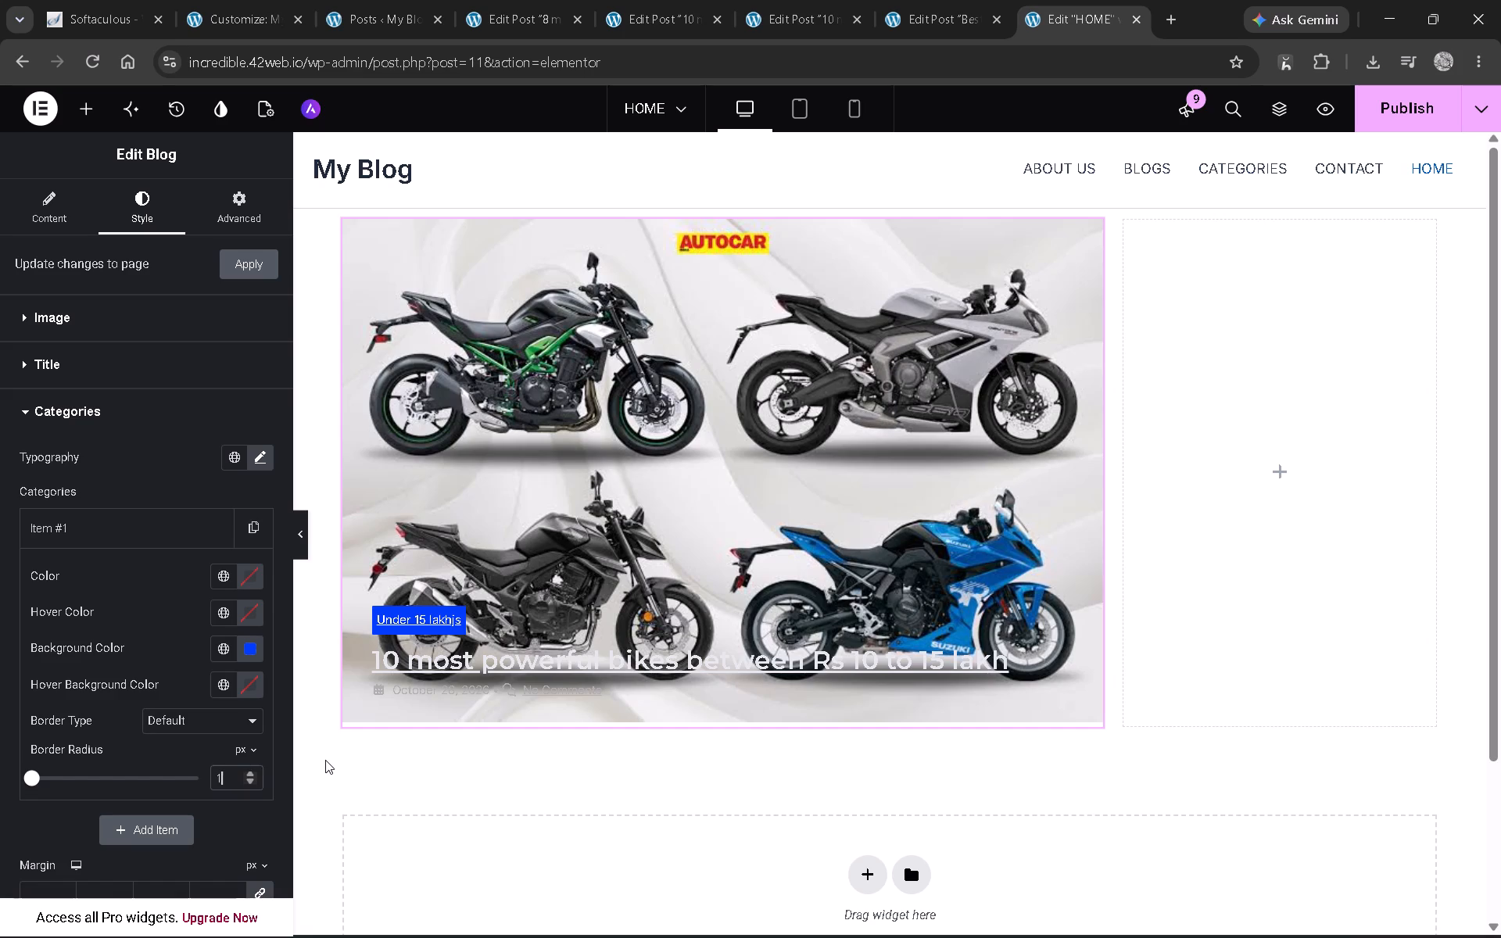
key(BackSpace)
key(2)
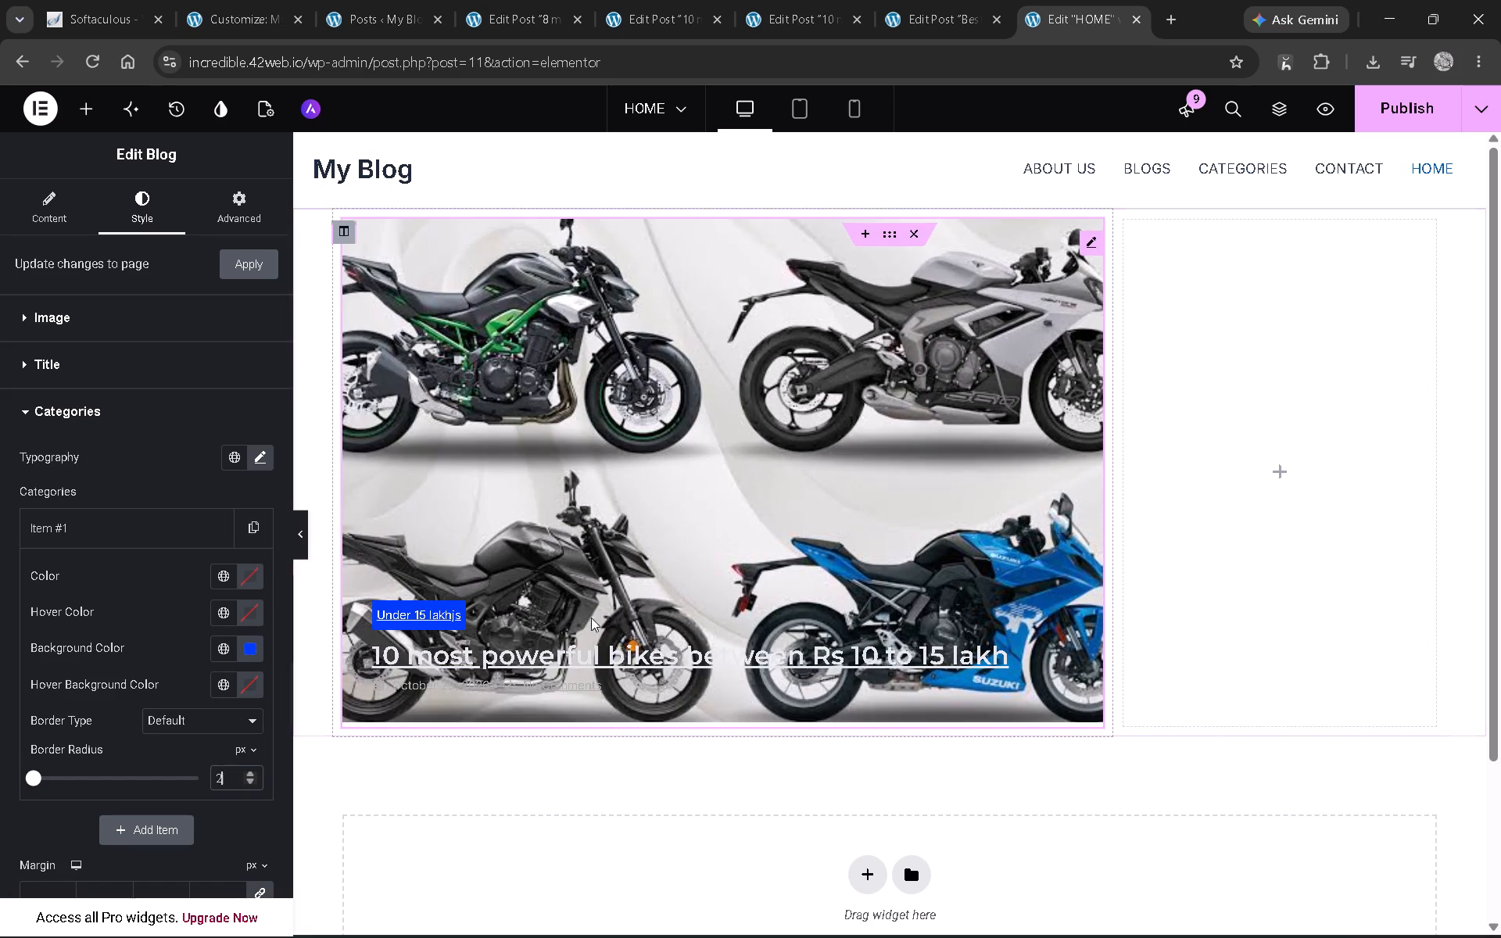
Follow the tutorial's category typography edit and set the Categories text decoration to None.
key(alt+Tab)
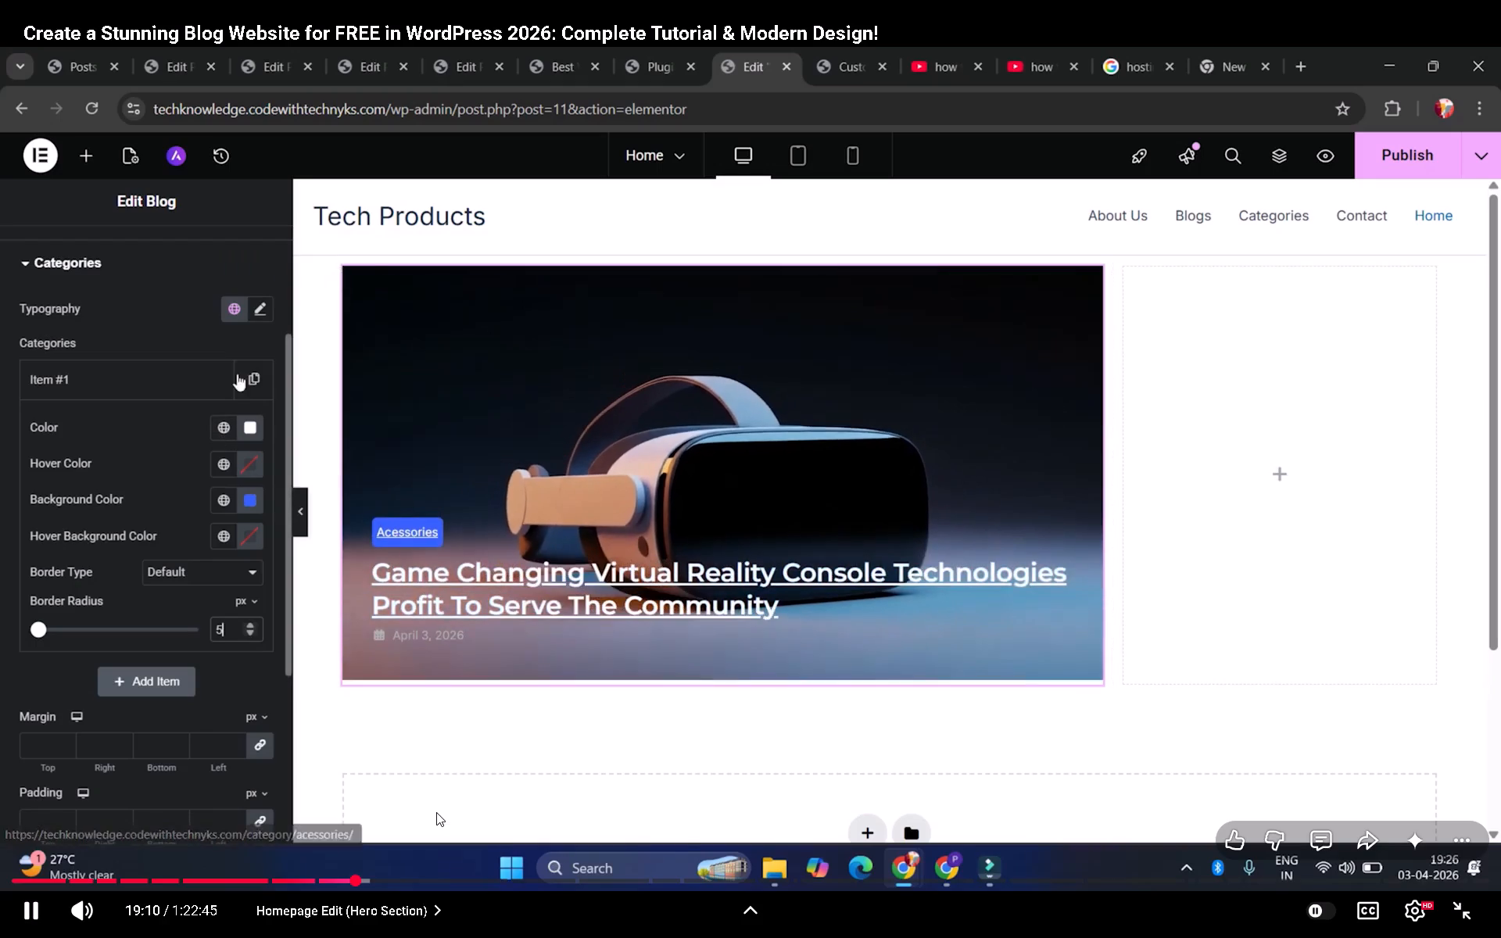
key(alt+Tab)
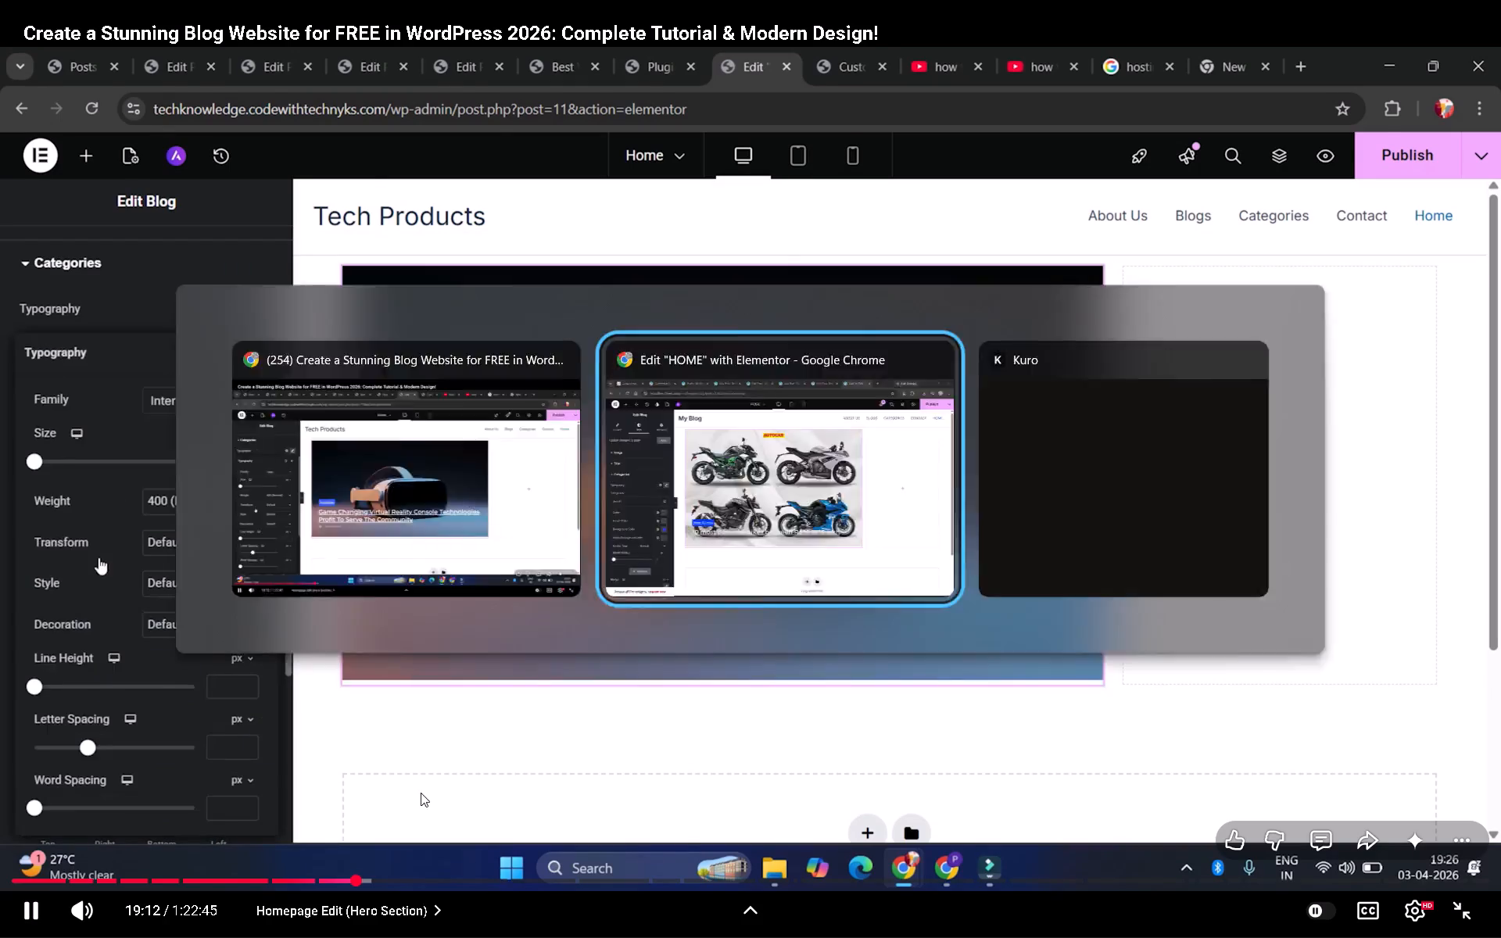
click(259, 455)
key(alt+Tab)
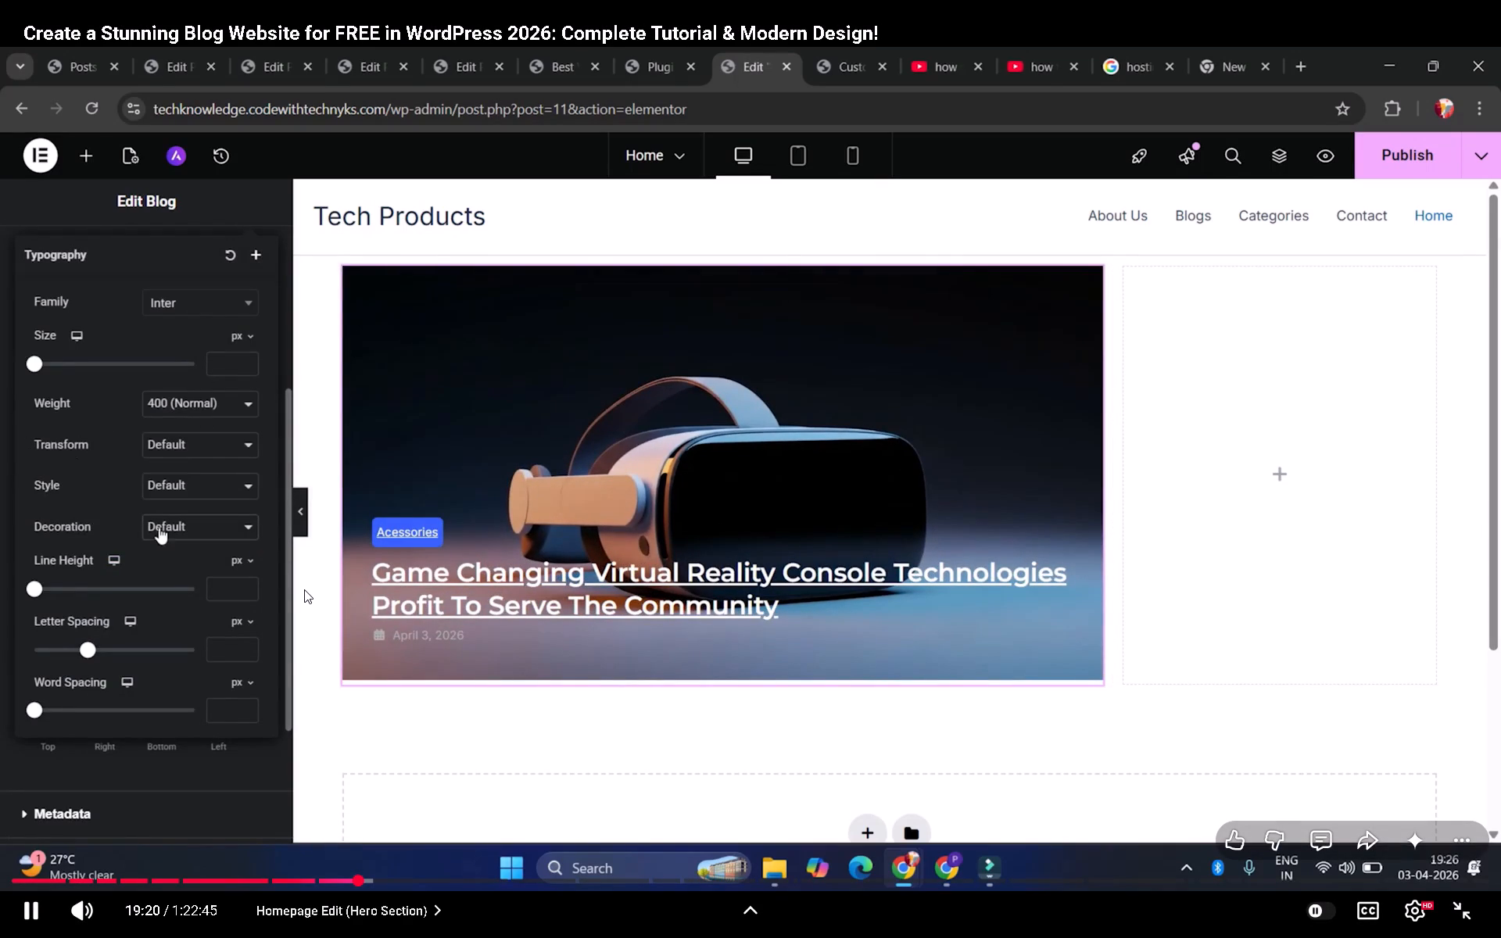
key(alt+Tab)
click(177, 769)
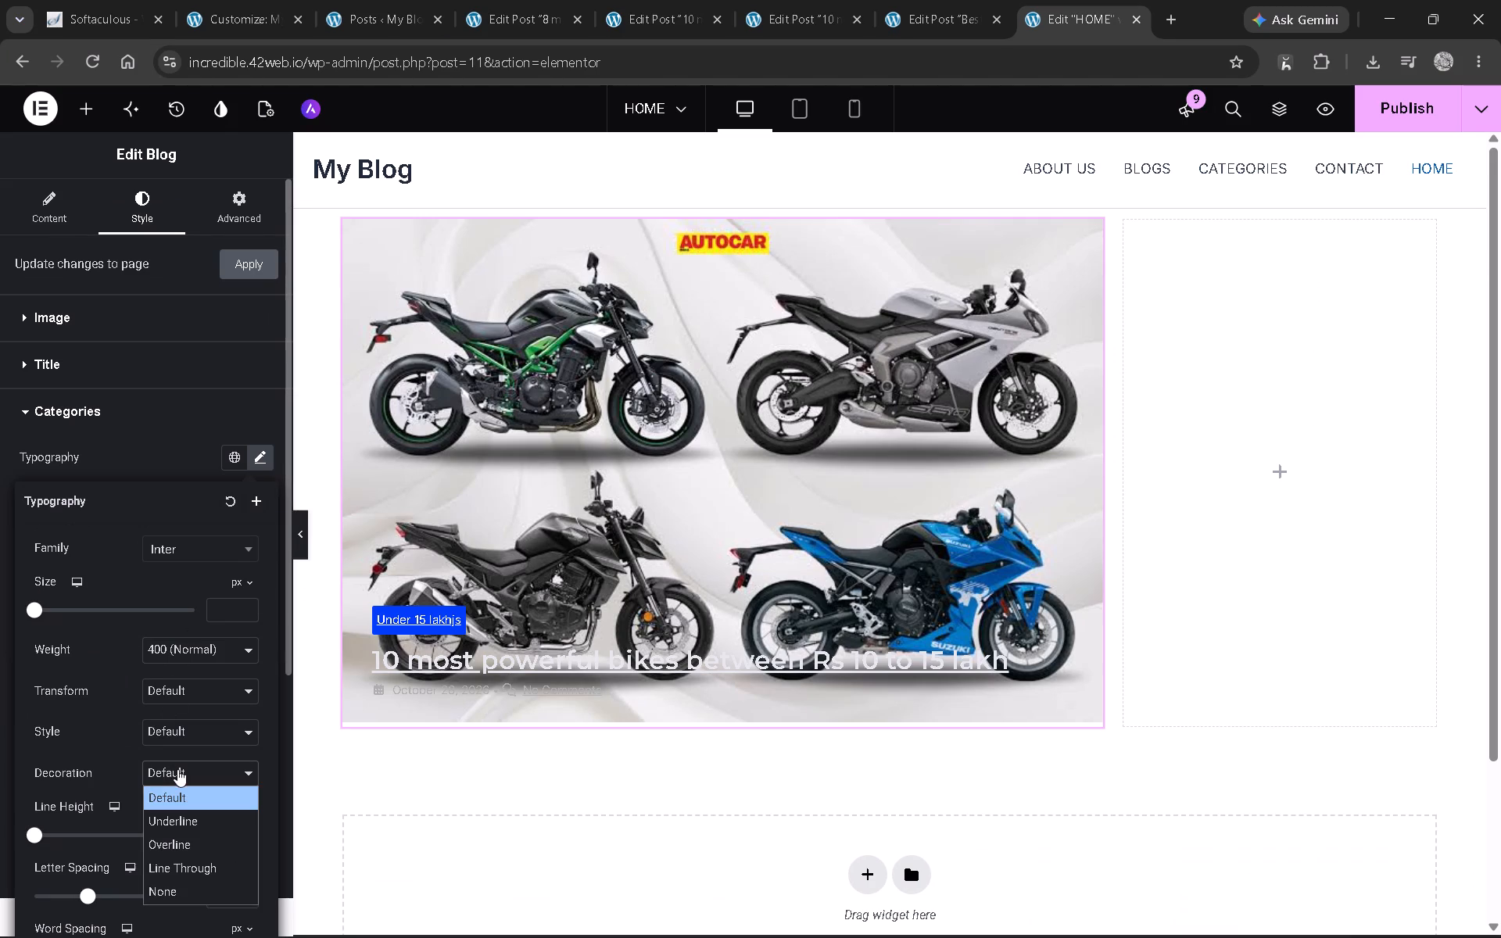
click(183, 887)
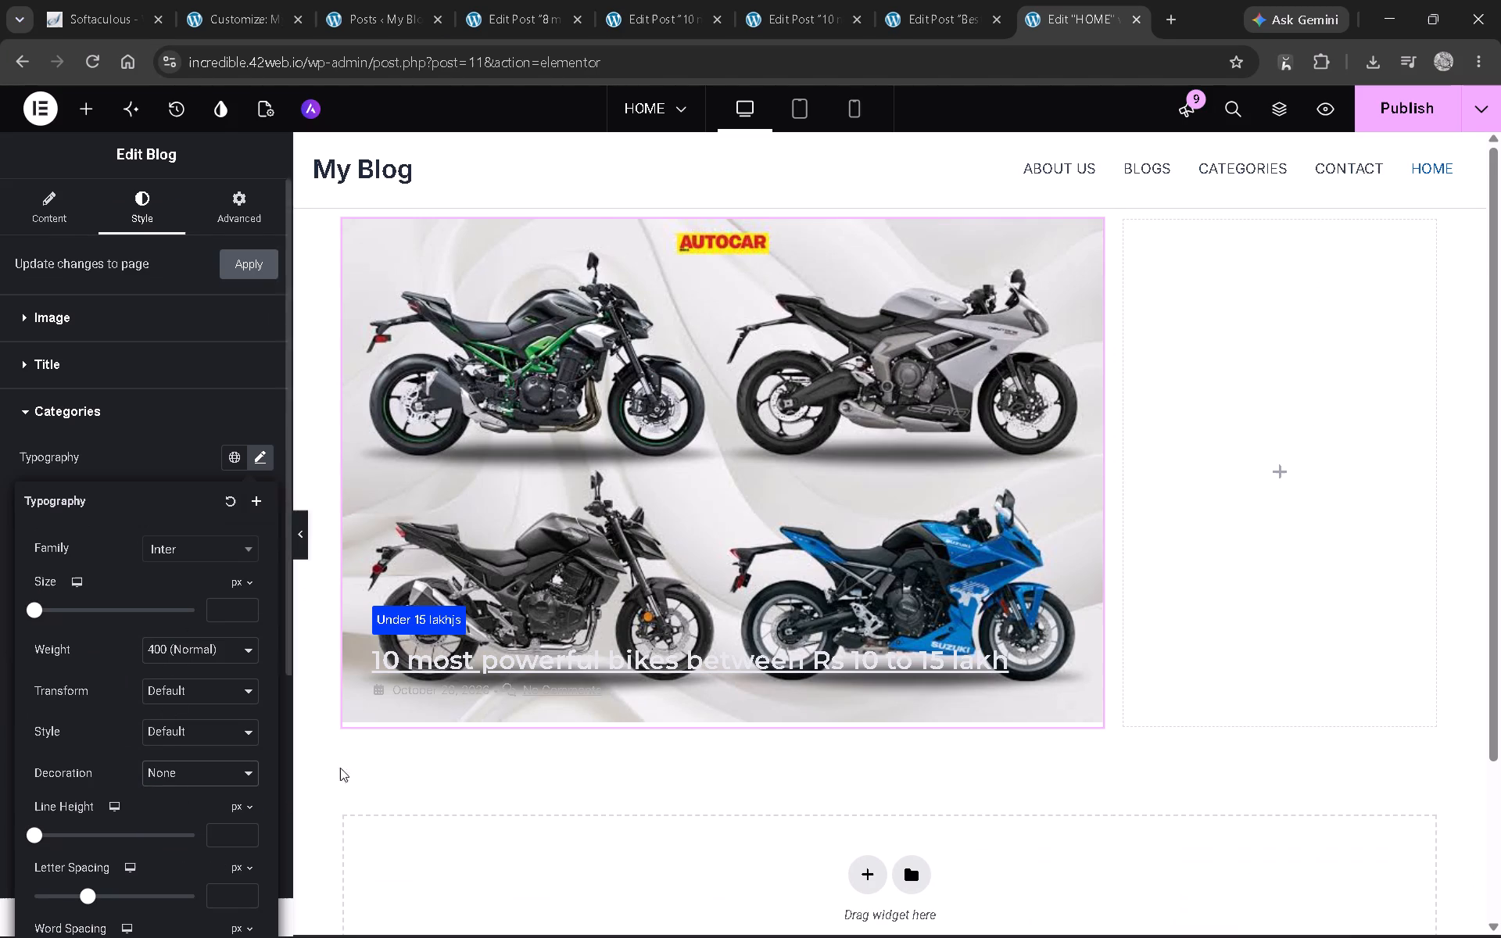
Follow the tutorial's title typography edit and set the blog widget's Title text decoration to None.
key(alt+Tab)
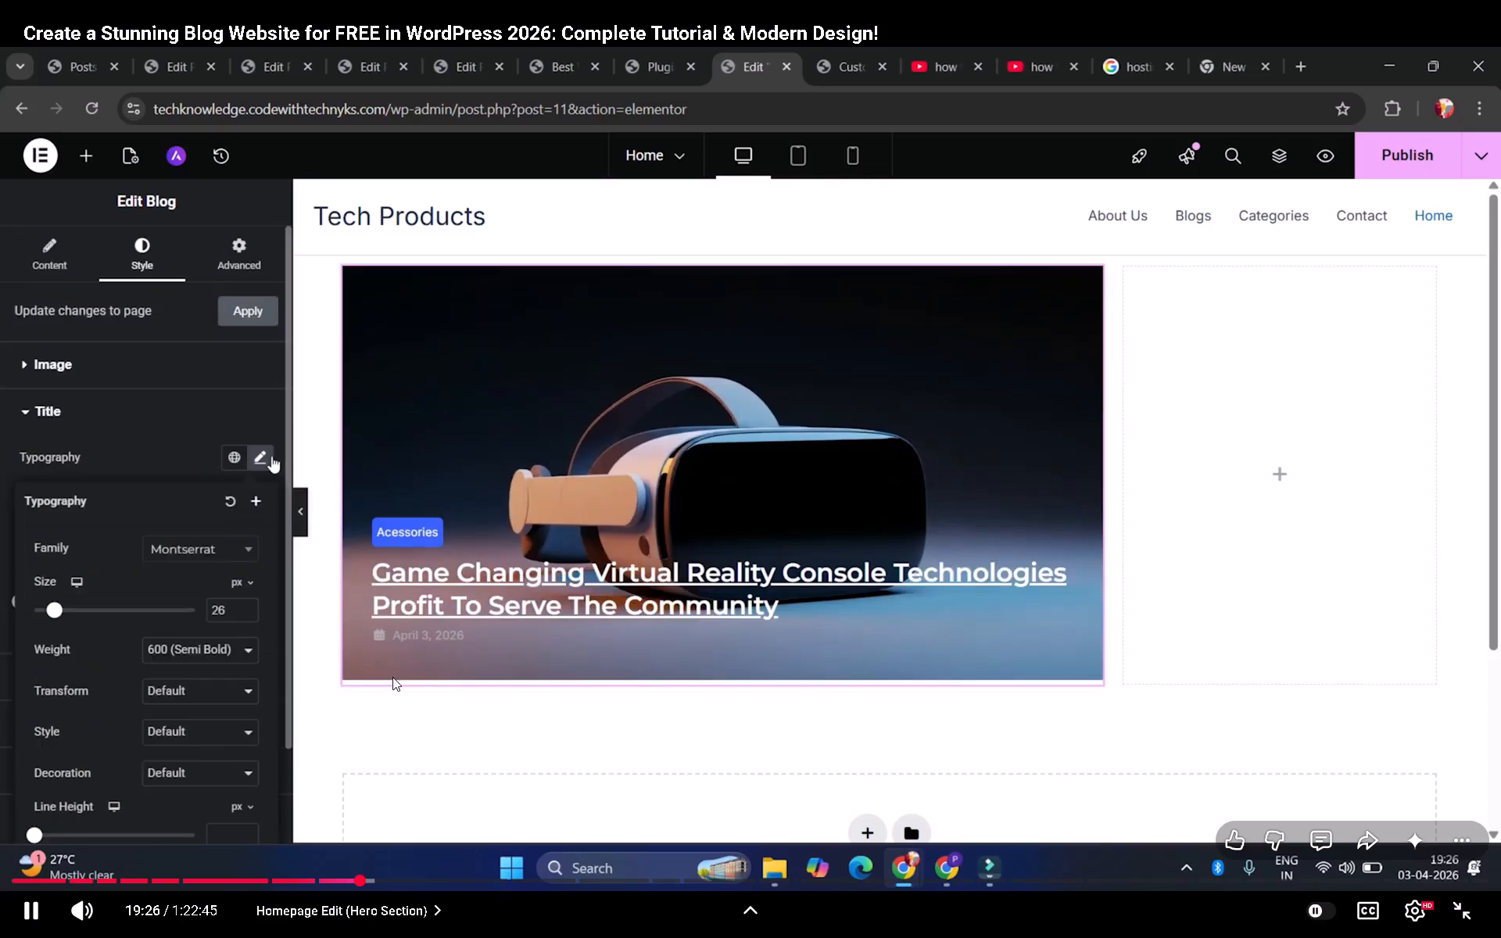
click(406, 586)
key(alt+Tab)
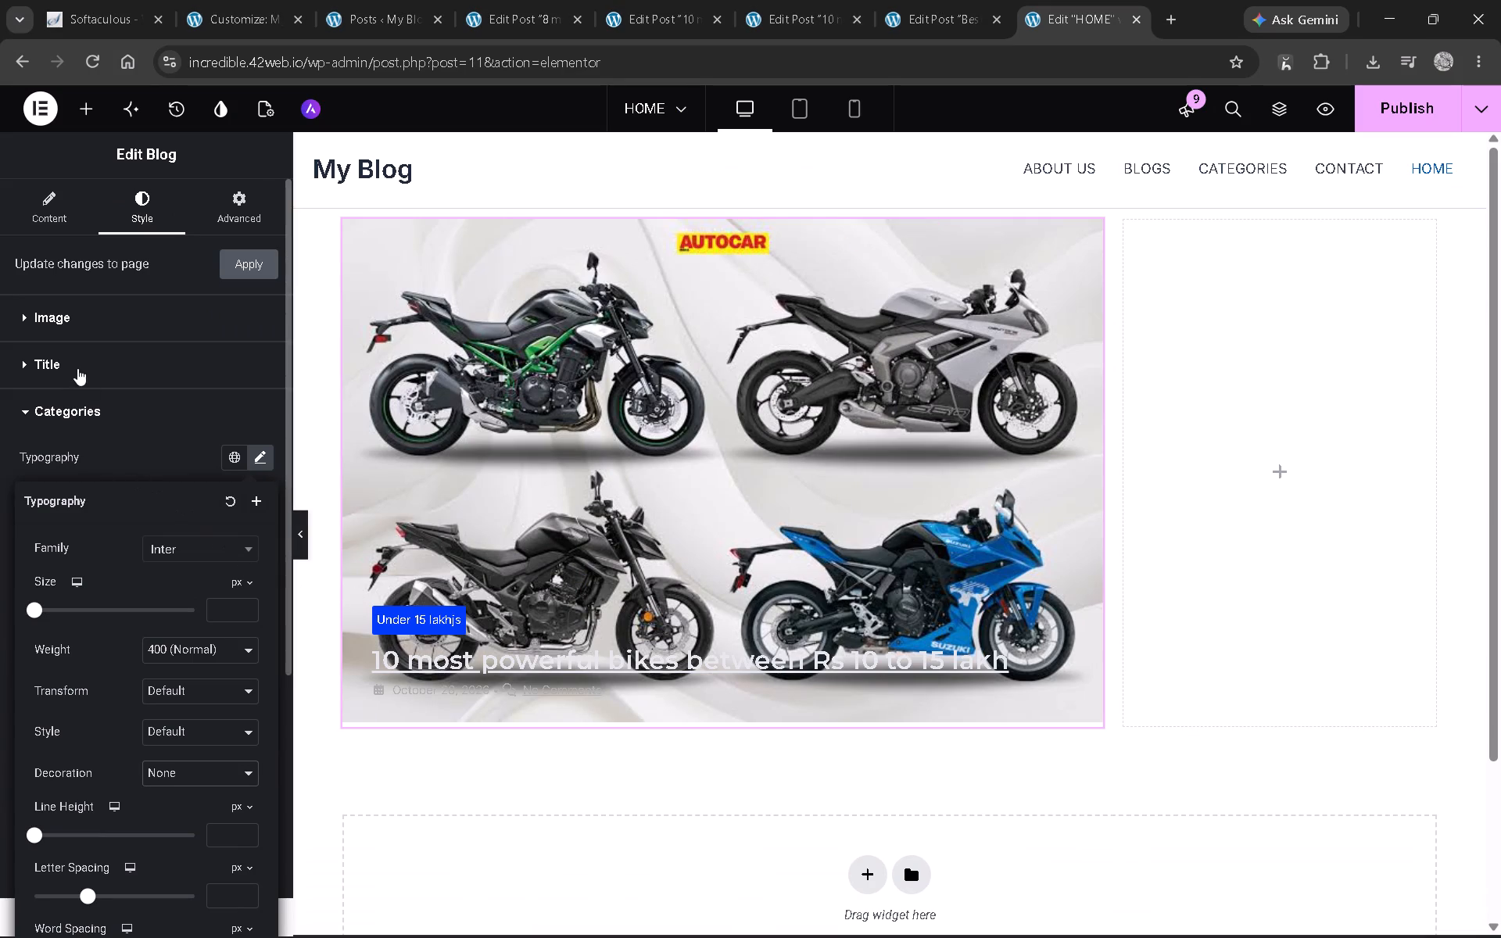
click(77, 363)
click(257, 417)
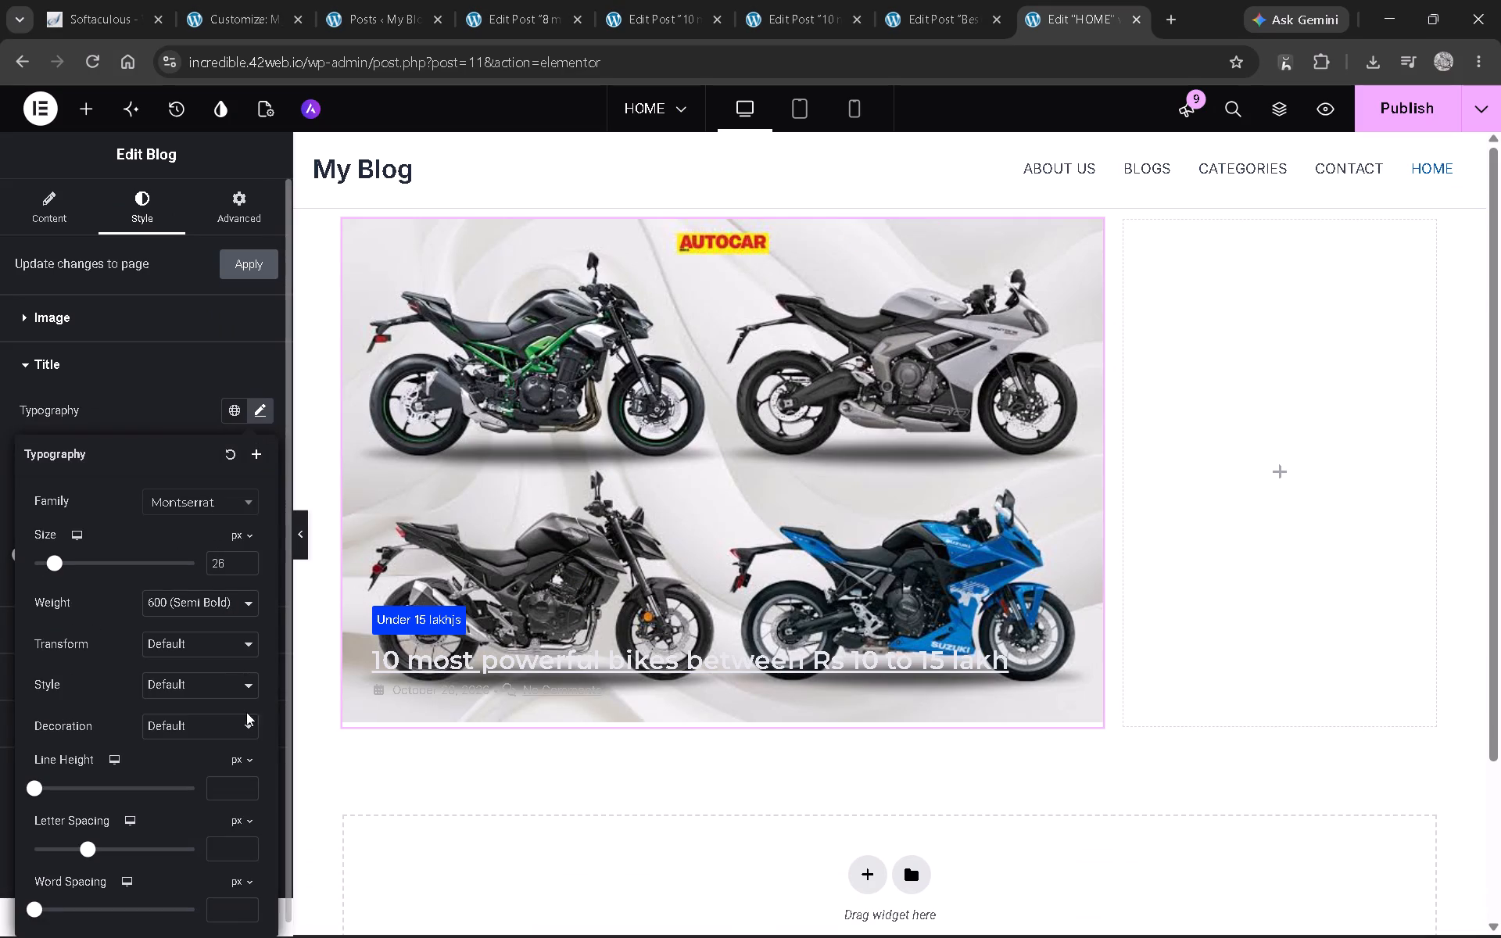
click(220, 739)
click(222, 729)
click(213, 845)
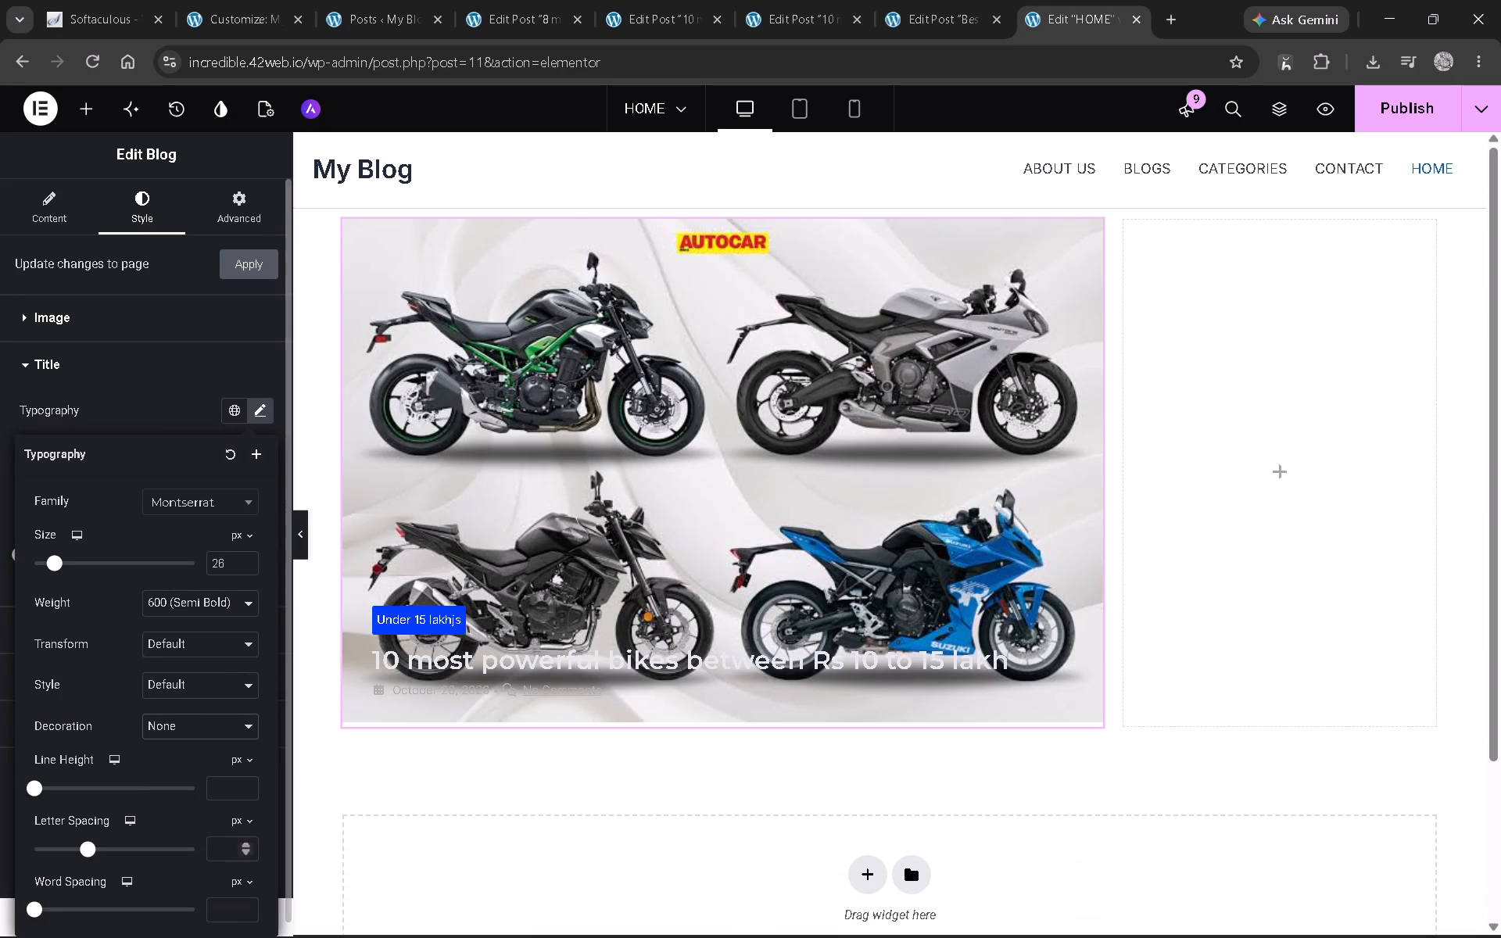
Follow the tutorial to the blog widget's Metadata style settings and set the metadata colour to near-white #FDFCFC.
key(alt+Tab)
click(382, 604)
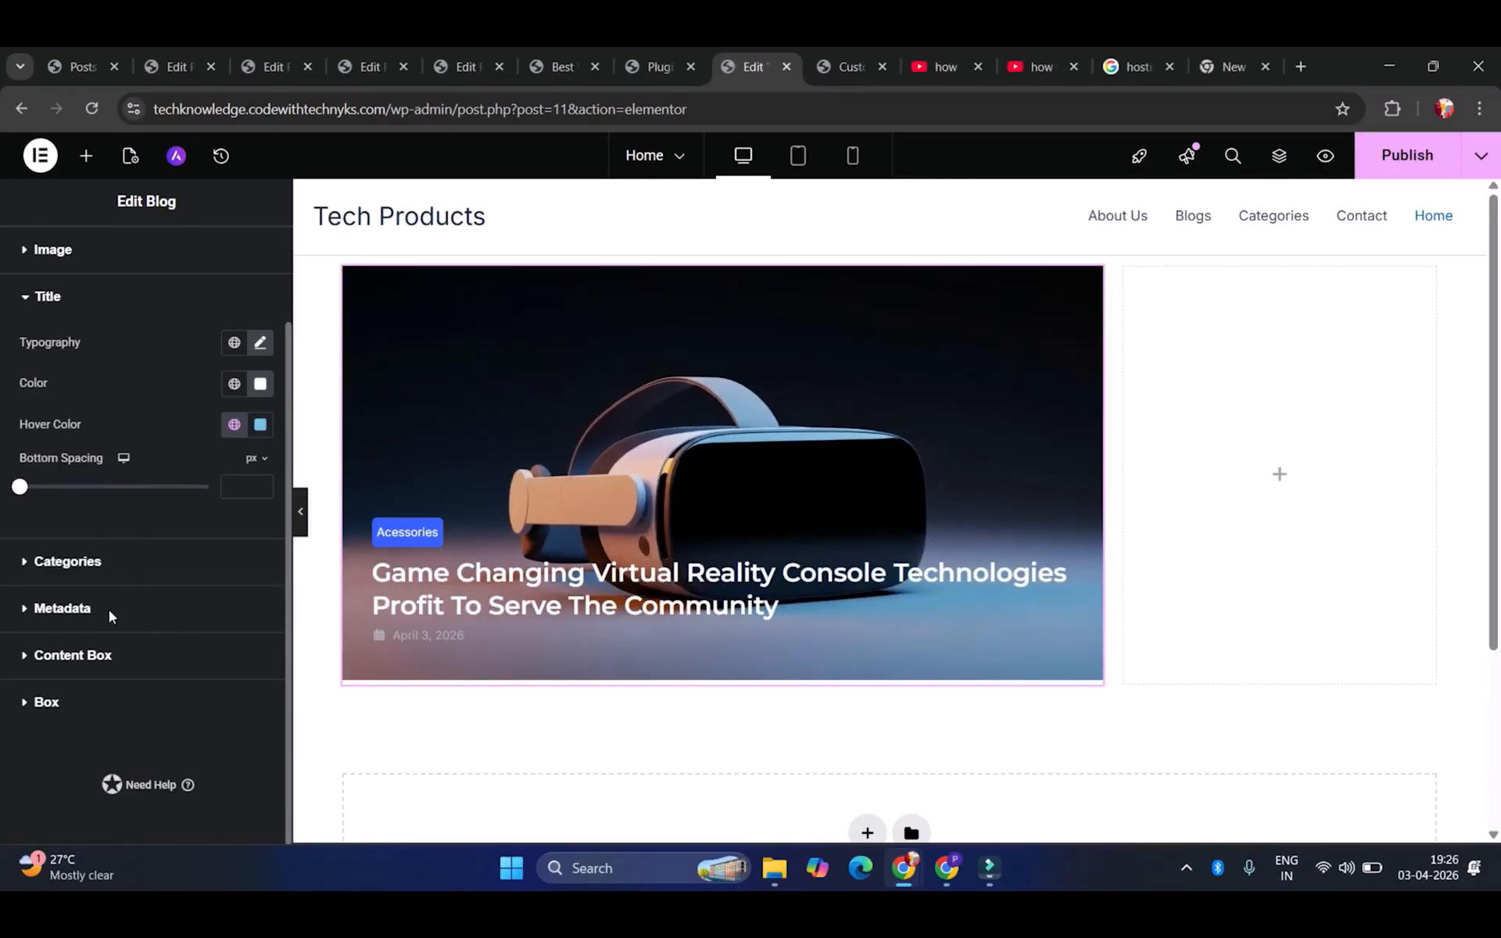
key(alt+Tab)
scroll(179, 671, down, 3)
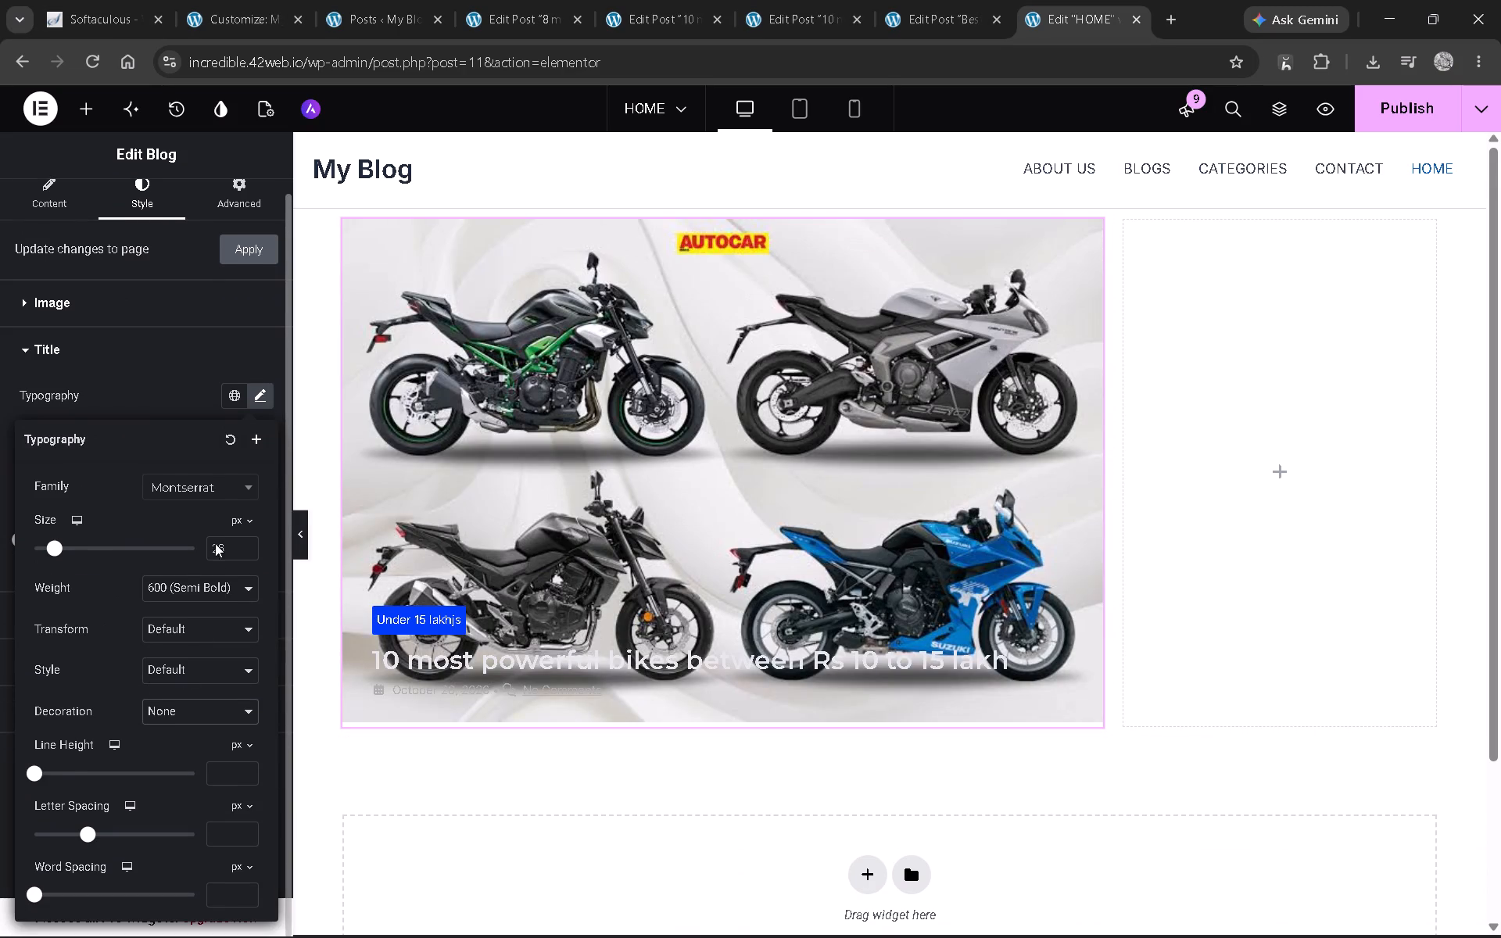
click(178, 351)
click(80, 454)
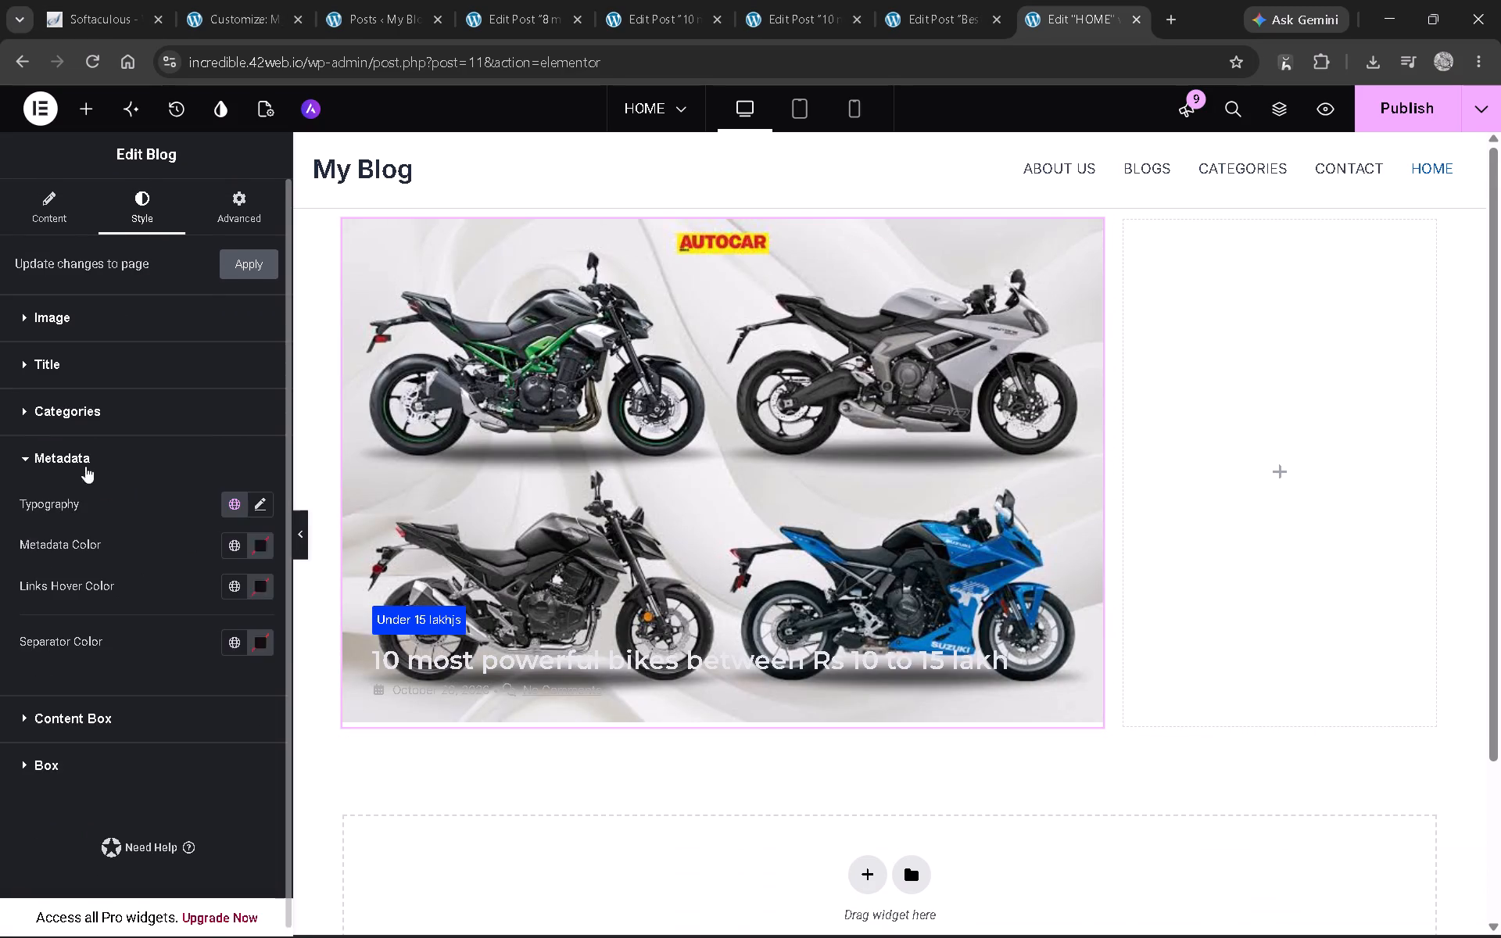
key(alt+Tab)
click(421, 578)
key(alt+Tab)
click(267, 552)
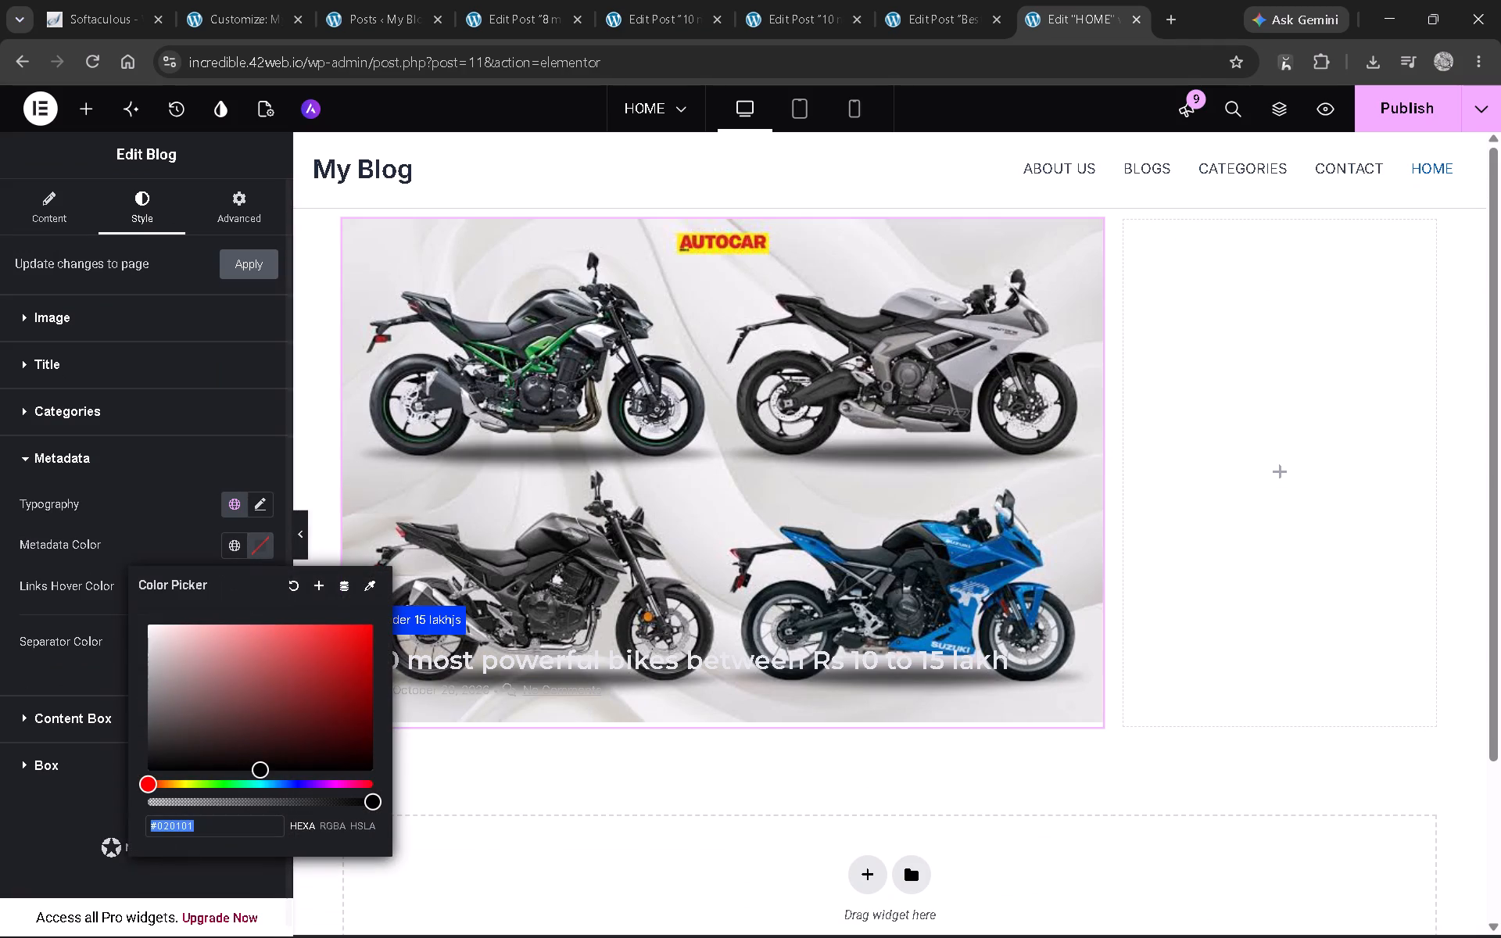
click(159, 637)
drag(157, 637, 149, 626)
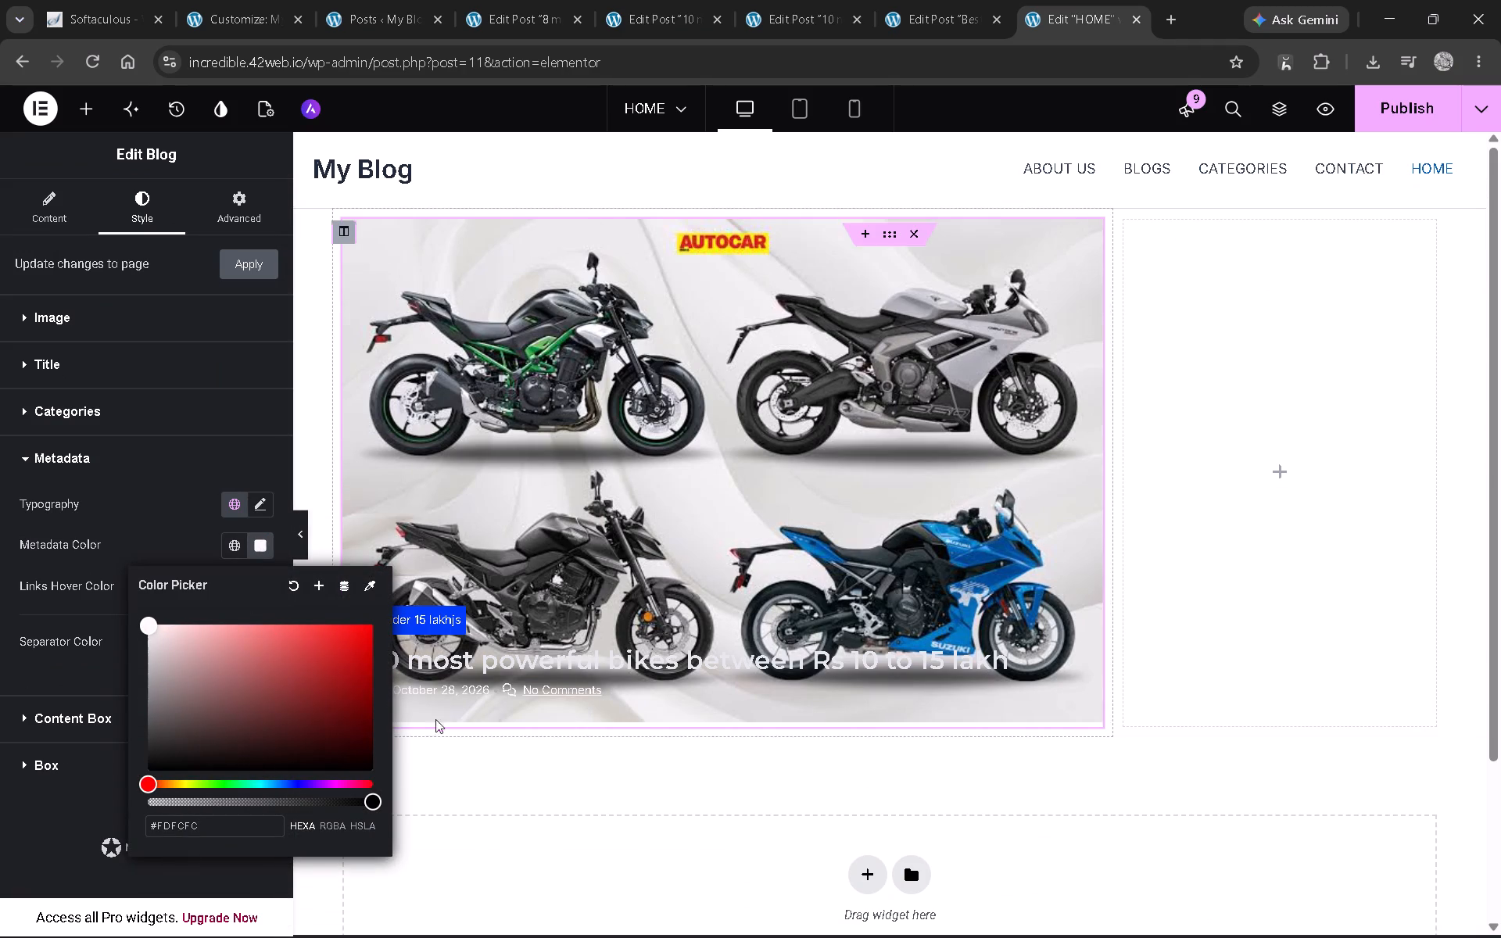
click(442, 711)
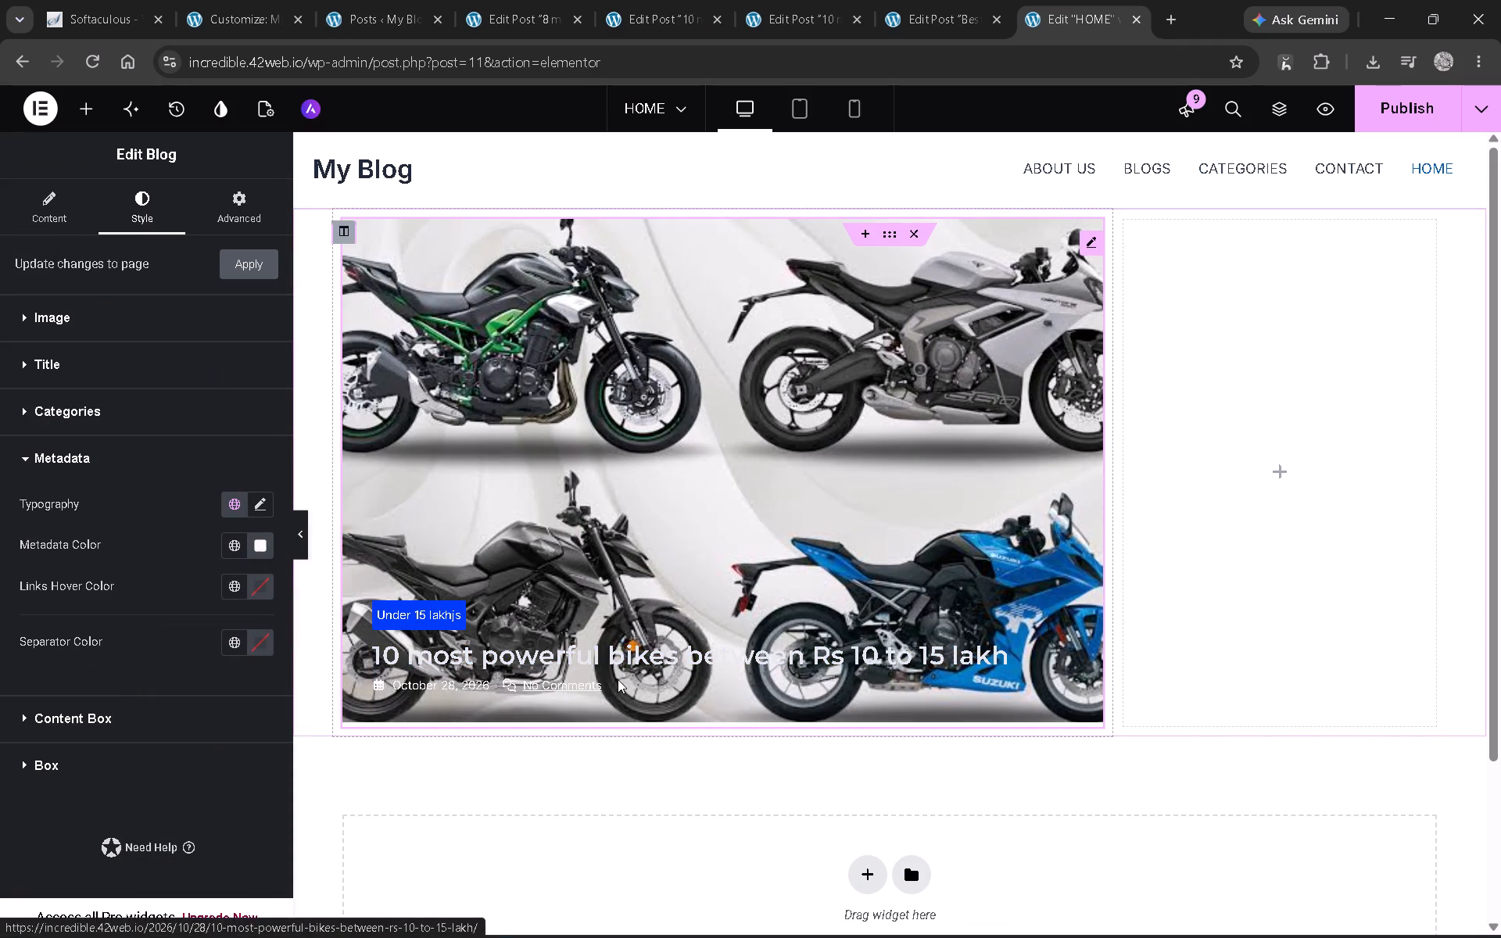
Replay the tutorial section on the blog widget's image style settings to examine how the overlay colour is set.
key(alt+Tab)
click(415, 626)
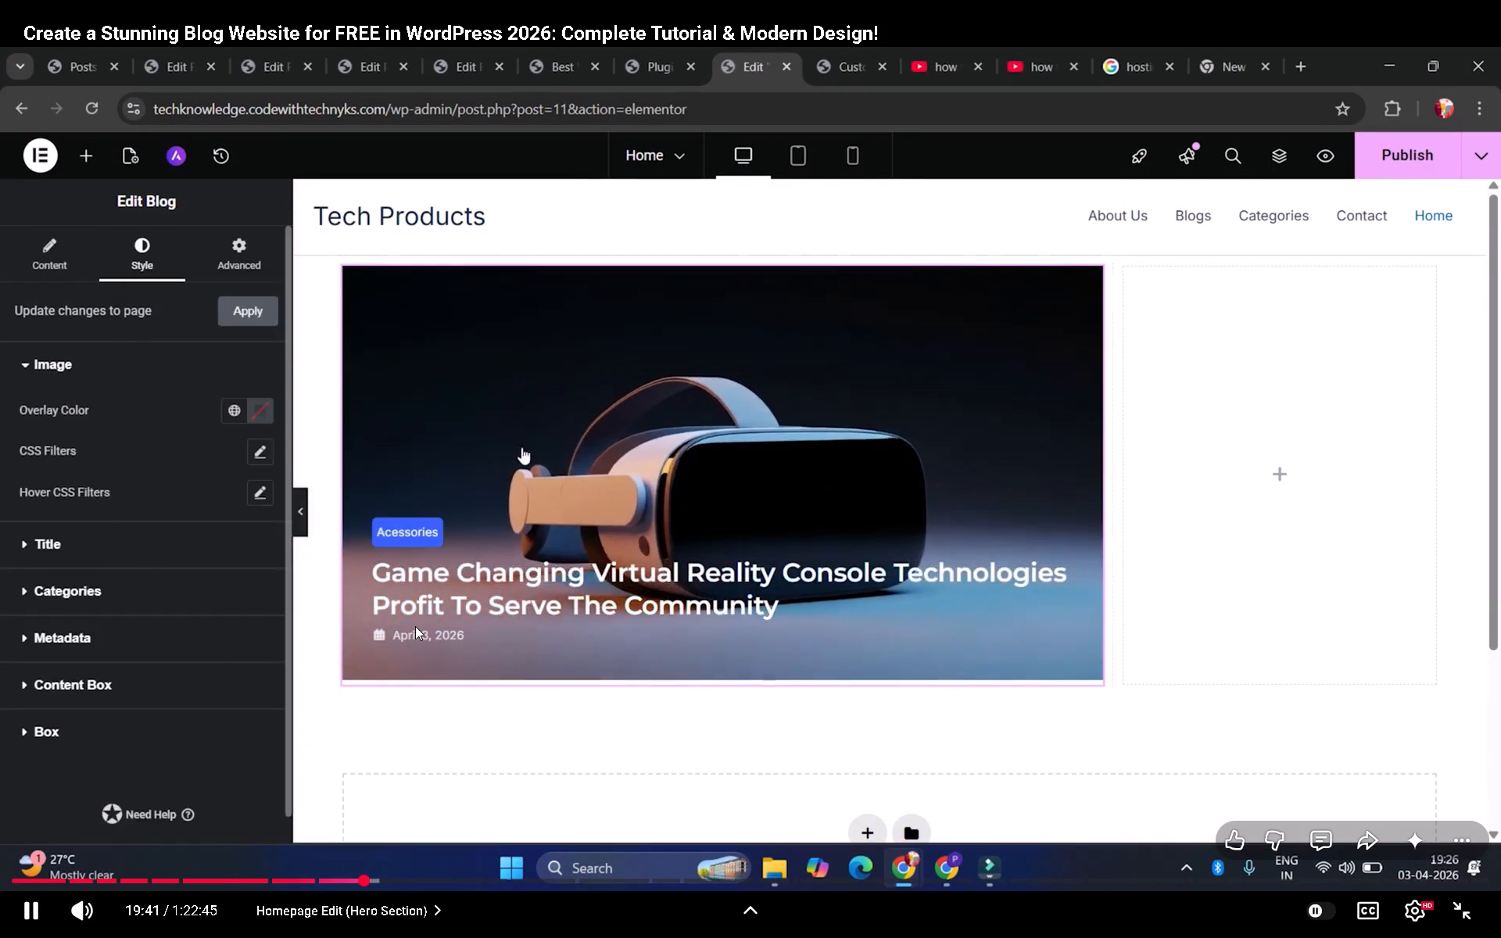
key(alt+Tab)
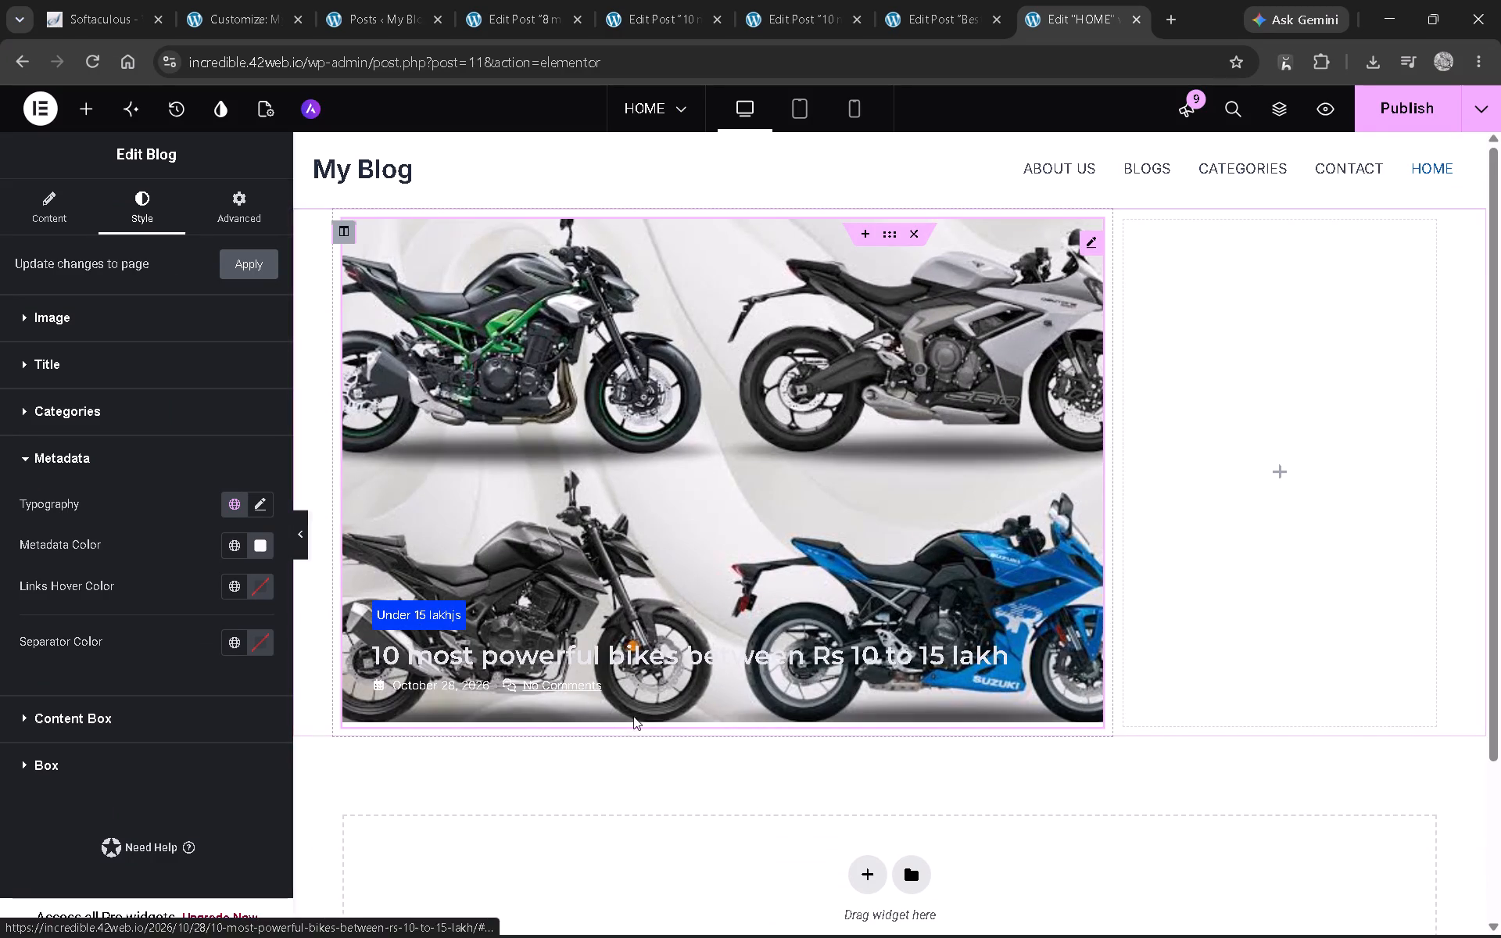
key(alt+Tab)
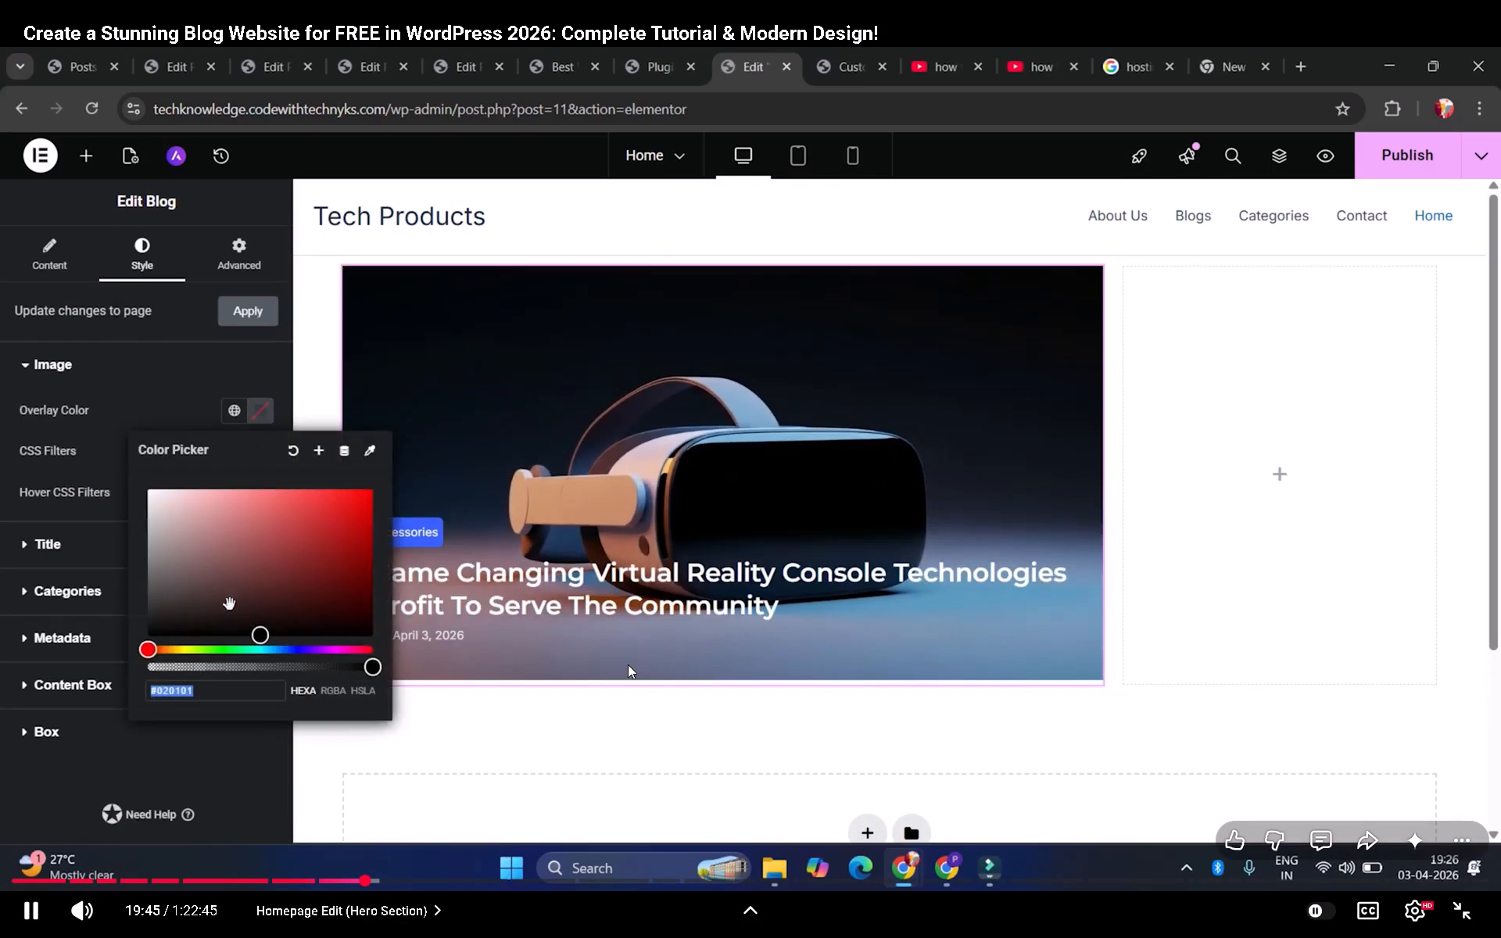
click(628, 664)
key(alt+Tab)
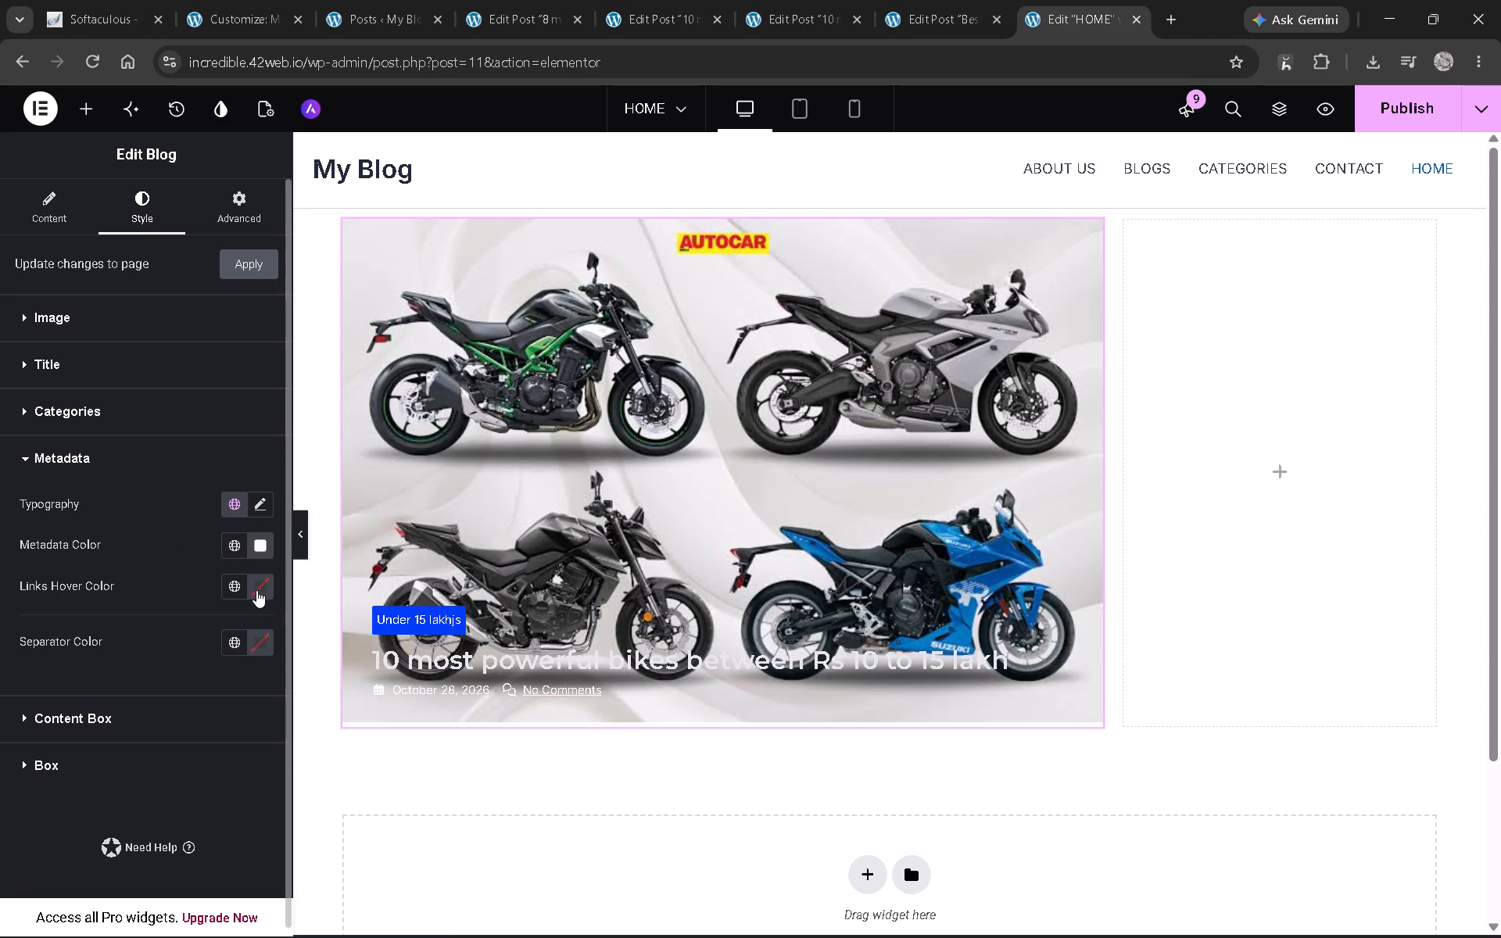
key(alt+Tab)
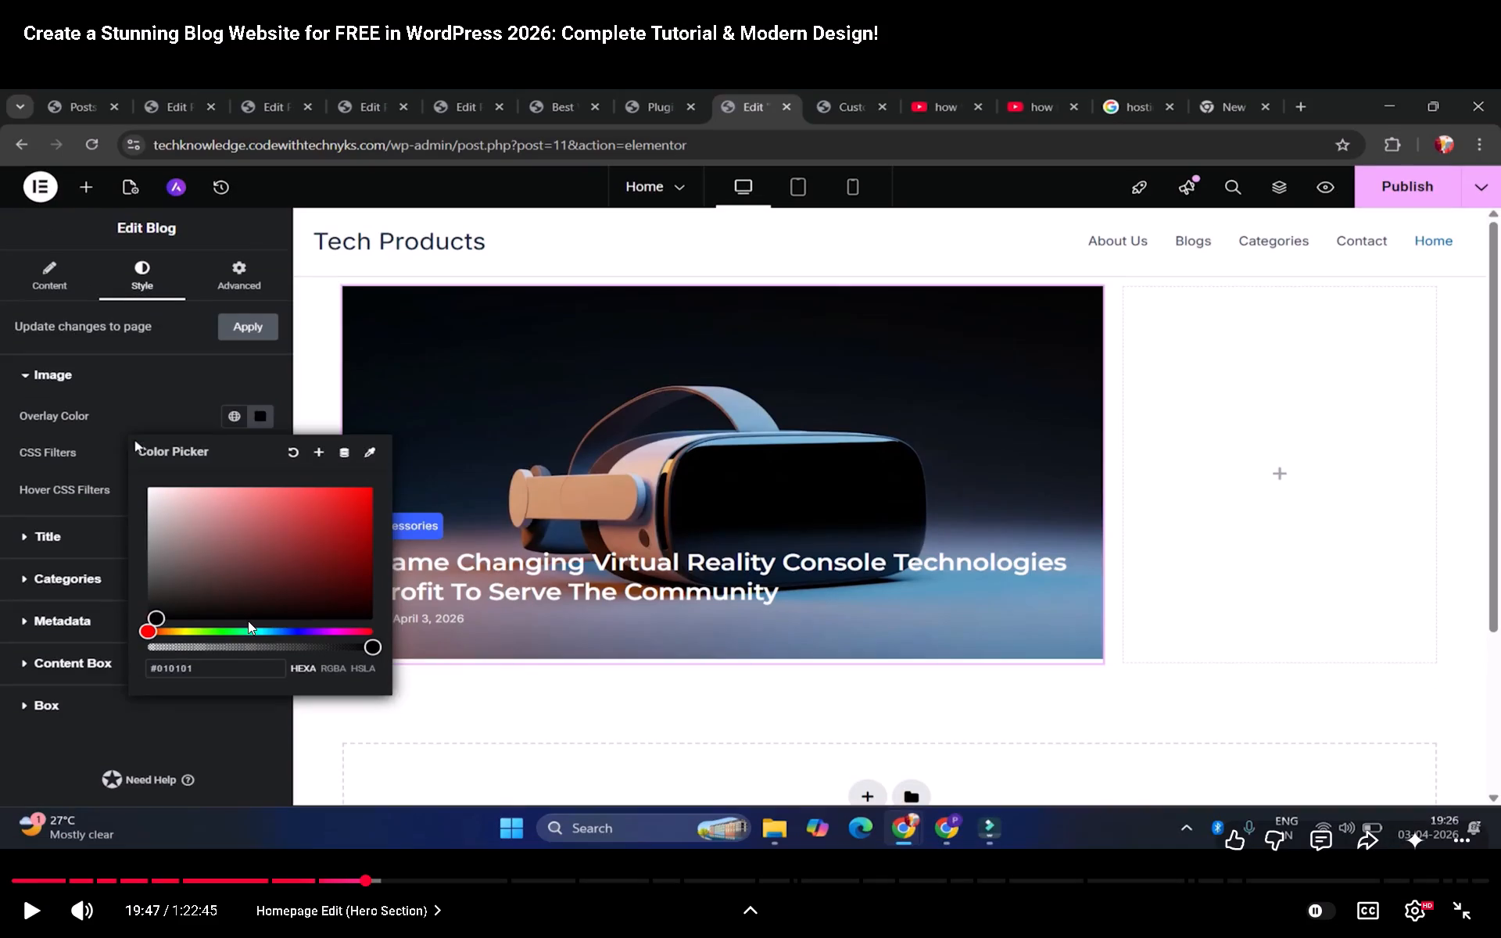
key(alt+Tab)
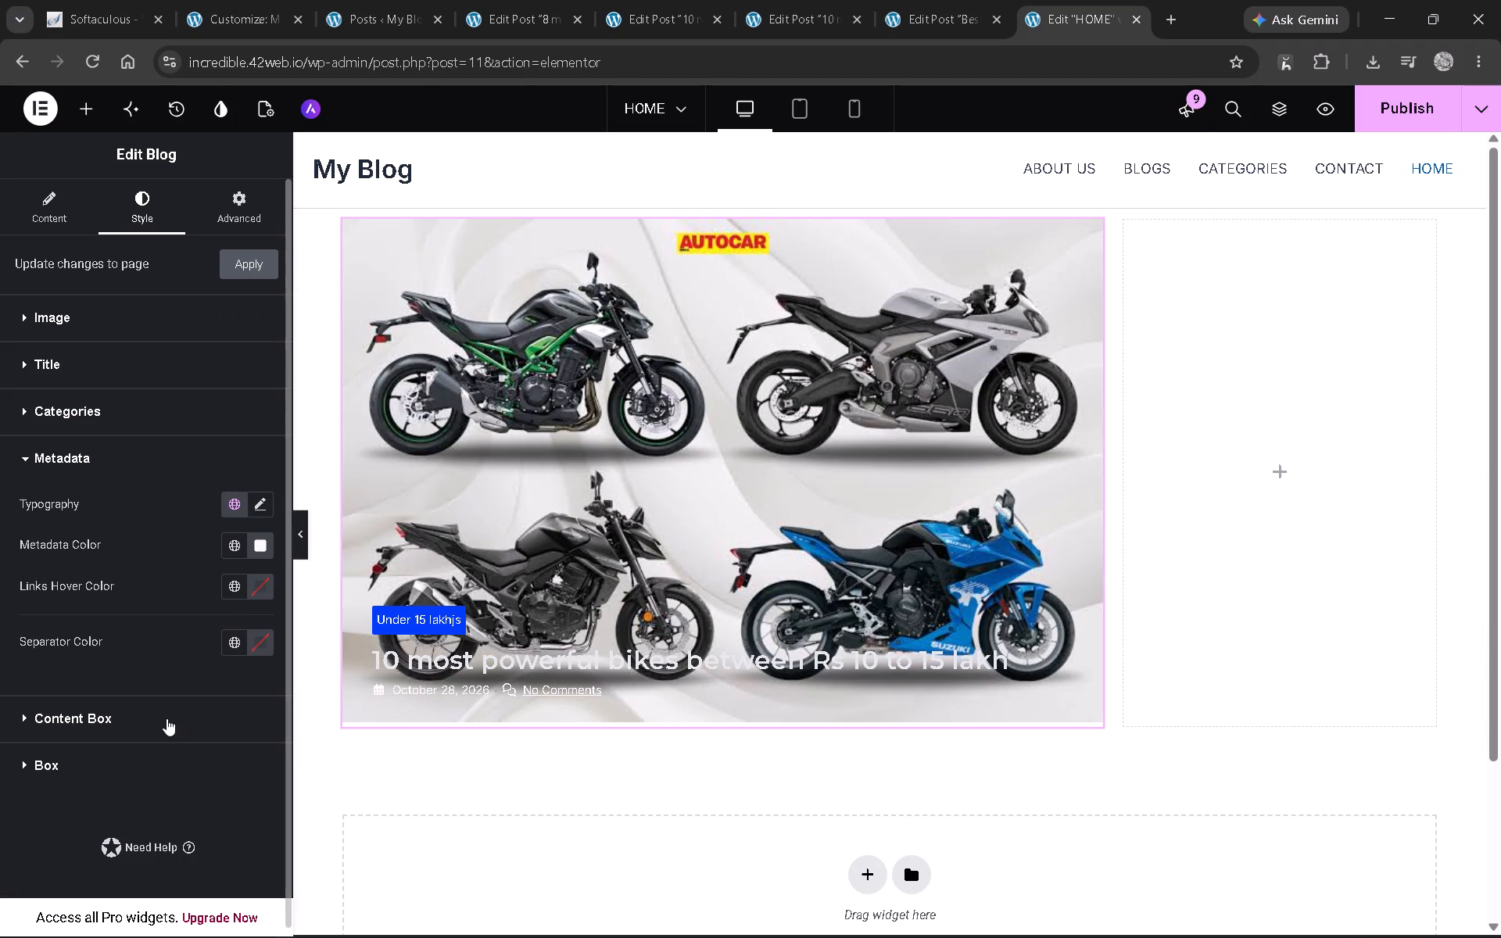
key(alt+Tab)
key(Left)
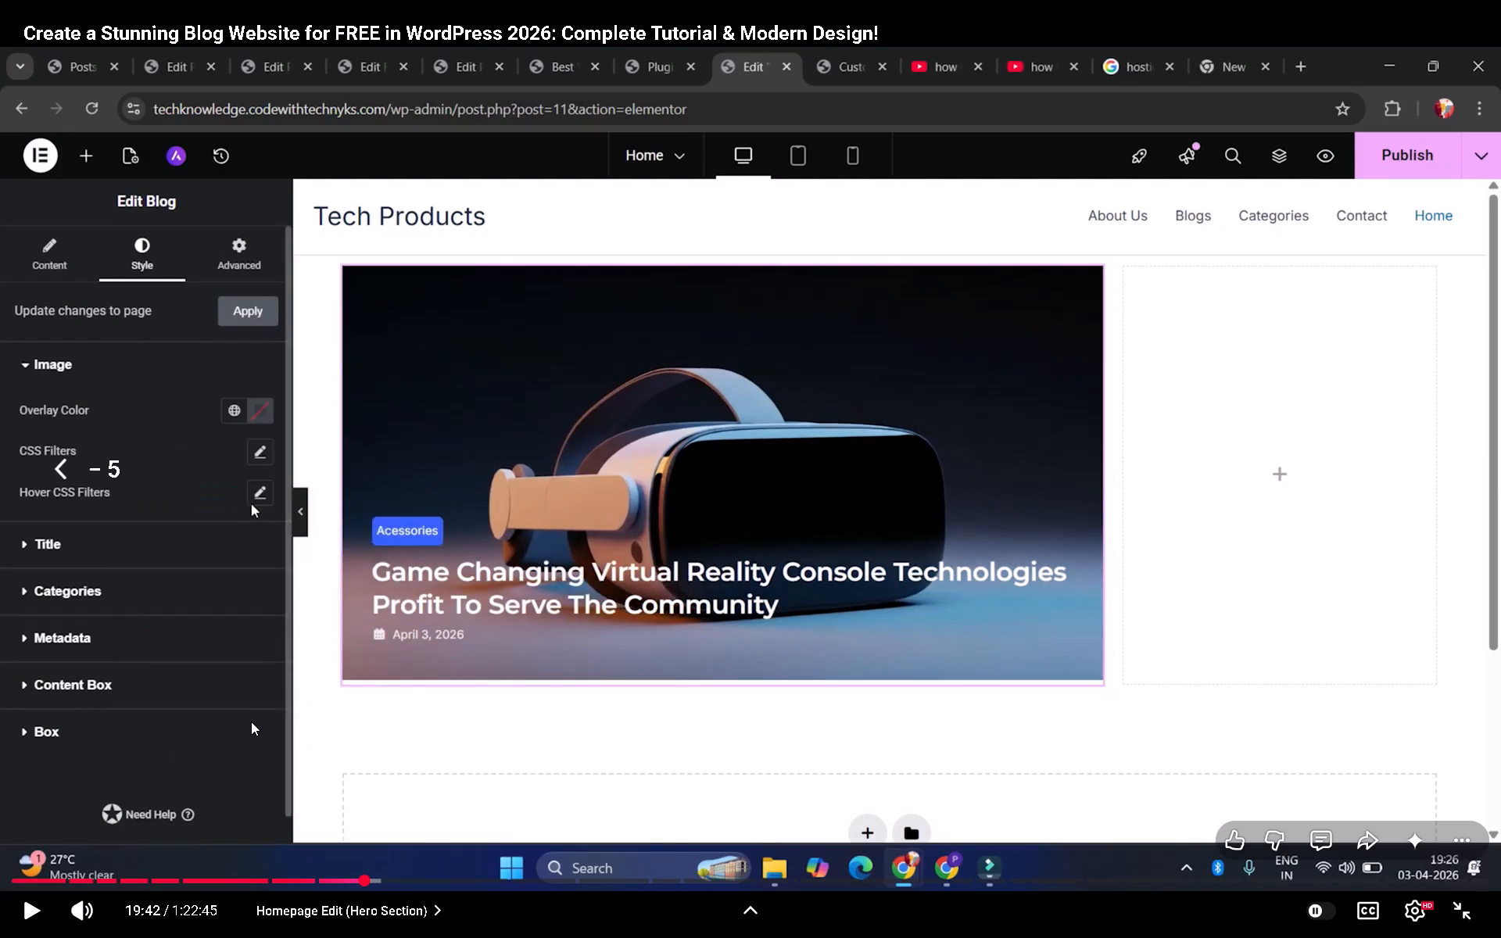
key(Left)
key(space)
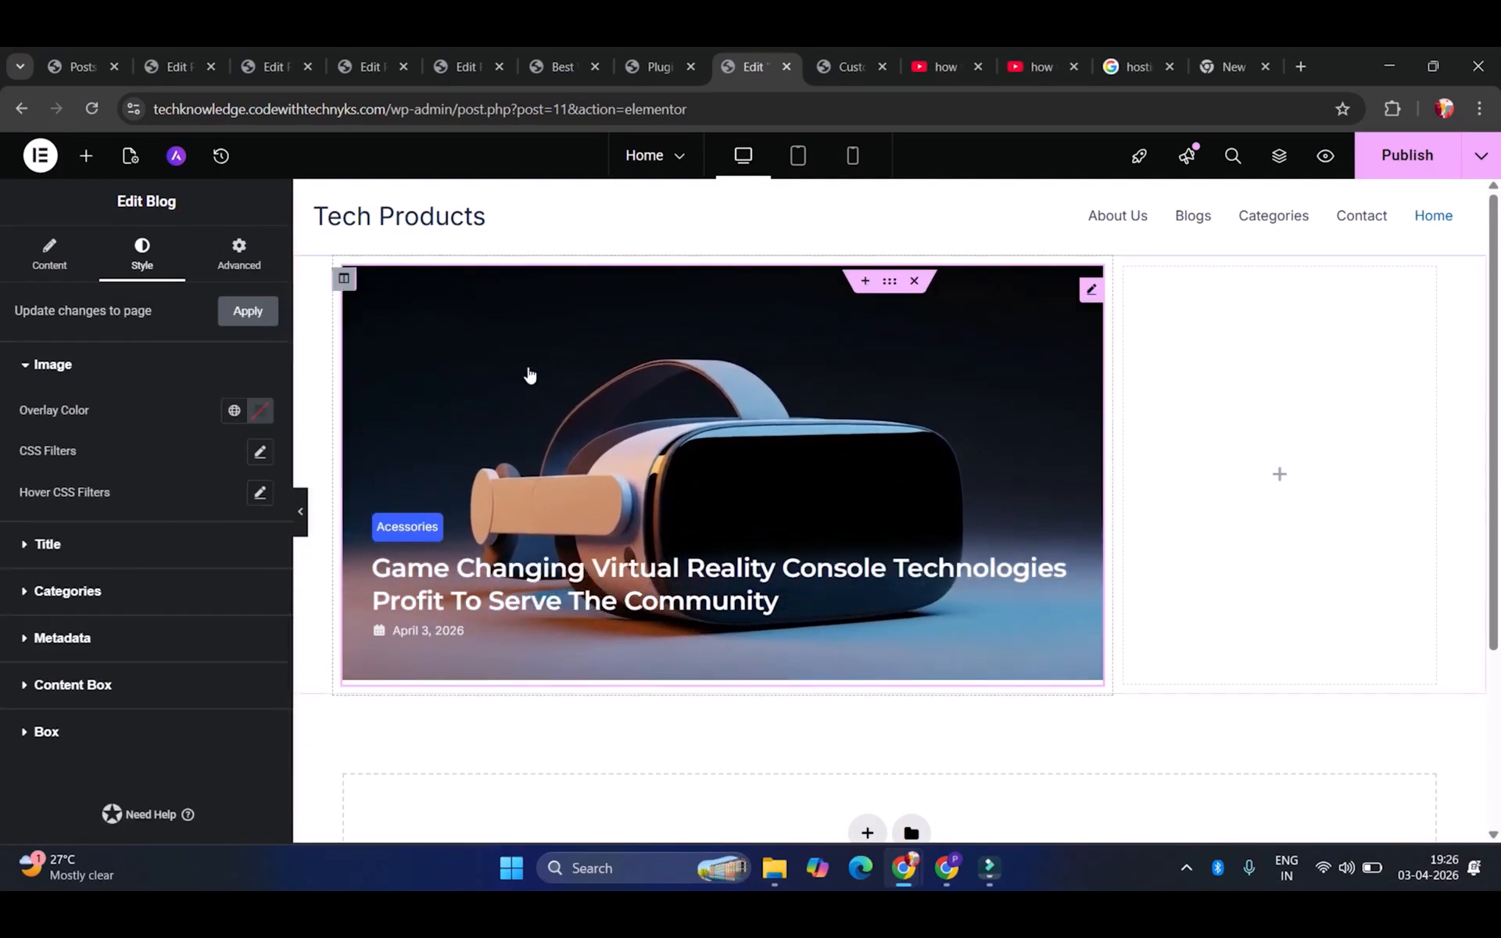
click(401, 557)
key(space)
key(alt+Tab)
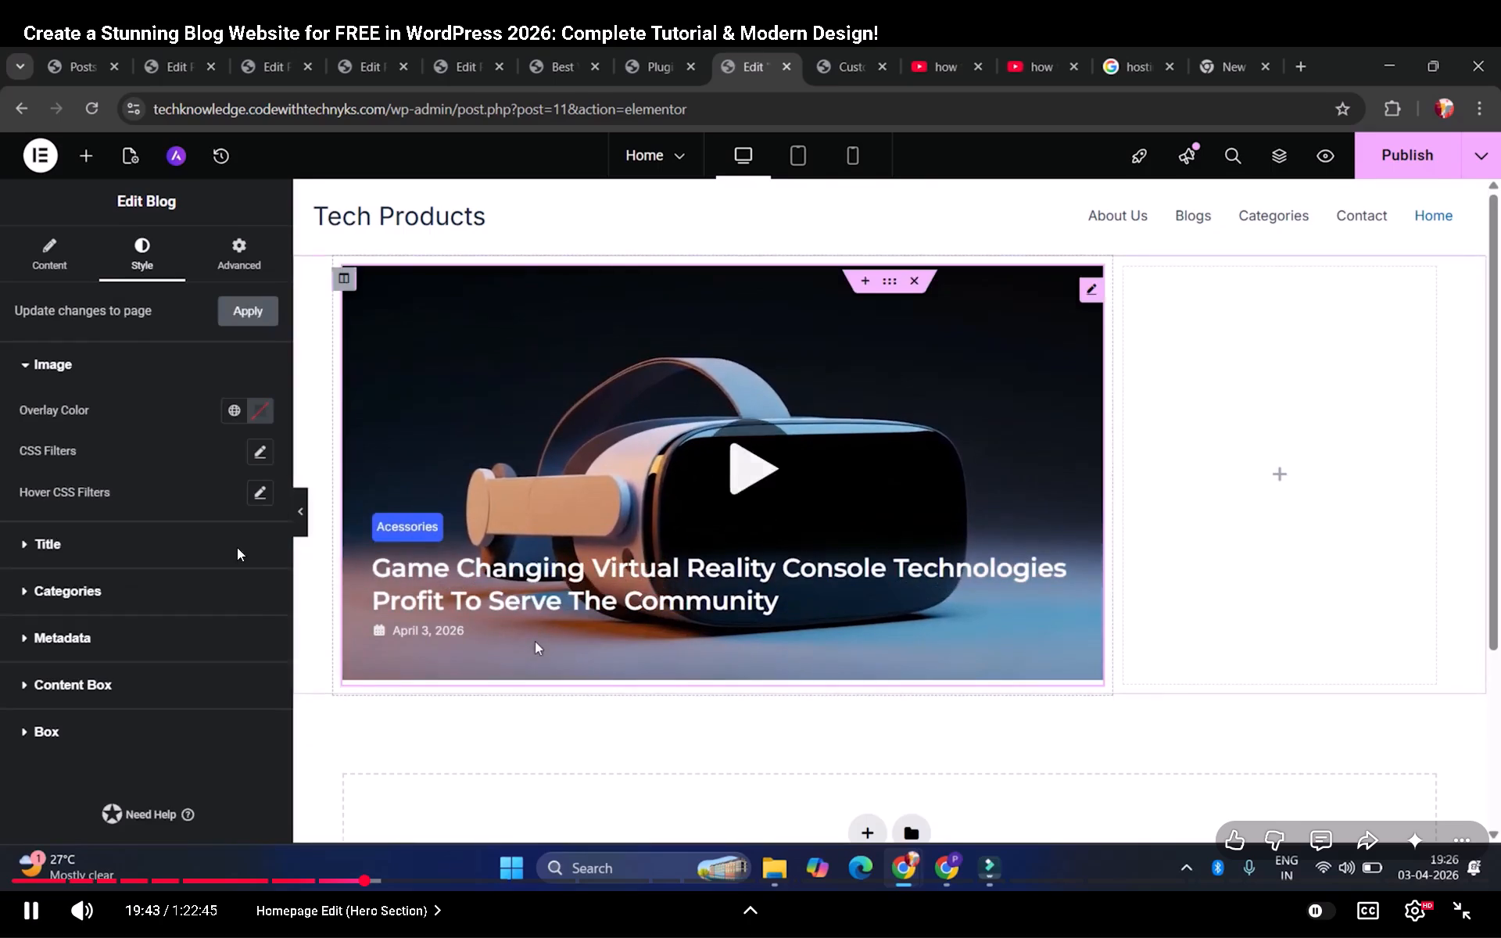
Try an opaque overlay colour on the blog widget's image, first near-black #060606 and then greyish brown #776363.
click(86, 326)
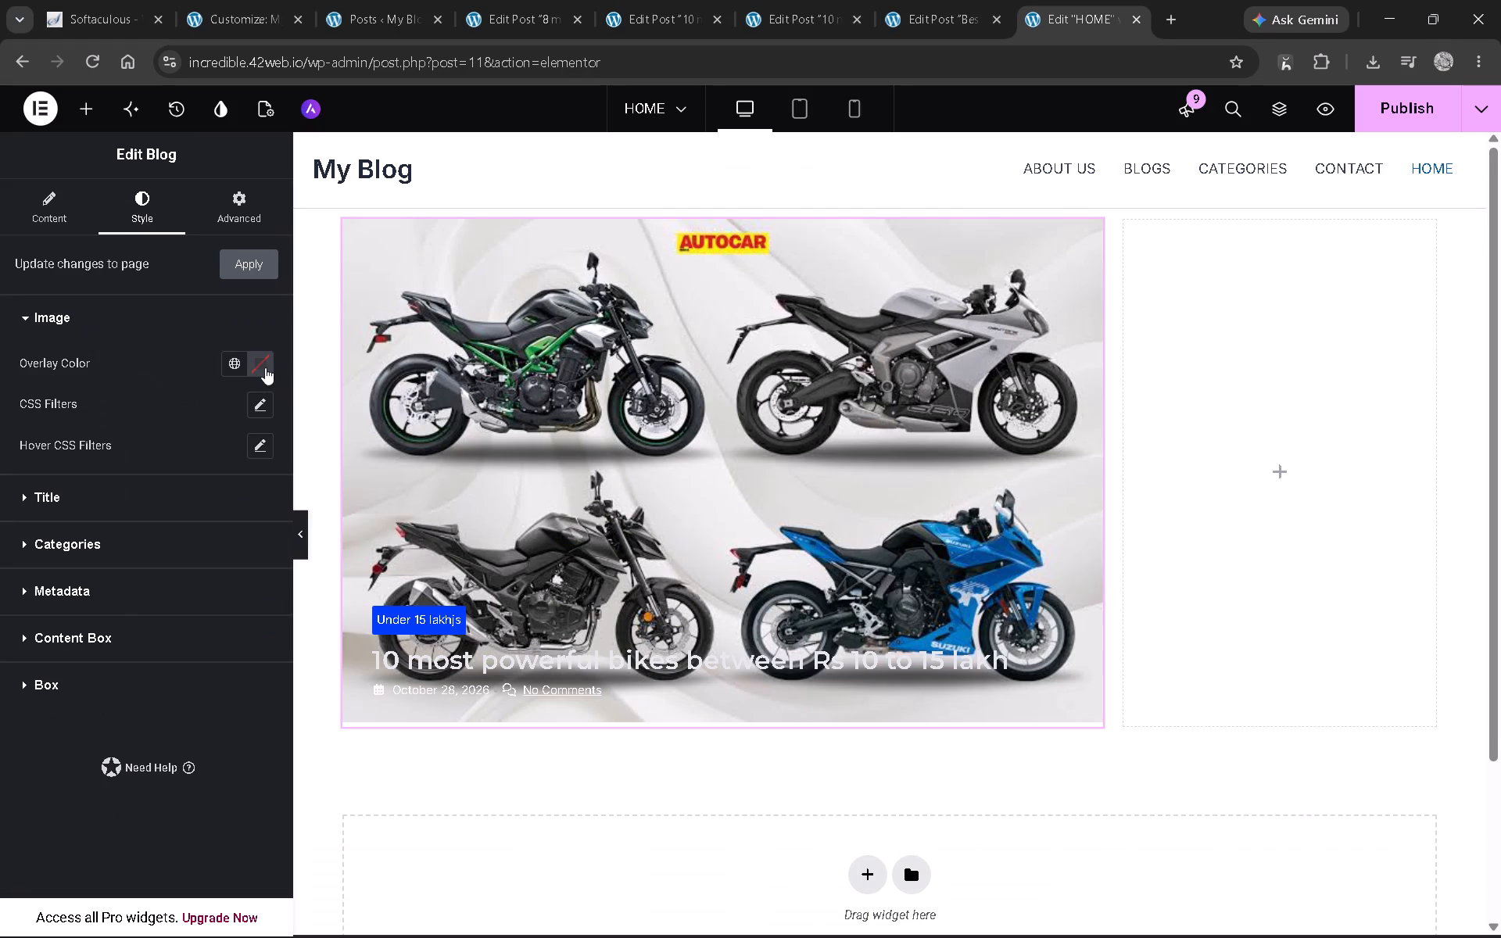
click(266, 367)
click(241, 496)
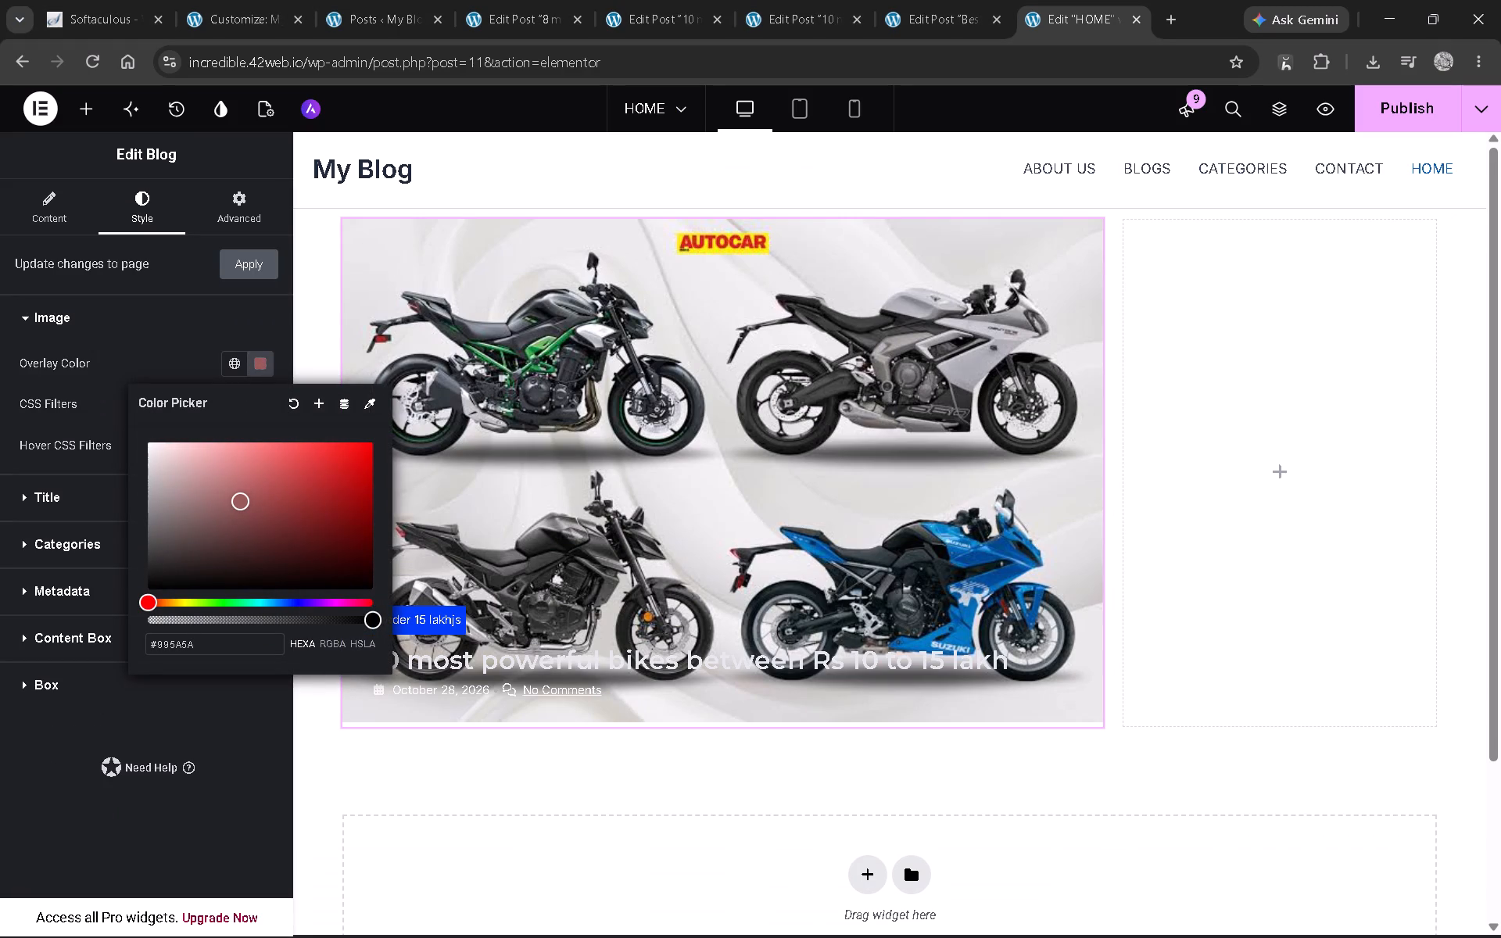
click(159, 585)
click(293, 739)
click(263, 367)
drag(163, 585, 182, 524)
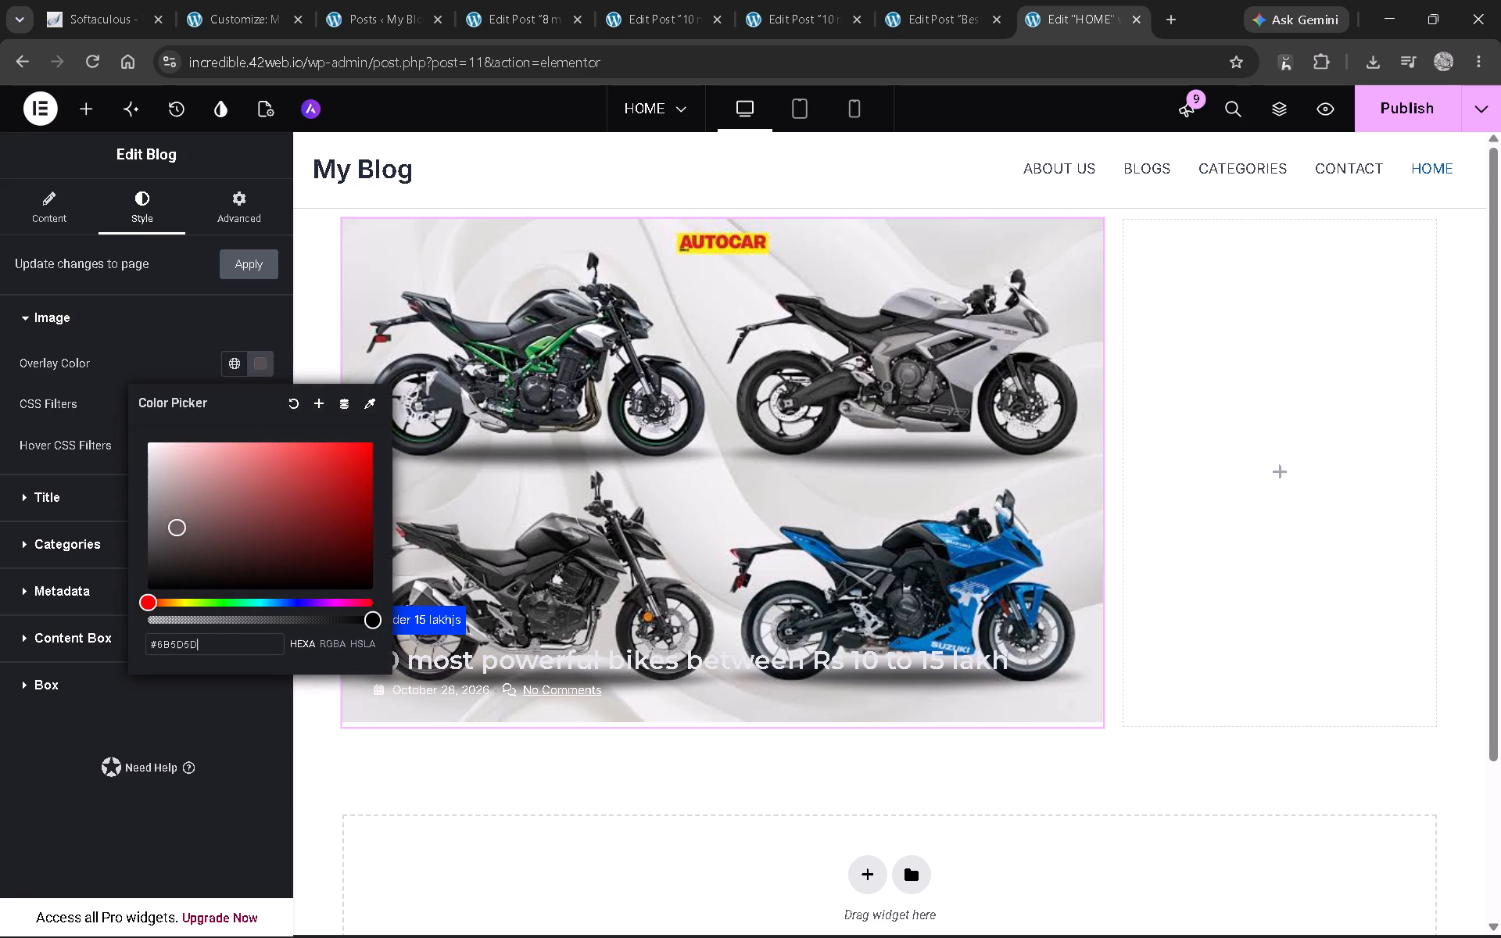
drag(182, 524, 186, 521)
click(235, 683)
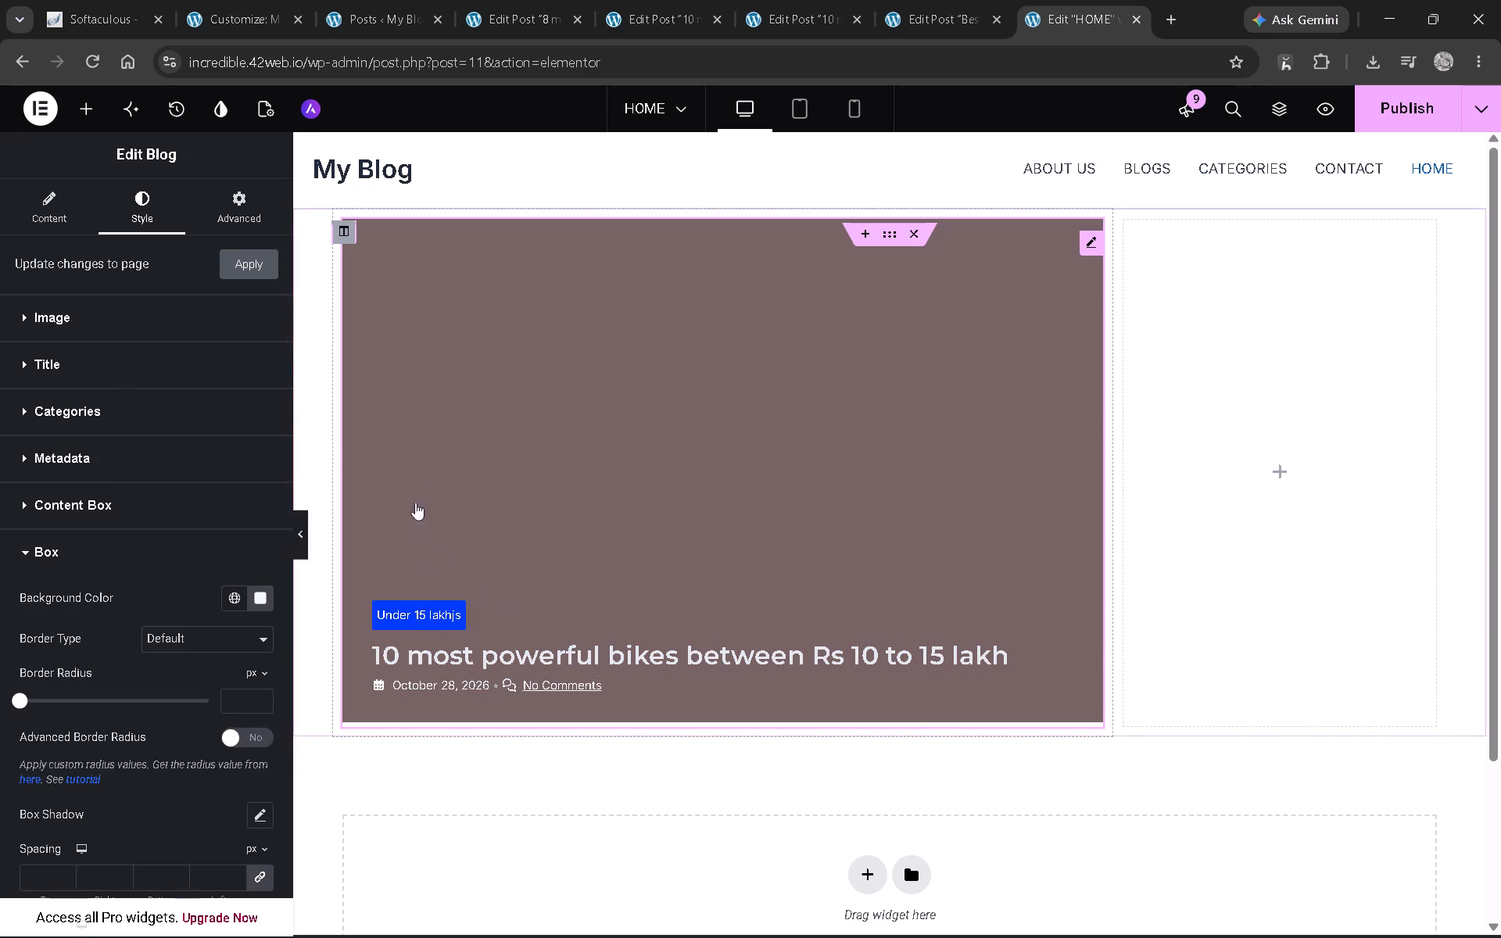
Follow the tutorial's overlay edit and change the blog image's Overlay Color to semi-transparent near-black #1110108C.
key(alt+Tab)
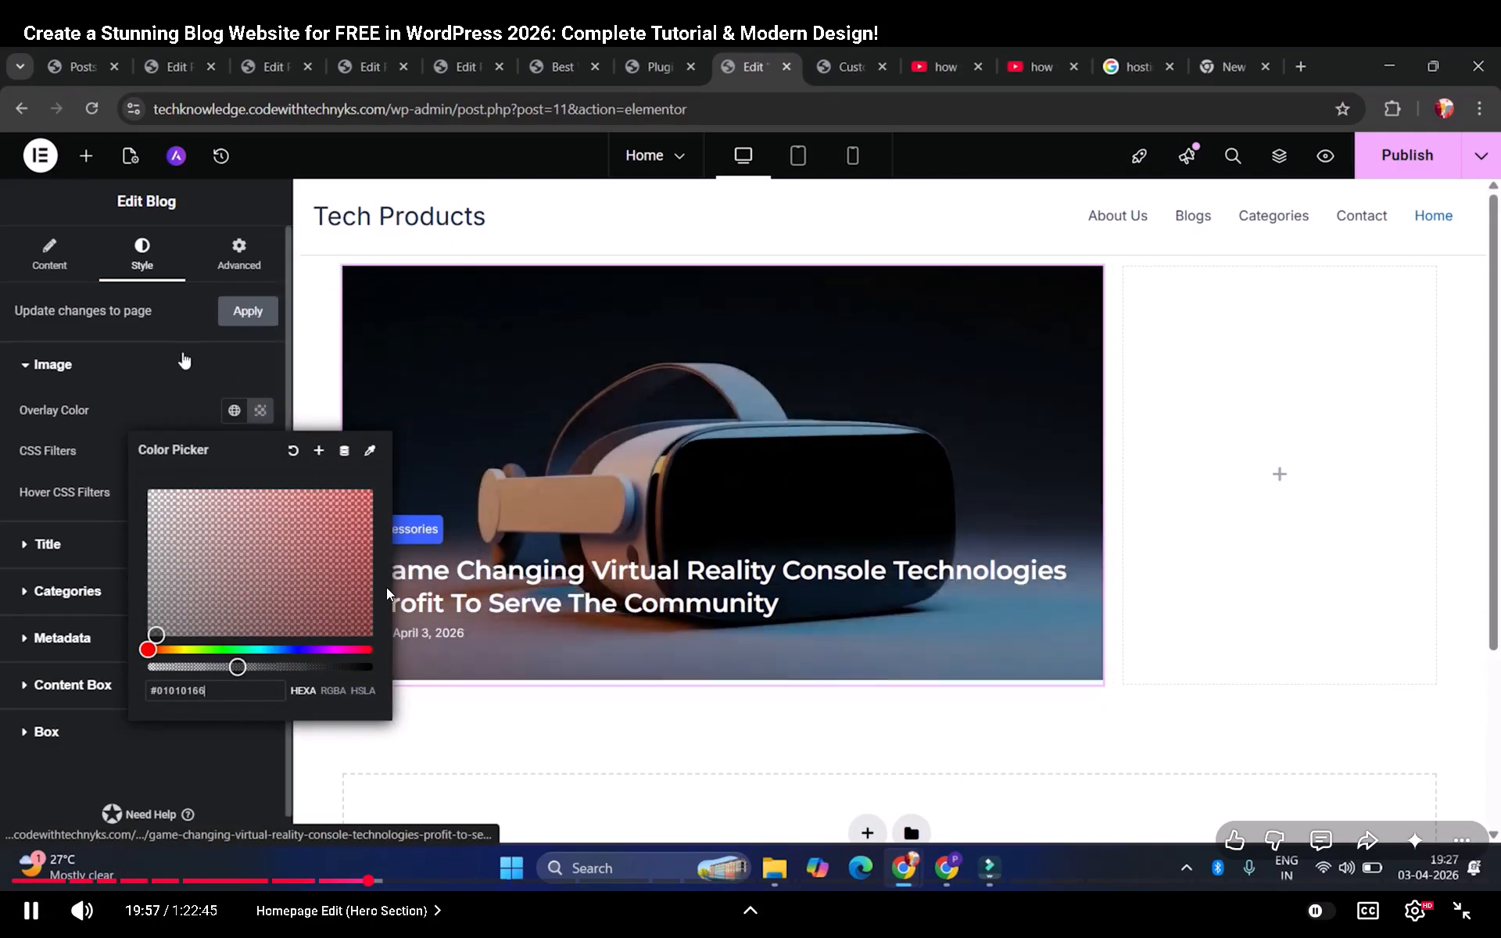
key(Left)
click(505, 577)
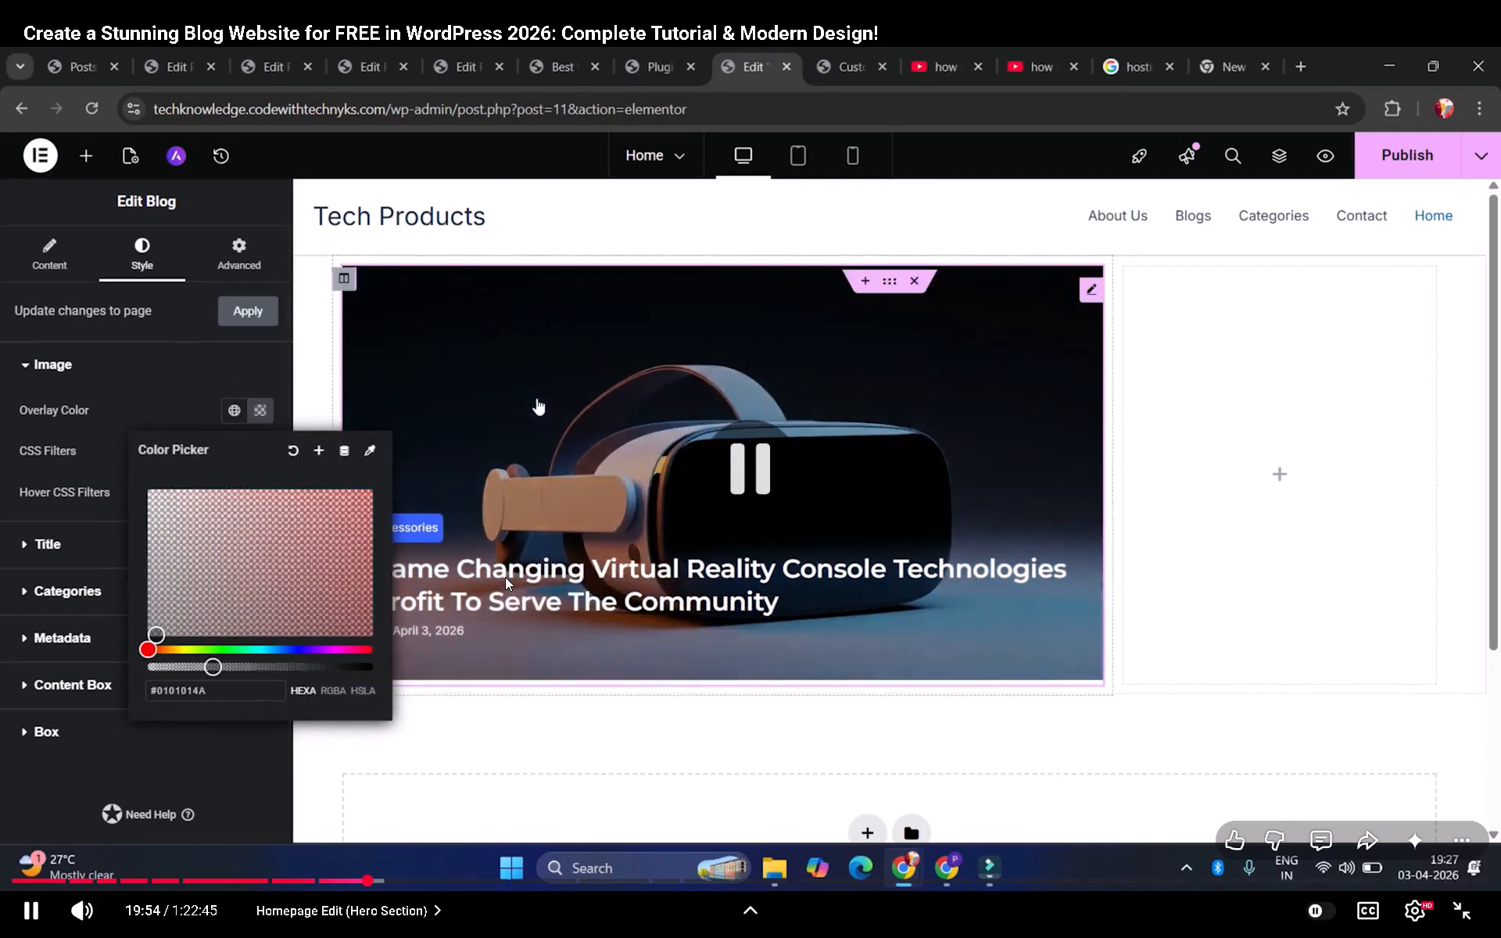
key(alt+Tab)
click(180, 322)
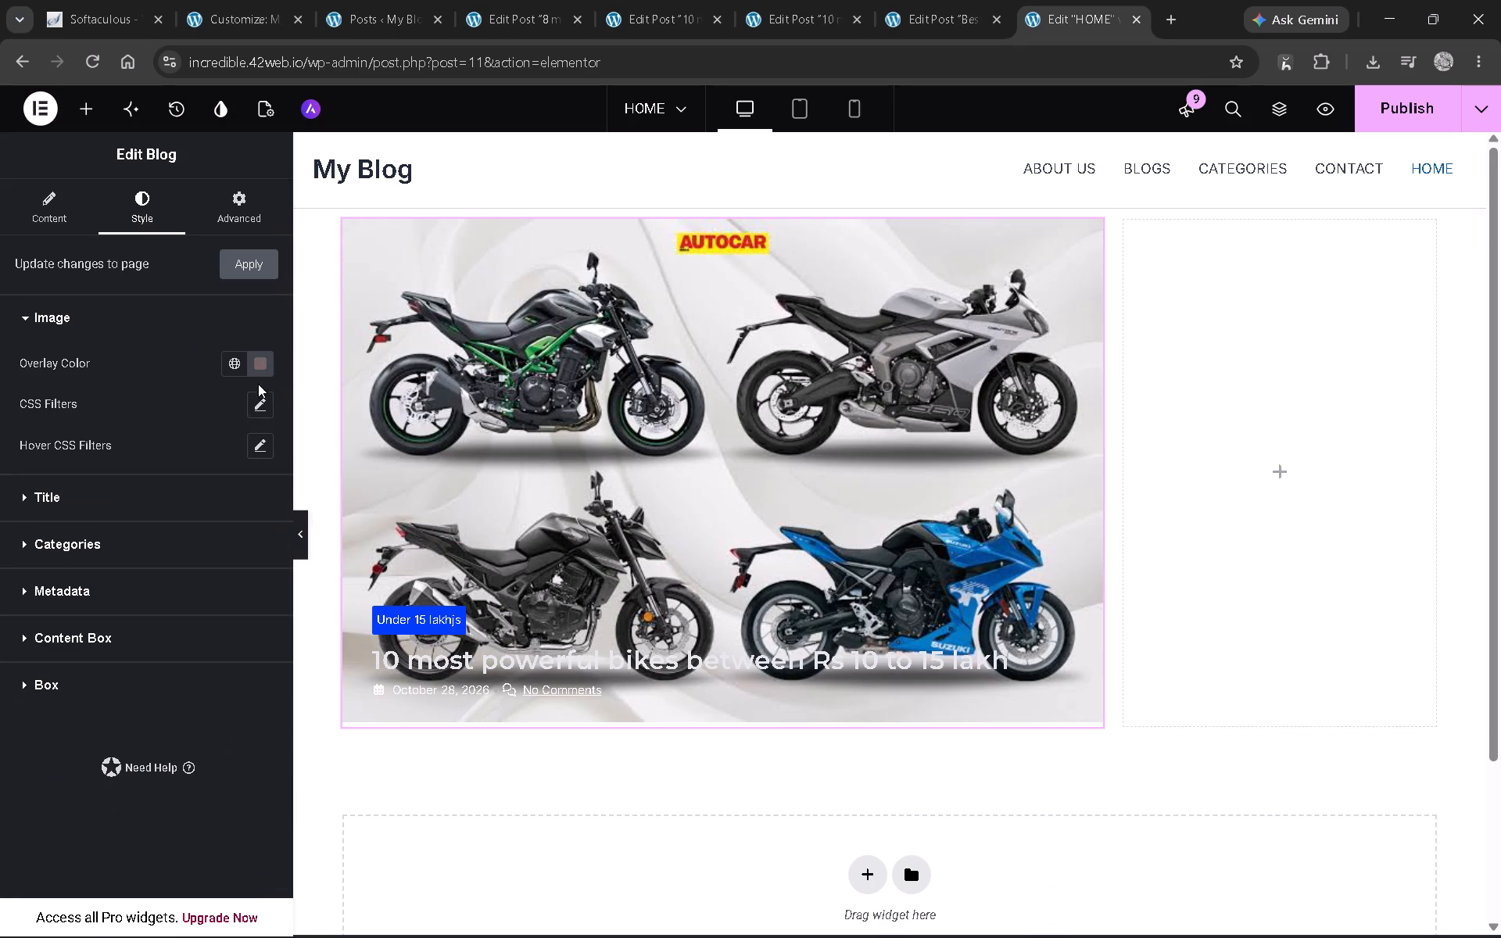
click(260, 366)
click(152, 580)
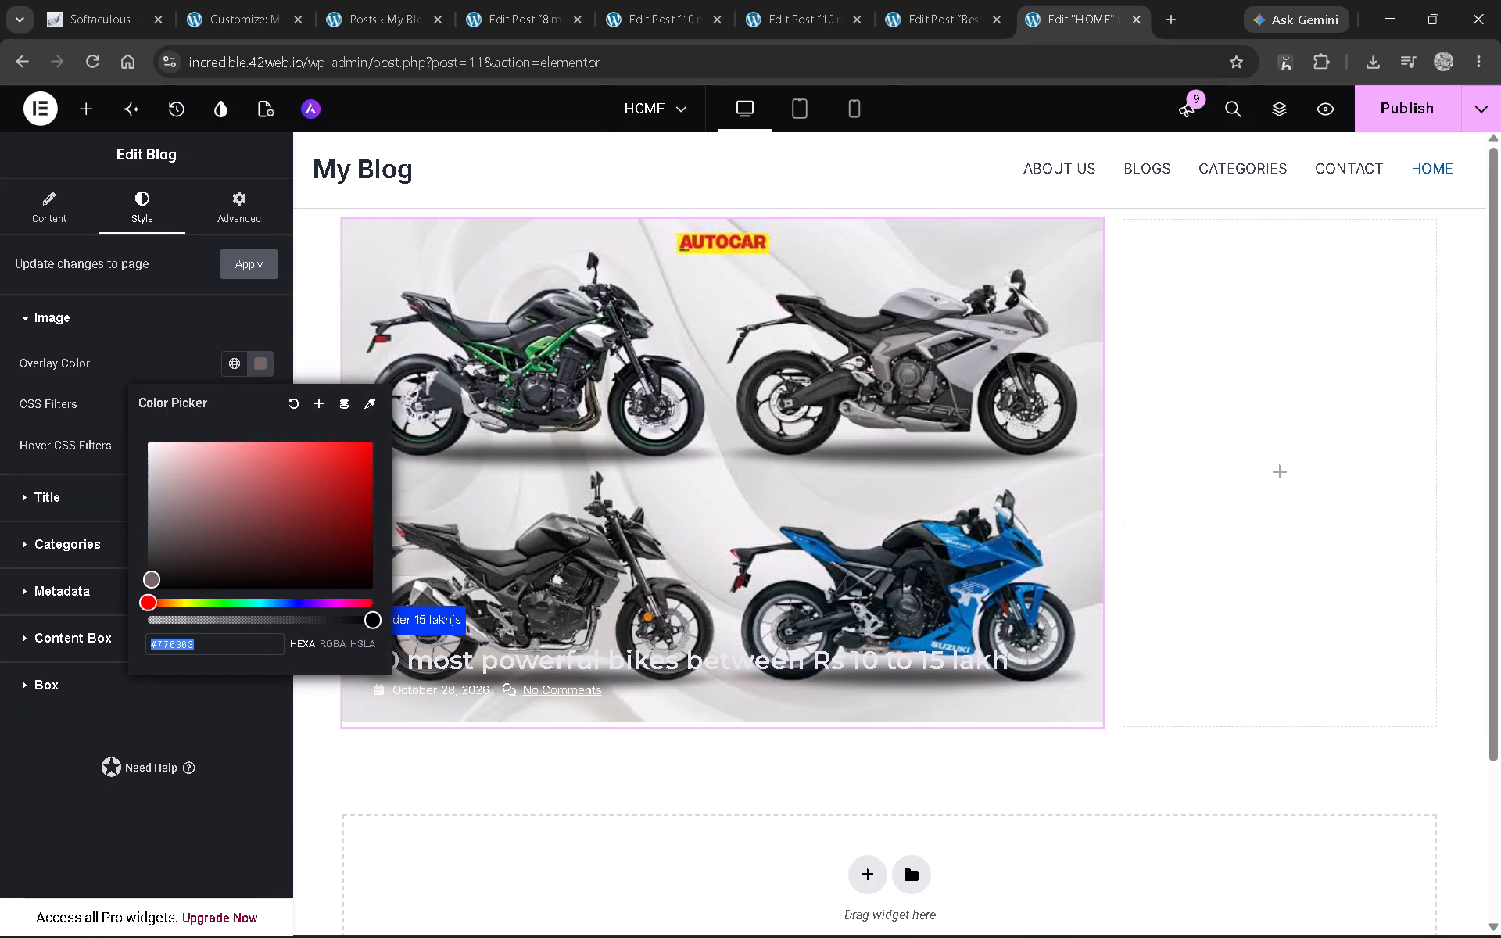
drag(374, 624, 272, 626)
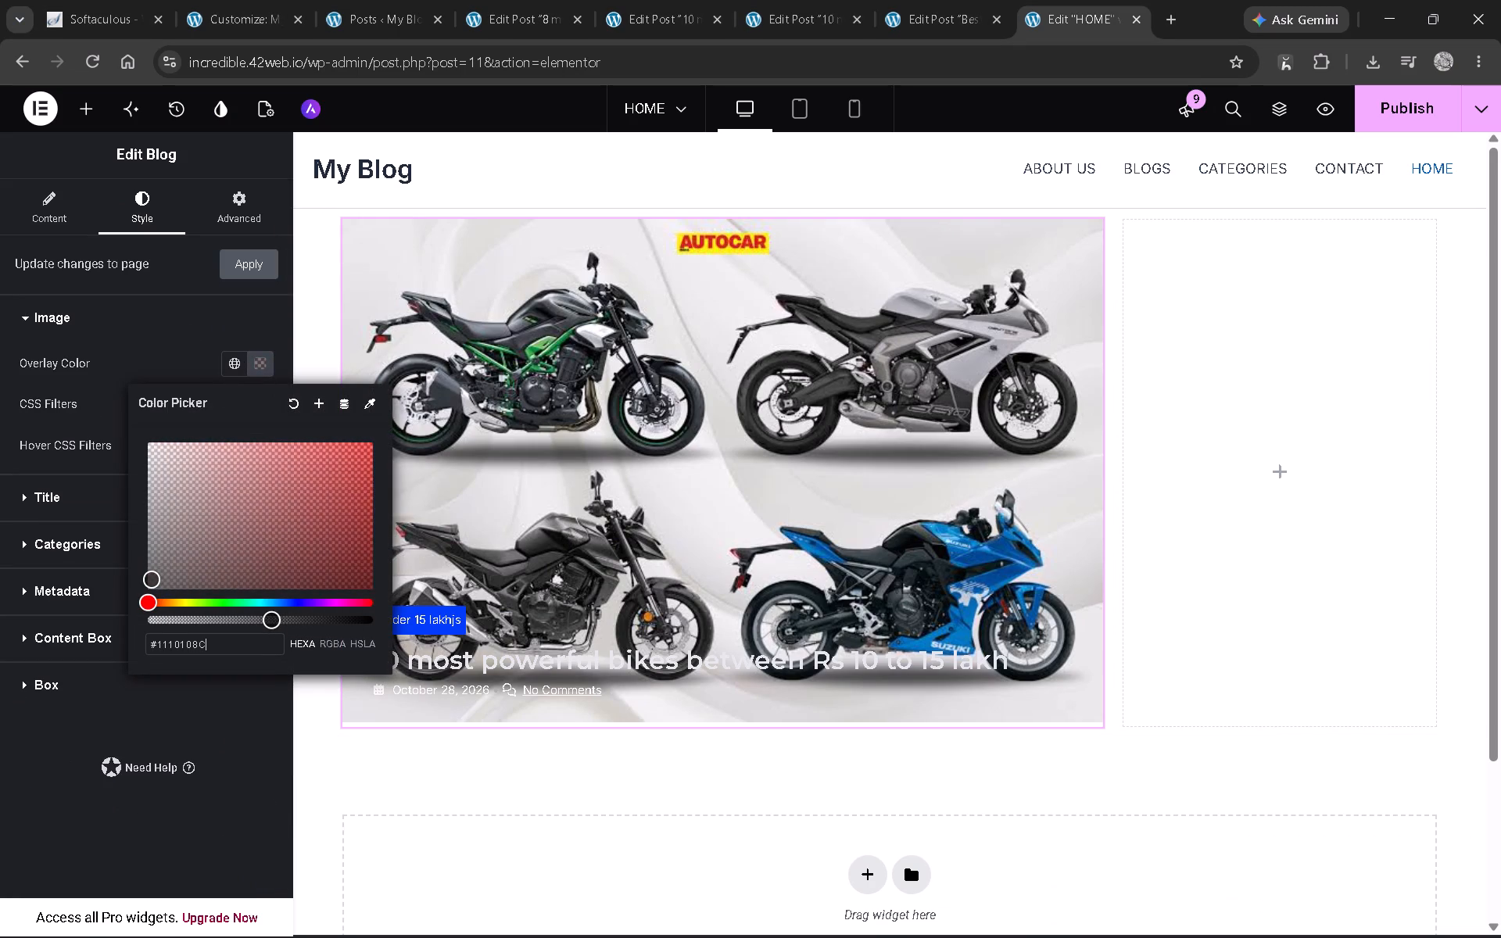
click(270, 732)
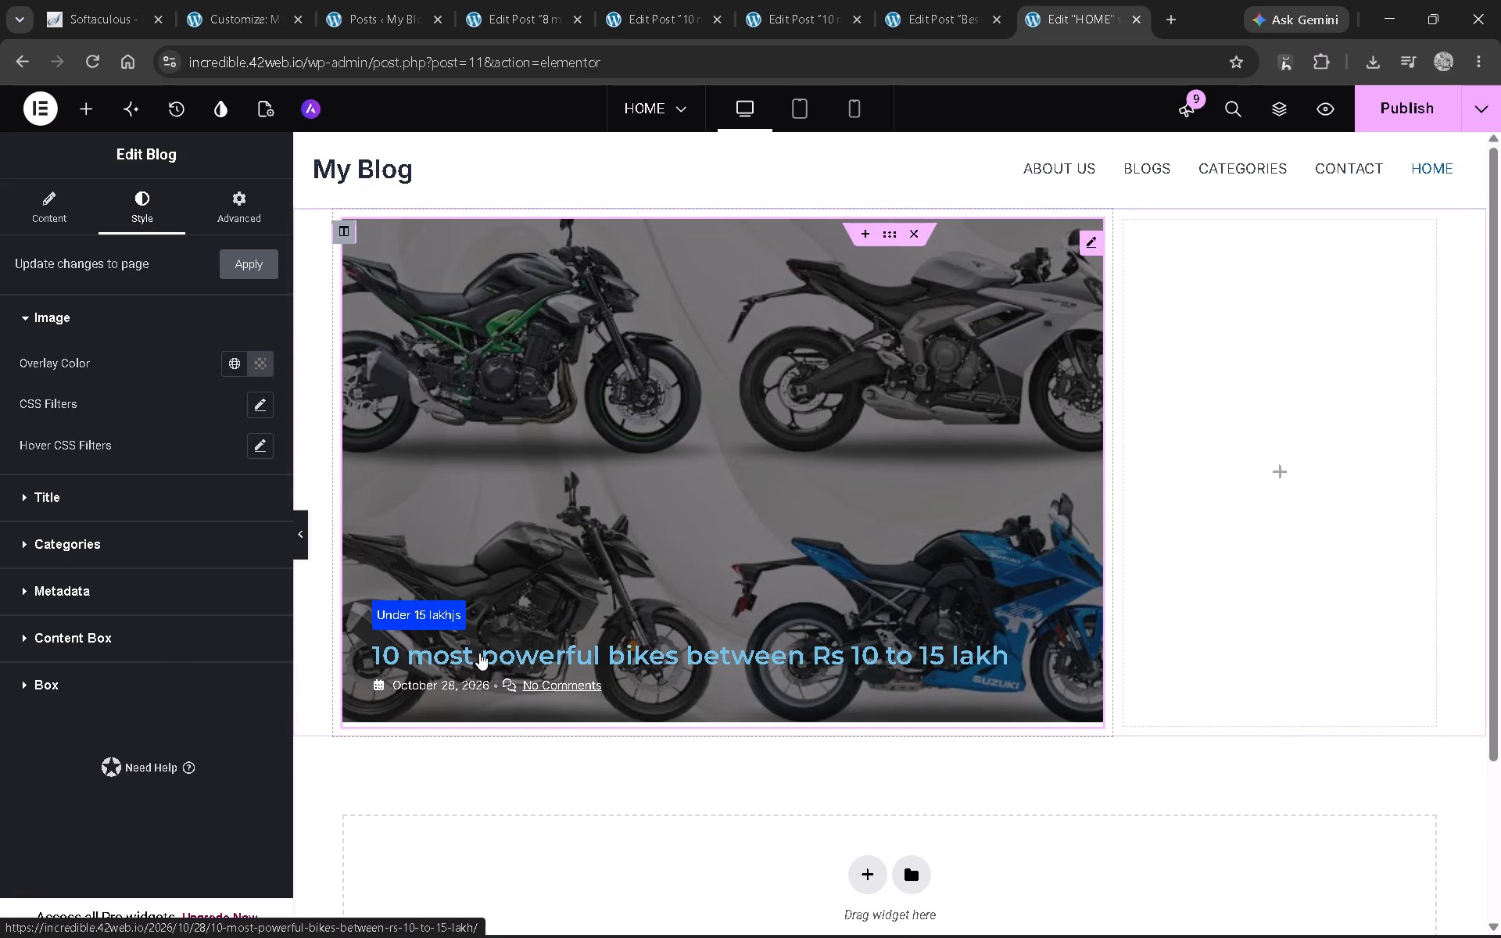
Compare with the tutorial and fine-tune the blog image overlay's opacity, trying #1110105C and settling on #11101078.
key(alt+Tab)
click(485, 640)
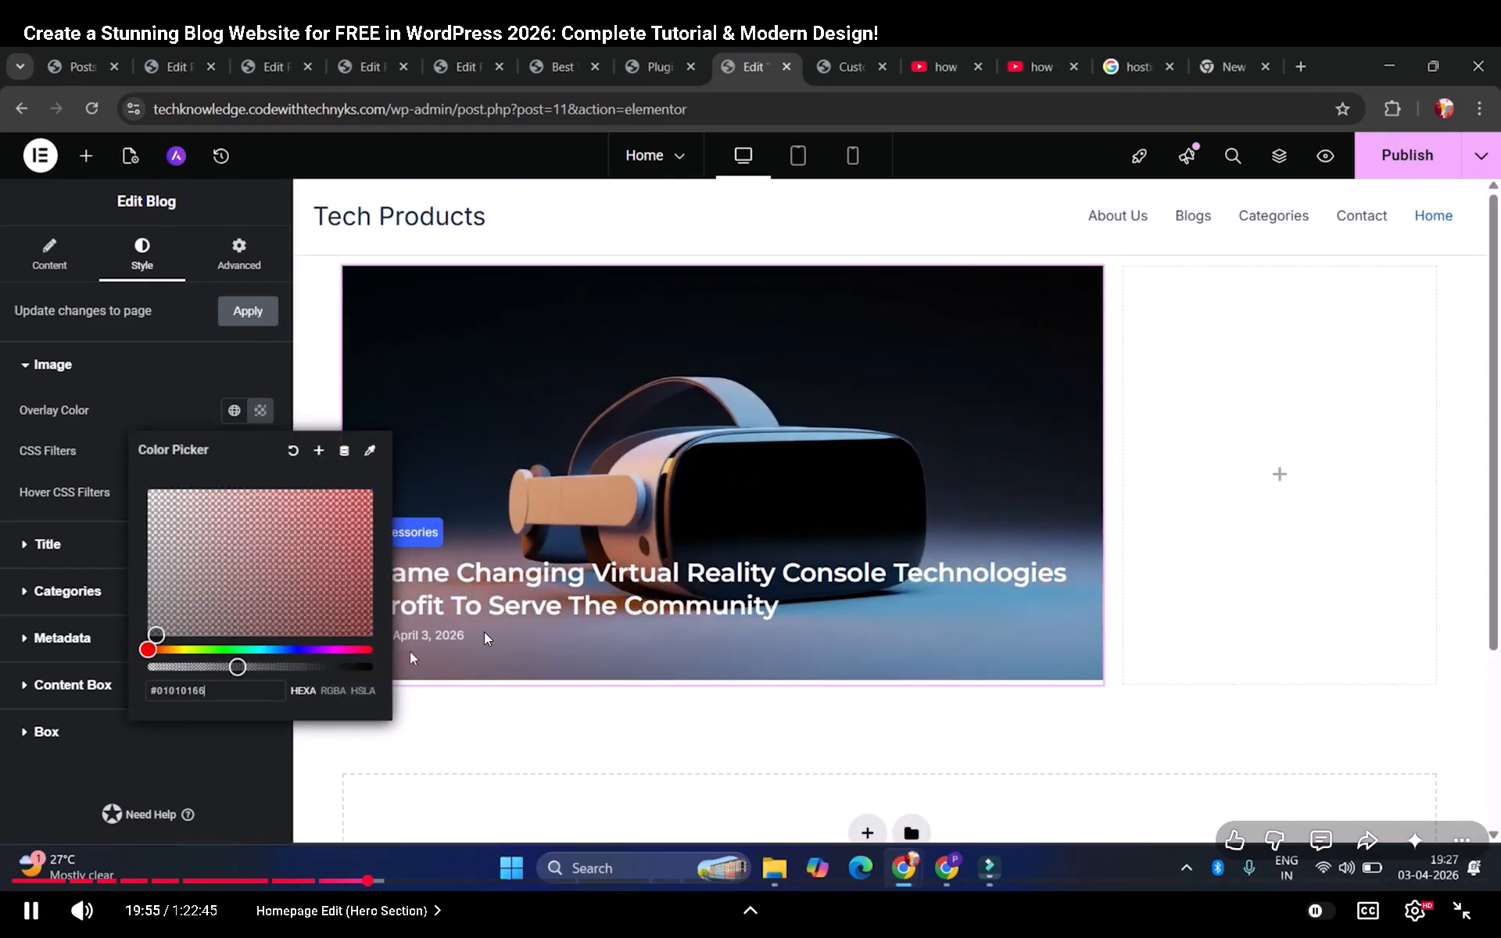
key(alt+Tab)
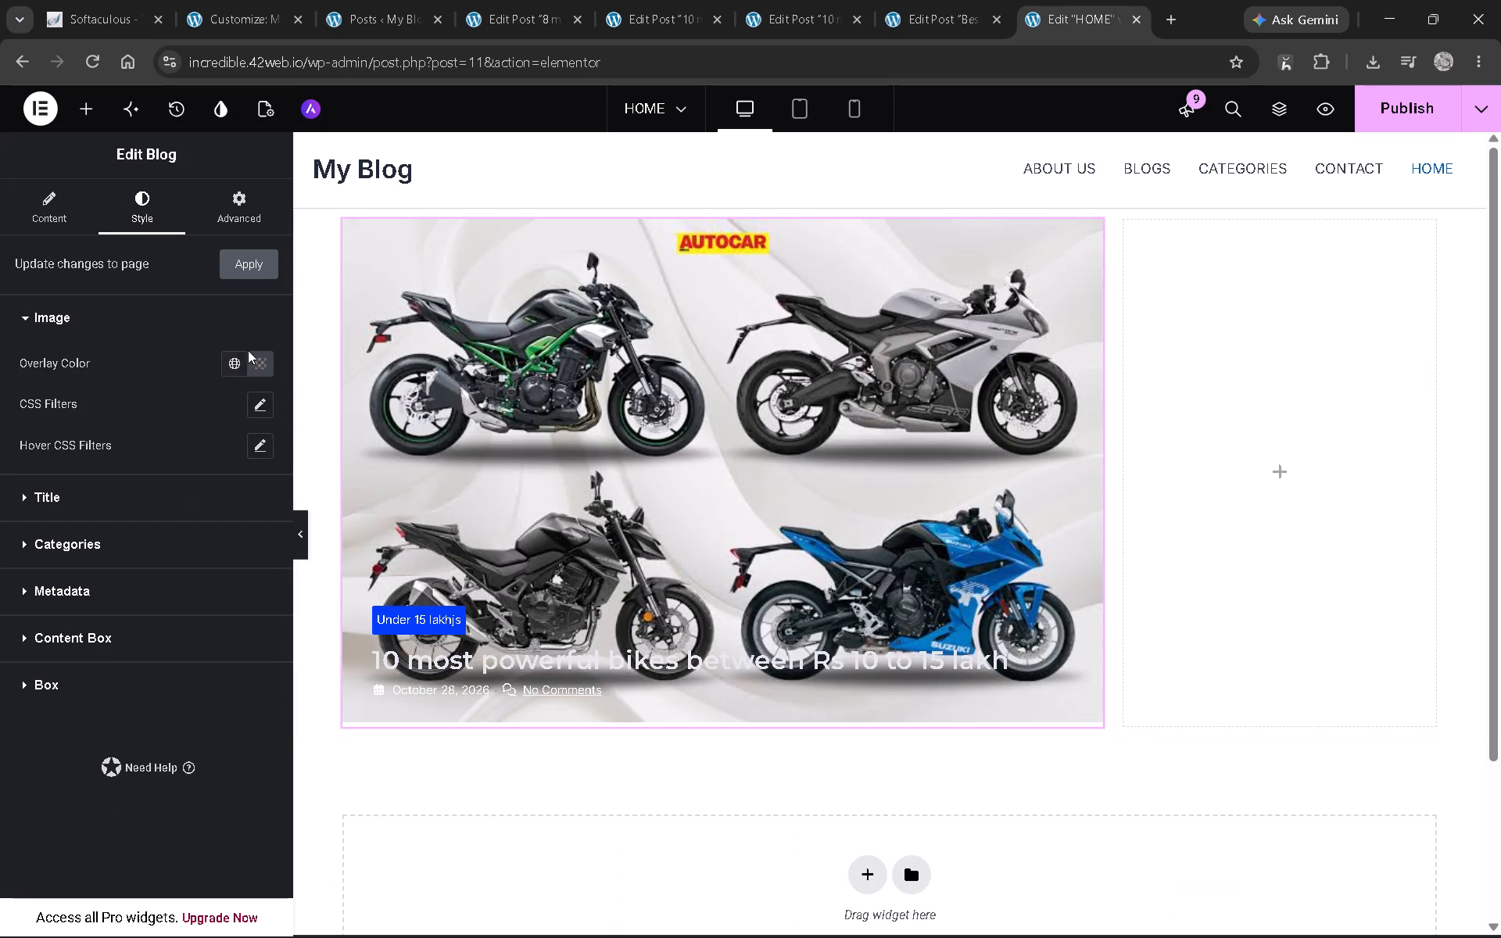
click(258, 364)
drag(274, 623, 229, 627)
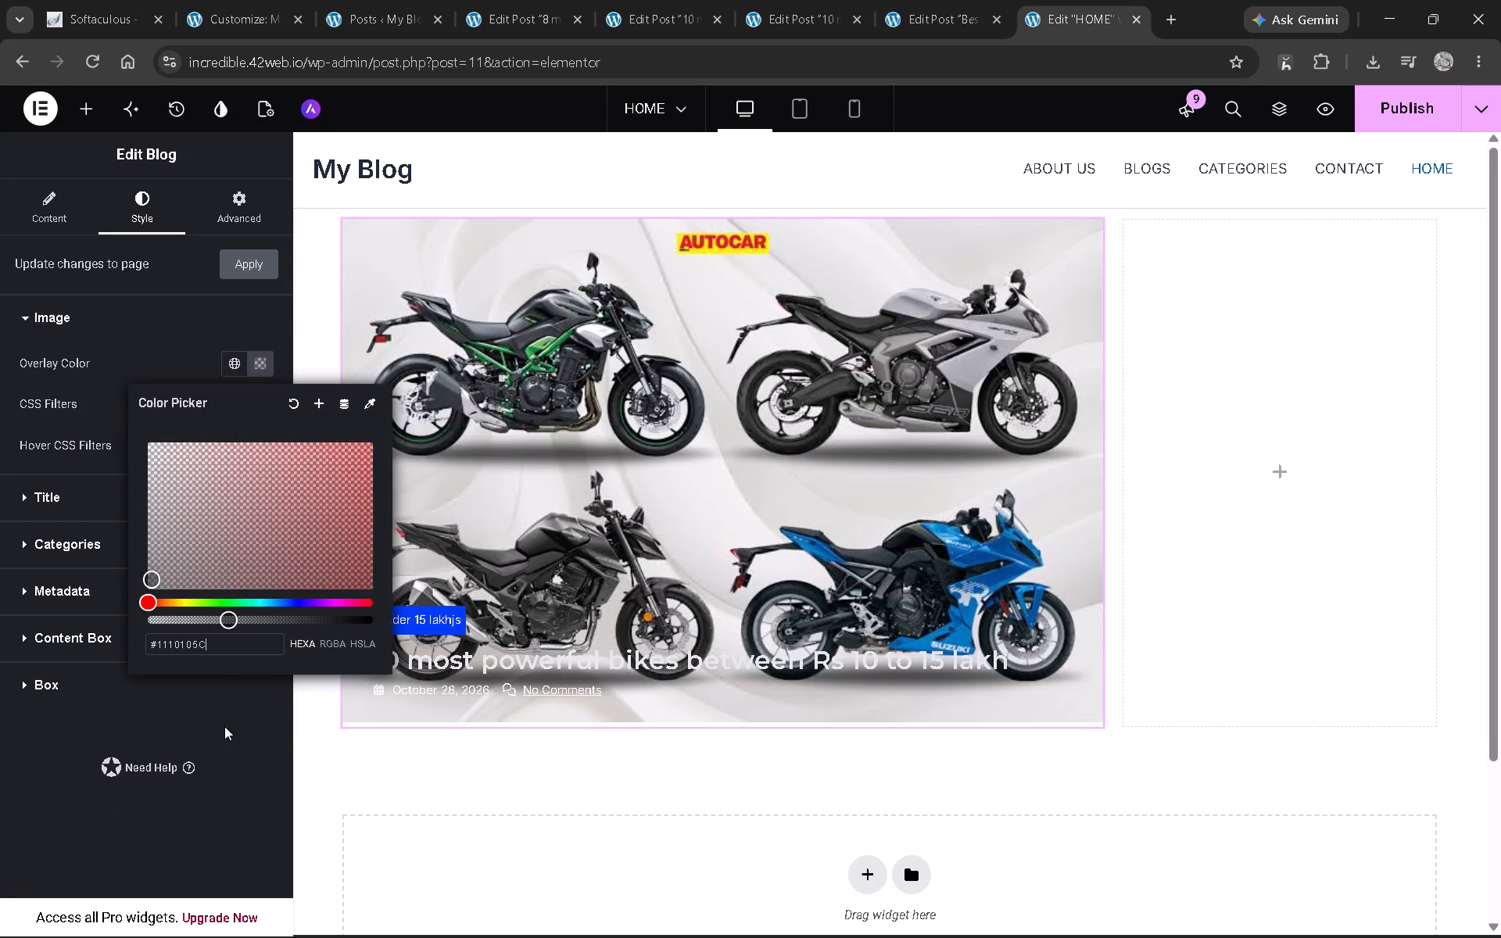
click(224, 726)
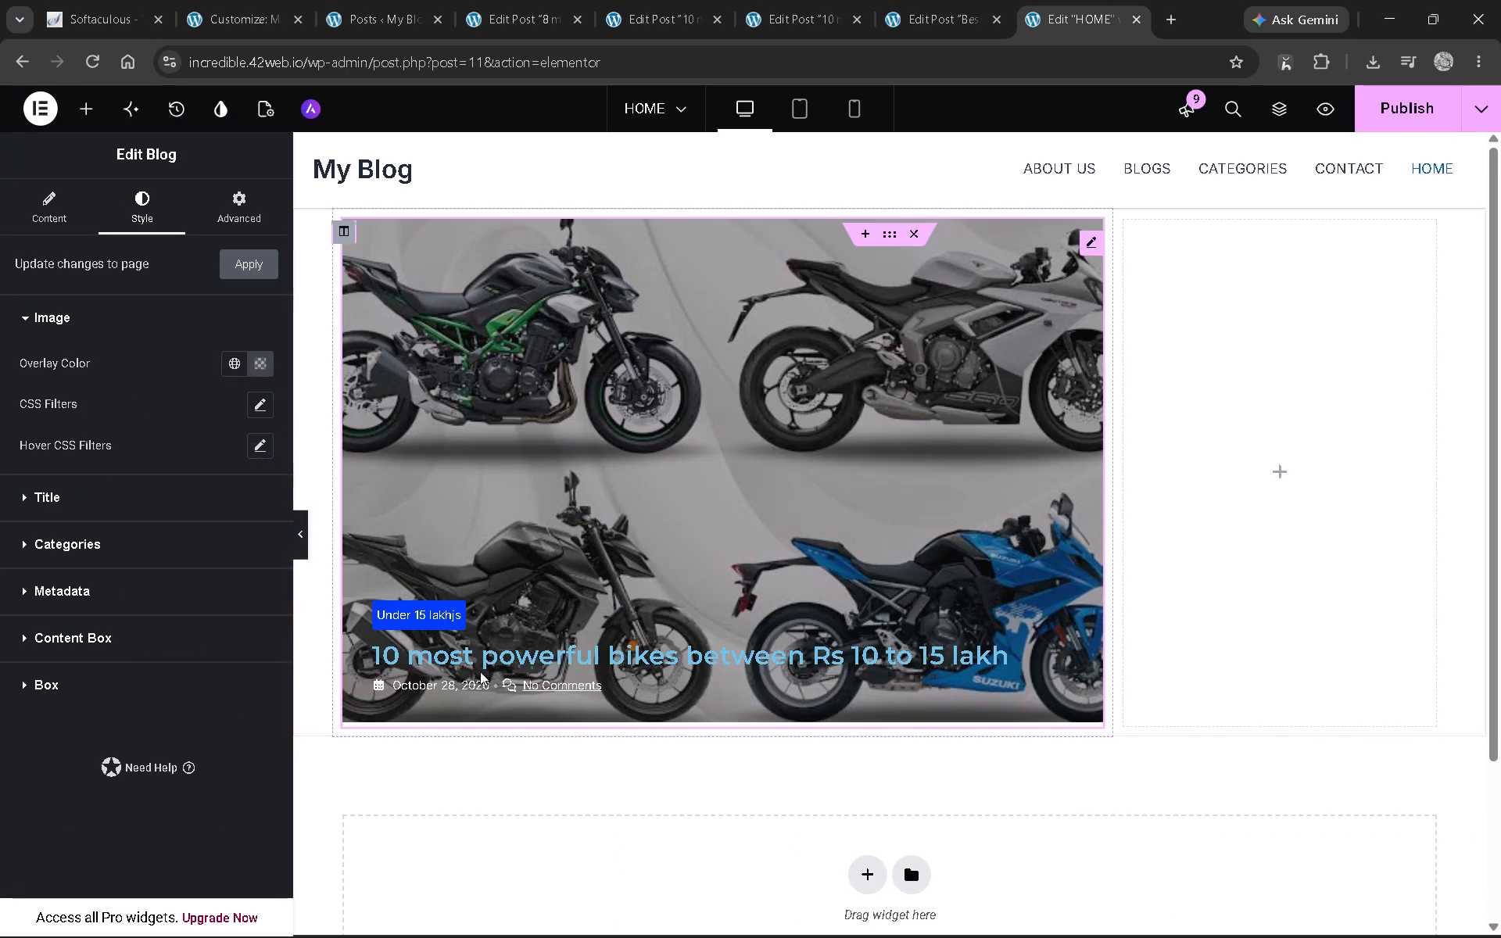
click(260, 367)
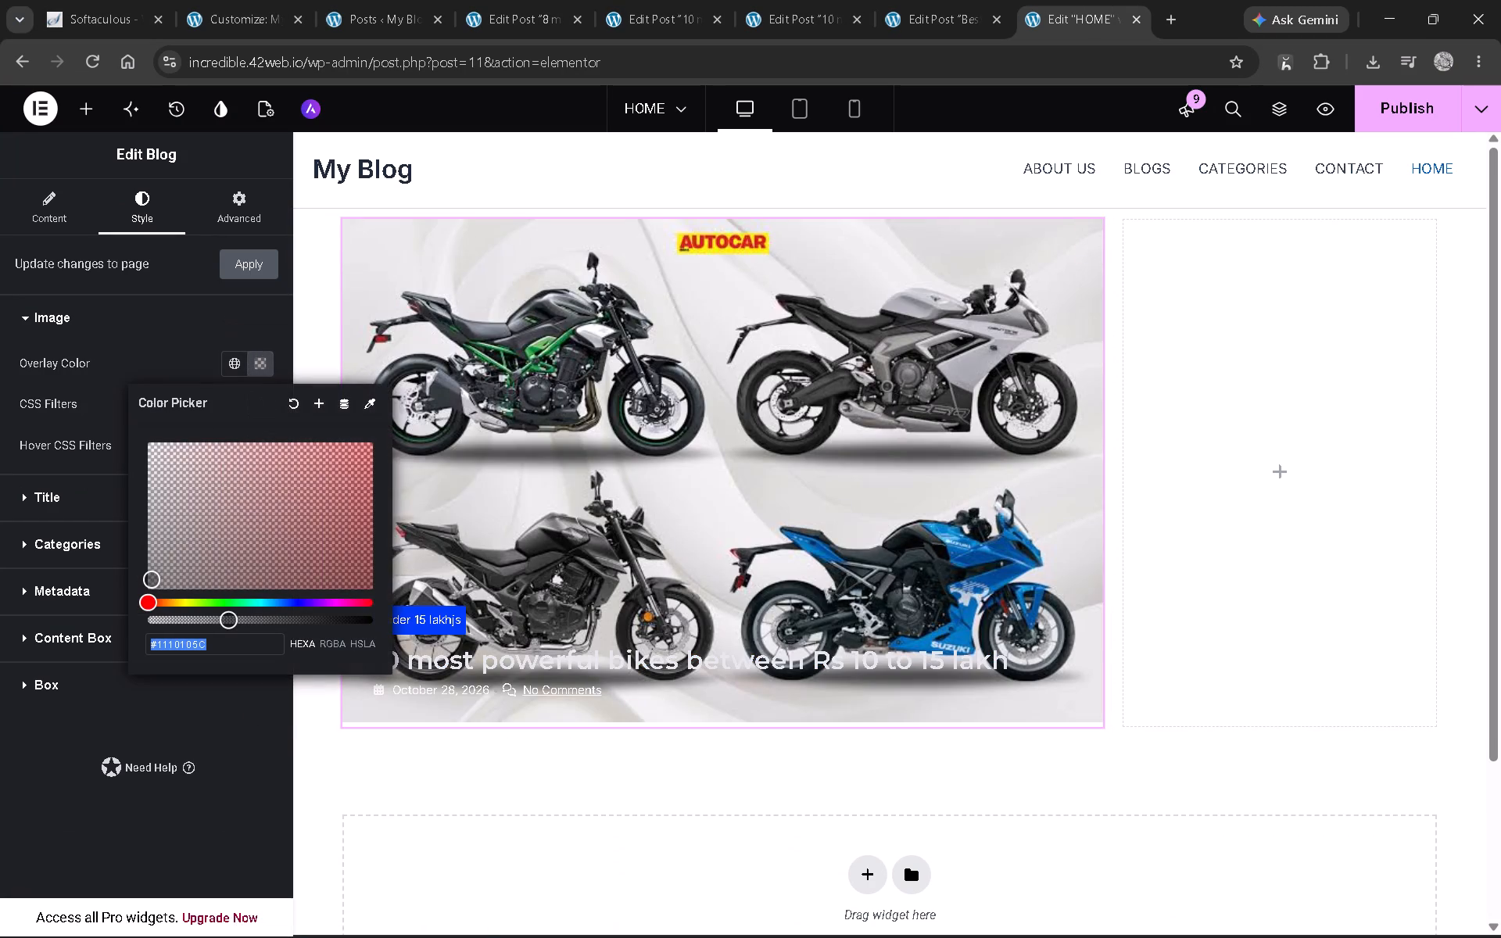
drag(230, 621, 254, 621)
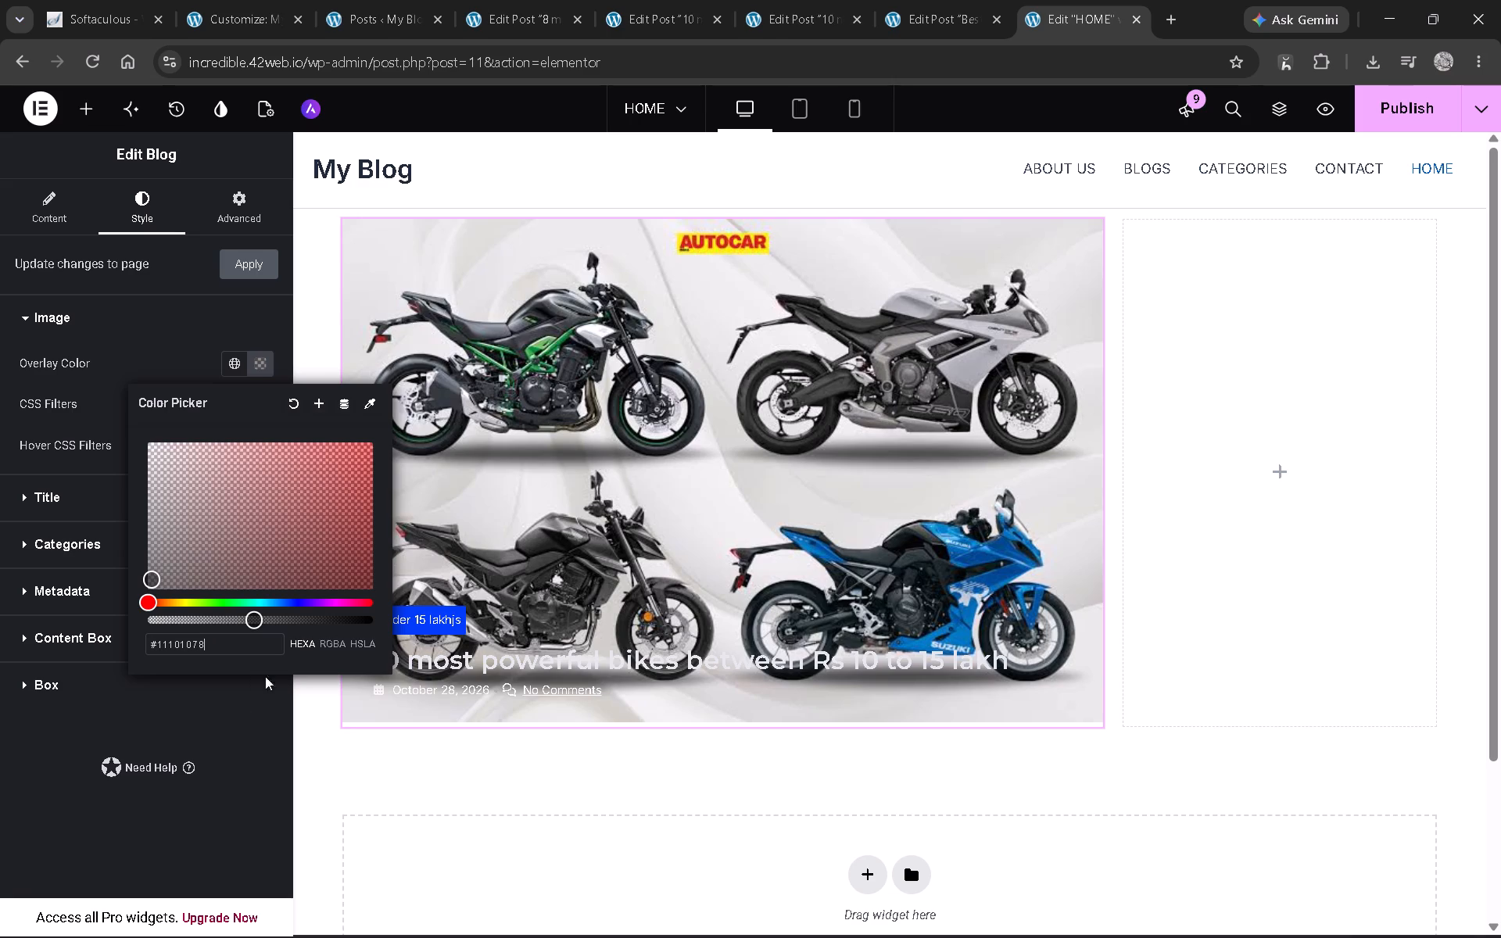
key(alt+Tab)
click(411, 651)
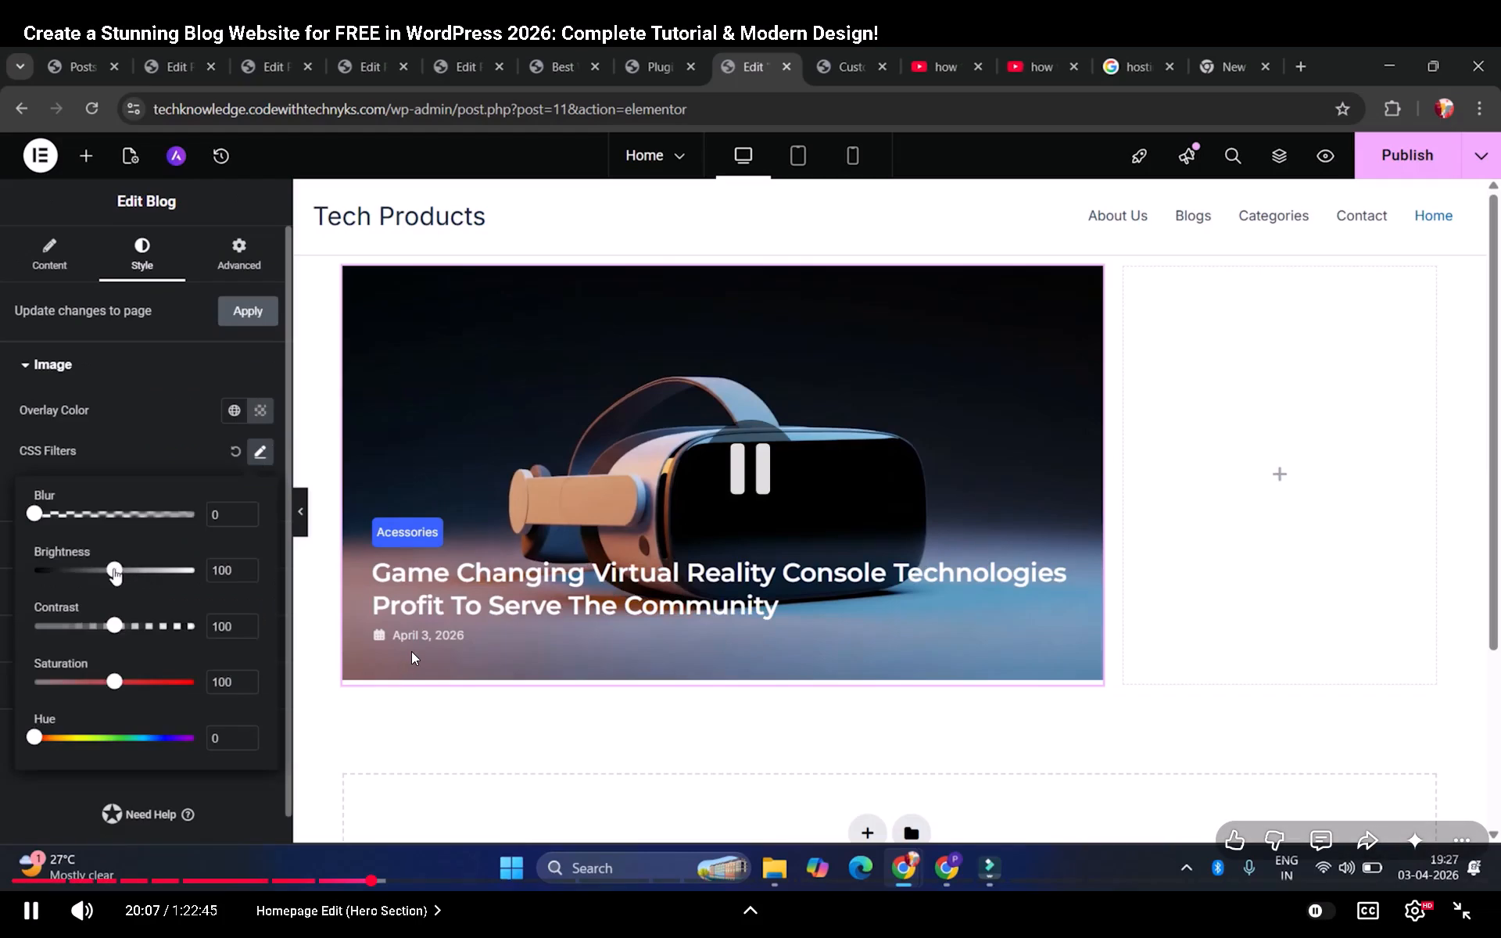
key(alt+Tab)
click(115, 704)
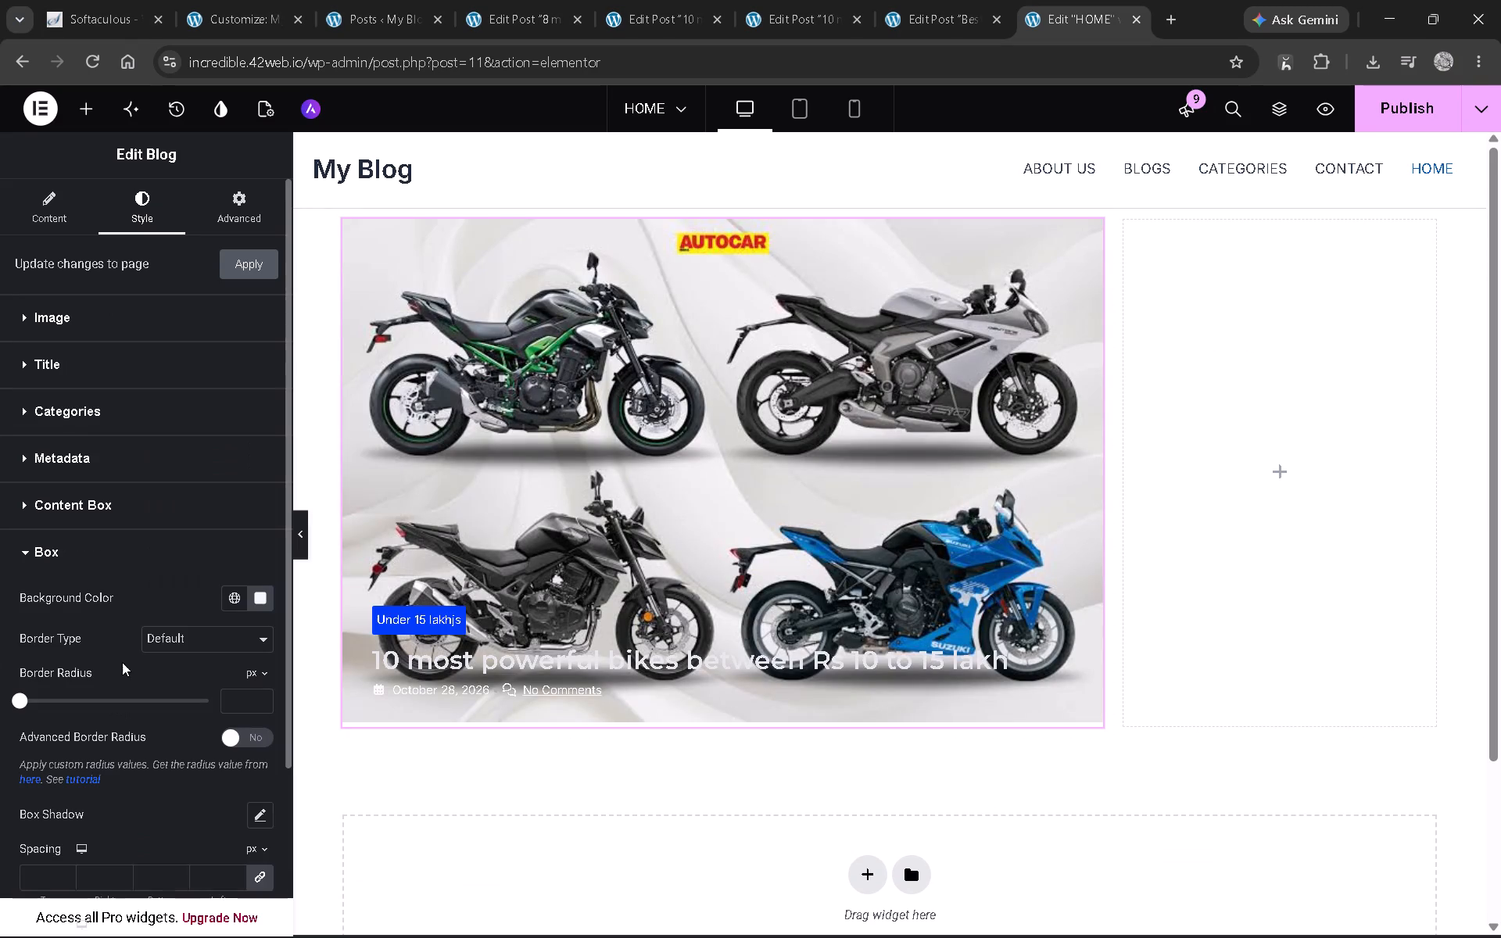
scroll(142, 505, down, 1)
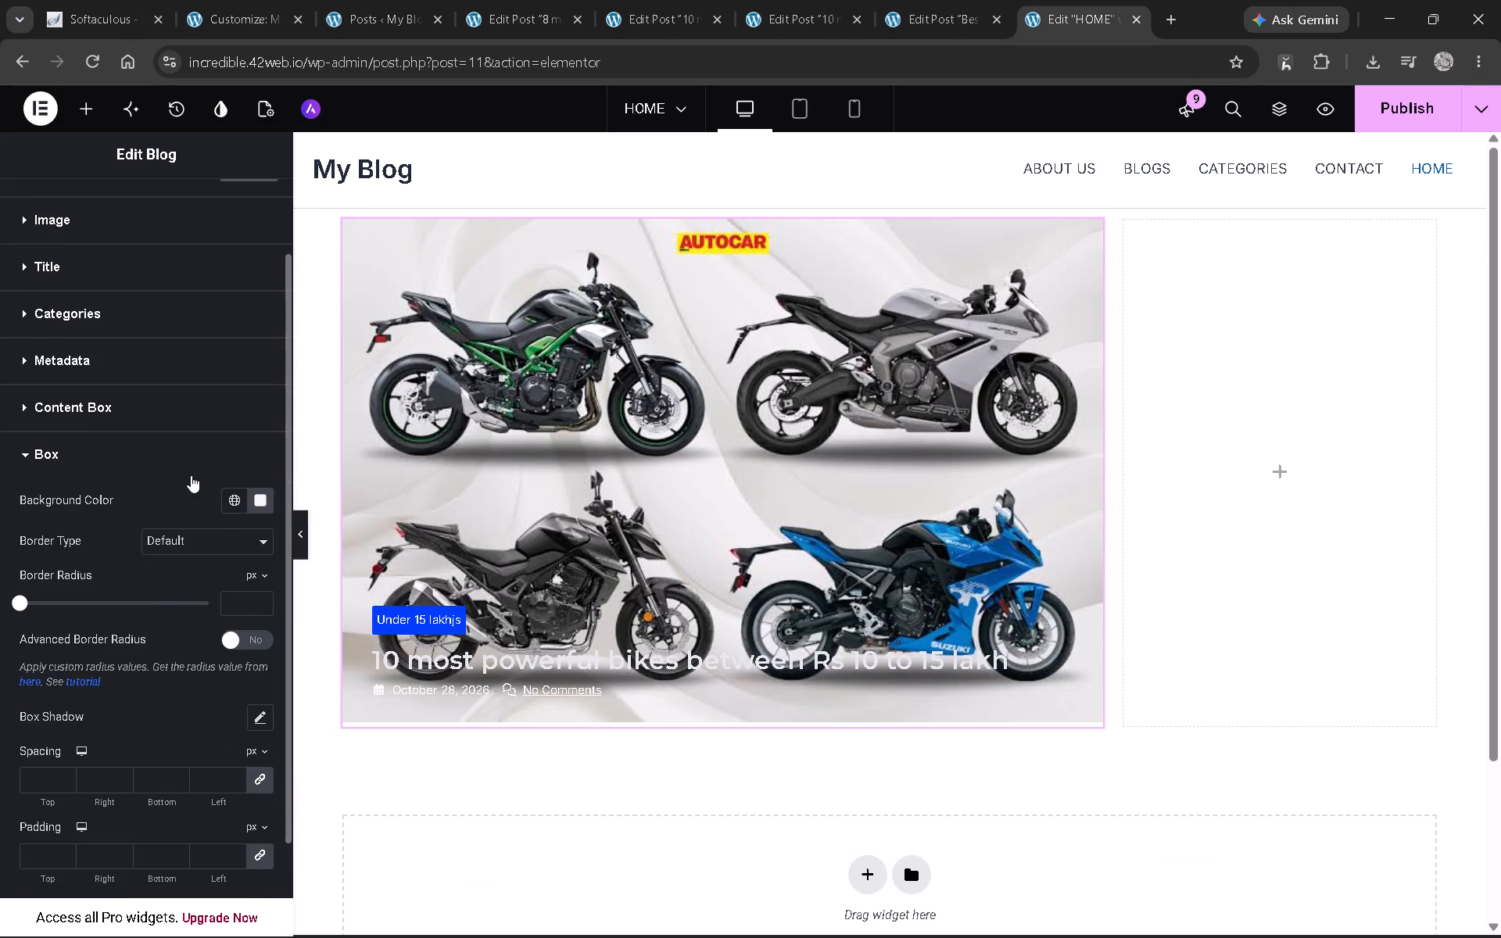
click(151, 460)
Follow the tutorial's brightness adjustment and reduce the Brightness in the blog image's Hover CSS Filters.
key(alt+Tab)
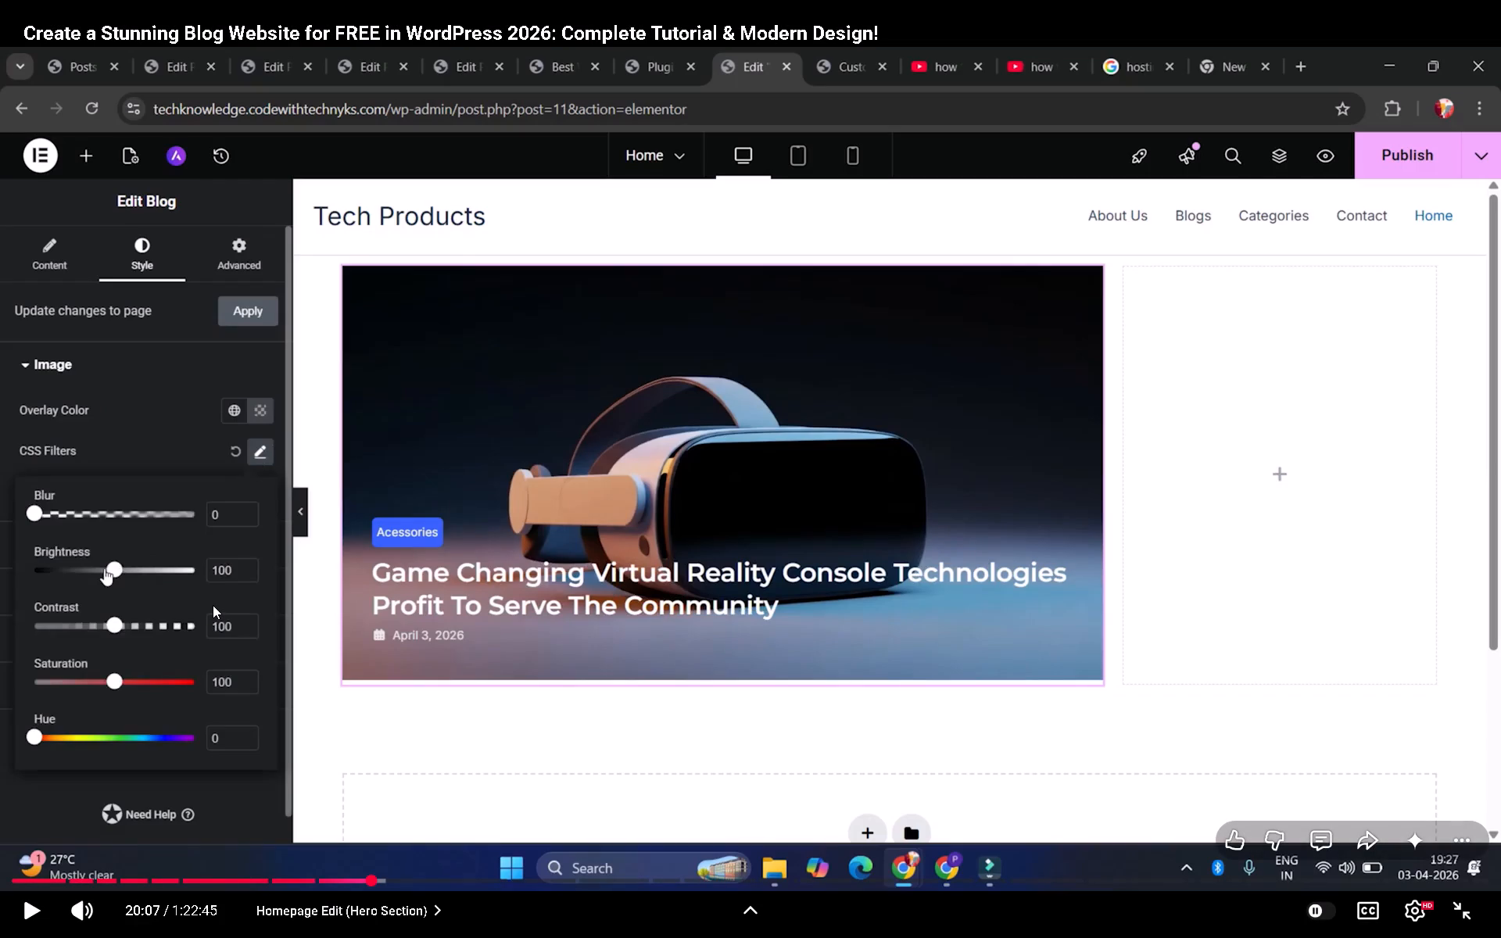
key(alt+Tab)
click(62, 325)
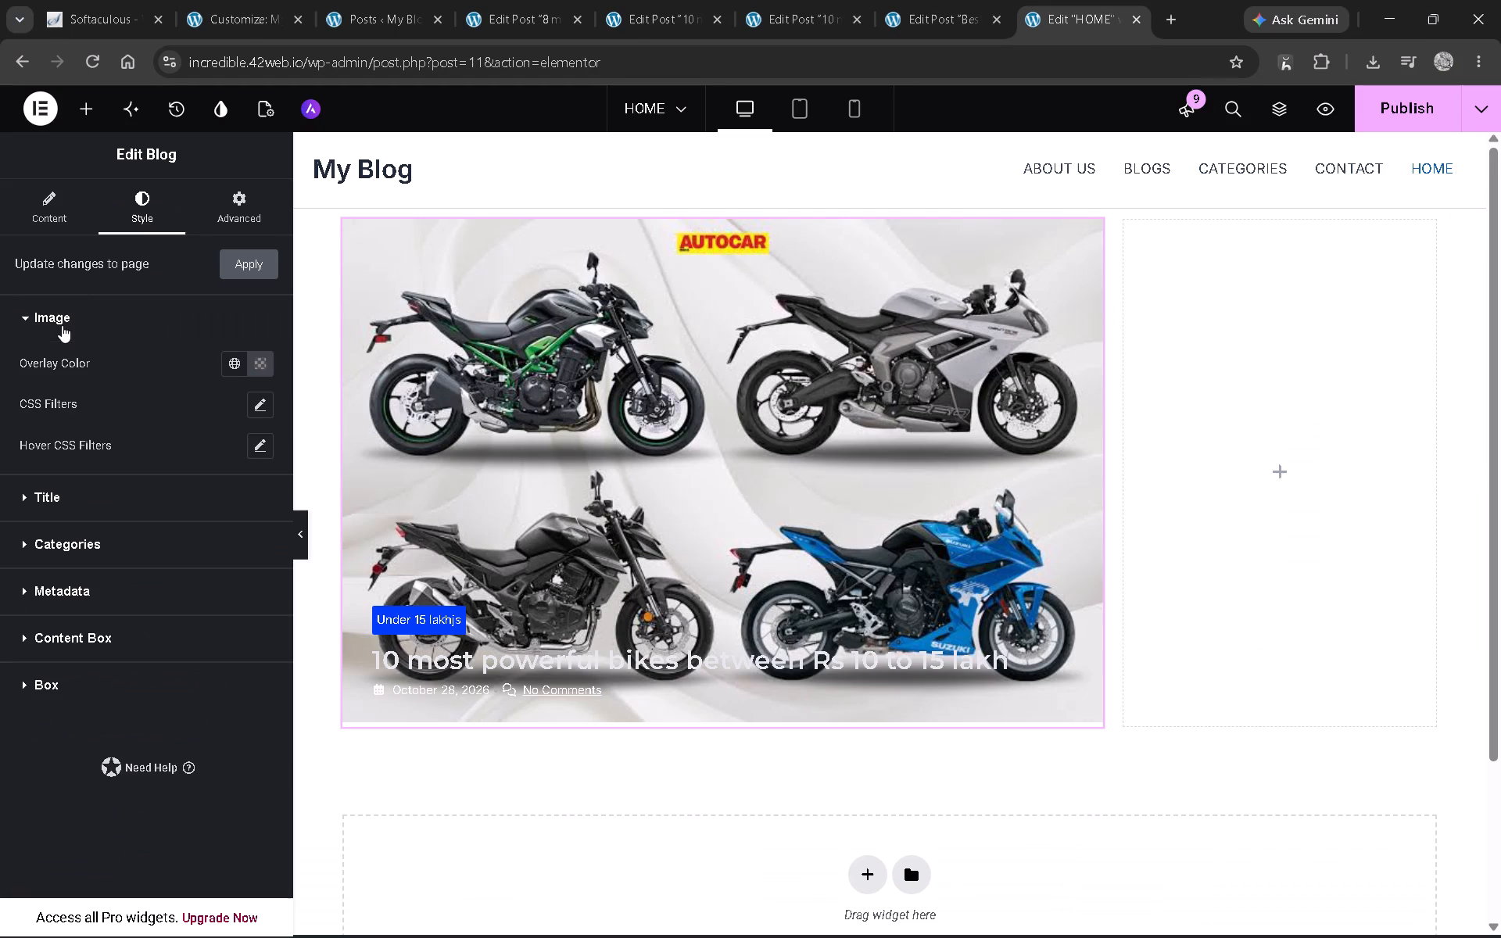
click(80, 442)
click(260, 443)
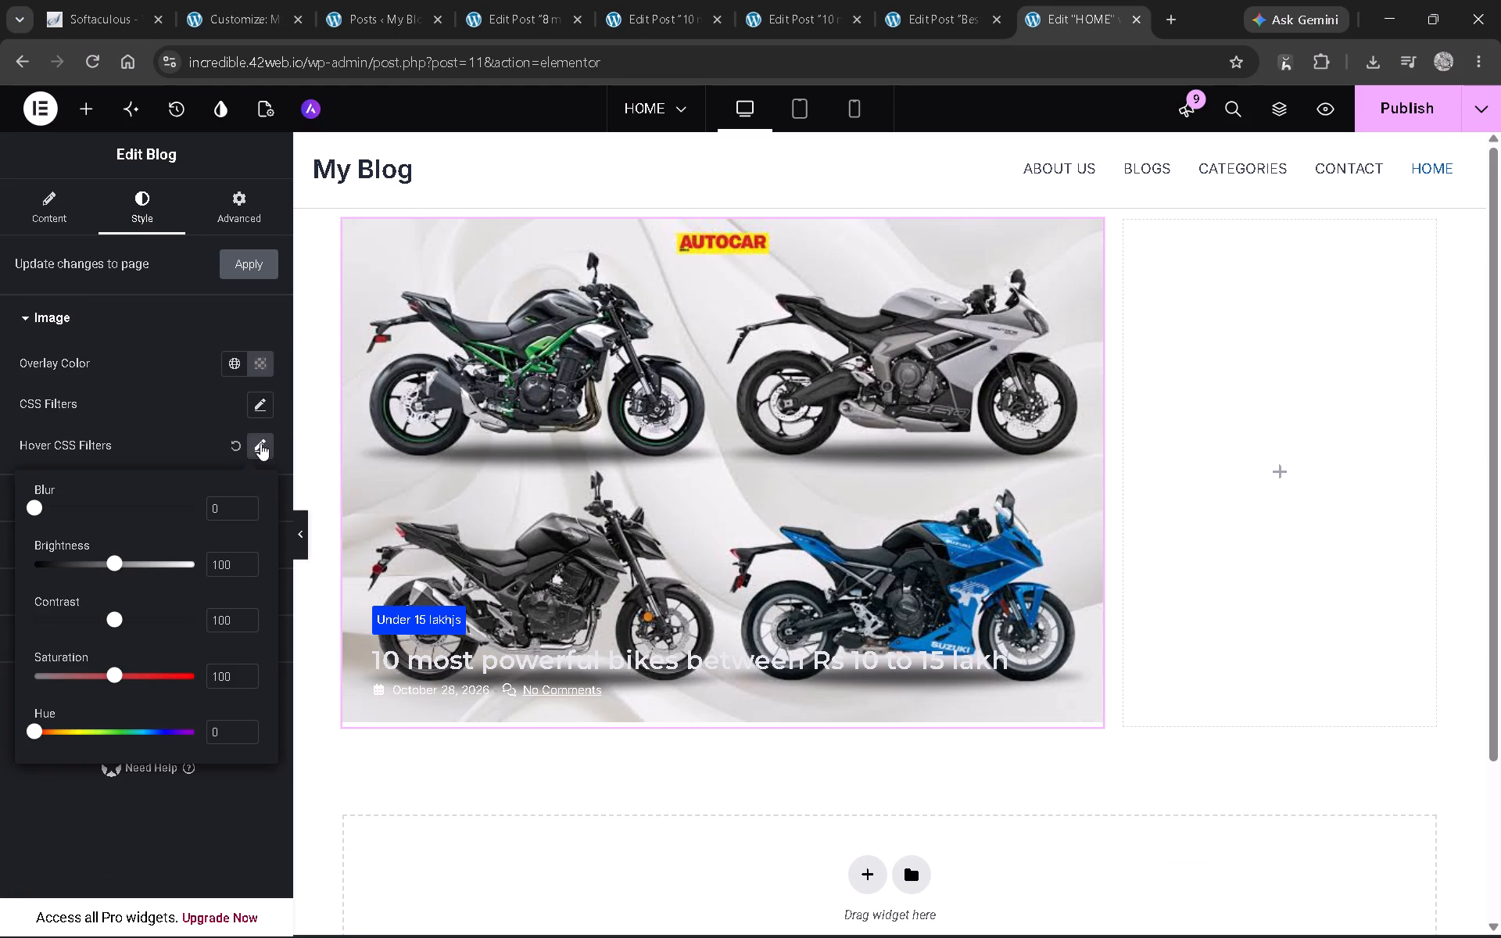
key(alt+Tab)
click(242, 499)
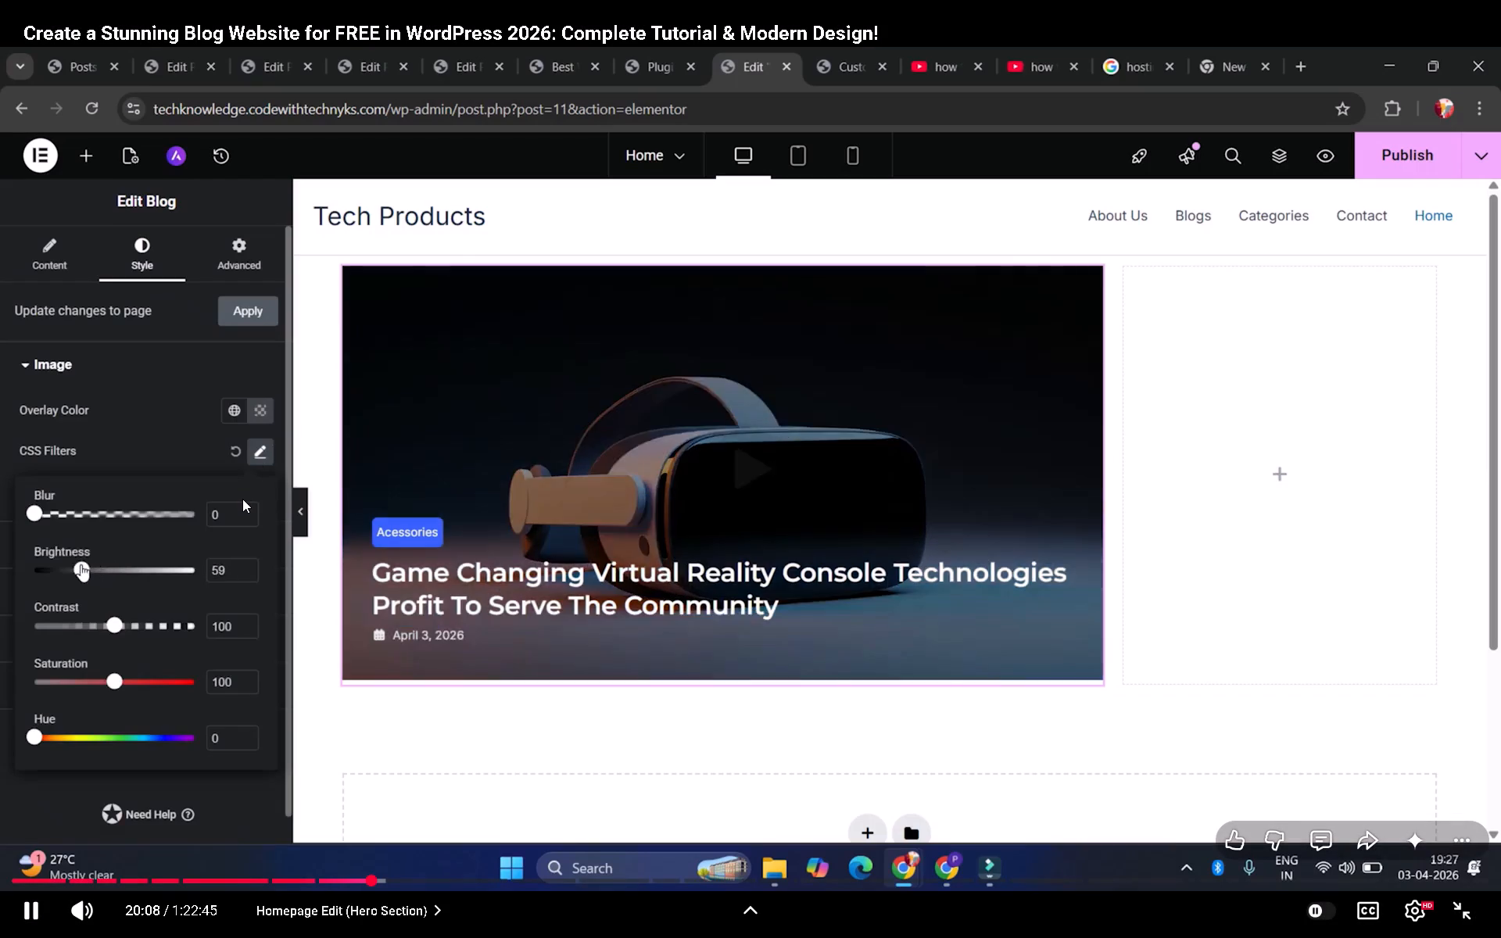
key(alt+Tab)
drag(114, 558, 103, 561)
key(alt+Tab)
key(alt+Tab)
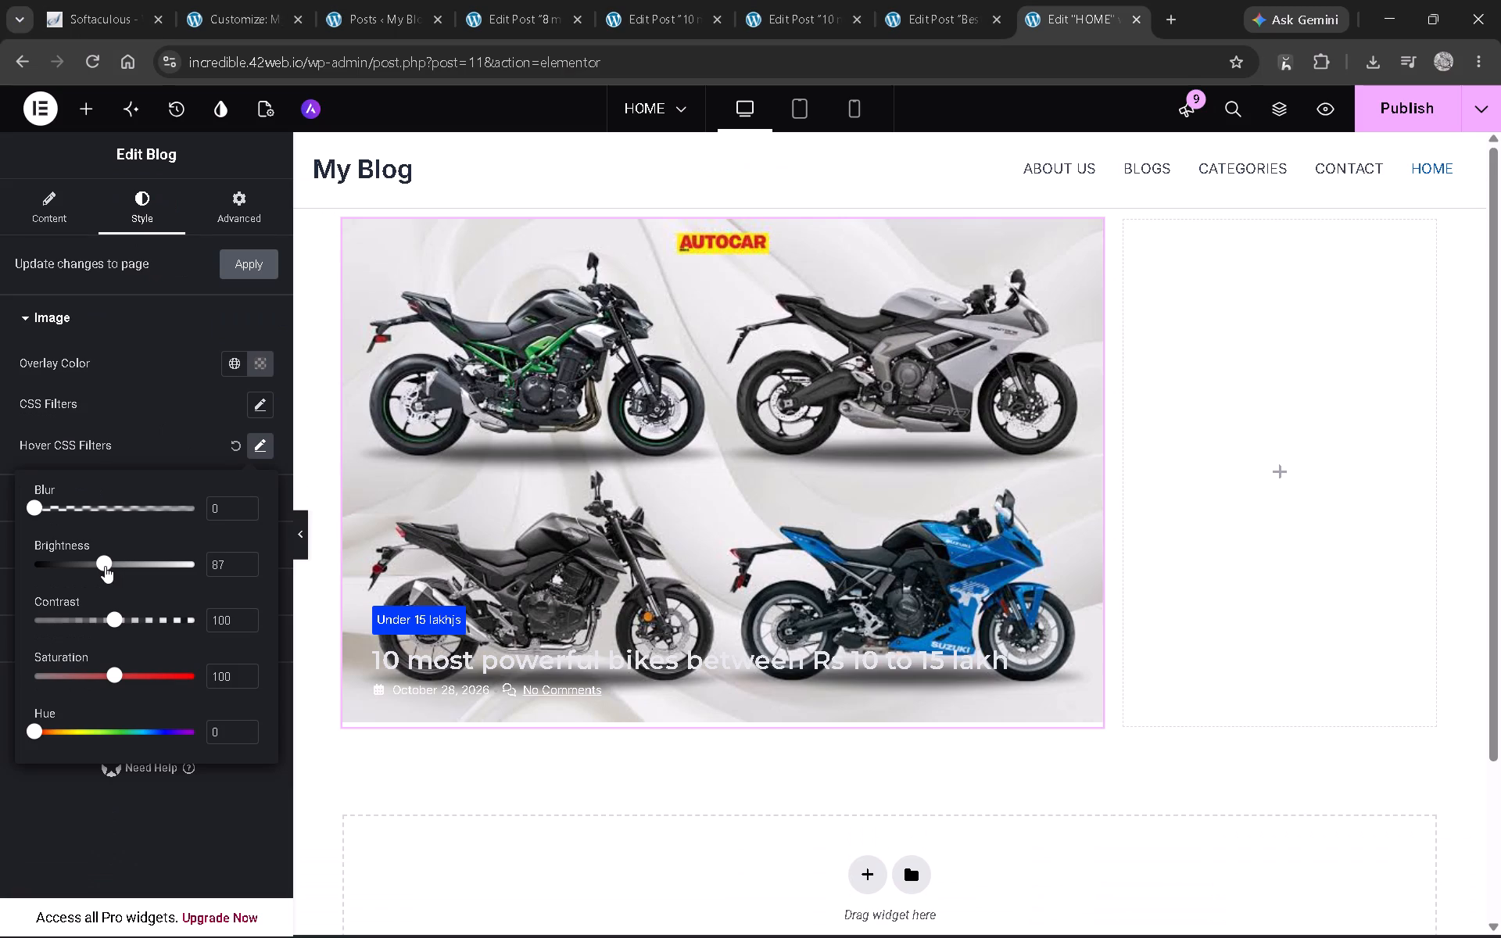
drag(105, 564, 86, 567)
key(alt+Tab)
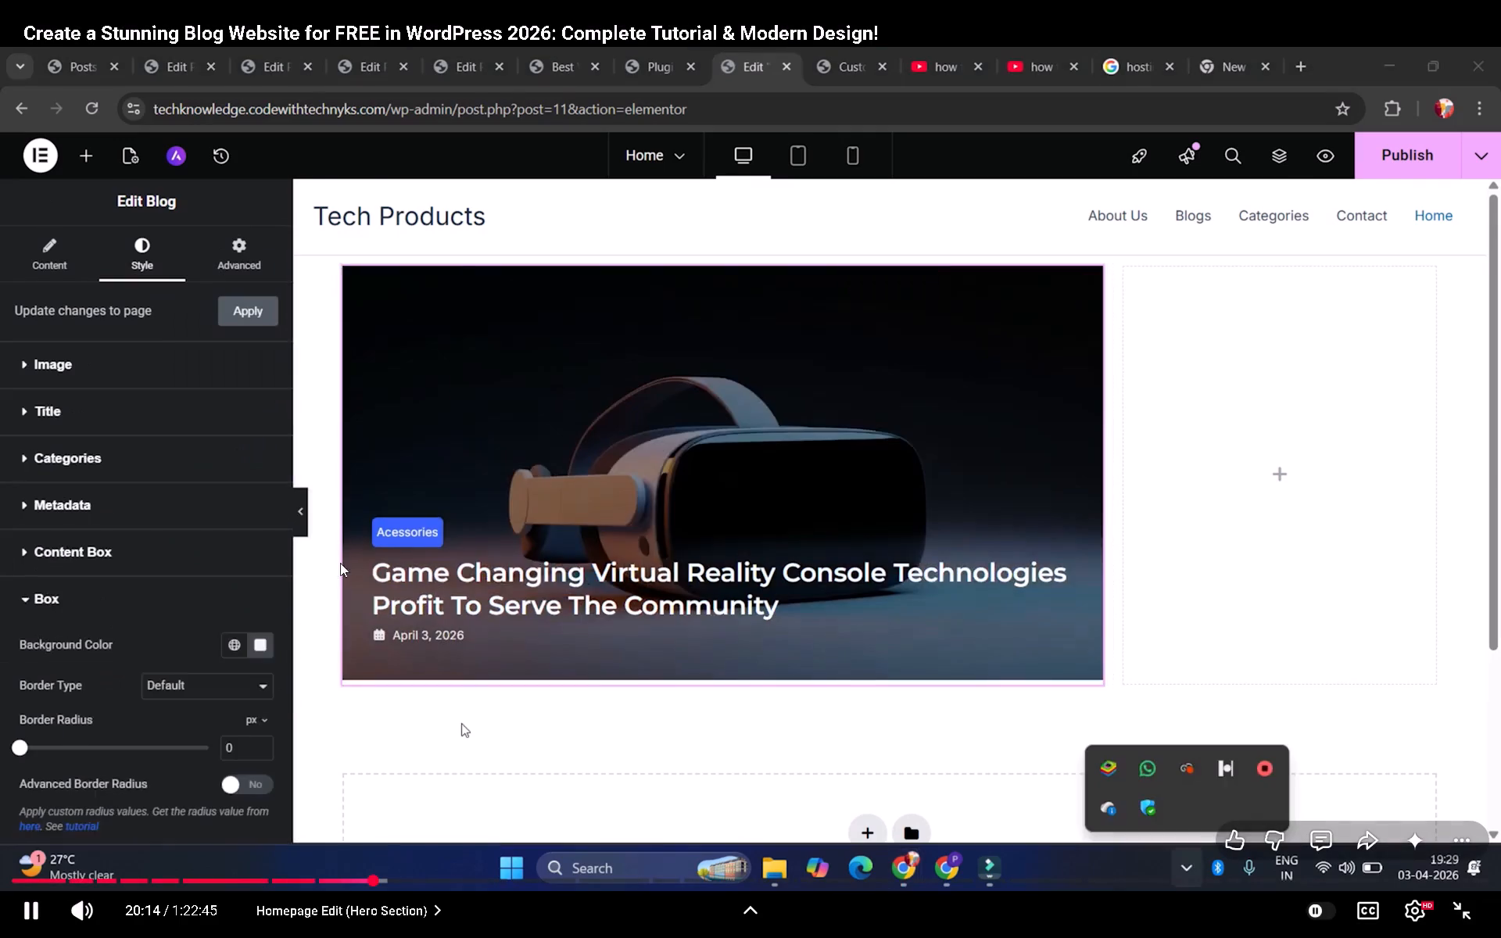
Follow the tutorial to set the blog widget's Box Border Radius to 6 px, and preview the page with the editing panel hidden.
key(alt+Tab)
key(alt+Tab)
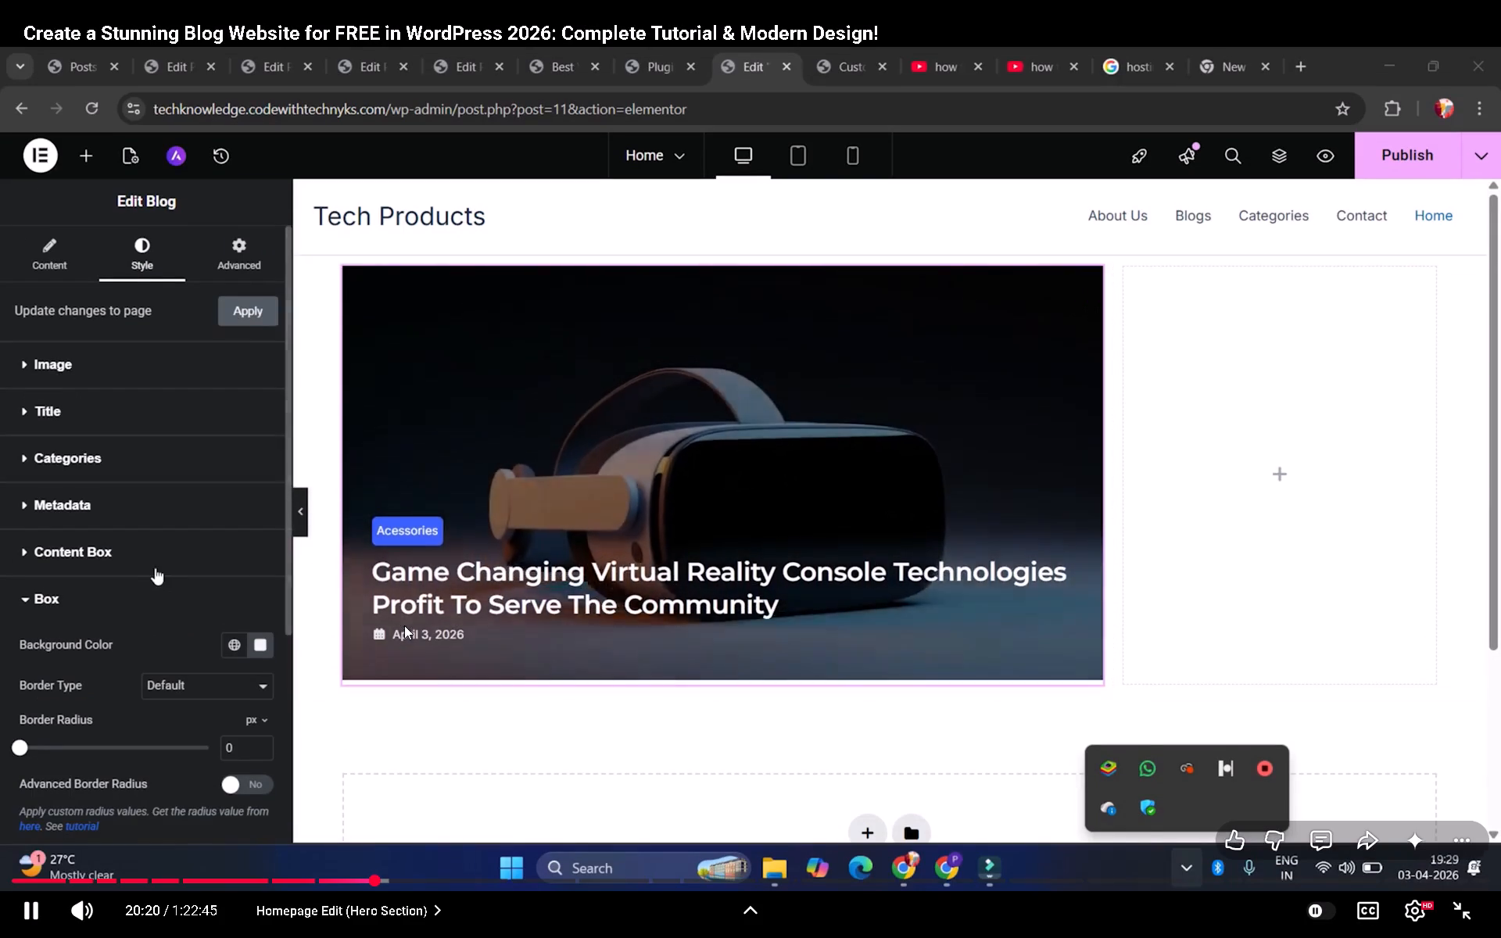
key(alt+Tab)
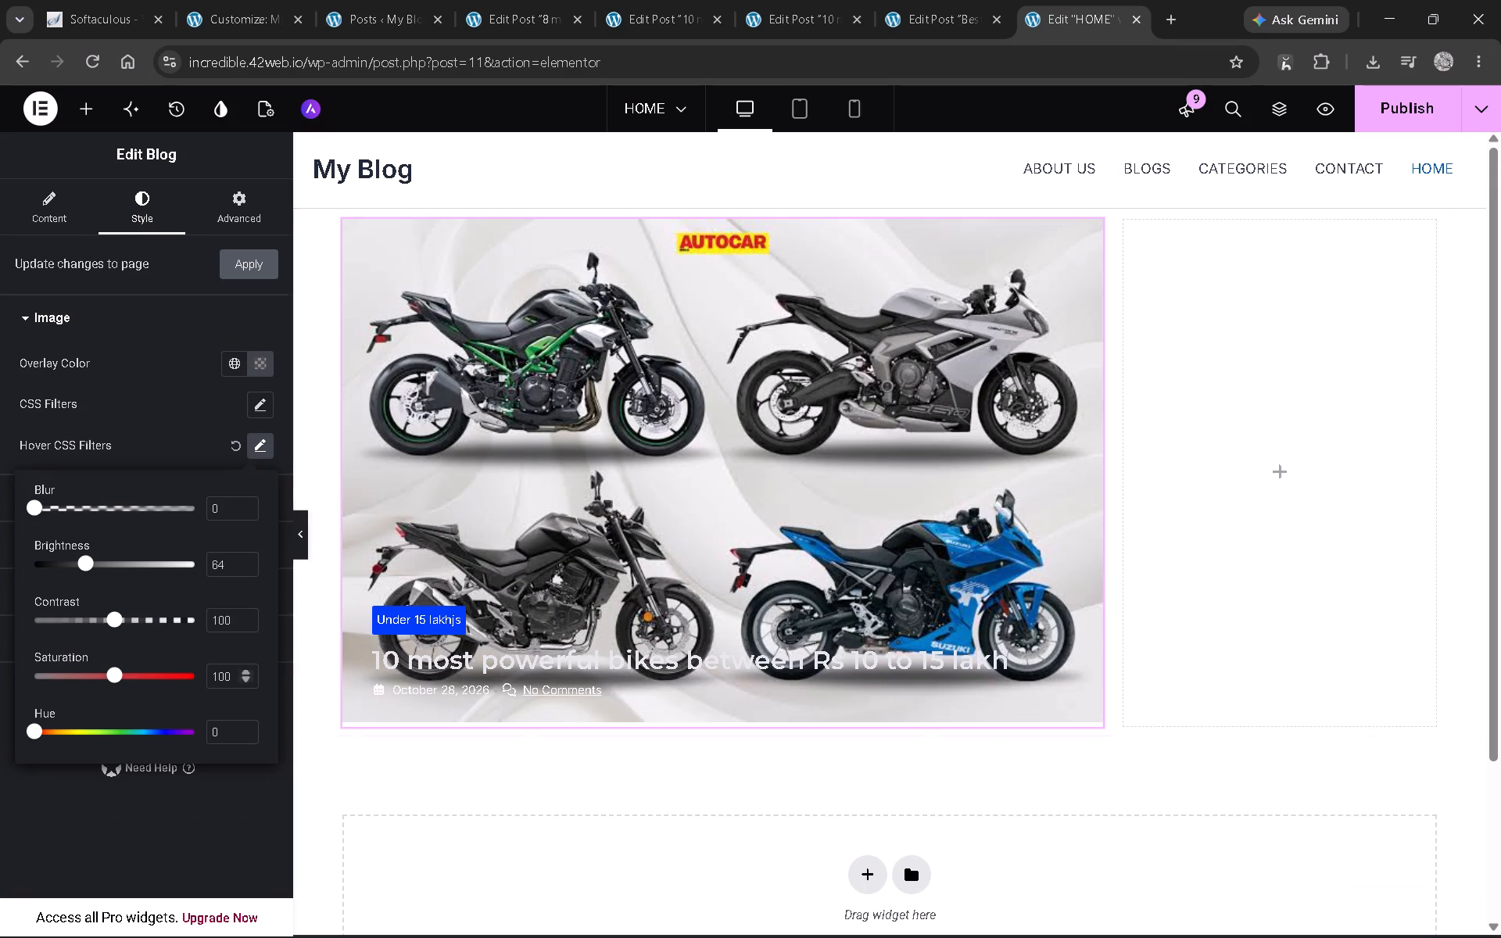
click(109, 845)
click(63, 677)
key(alt+Tab)
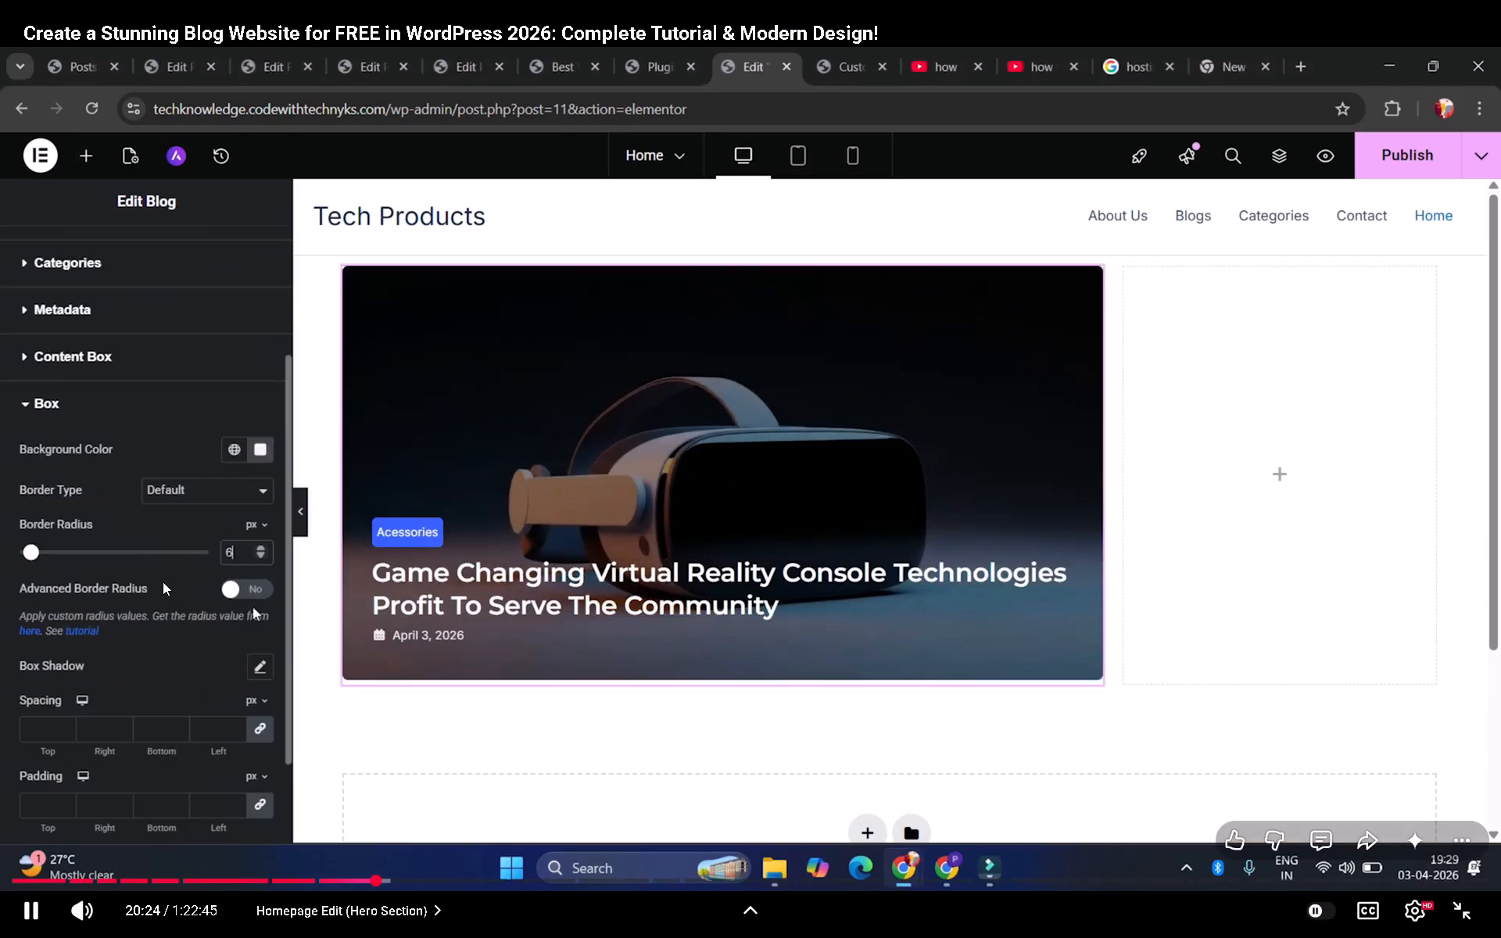
key(alt+Tab)
scroll(199, 615, down, 1)
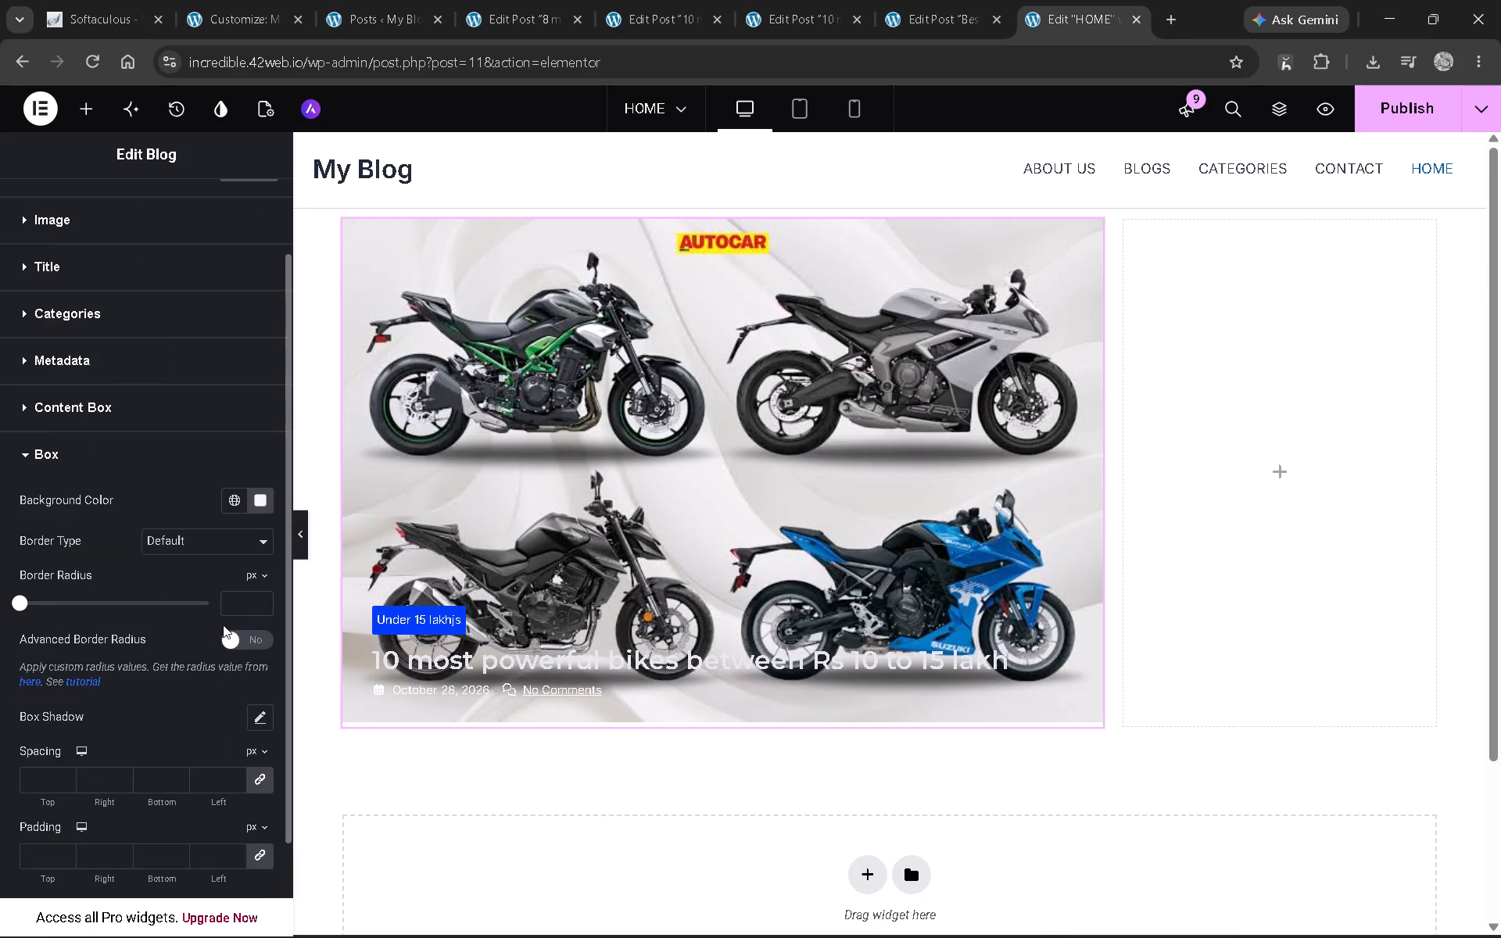
key(alt+Tab)
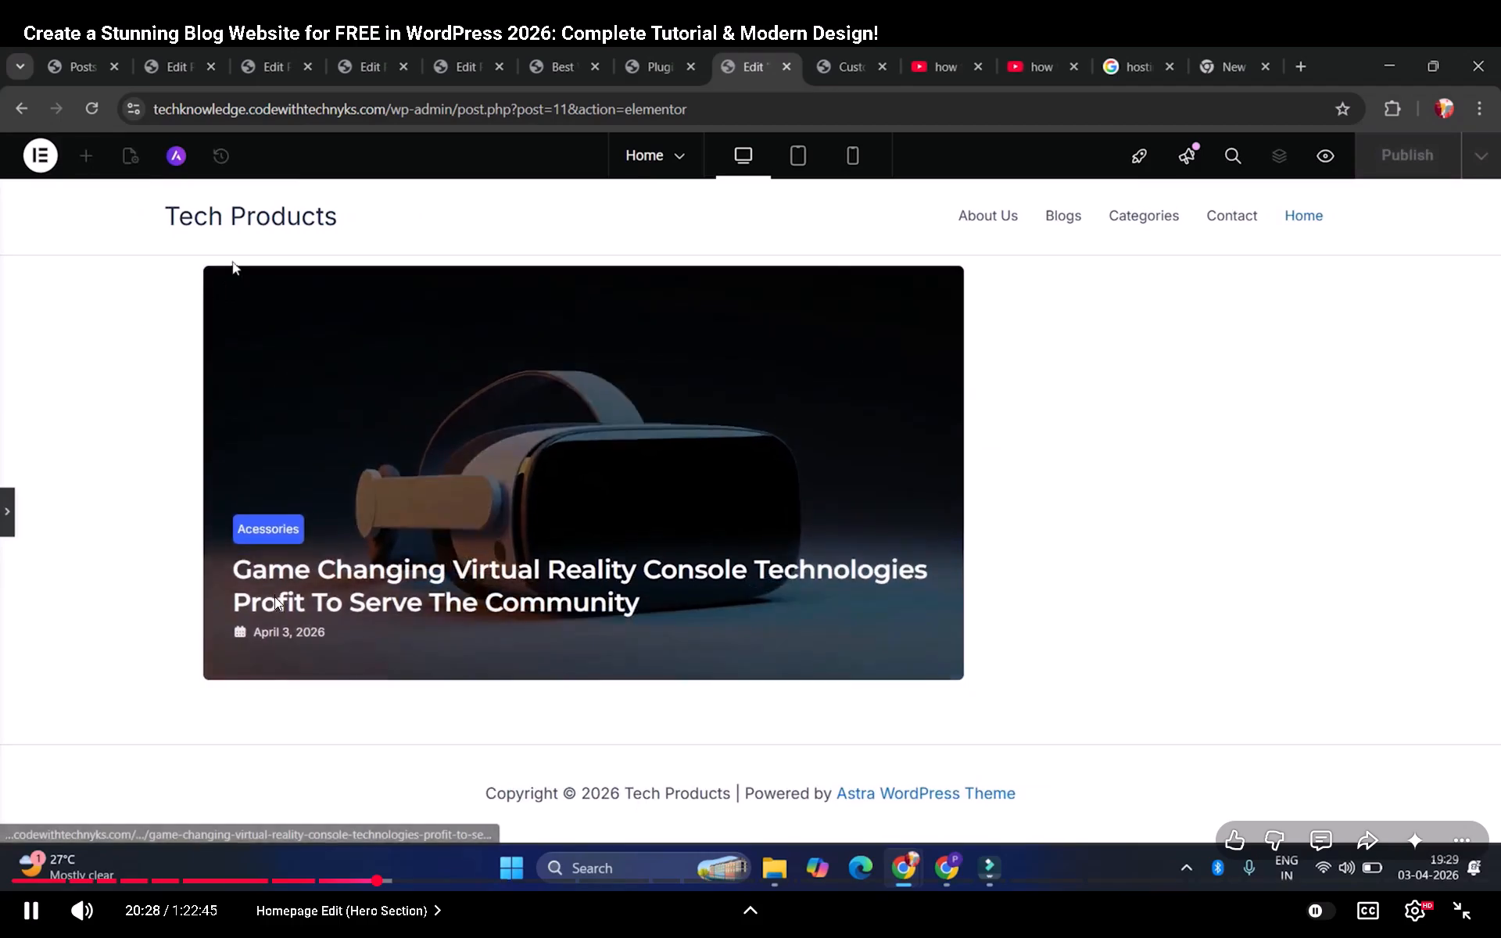
key(Left)
click(278, 596)
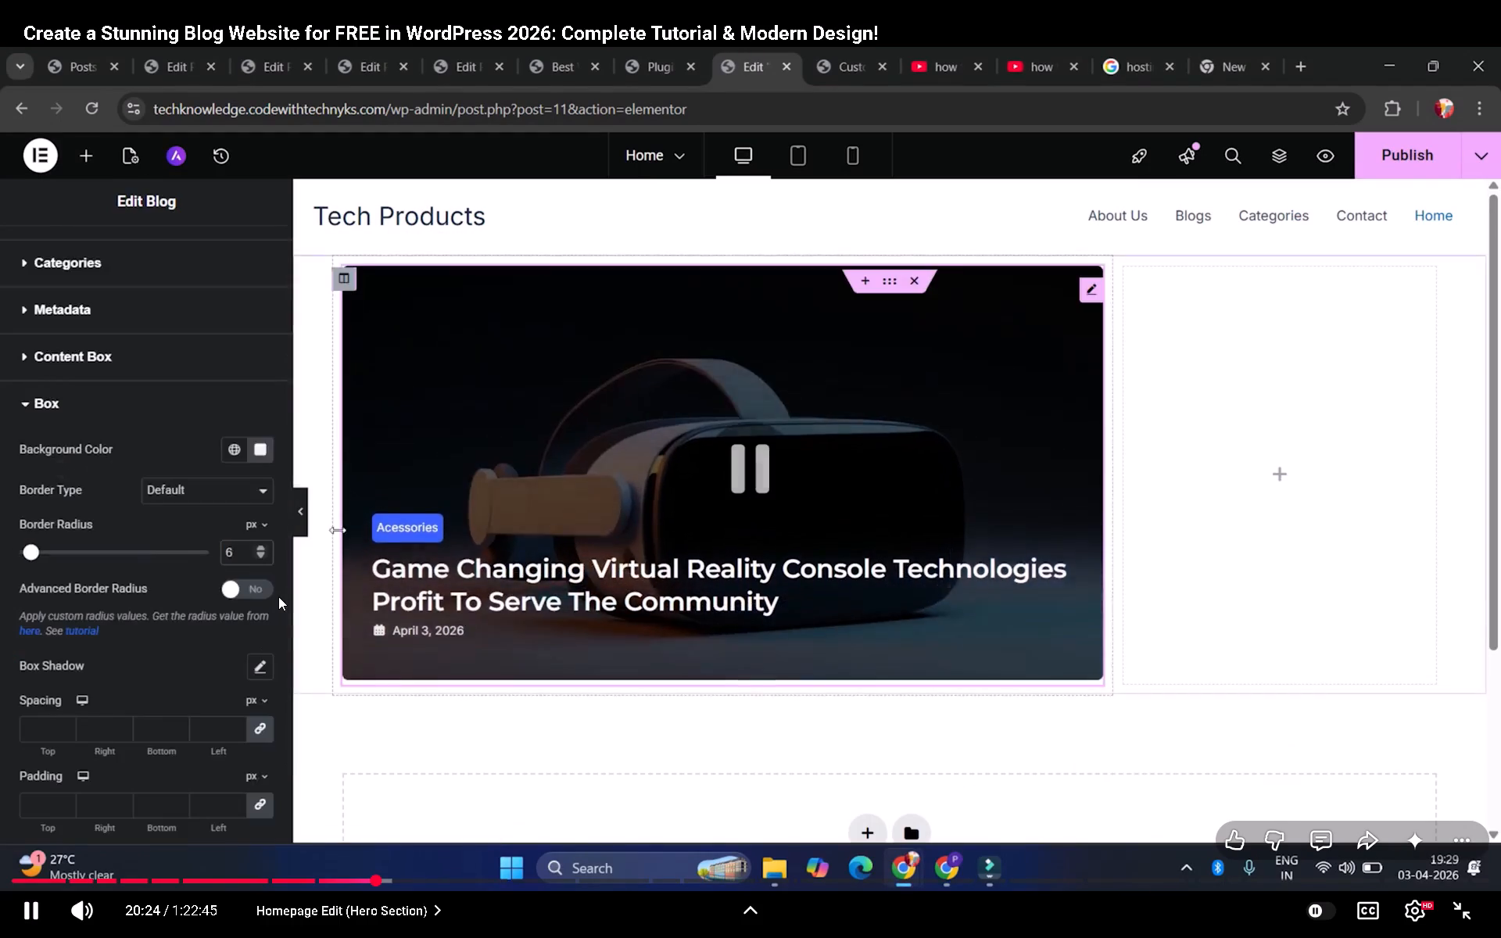
key(alt+Tab)
click(238, 599)
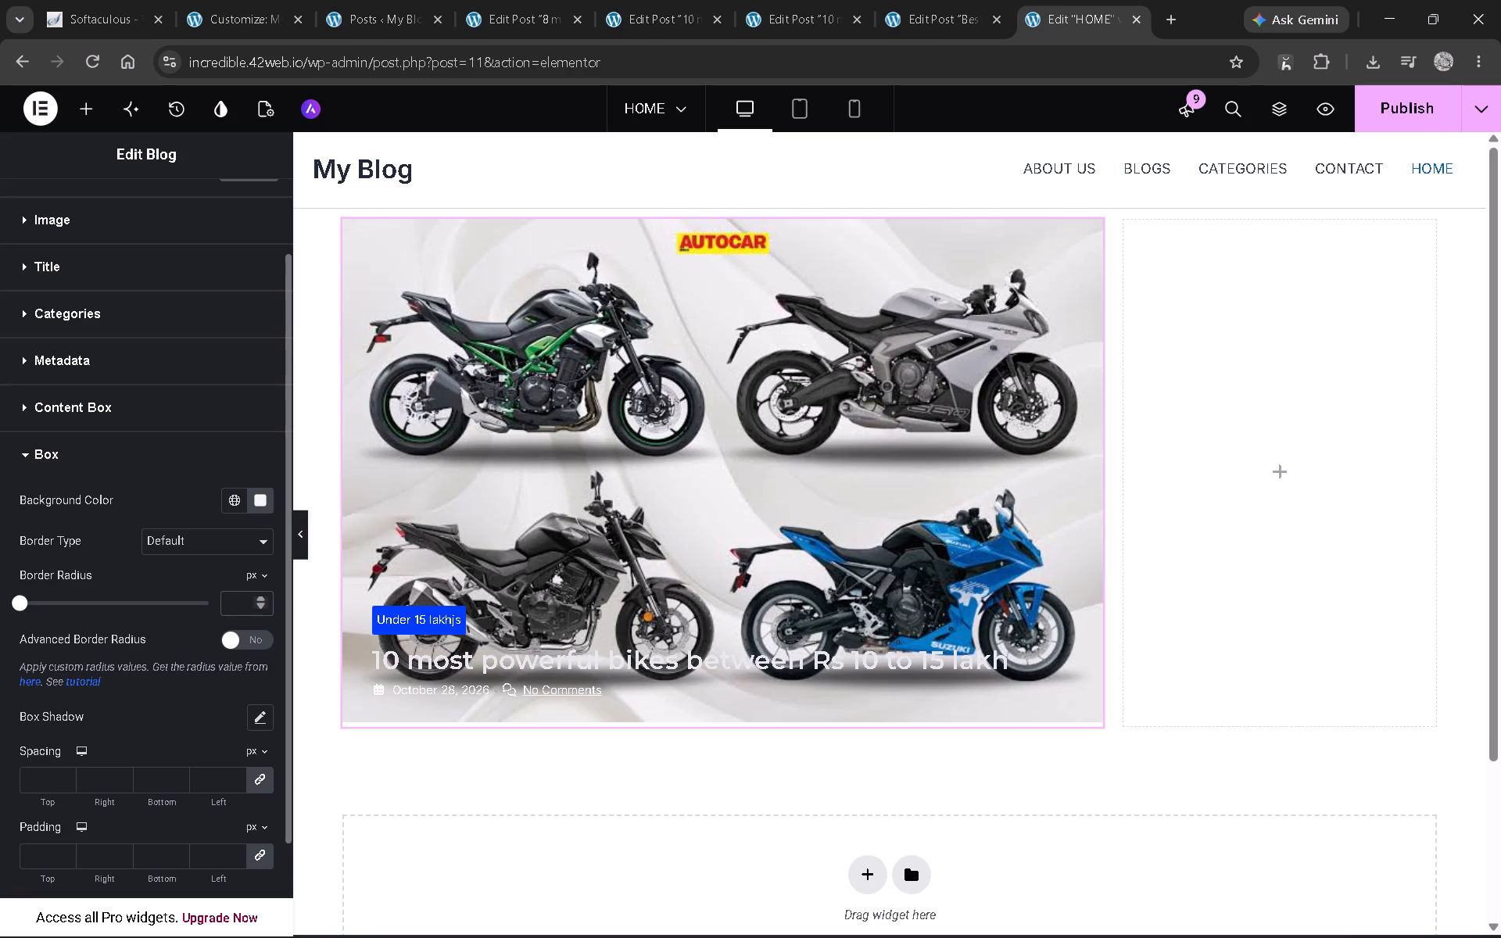
key(6)
key(alt+Tab)
click(349, 682)
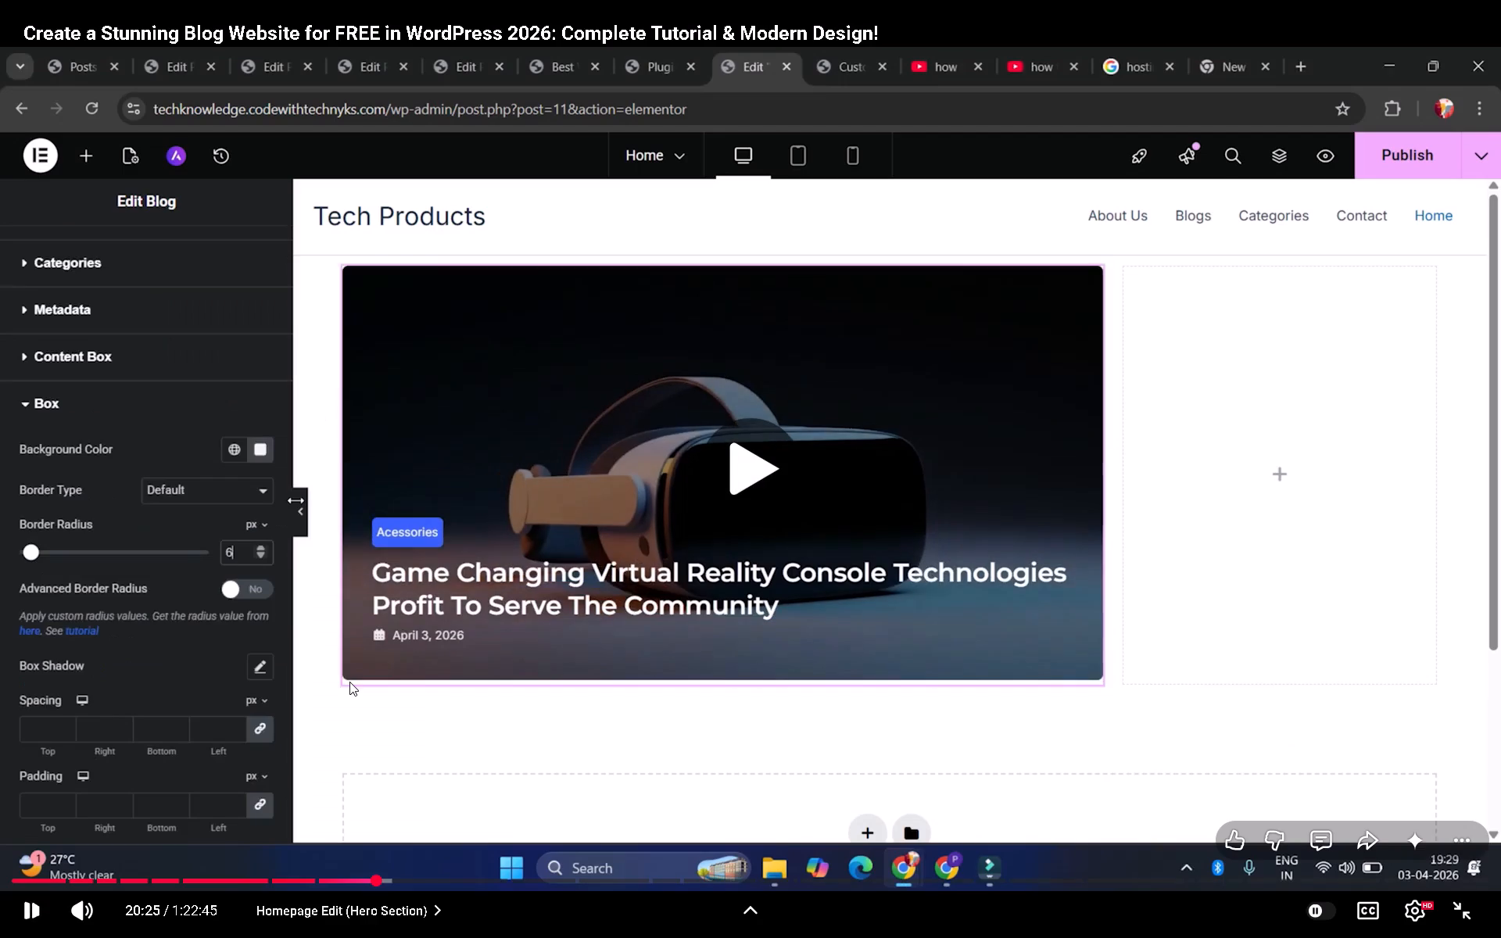
key(alt+Tab)
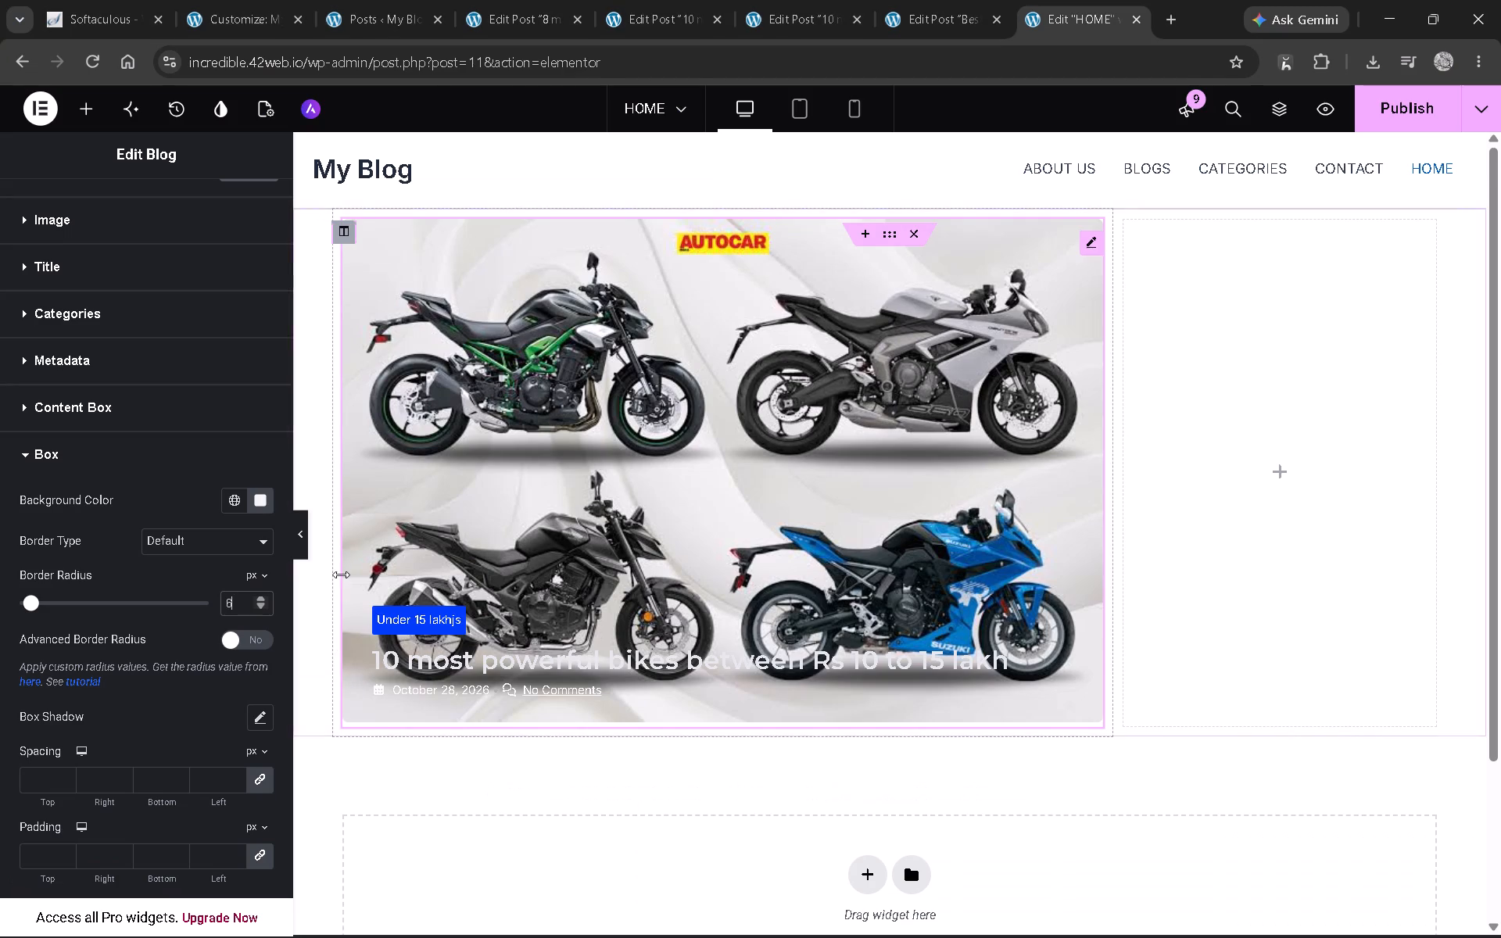
click(306, 542)
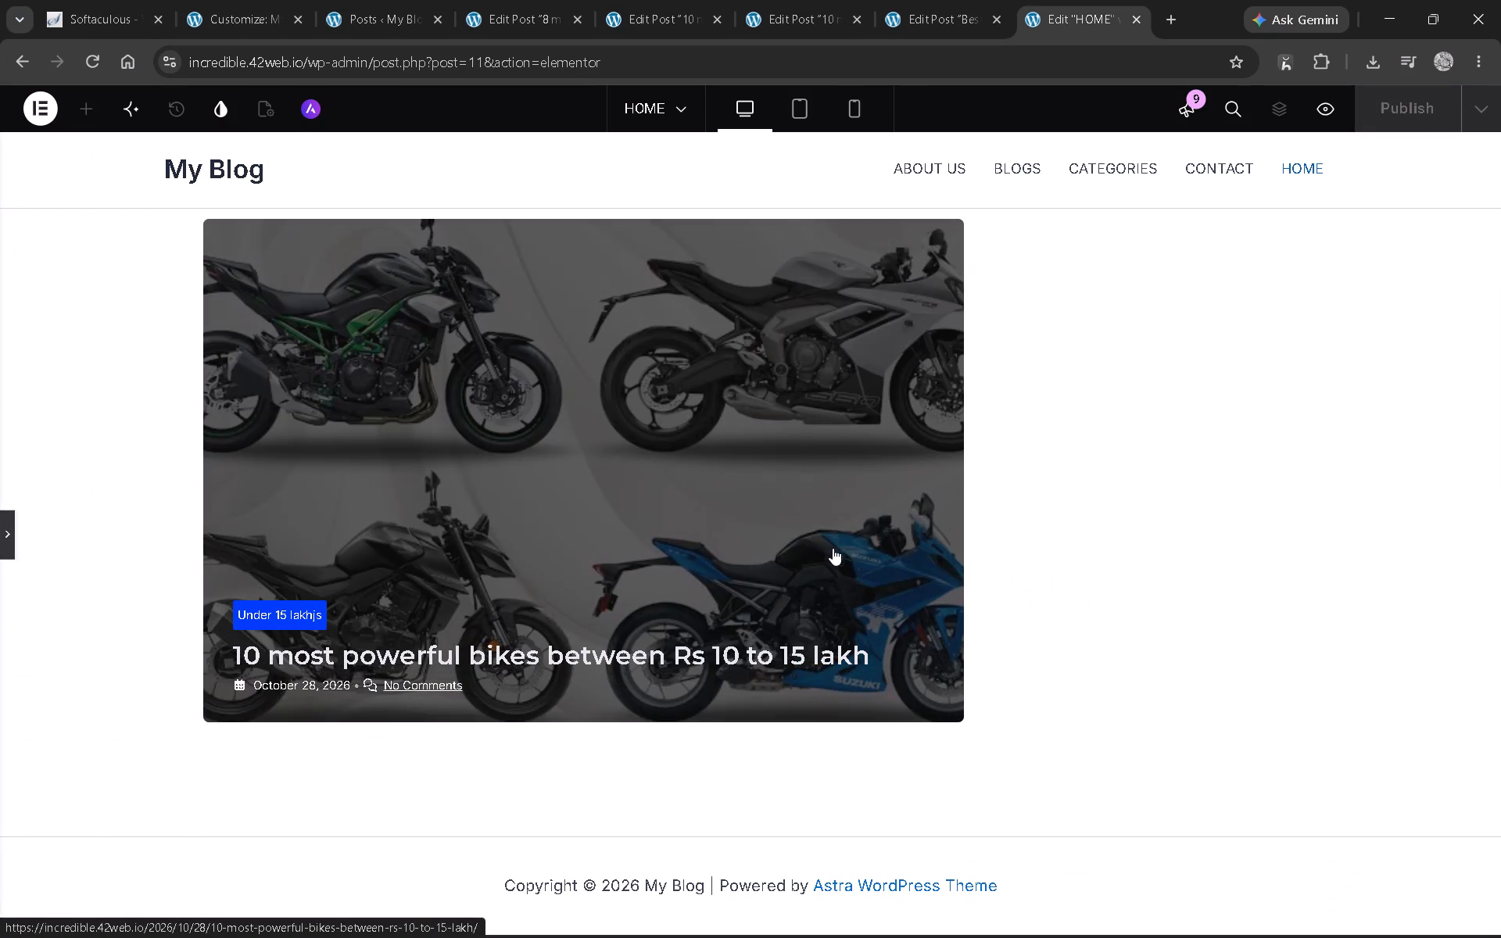
click(9, 542)
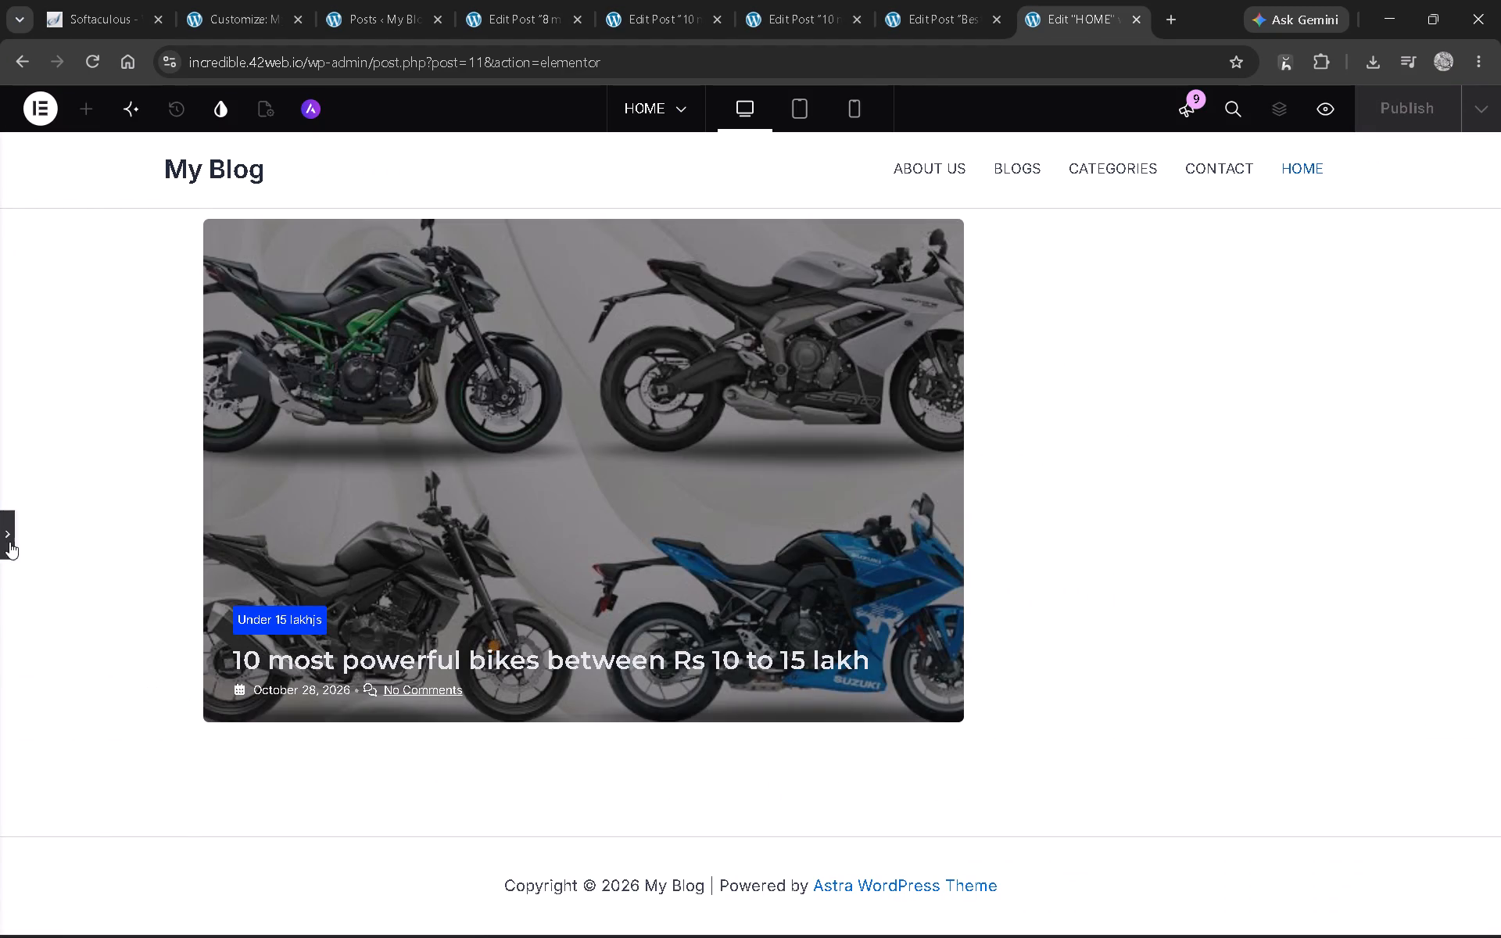
Follow the tutorial to copy the styled blog widget and paste it into the empty column beside it.
key(alt+Tab)
click(511, 691)
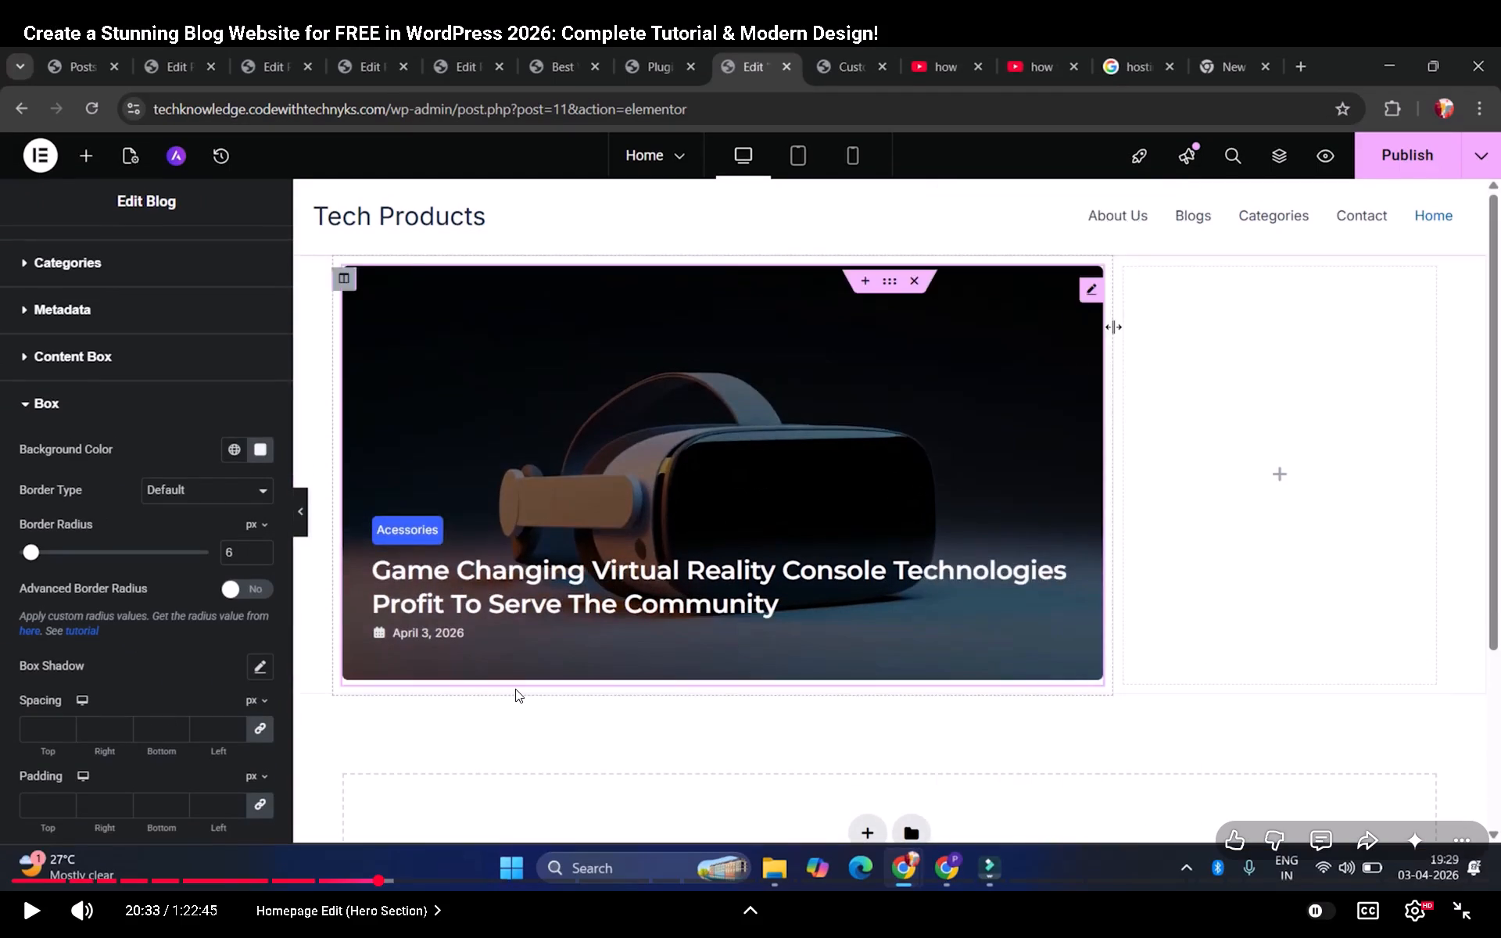
key(Left)
key(space)
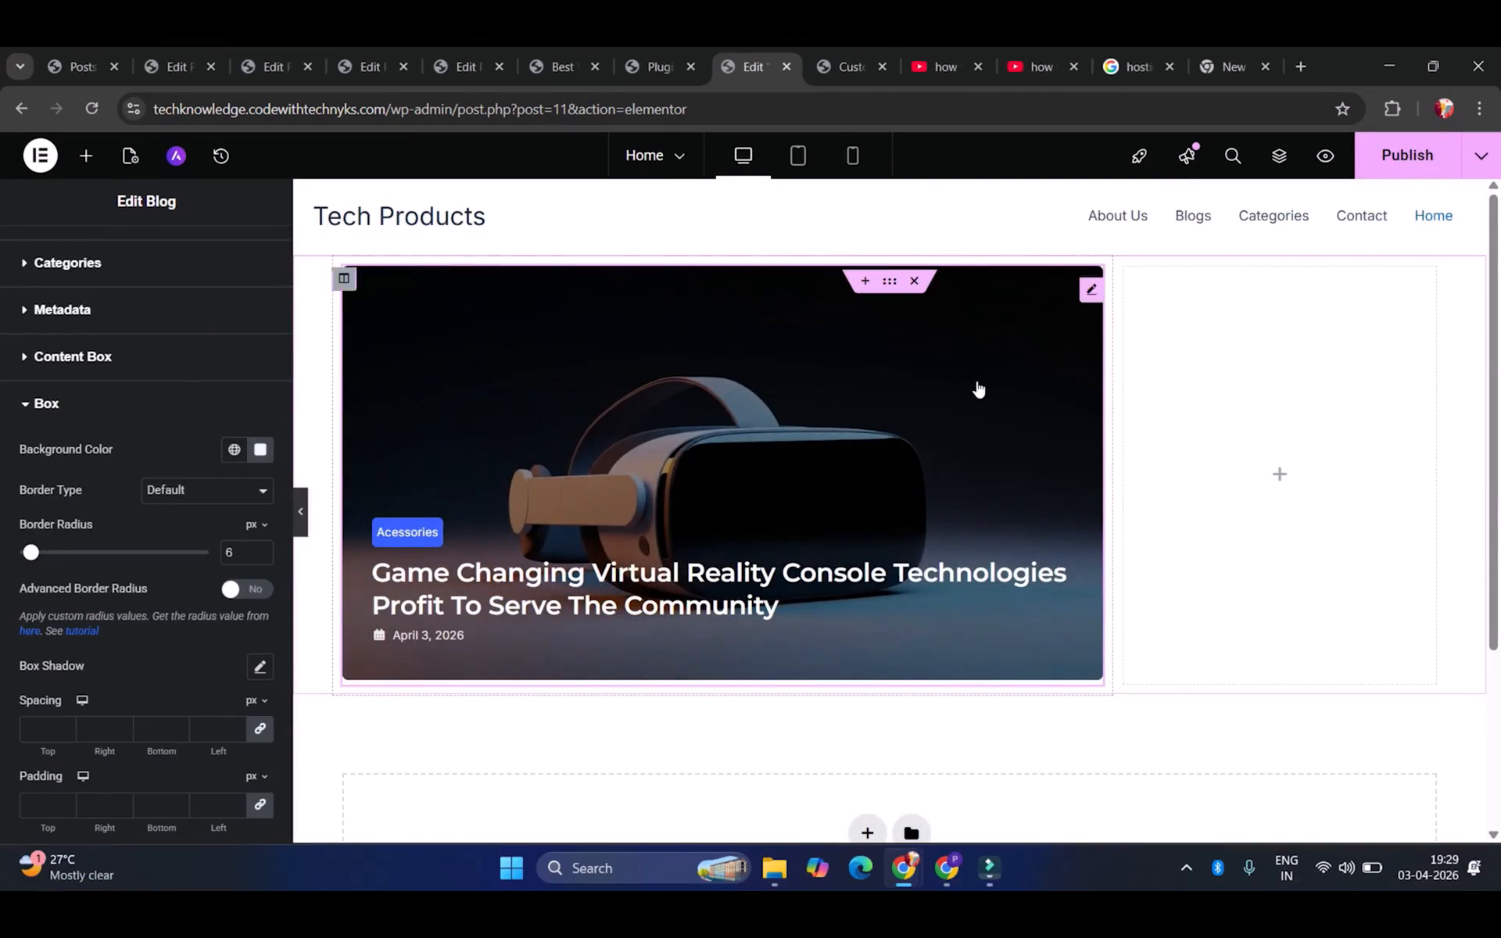
key(alt+Tab)
key(alt+Tab)
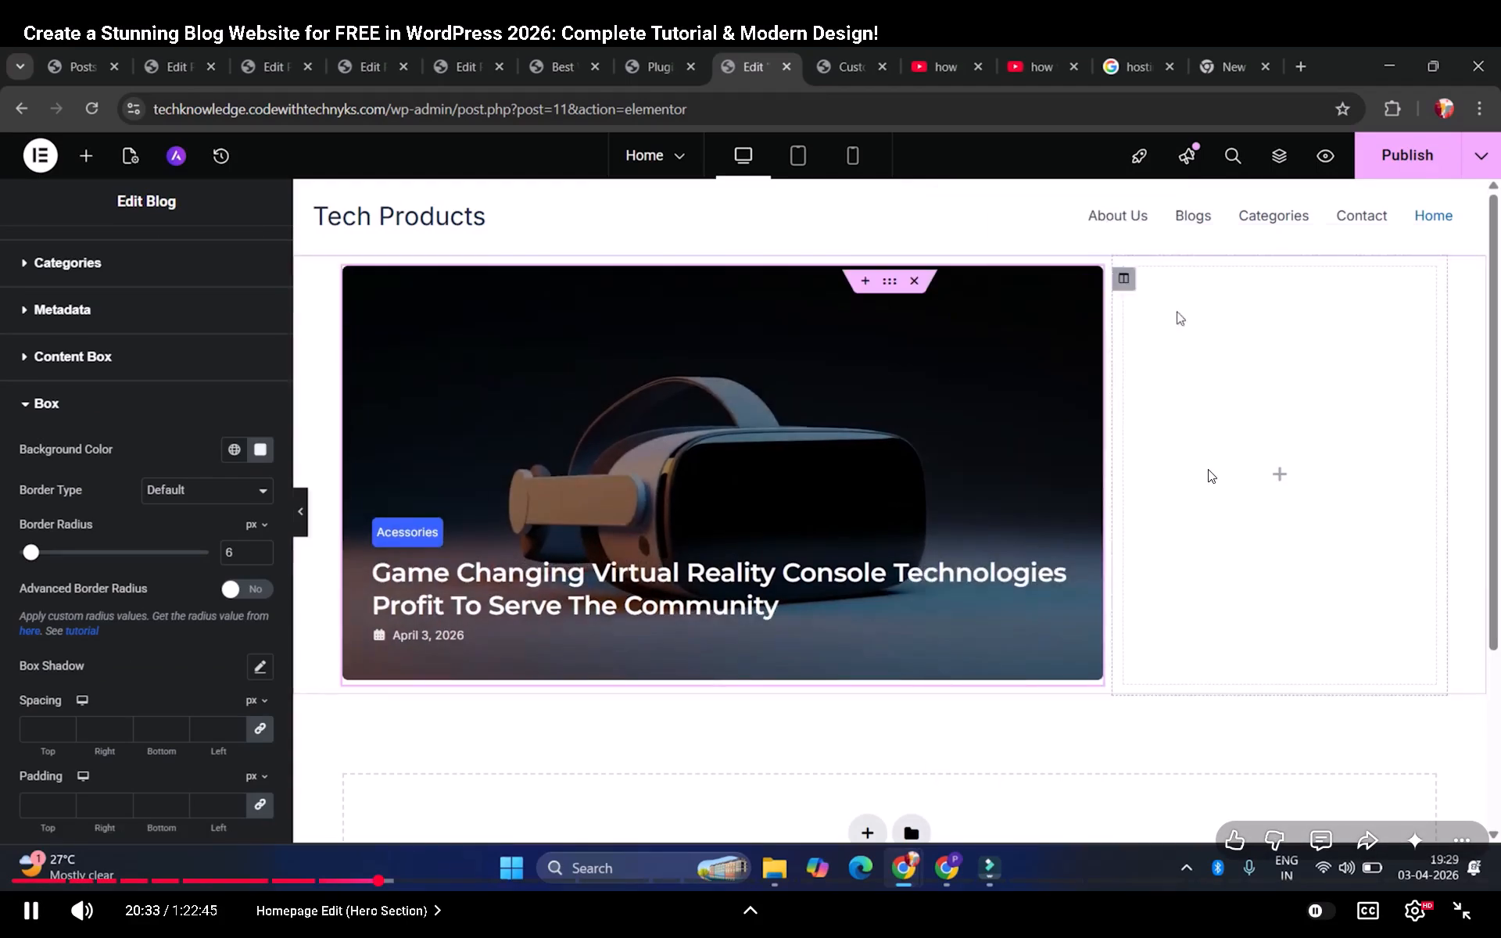
key(alt+Tab)
key(alt+Tab)
click(1012, 486)
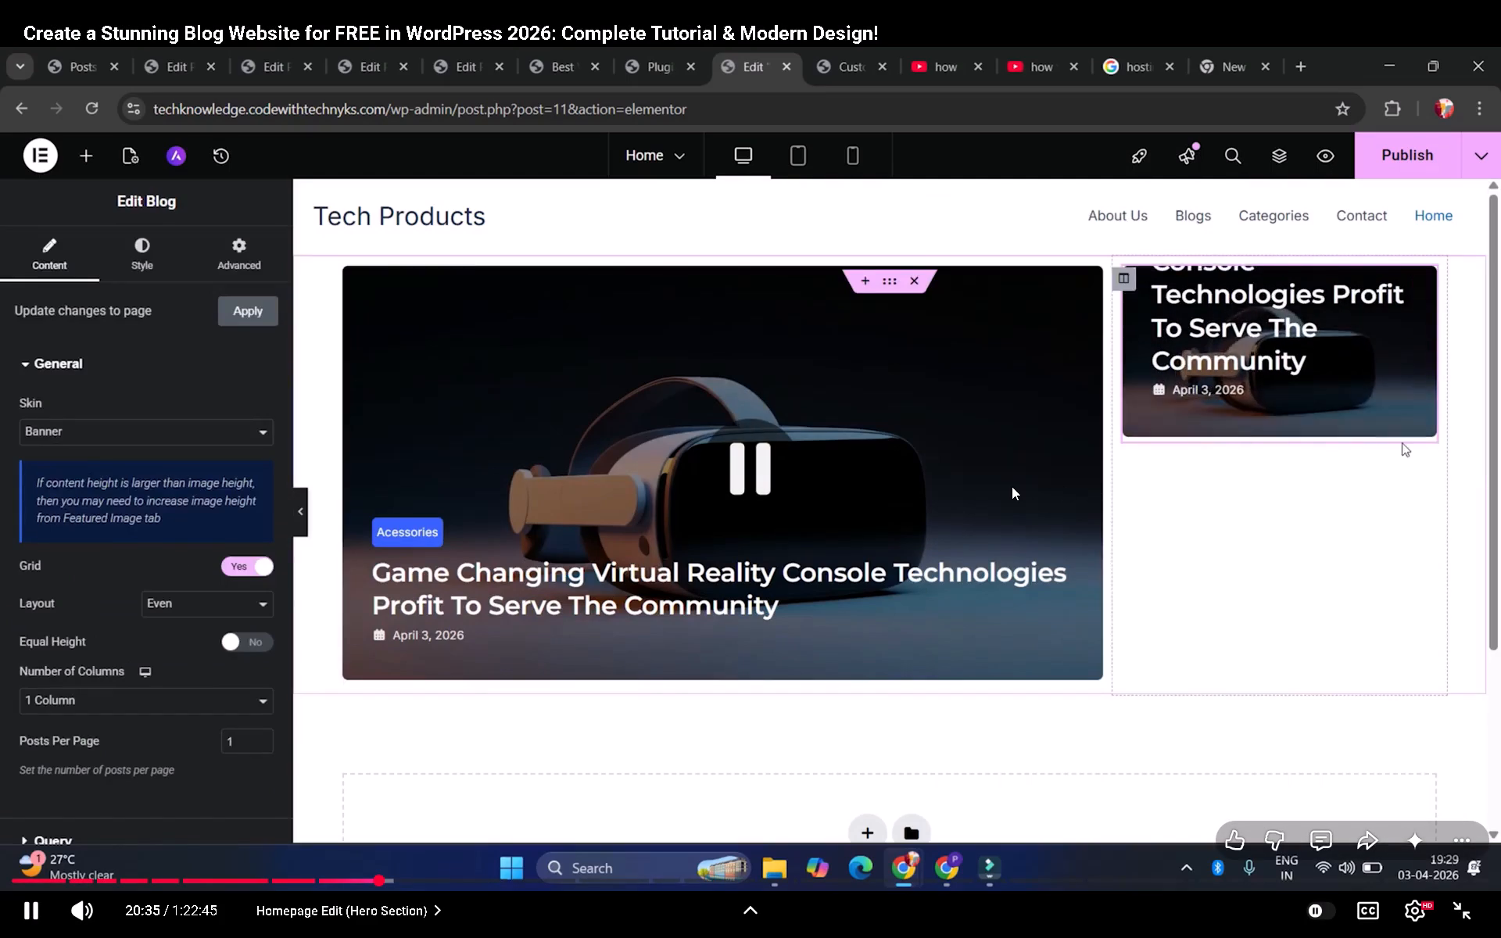
key(alt+Tab)
right_click(1039, 425)
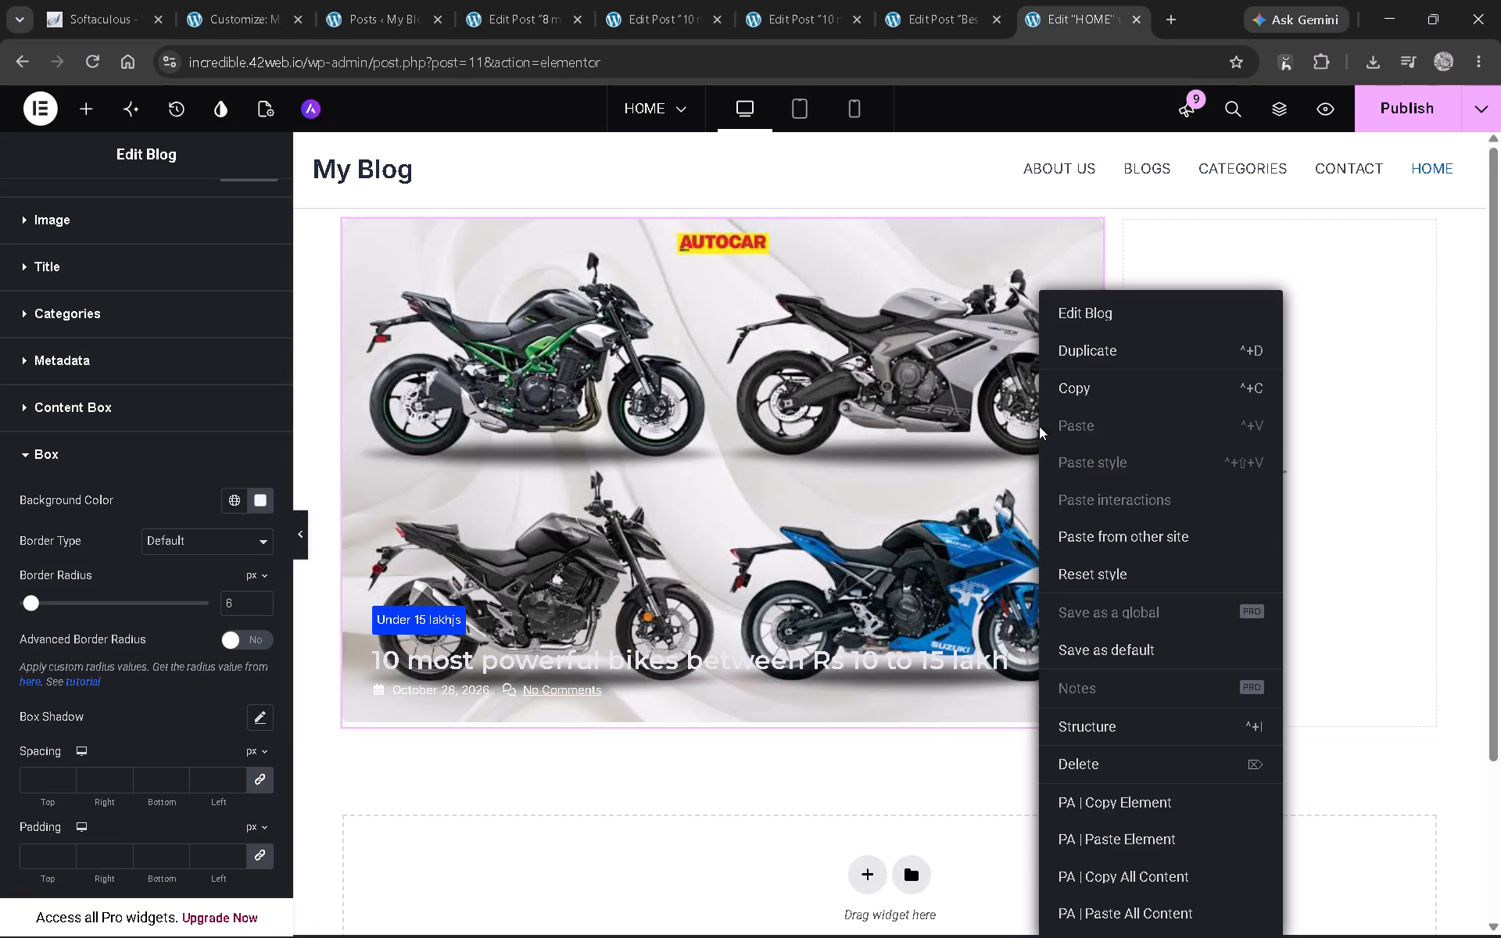
click(1106, 385)
click(1206, 362)
right_click(1206, 362)
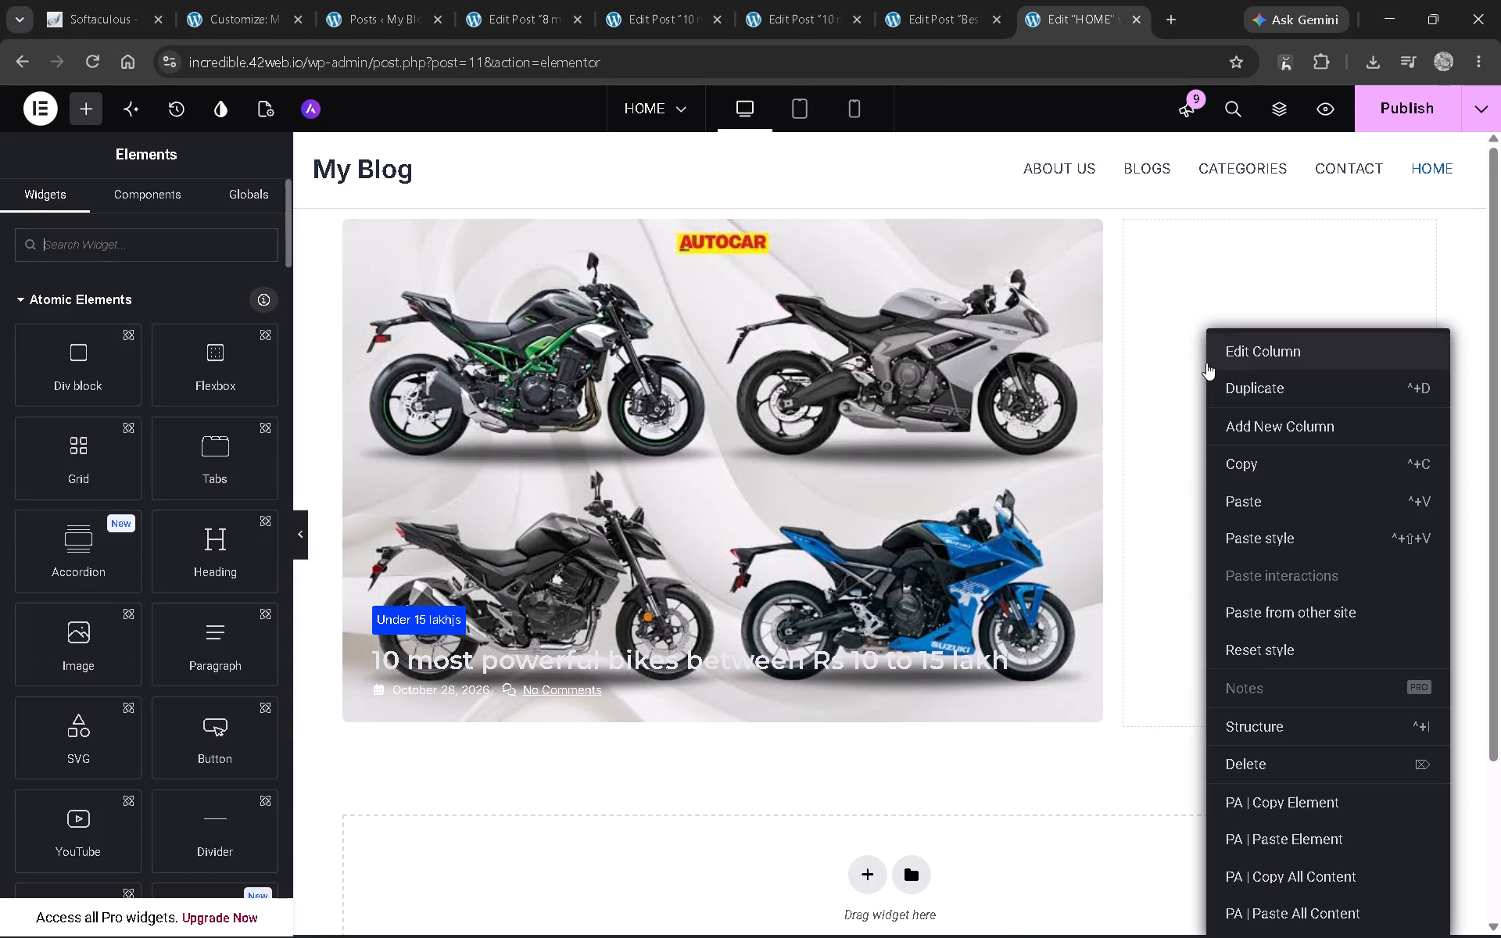
click(1244, 499)
Follow the tutorial to set Posts Per Page to 2 for the pasted blog widget in the narrow column.
key(alt+Tab)
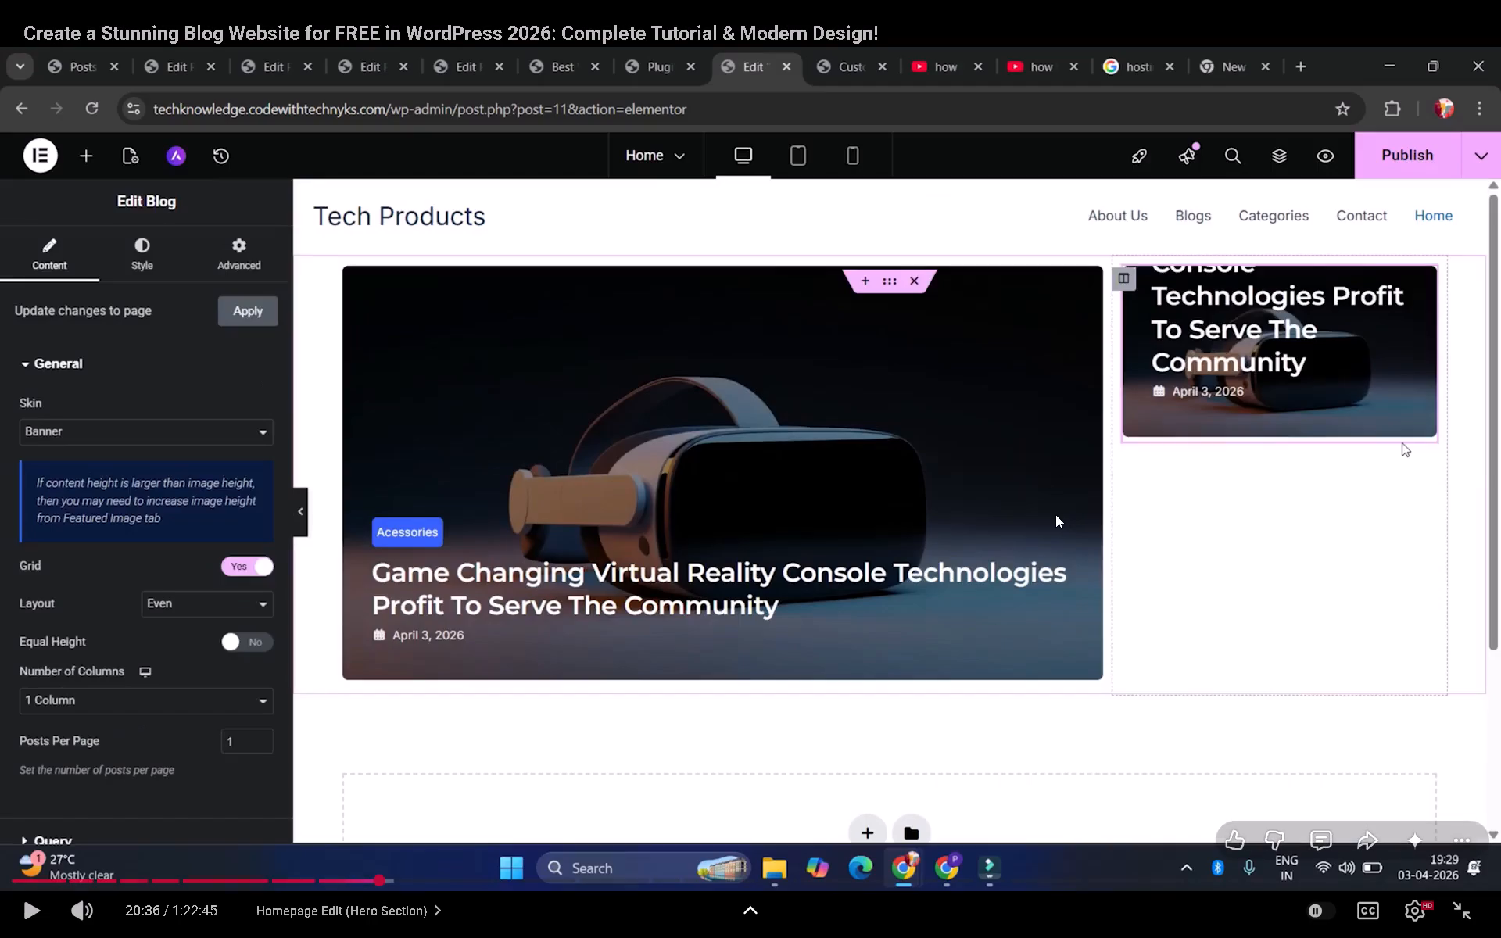
click(1051, 516)
key(alt+Tab)
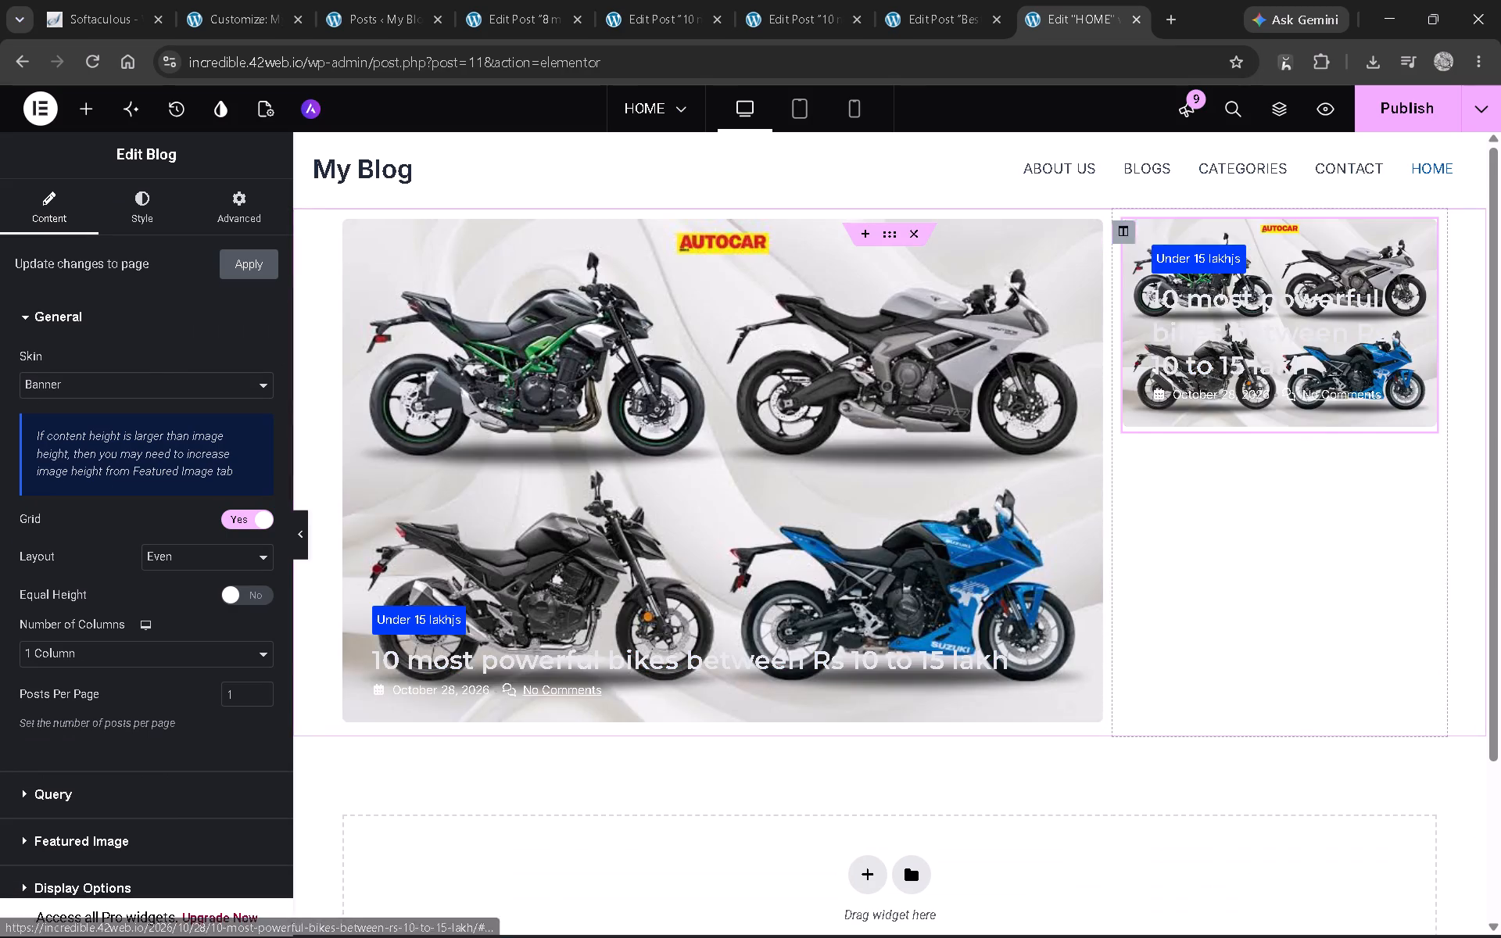
key(alt+Tab)
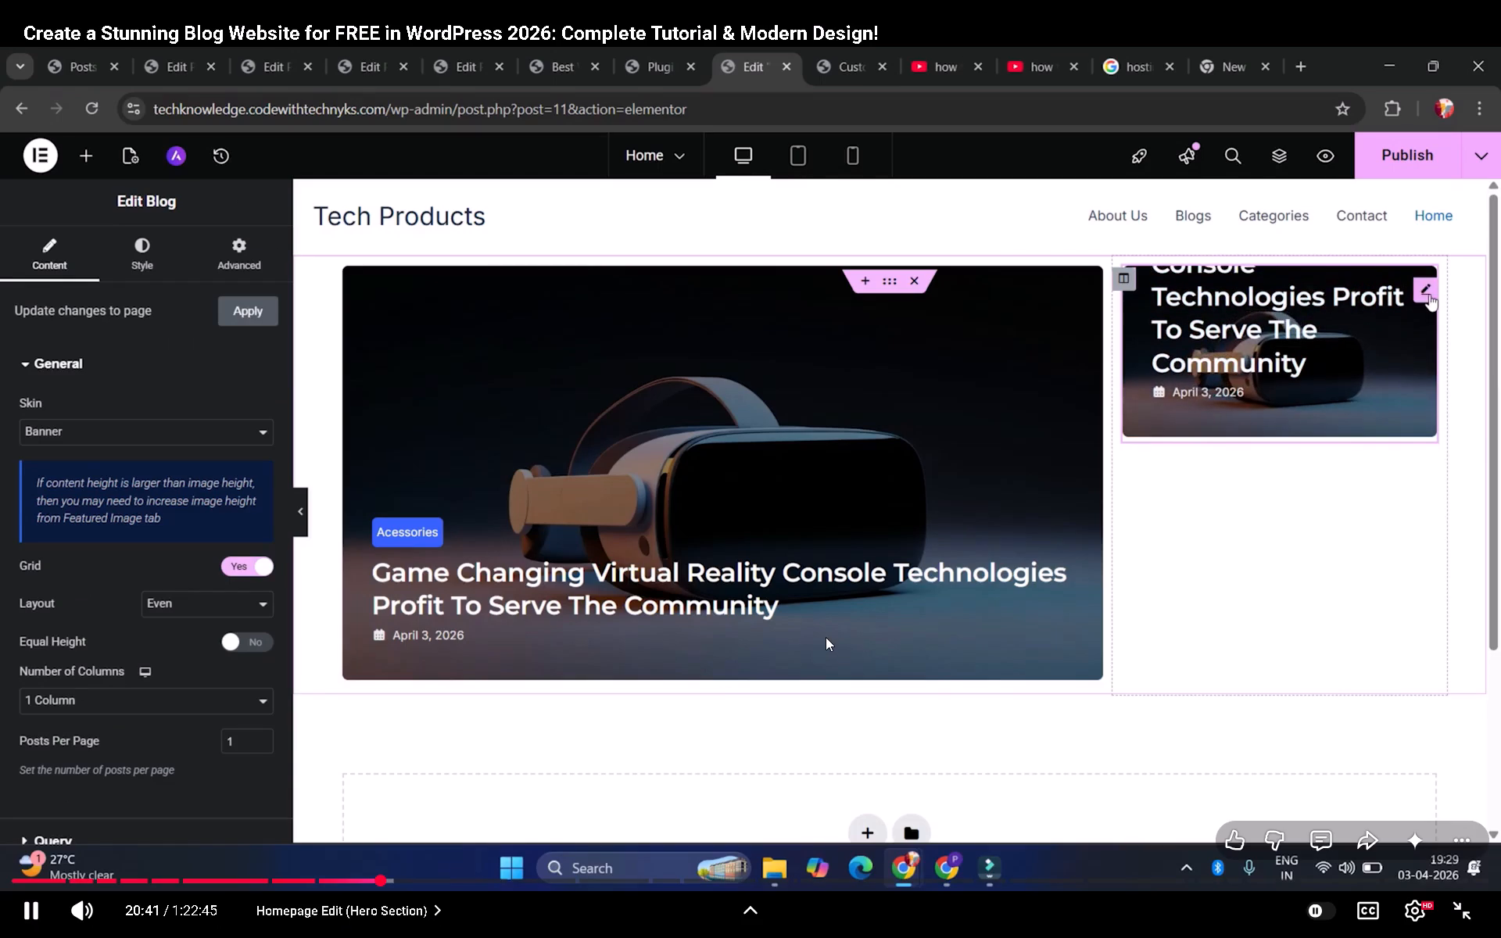
click(751, 614)
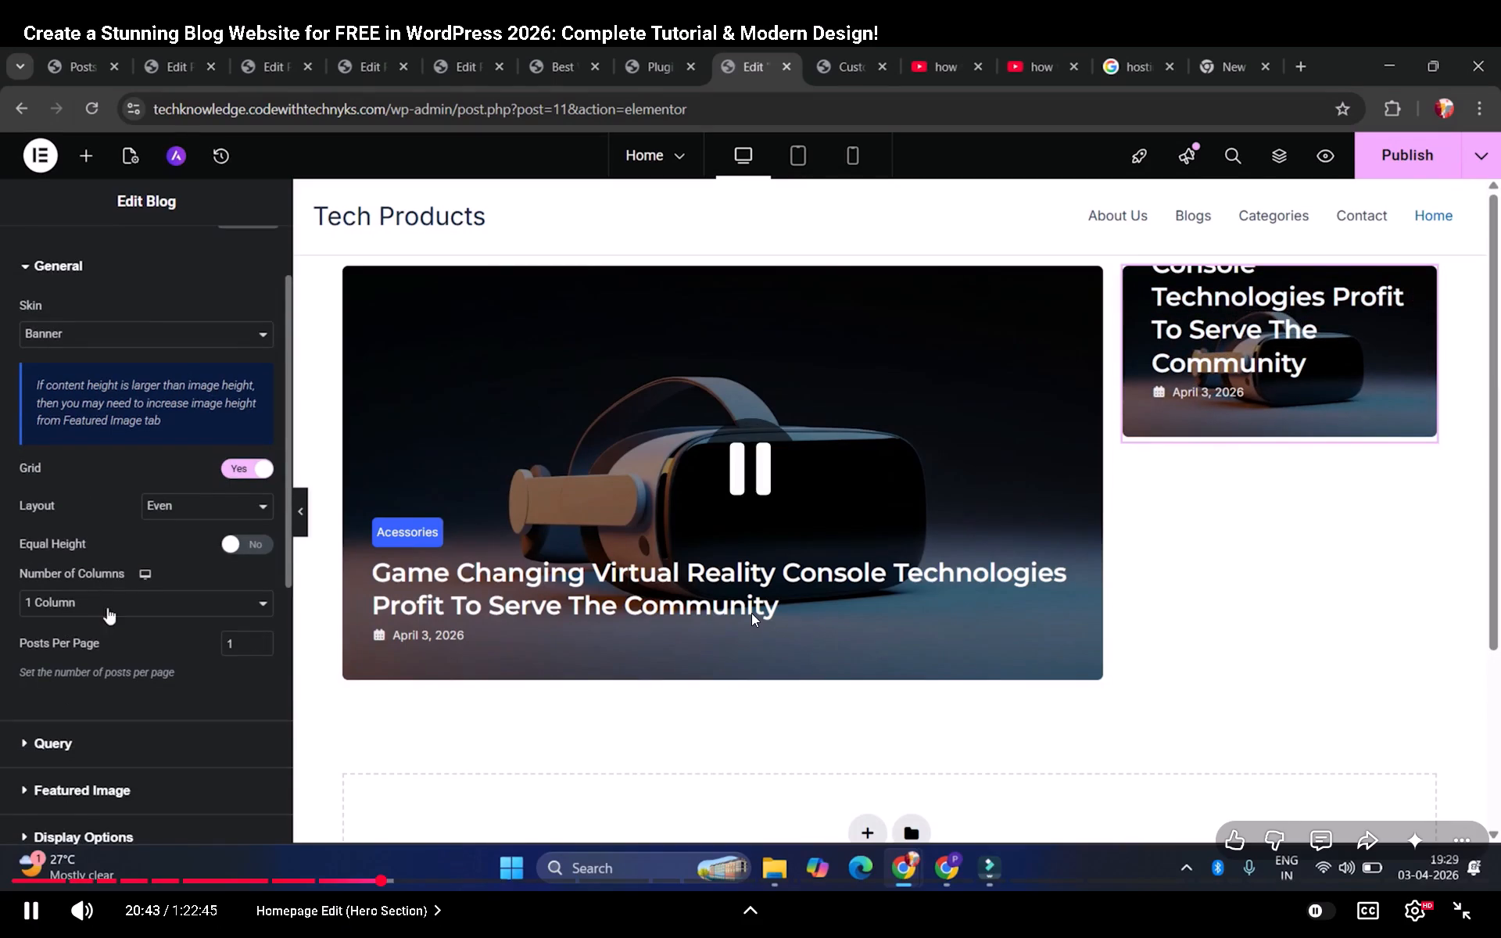
key(alt+Tab)
click(1425, 245)
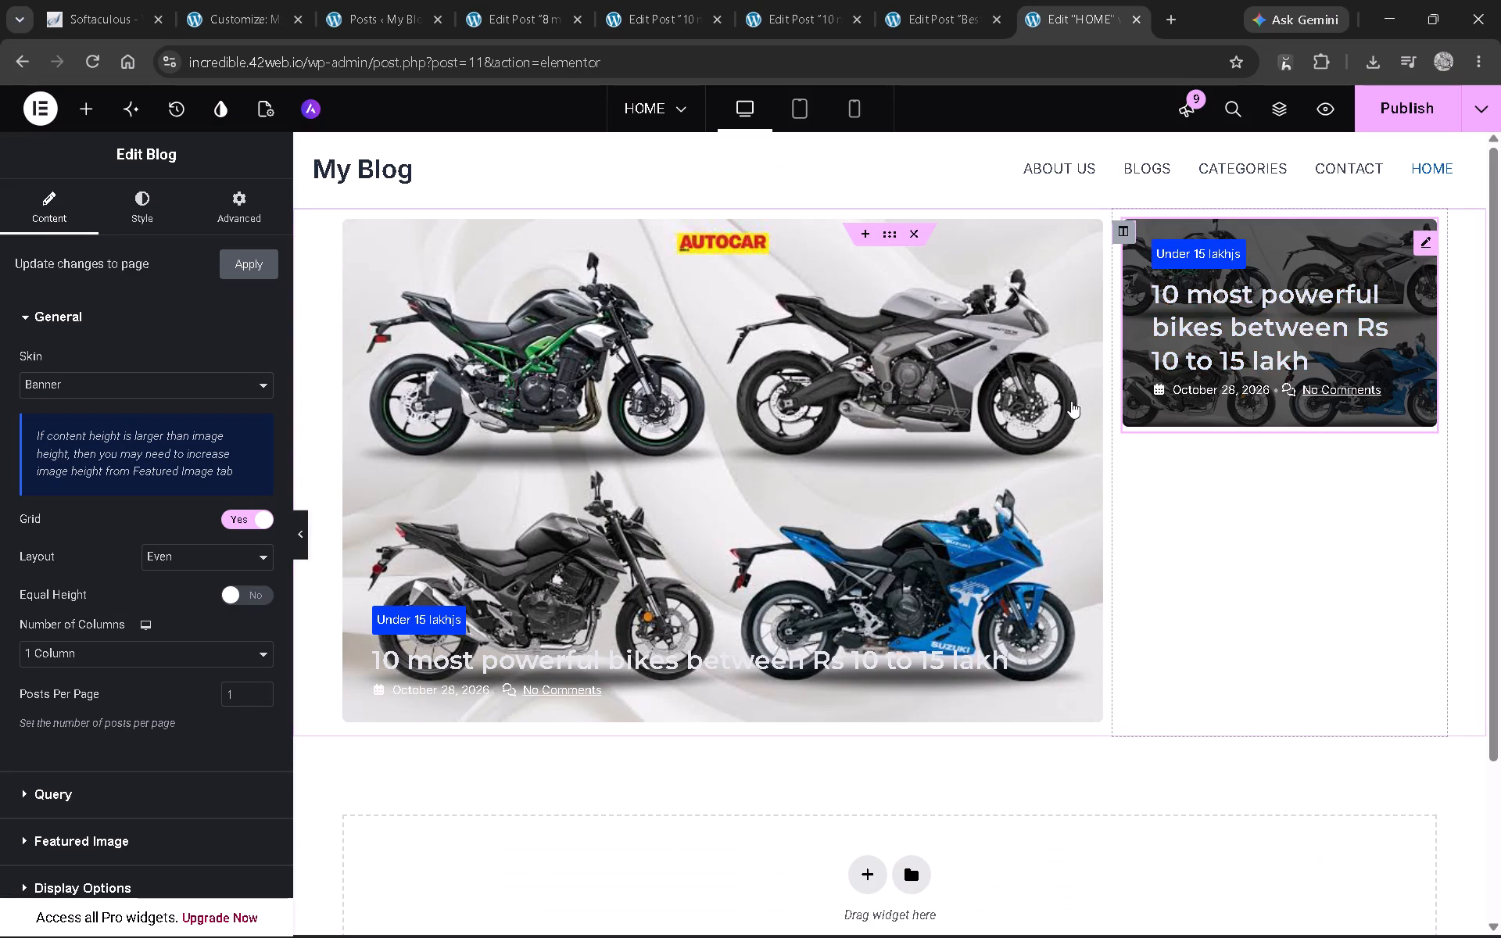
key(alt+Tab)
click(415, 546)
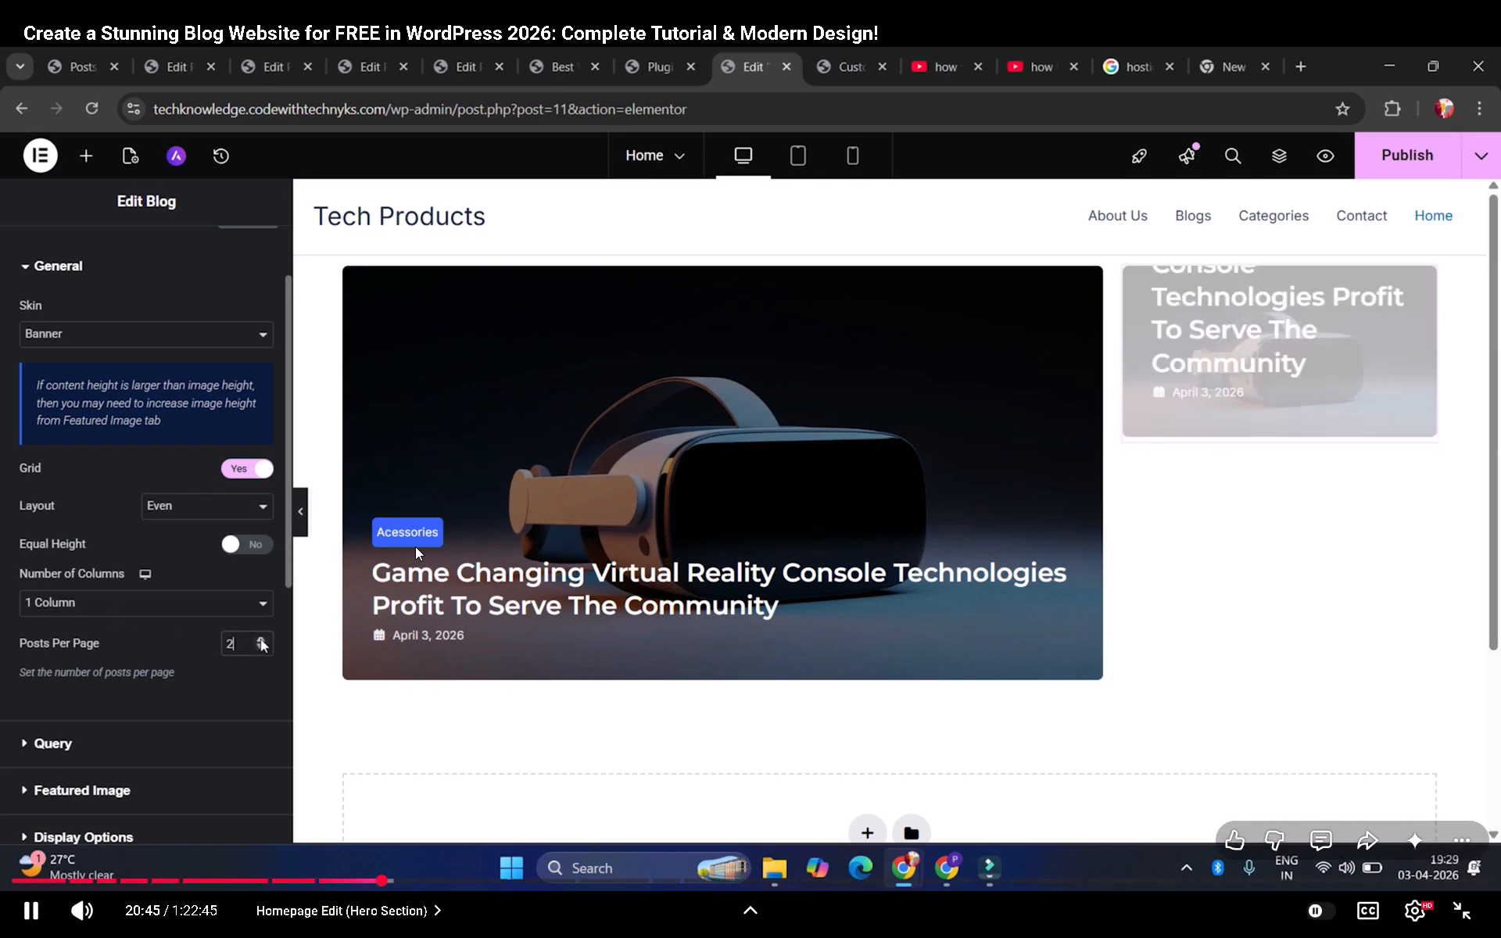
click(415, 546)
key(alt+Tab)
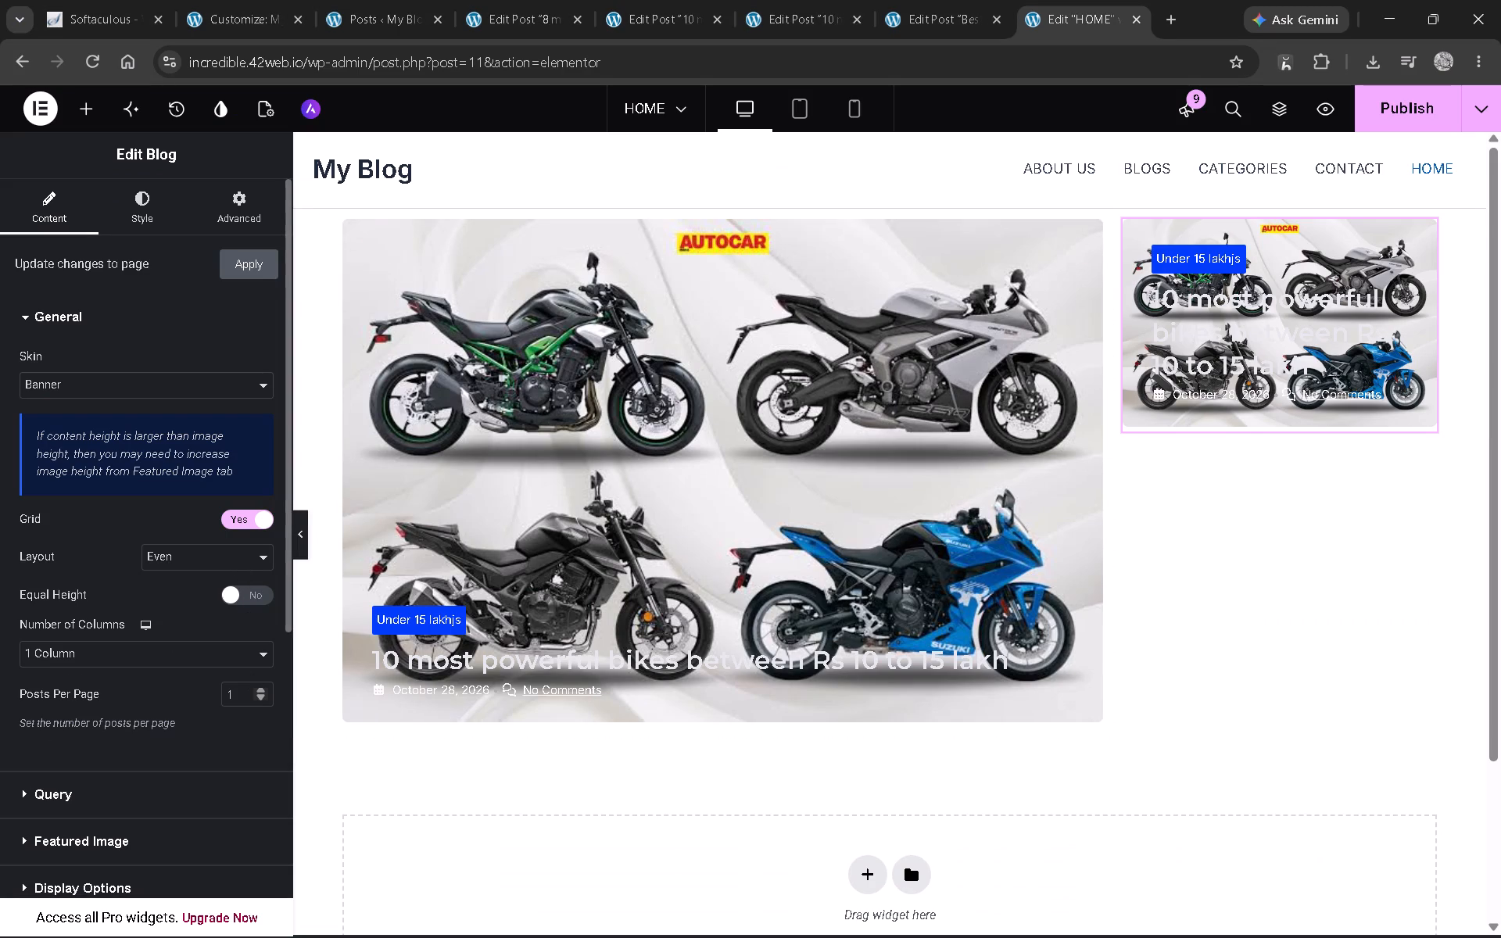
click(258, 689)
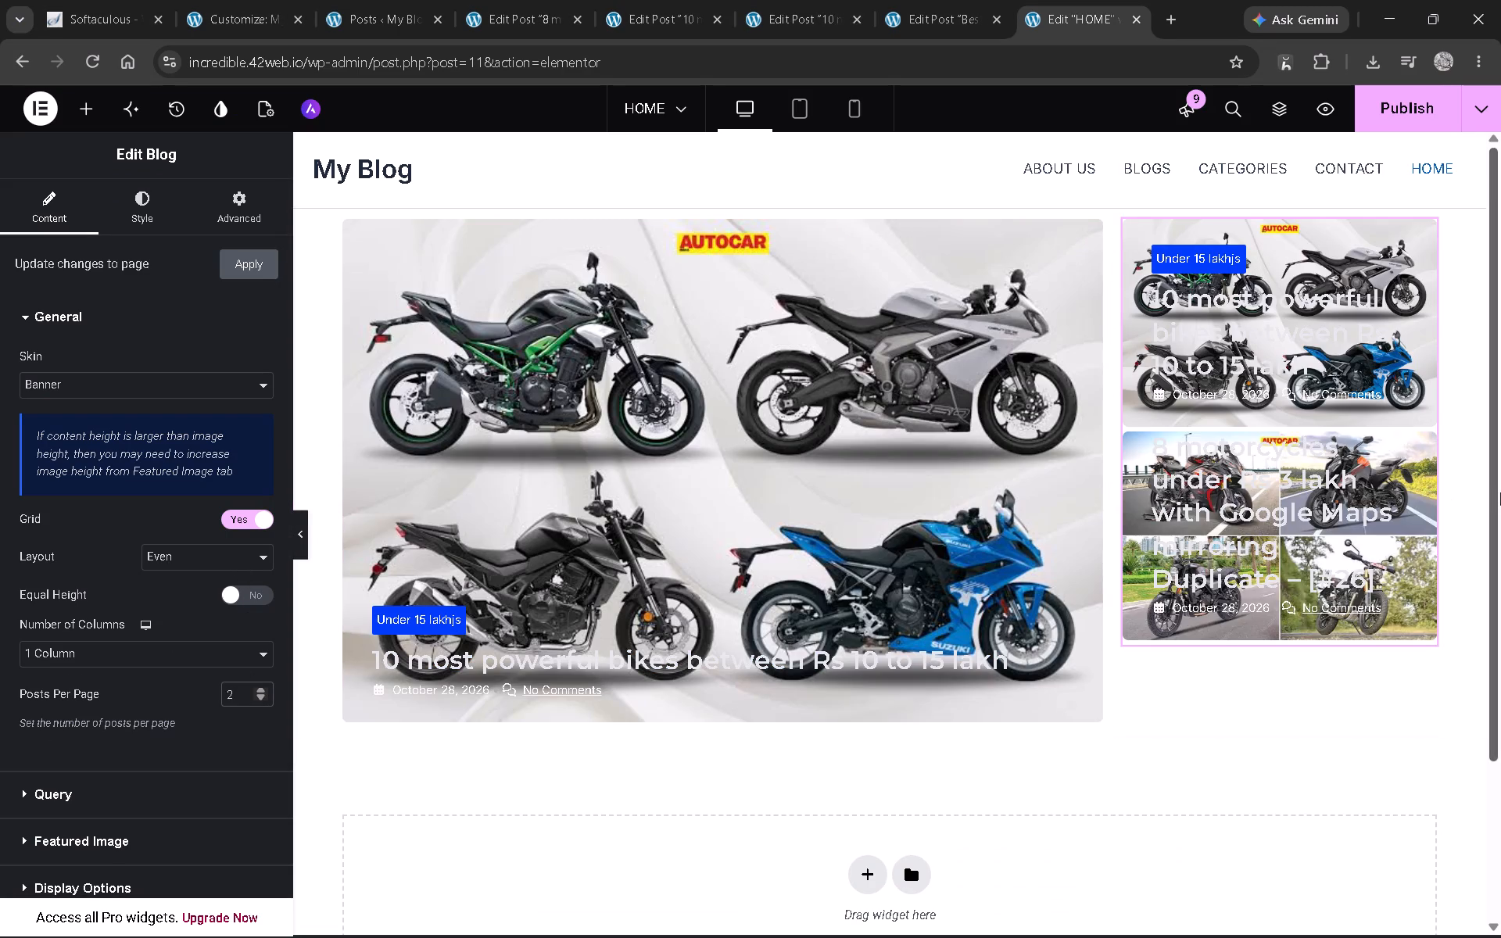
Follow the tutorial's image height adjustment and set the narrow column blog widget's Featured Image Height to 251 px.
key(alt+Tab)
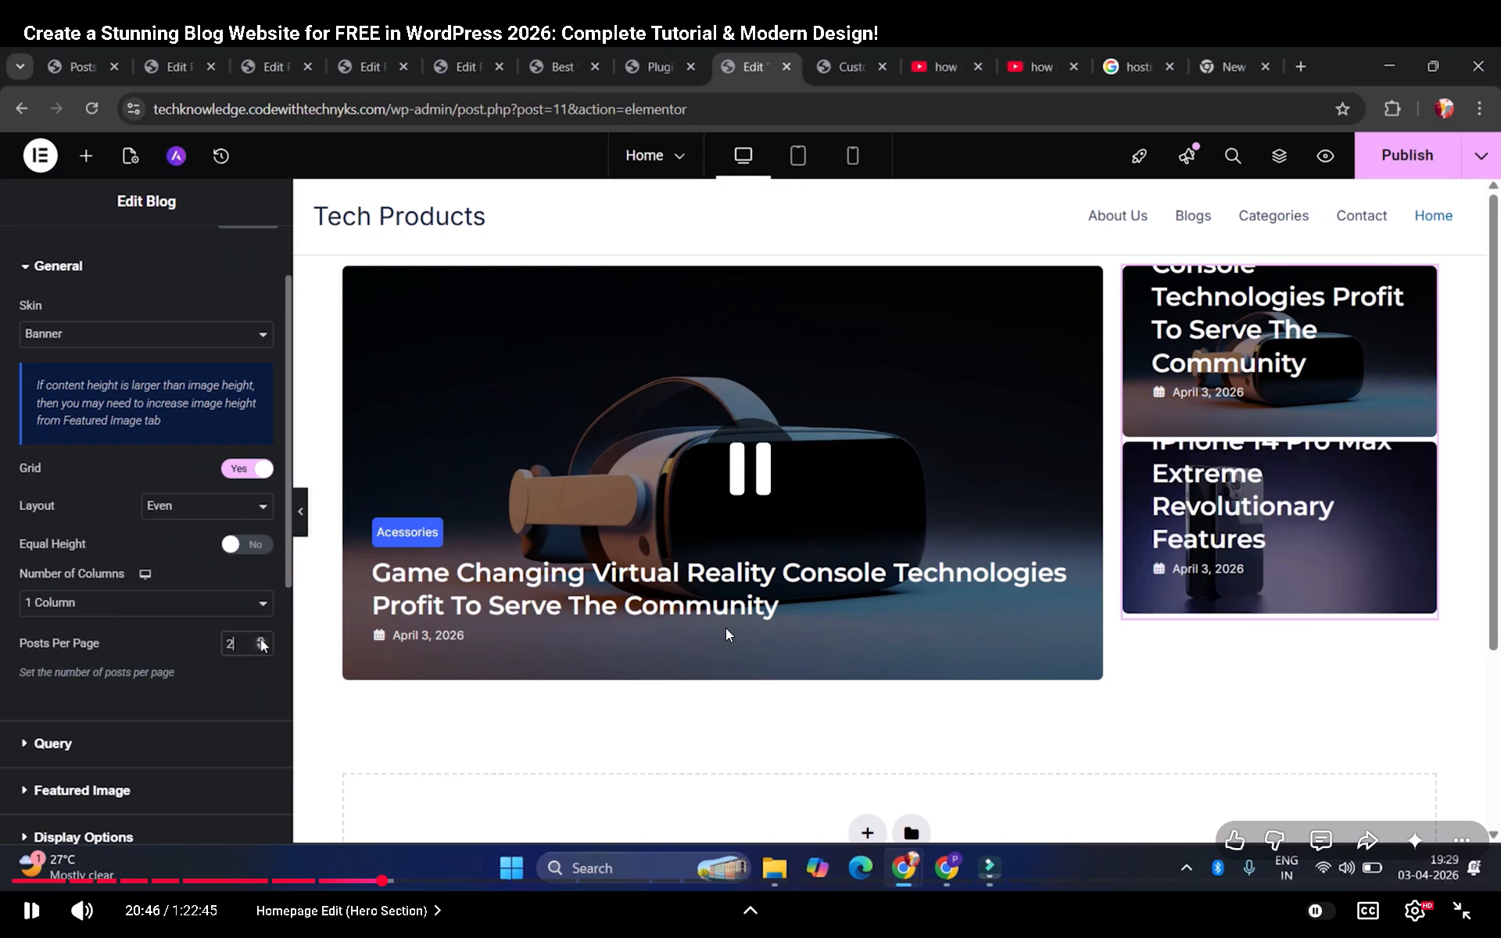
click(725, 628)
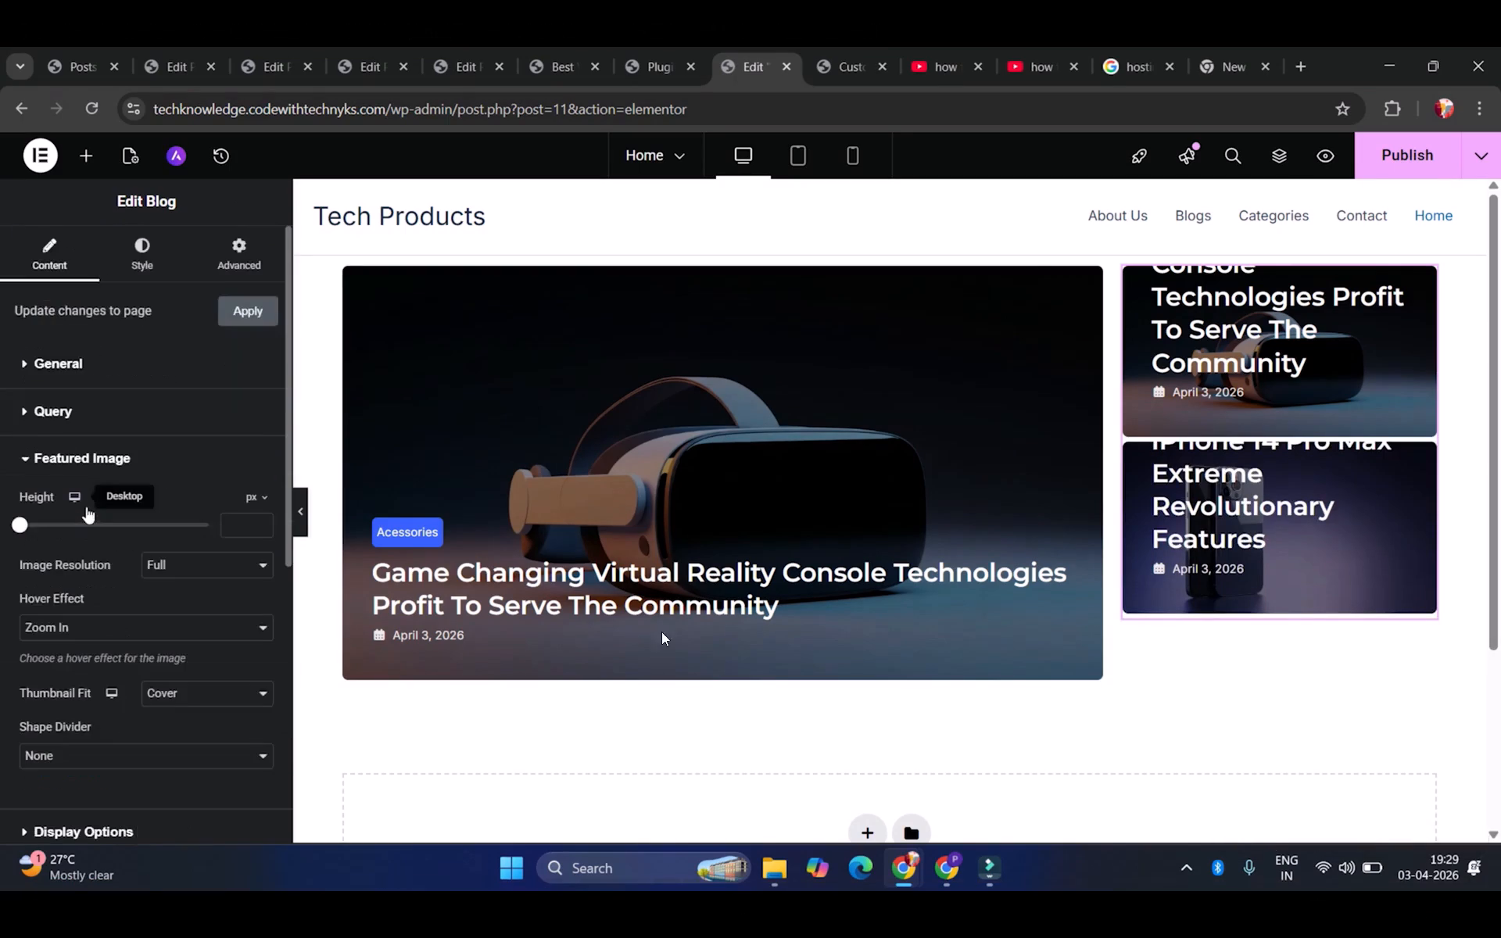
click(582, 618)
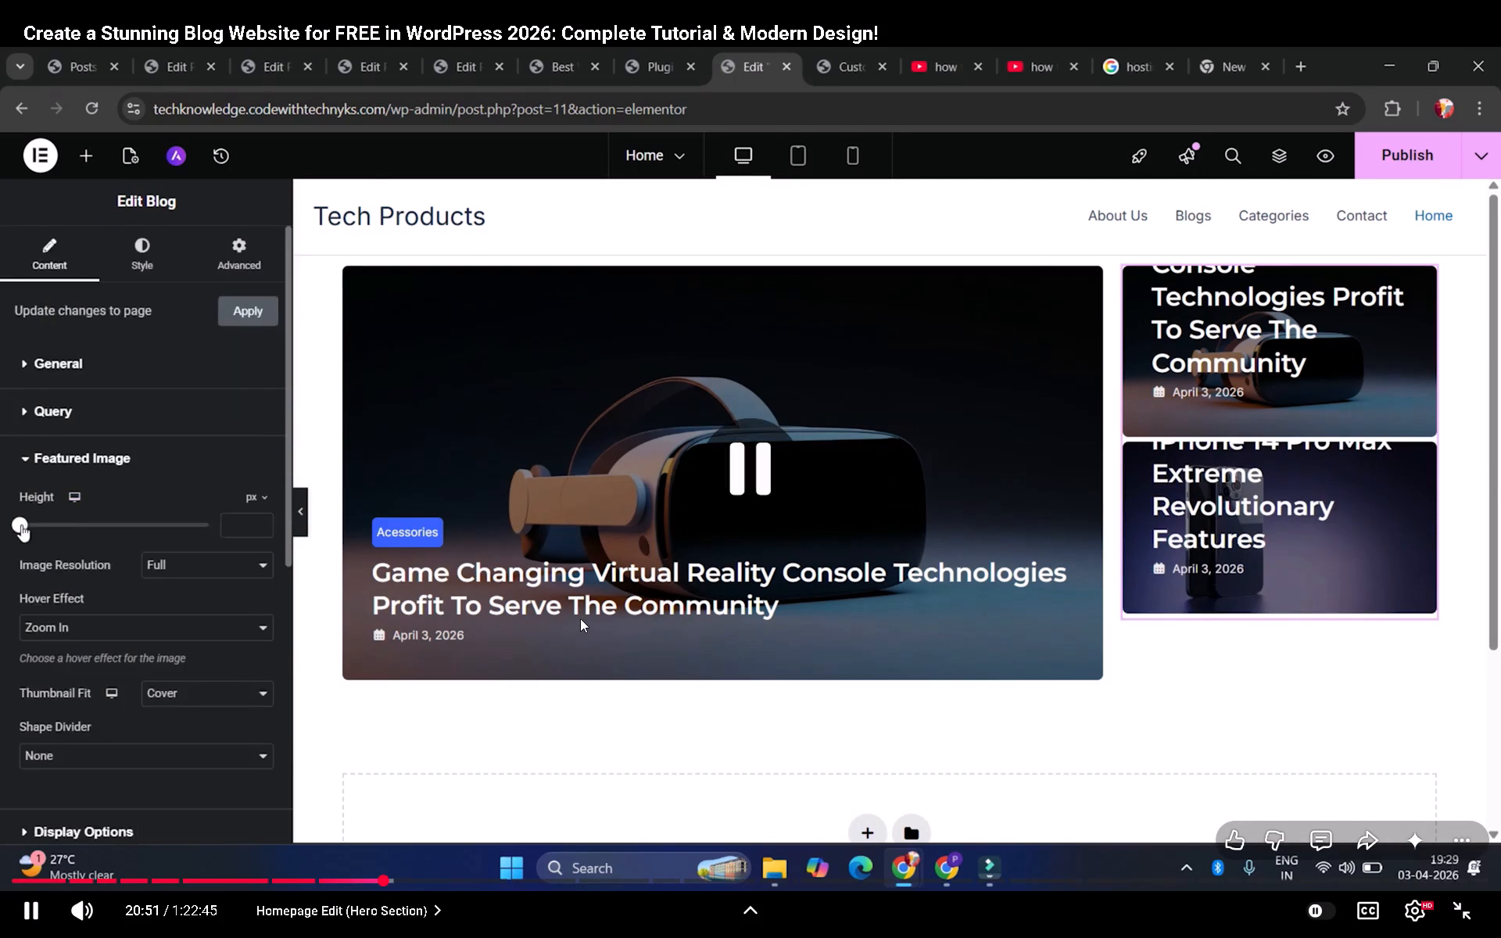
key(alt+Tab)
scroll(121, 650, down, 2)
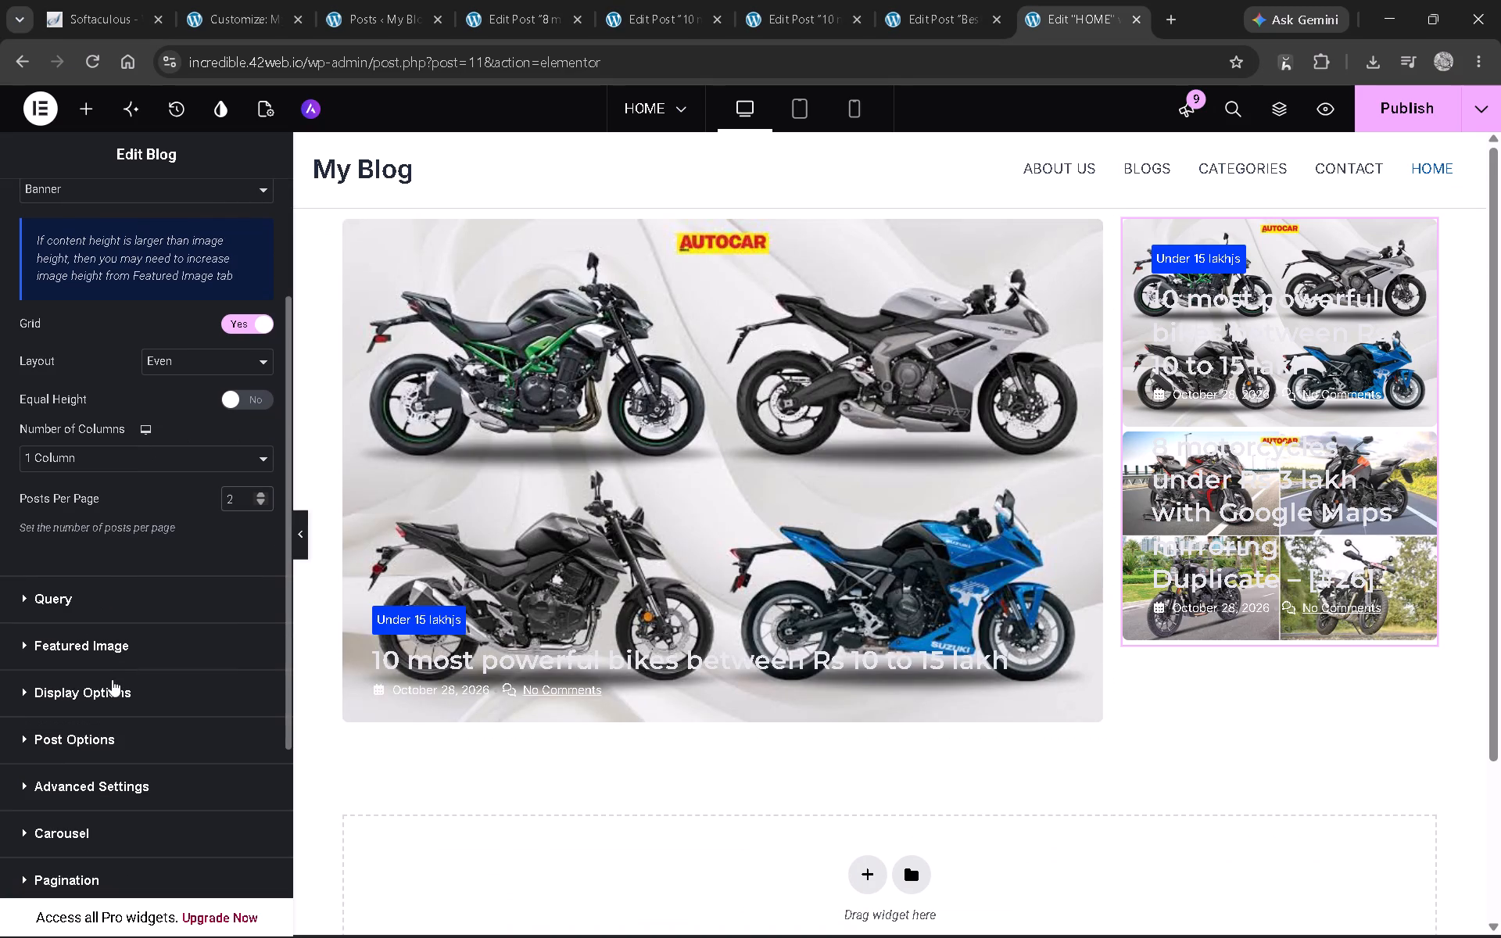
click(113, 655)
scroll(112, 659, down, 1)
key(alt+Tab)
click(134, 593)
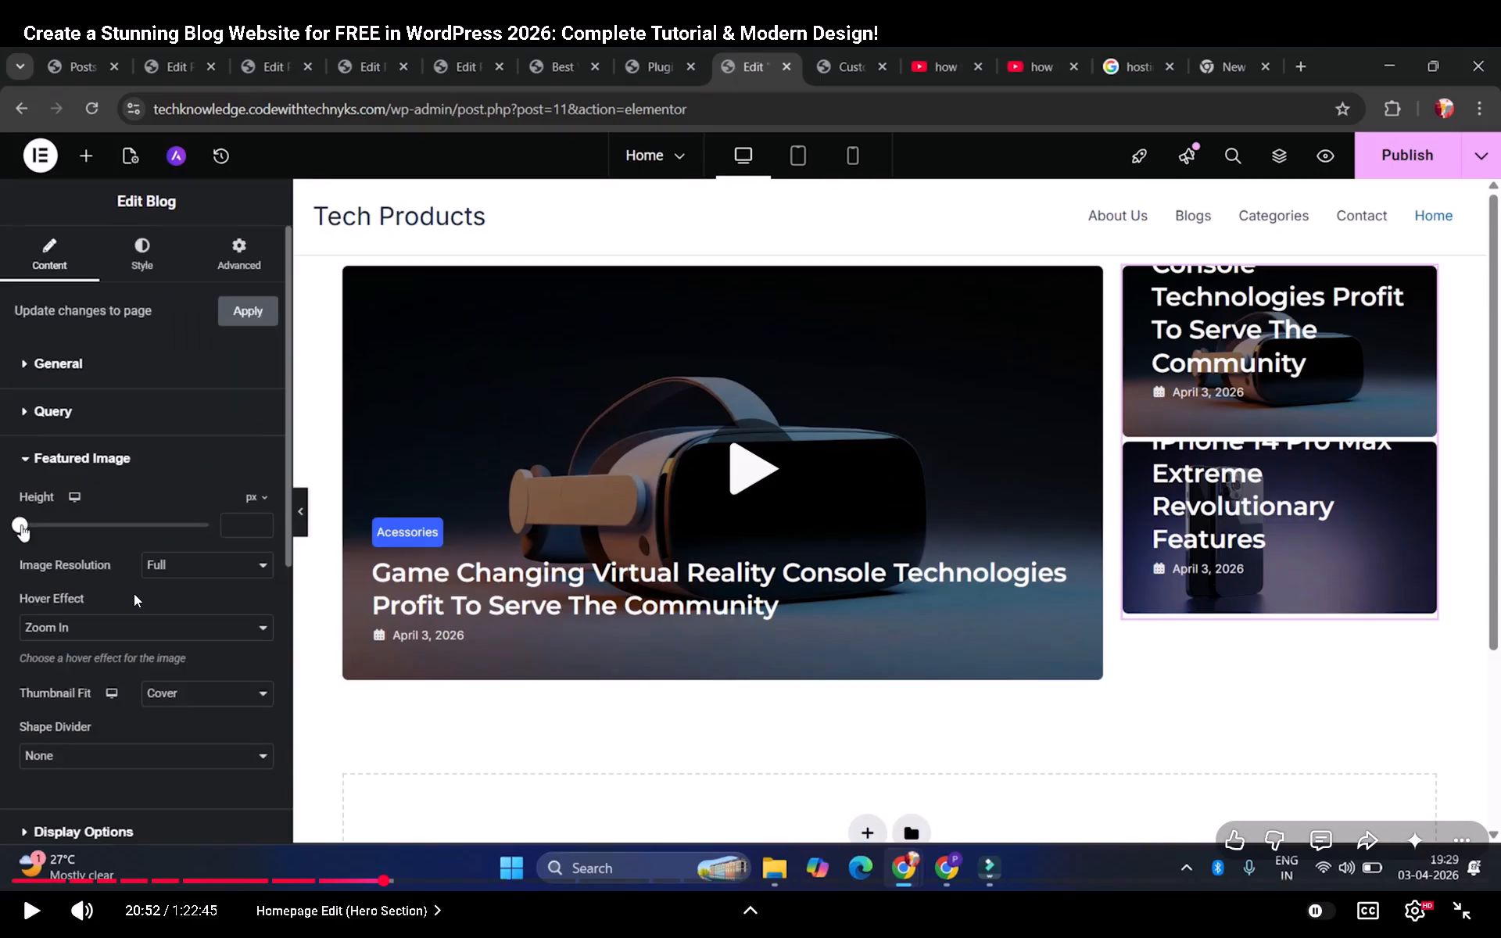
click(141, 593)
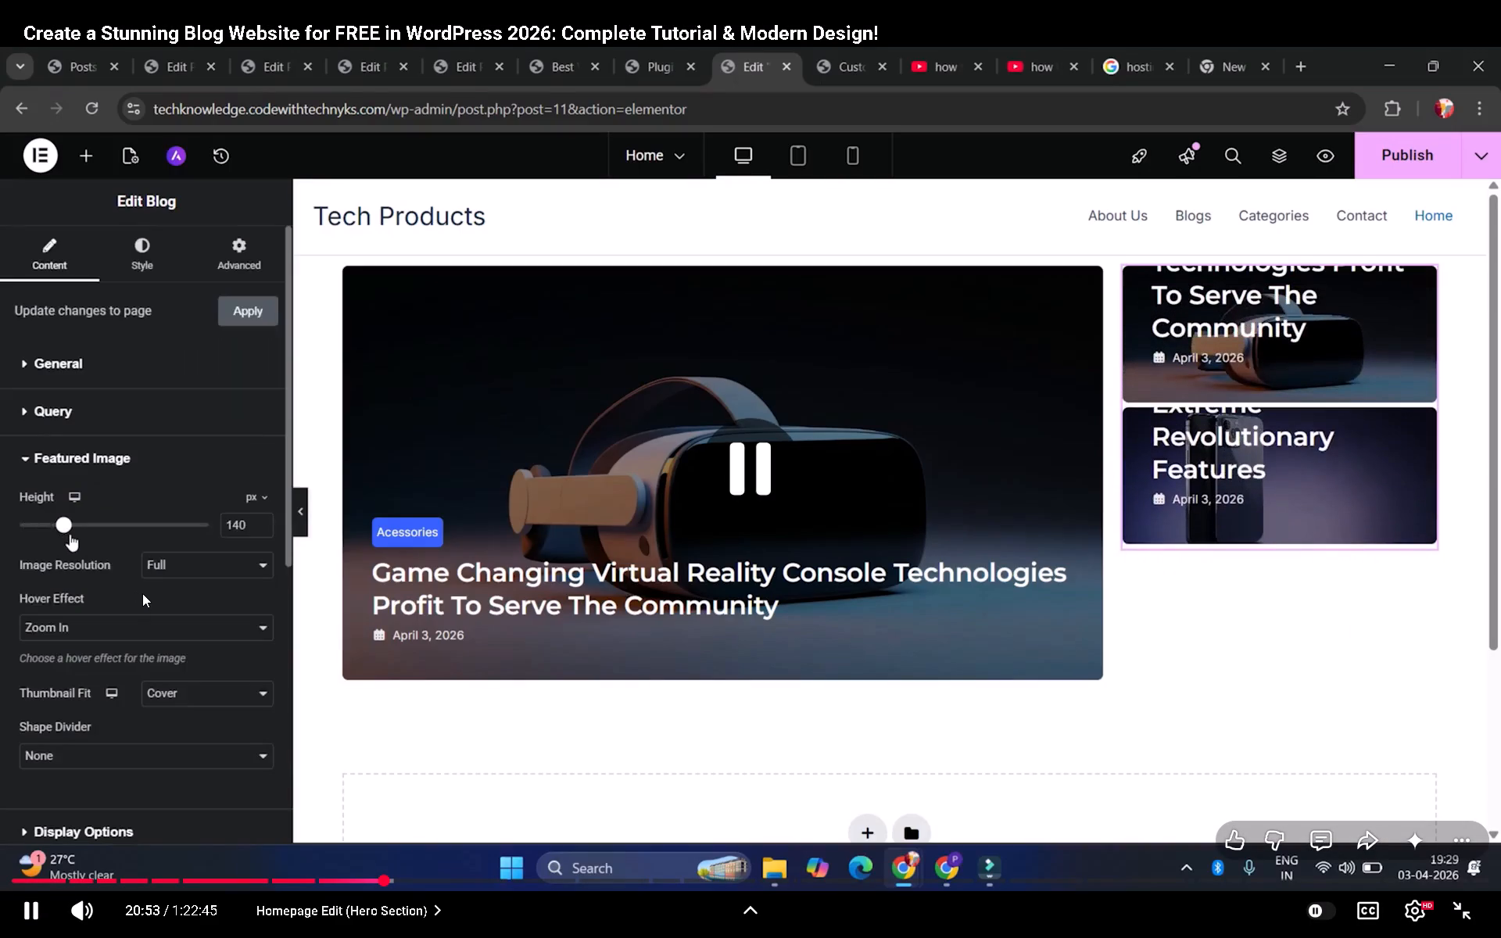
key(alt+Tab)
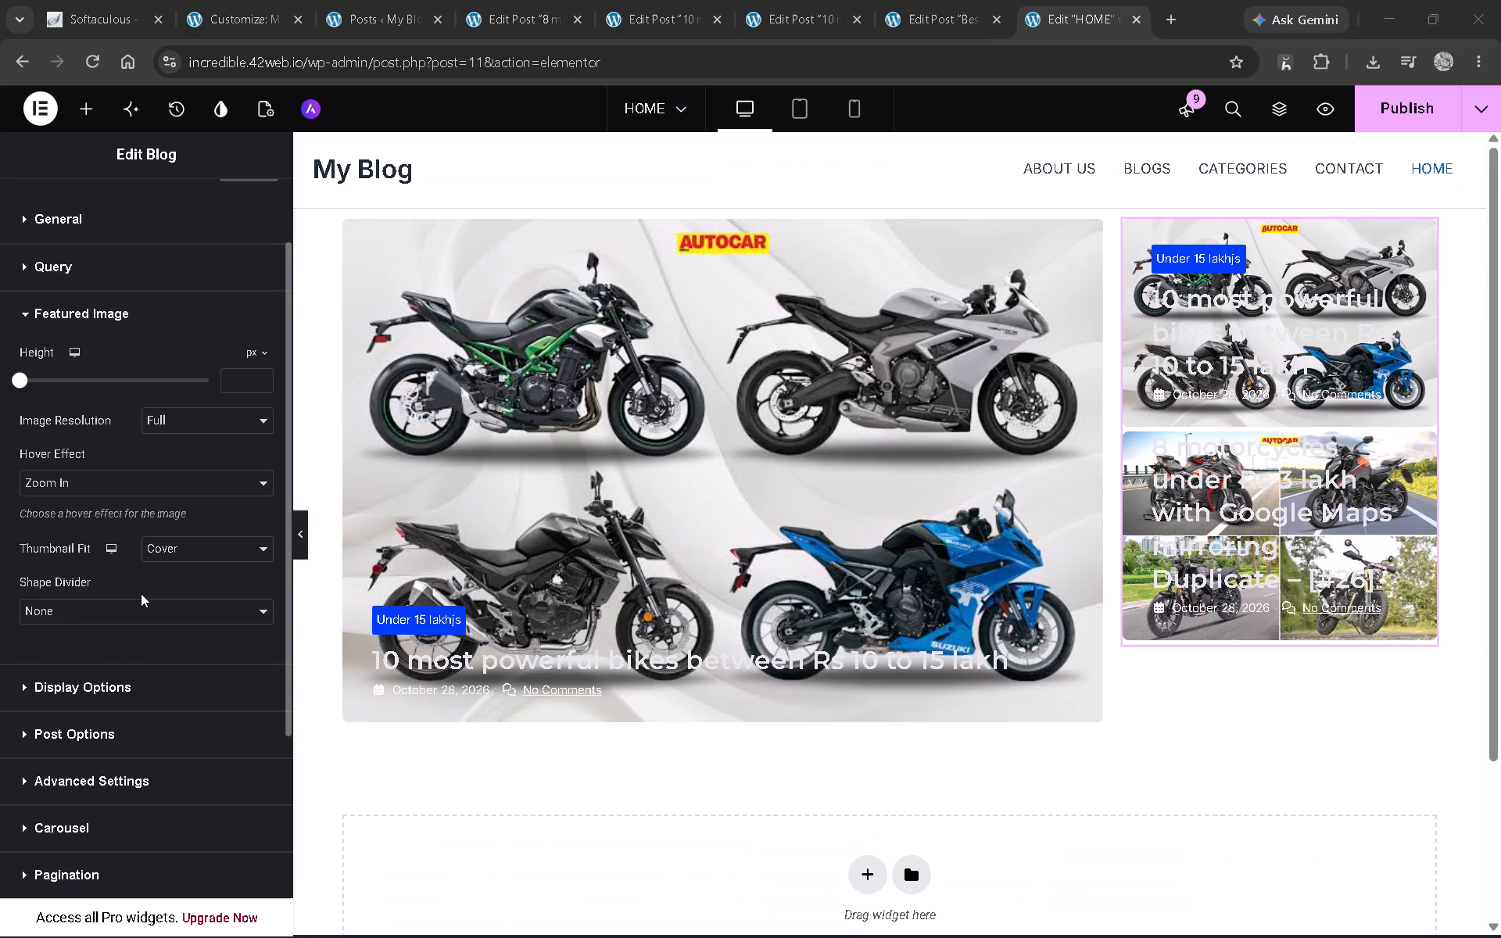
drag(23, 379, 37, 379)
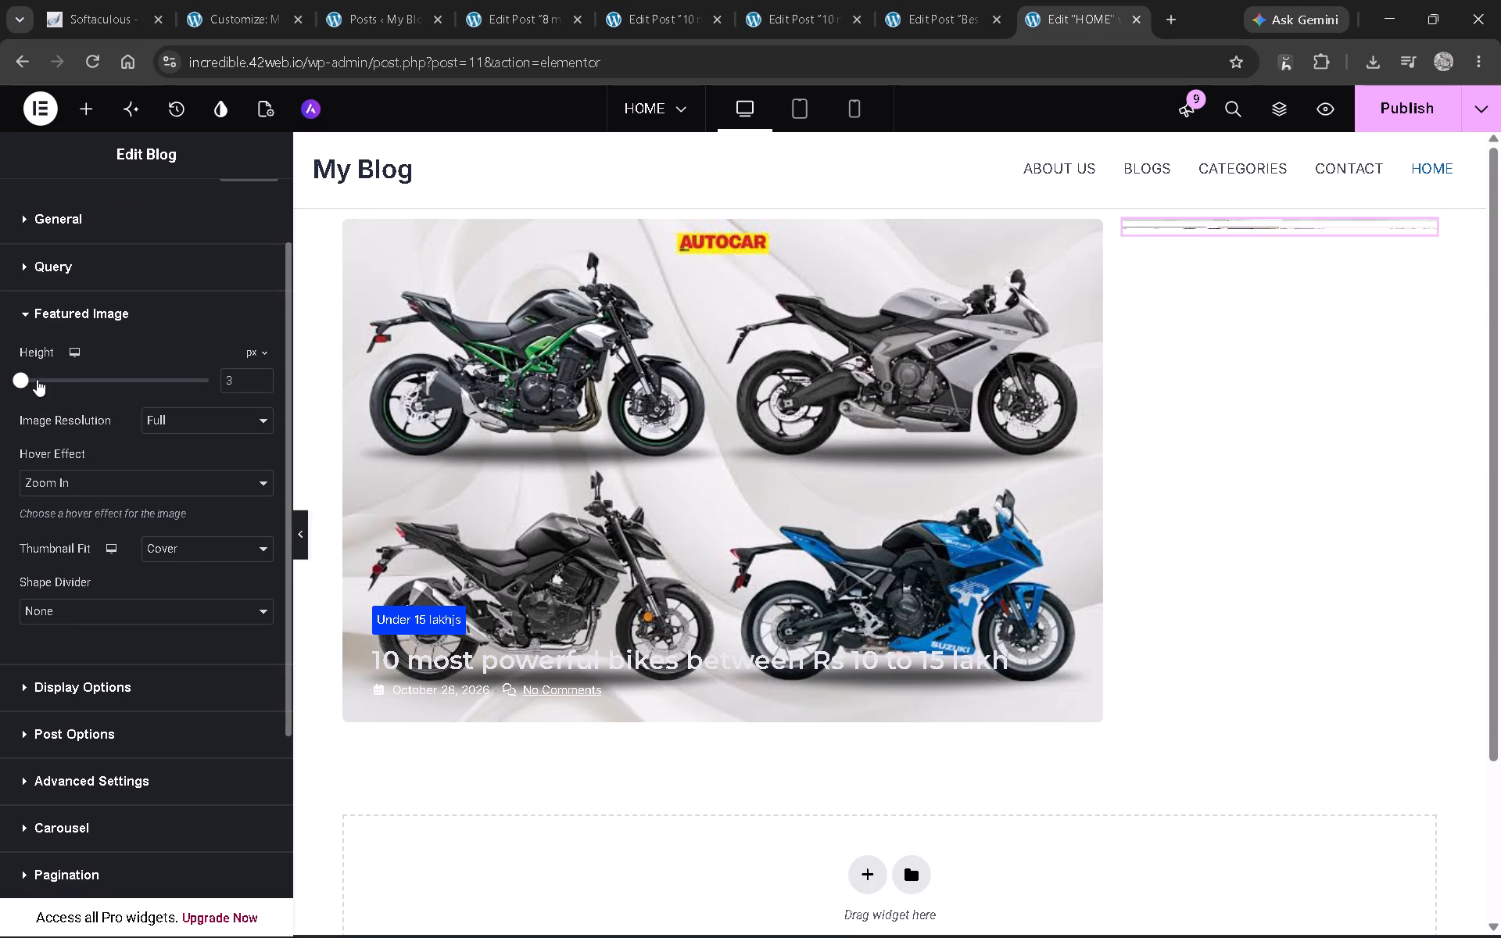
drag(37, 379, 100, 386)
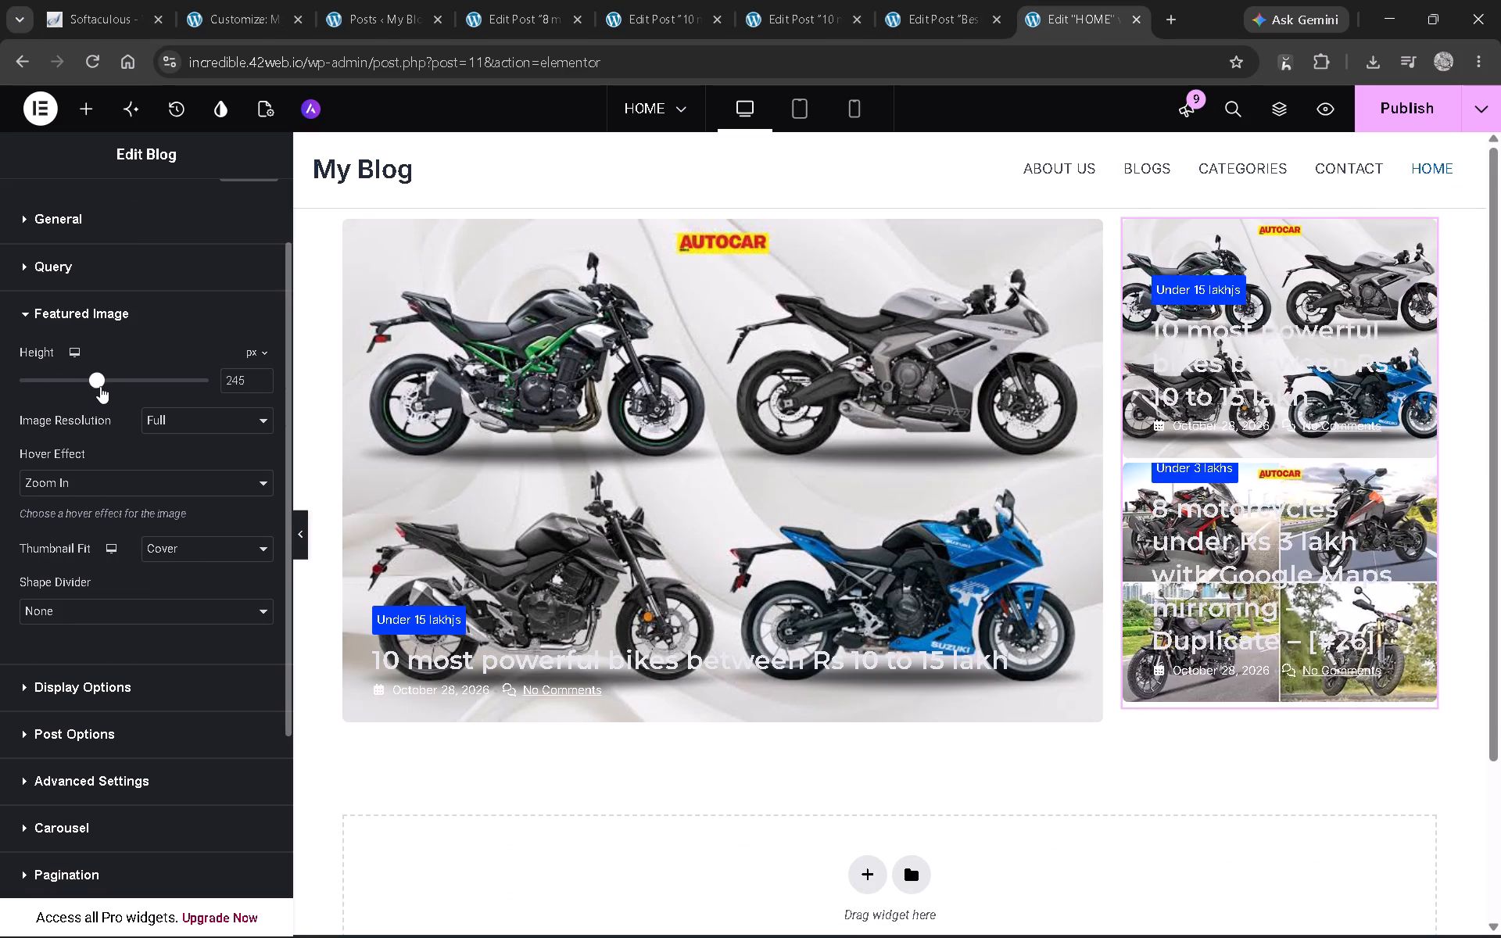
drag(100, 386, 102, 399)
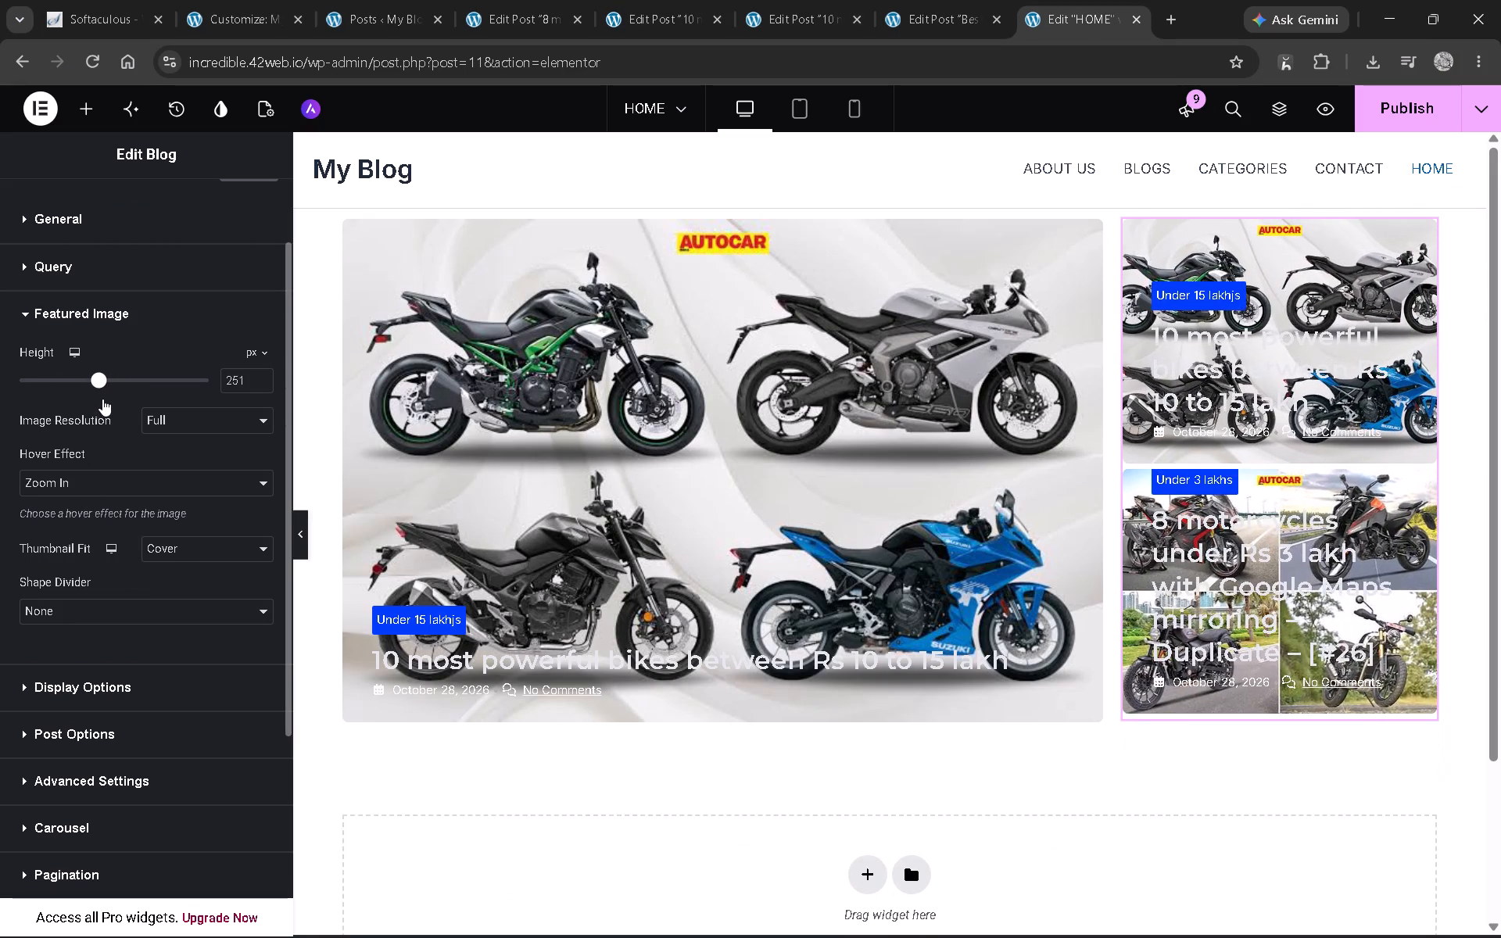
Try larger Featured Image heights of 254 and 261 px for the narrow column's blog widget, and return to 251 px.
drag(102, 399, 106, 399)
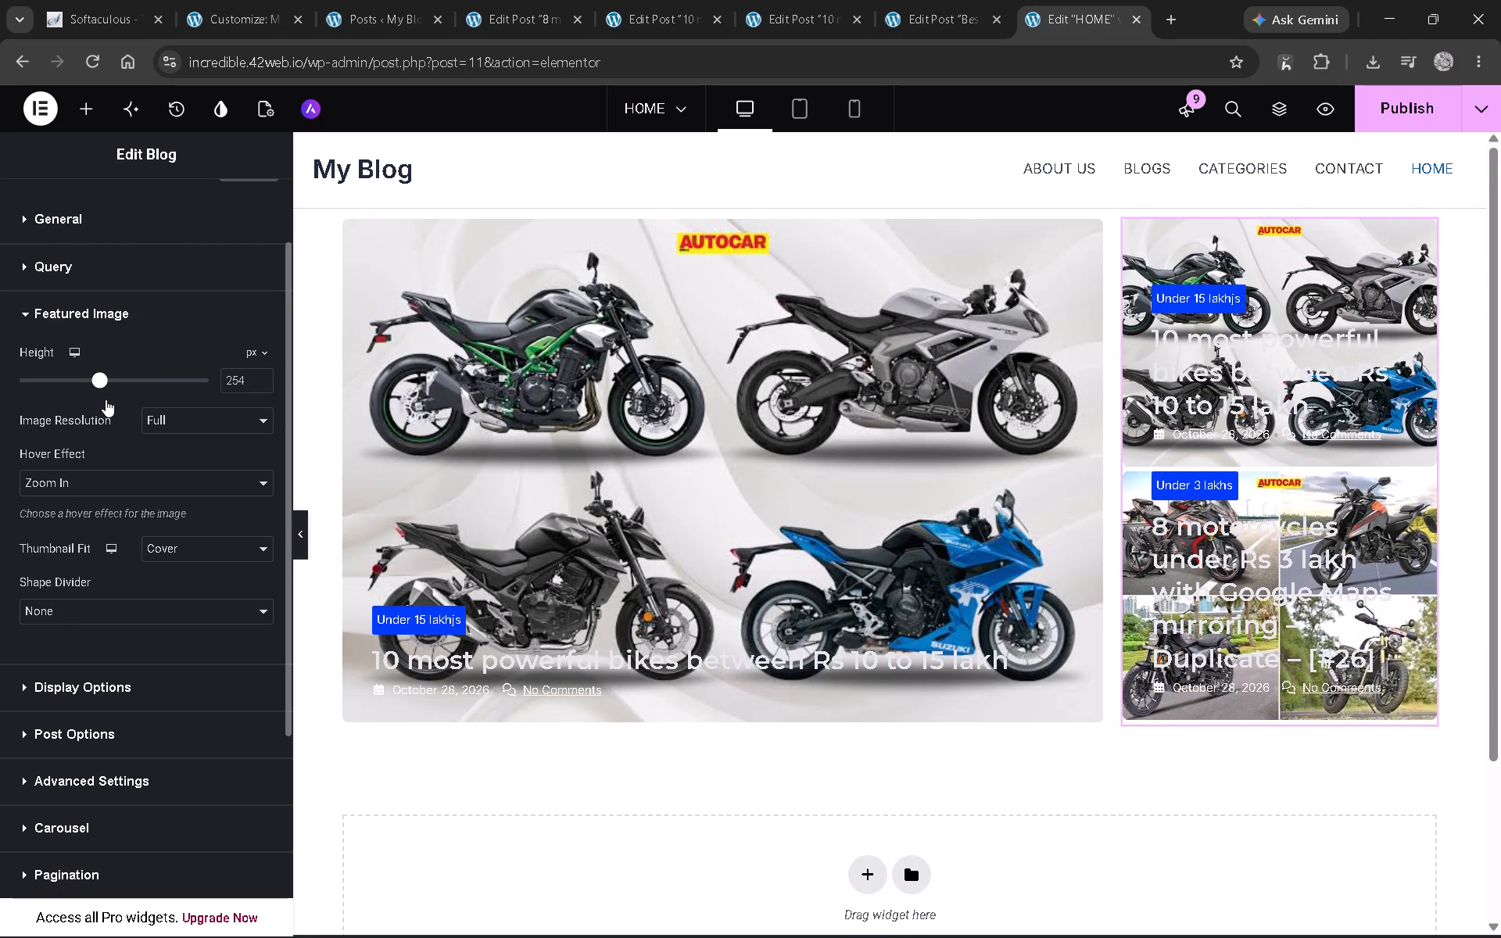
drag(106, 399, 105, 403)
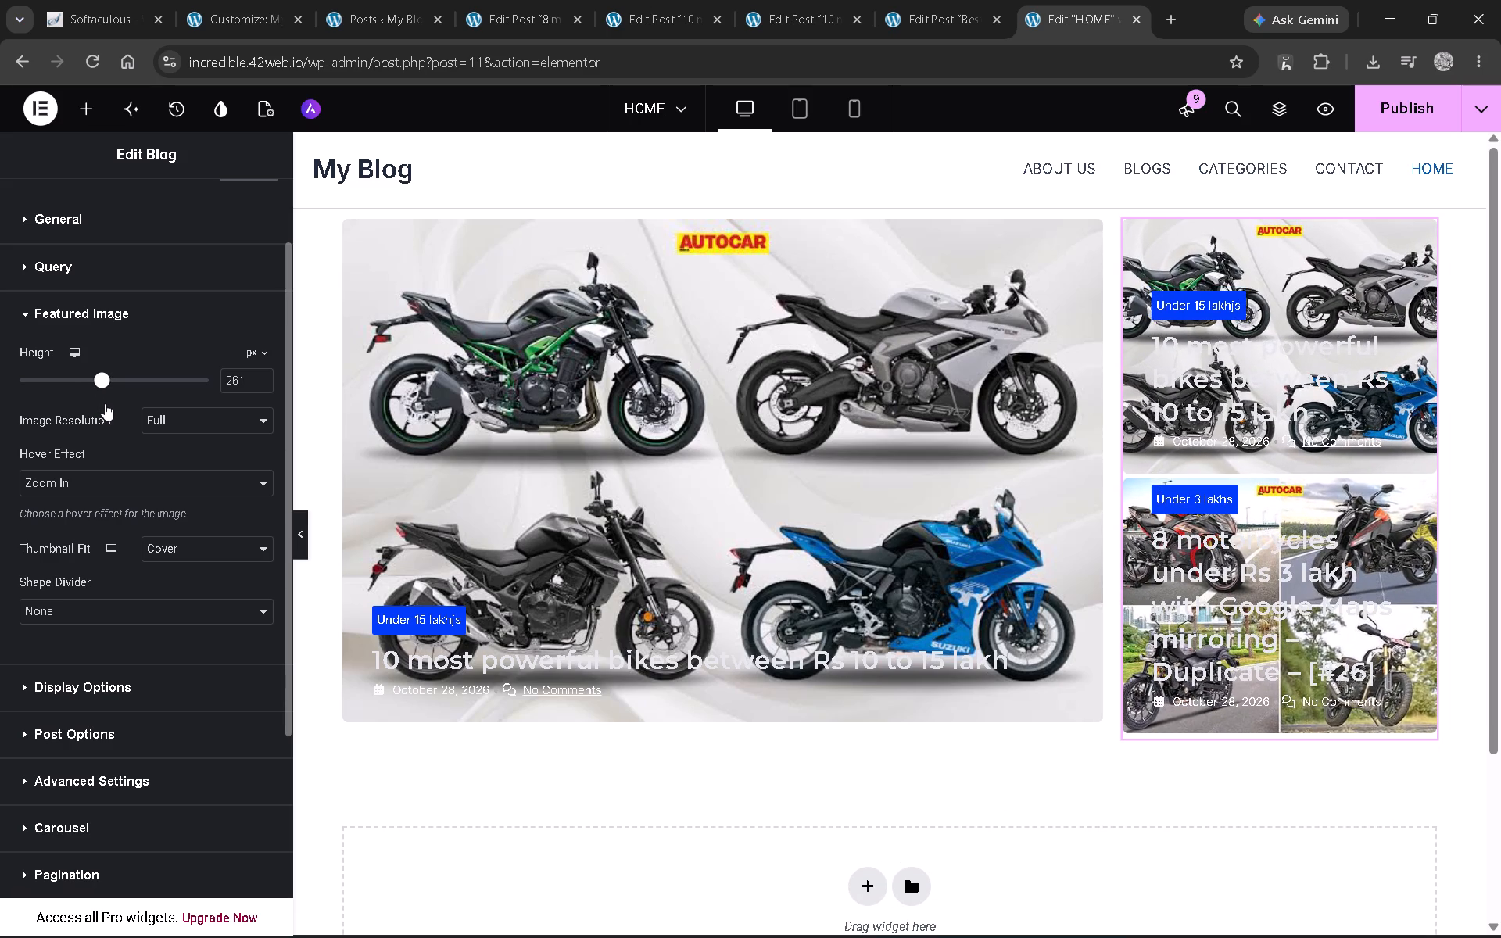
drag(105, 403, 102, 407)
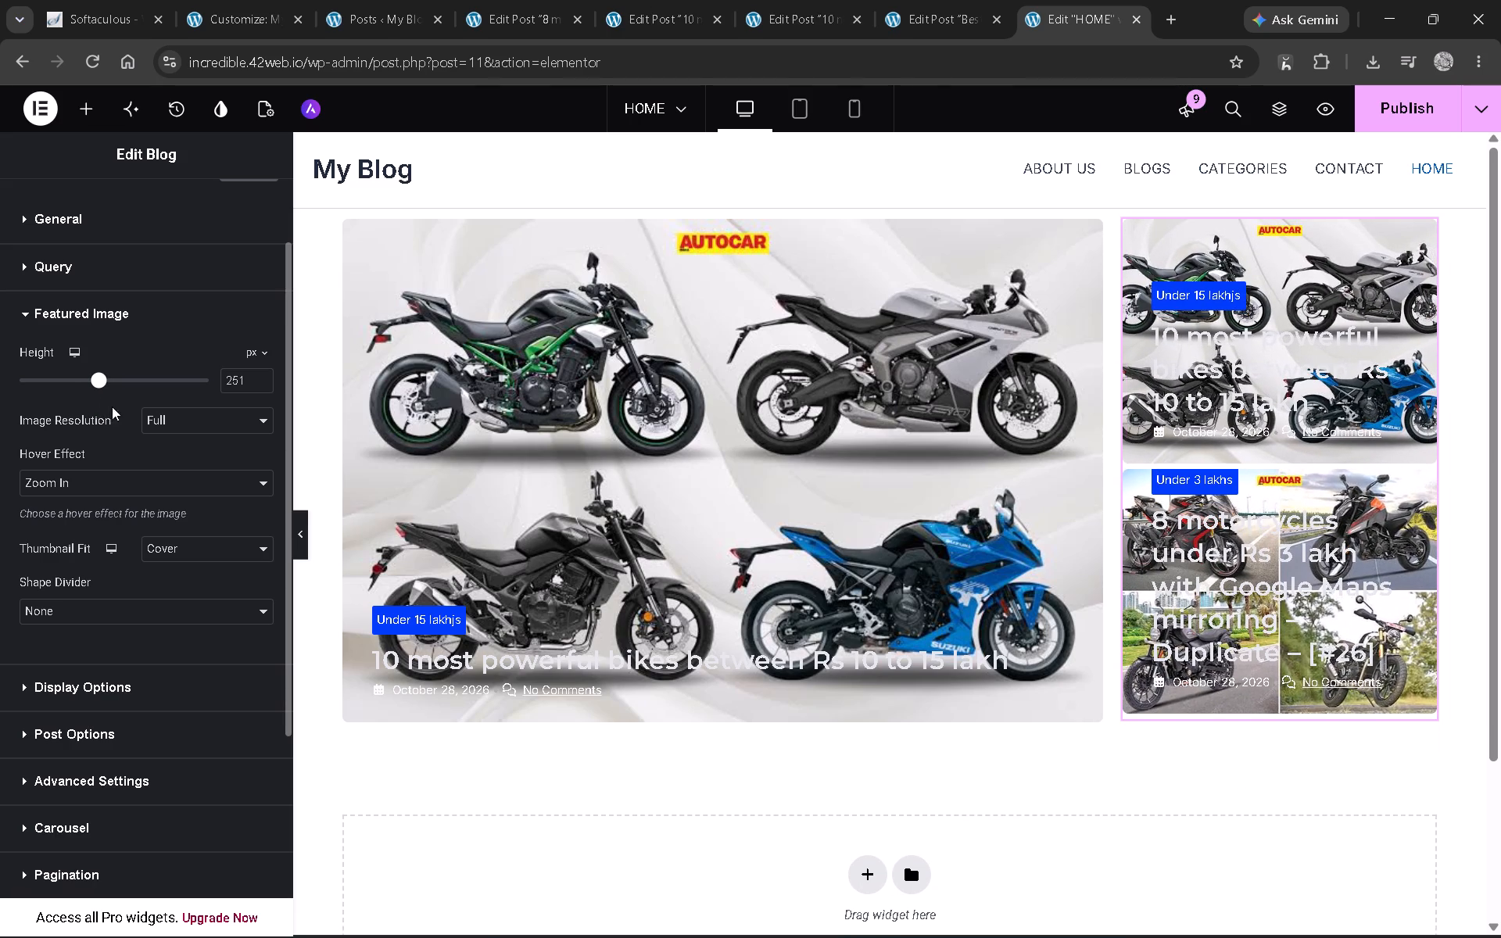
Watch the tutorial's hero section part to see how the two stacked posts are adjusted after the image height.
key(alt+Tab)
click(535, 537)
key(alt+Tab)
key(alt+Tab)
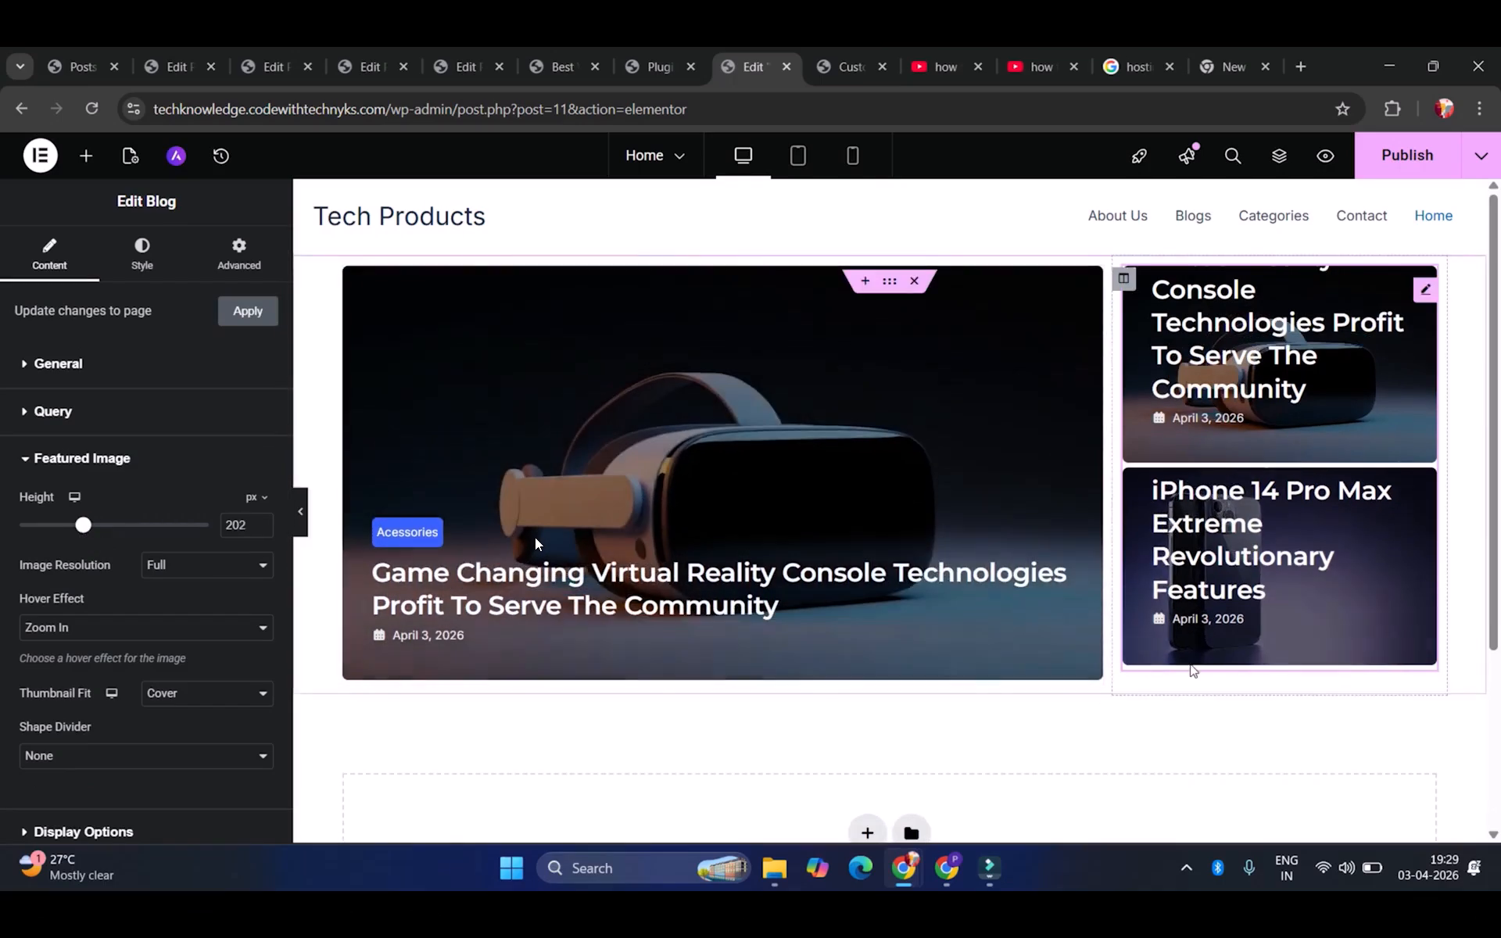
key(alt+Tab)
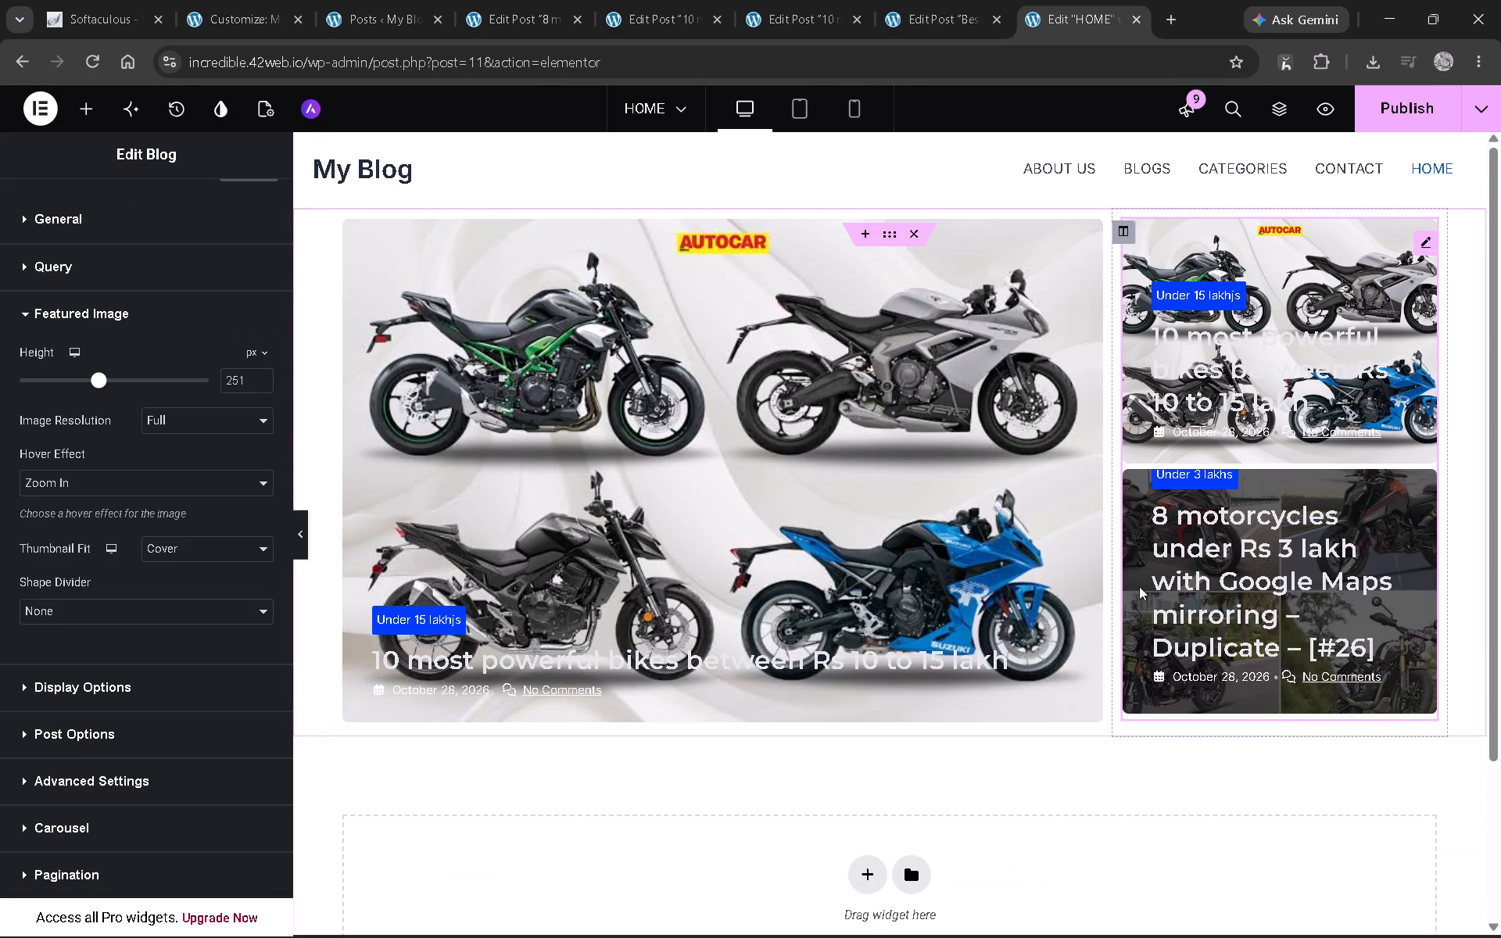
key(alt+Tab)
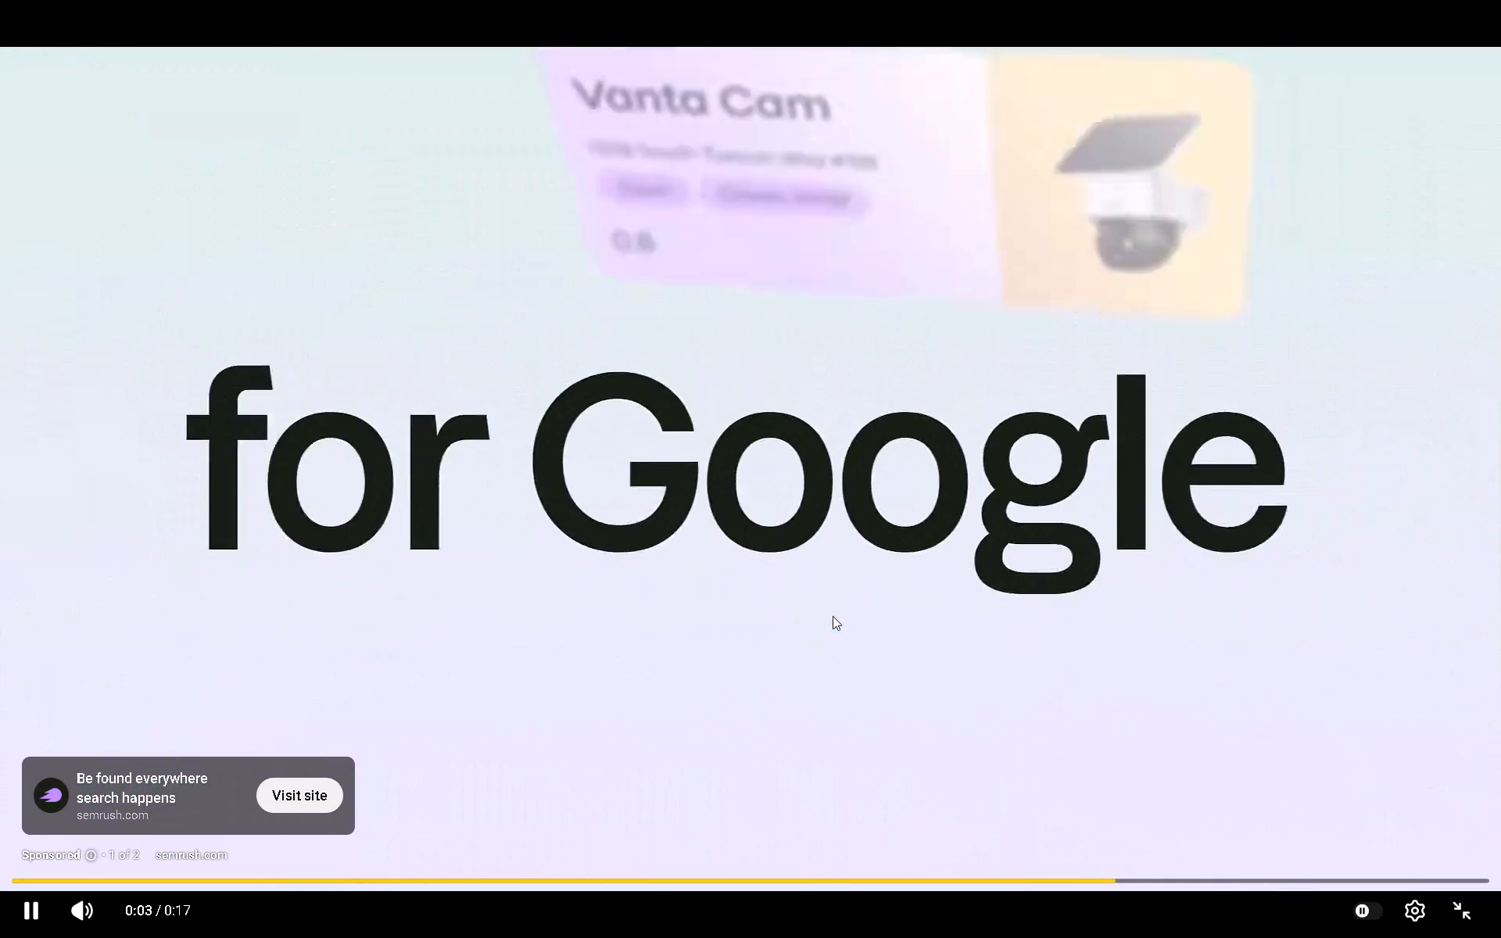
click(1417, 844)
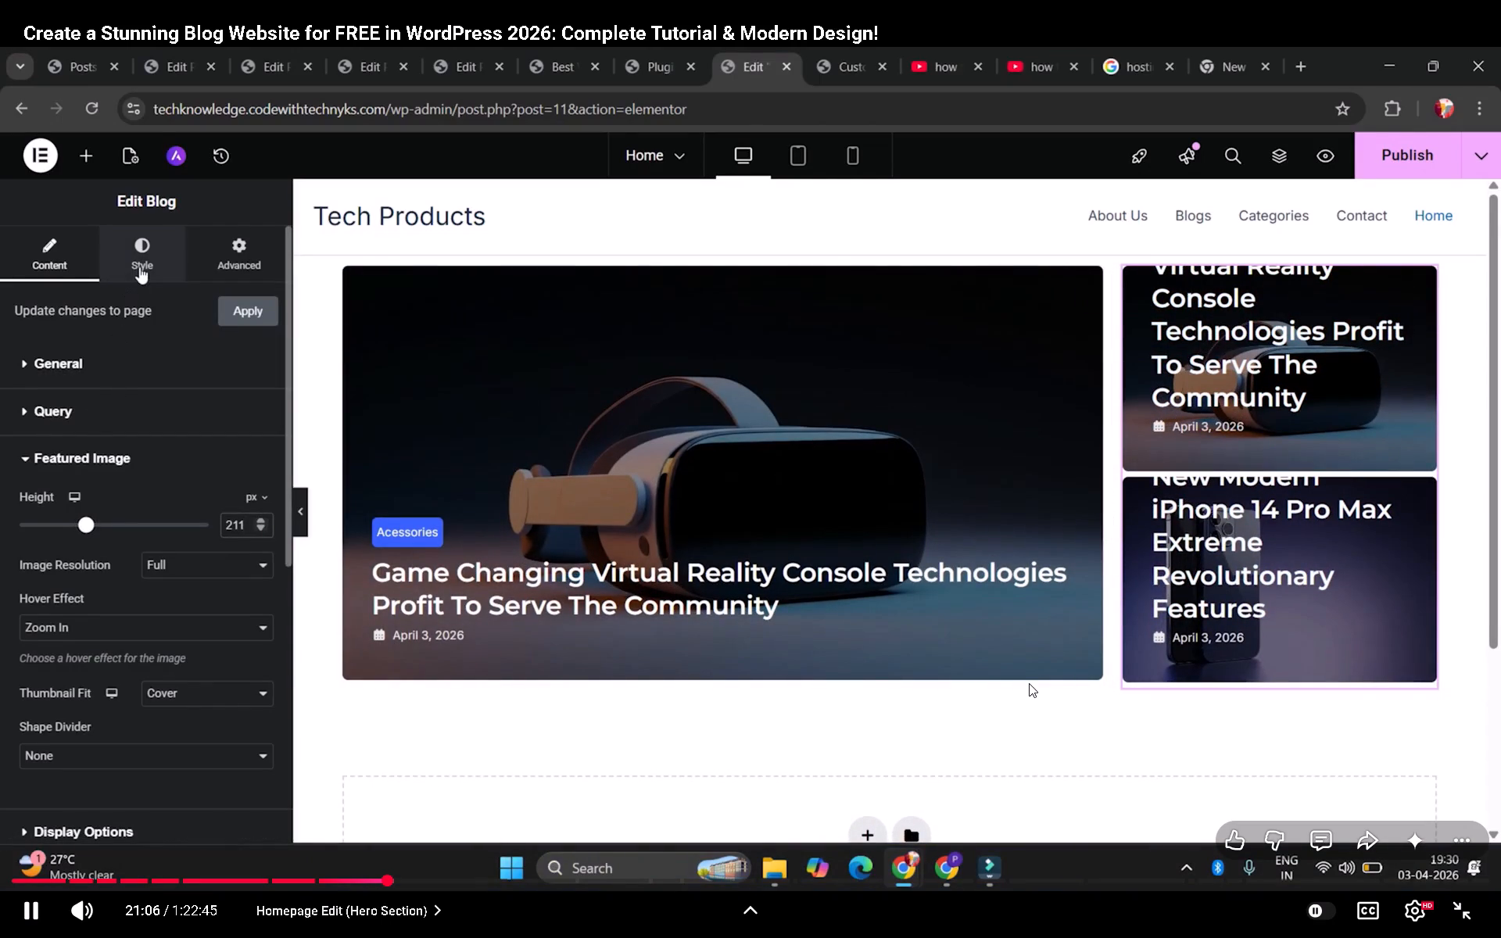
Follow the tutorial to reduce the narrow column blog widget's Title typography size to 17 px.
key(alt+Tab)
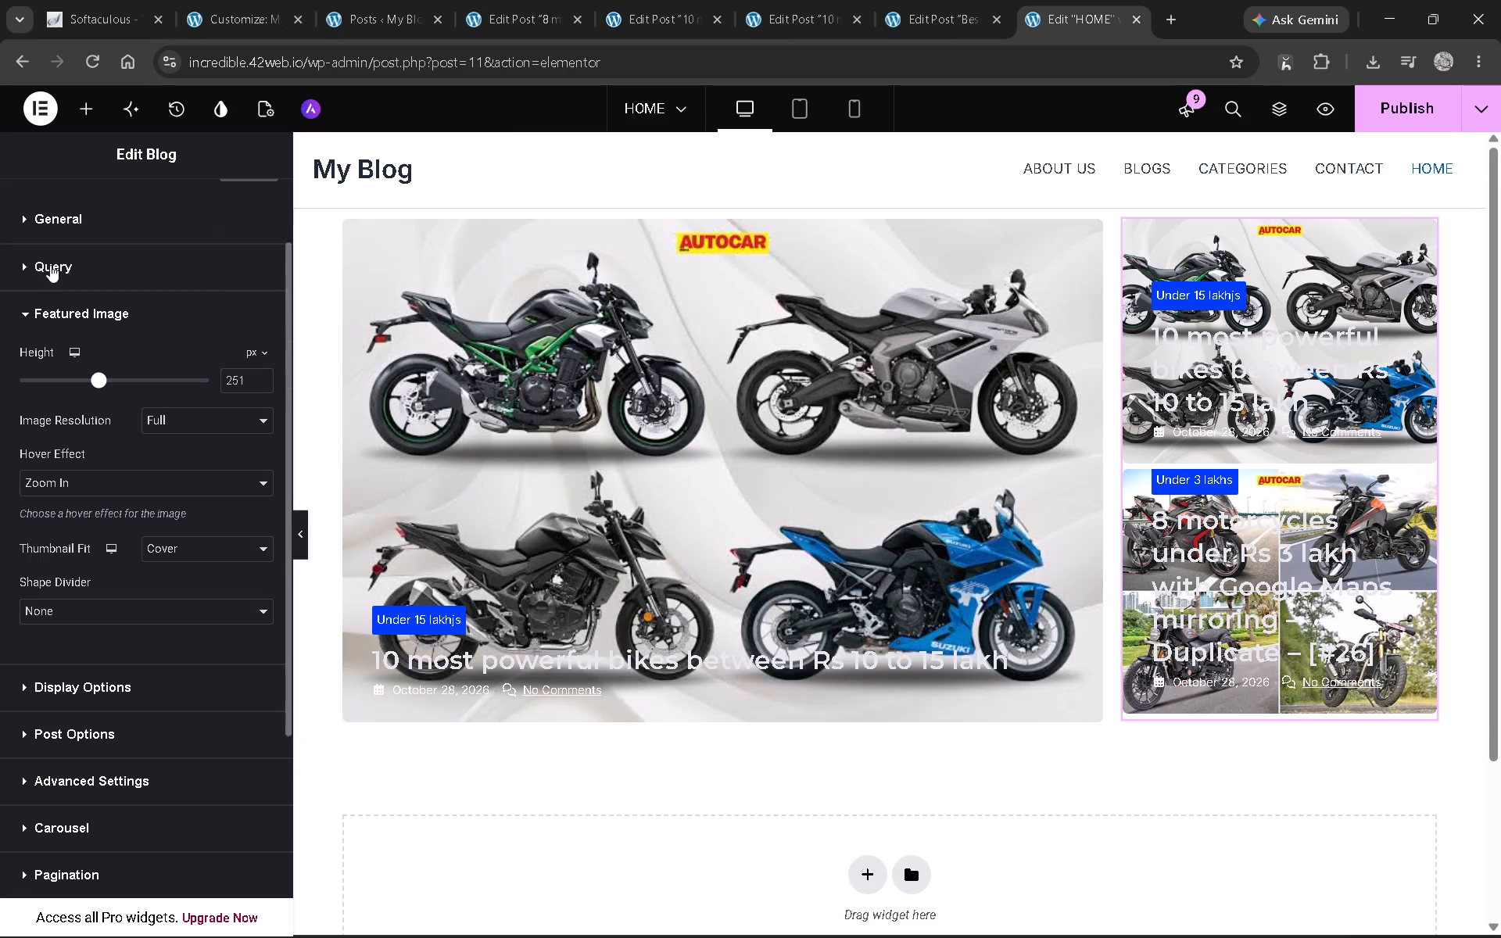
scroll(51, 266, up, 5)
click(118, 218)
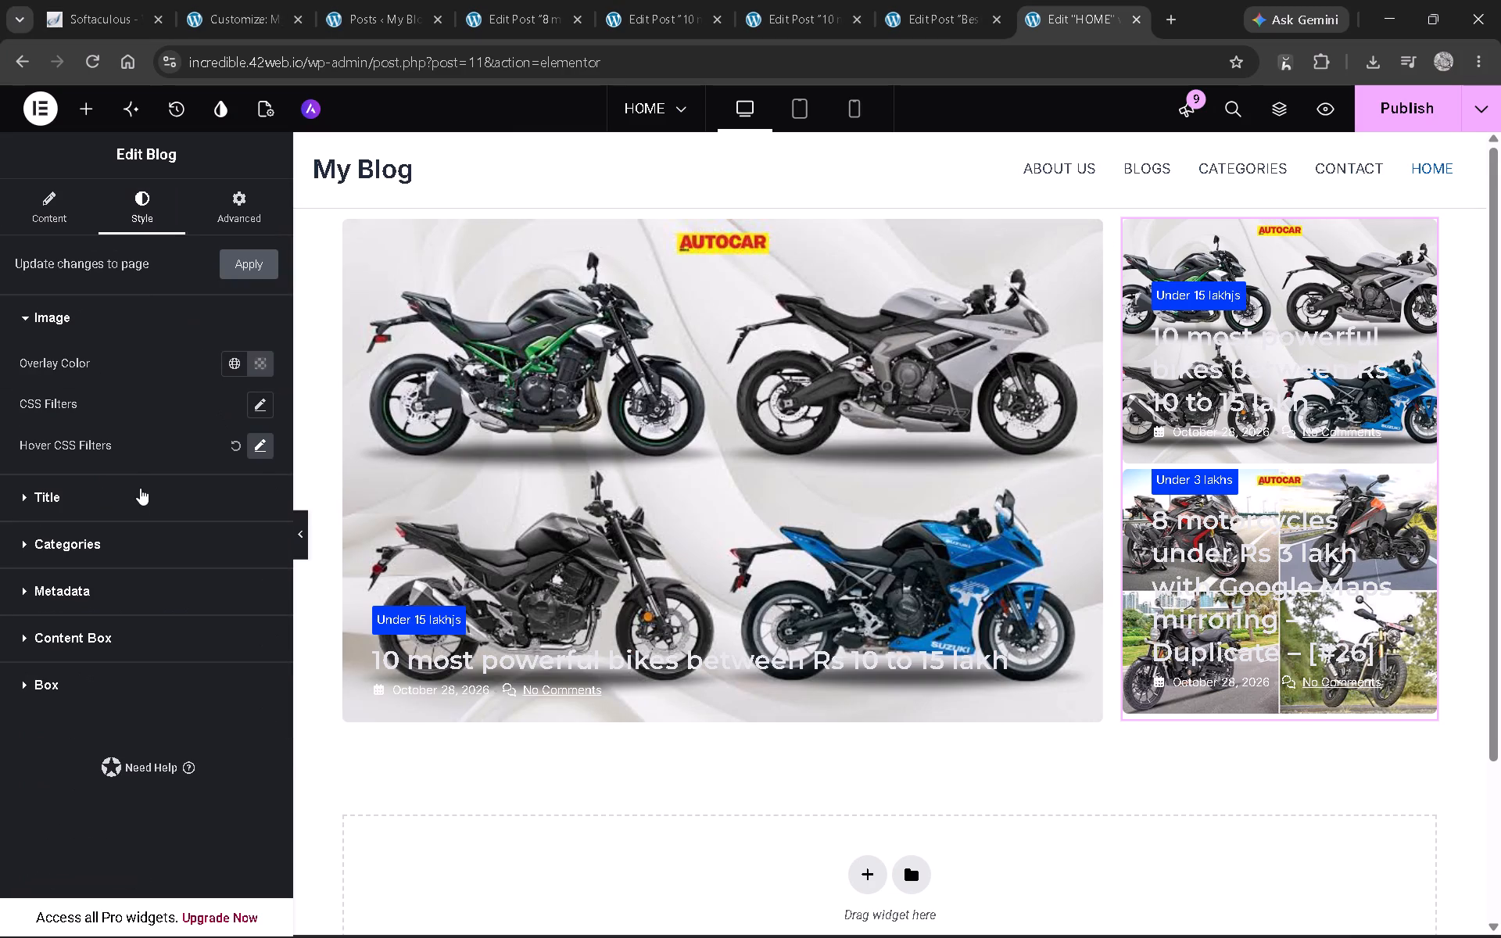
click(140, 488)
click(266, 412)
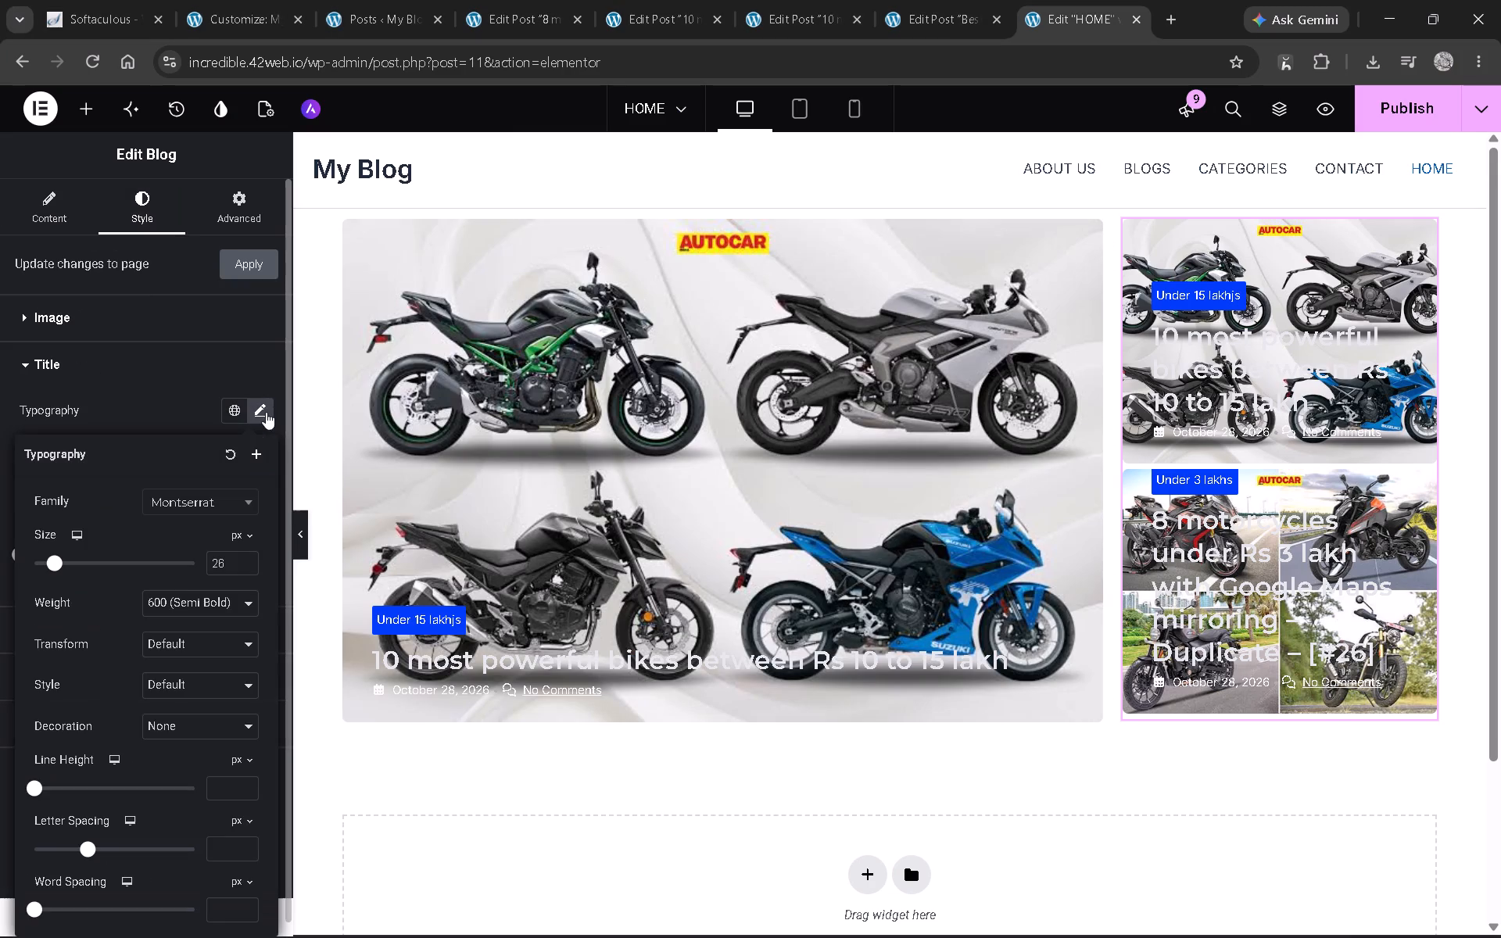
key(alt+Tab)
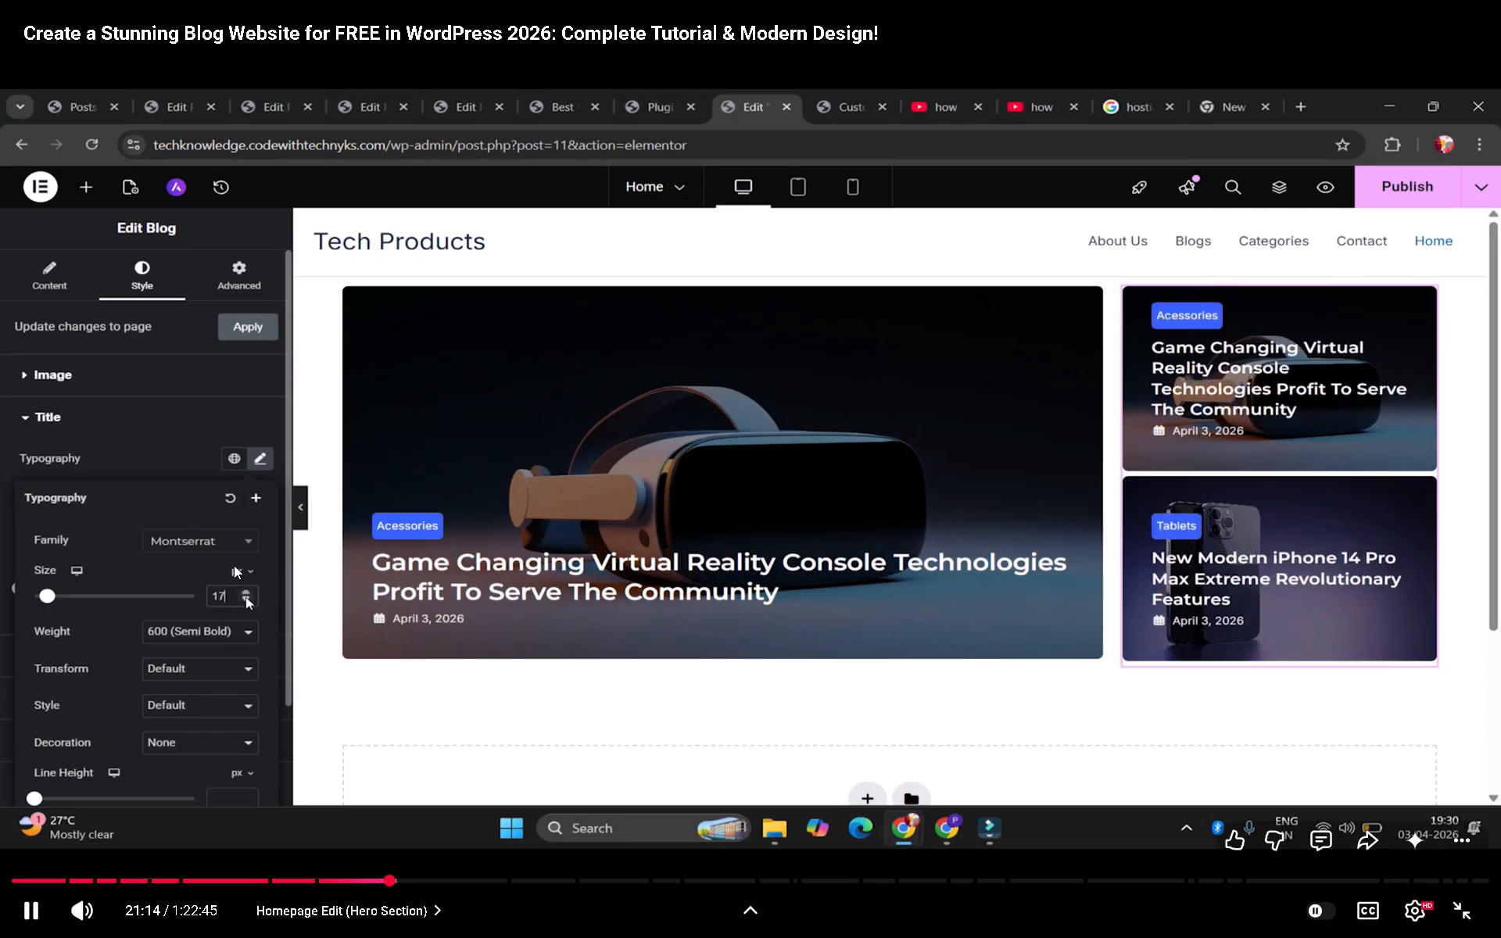
key(alt+Tab)
triple_click(249, 567)
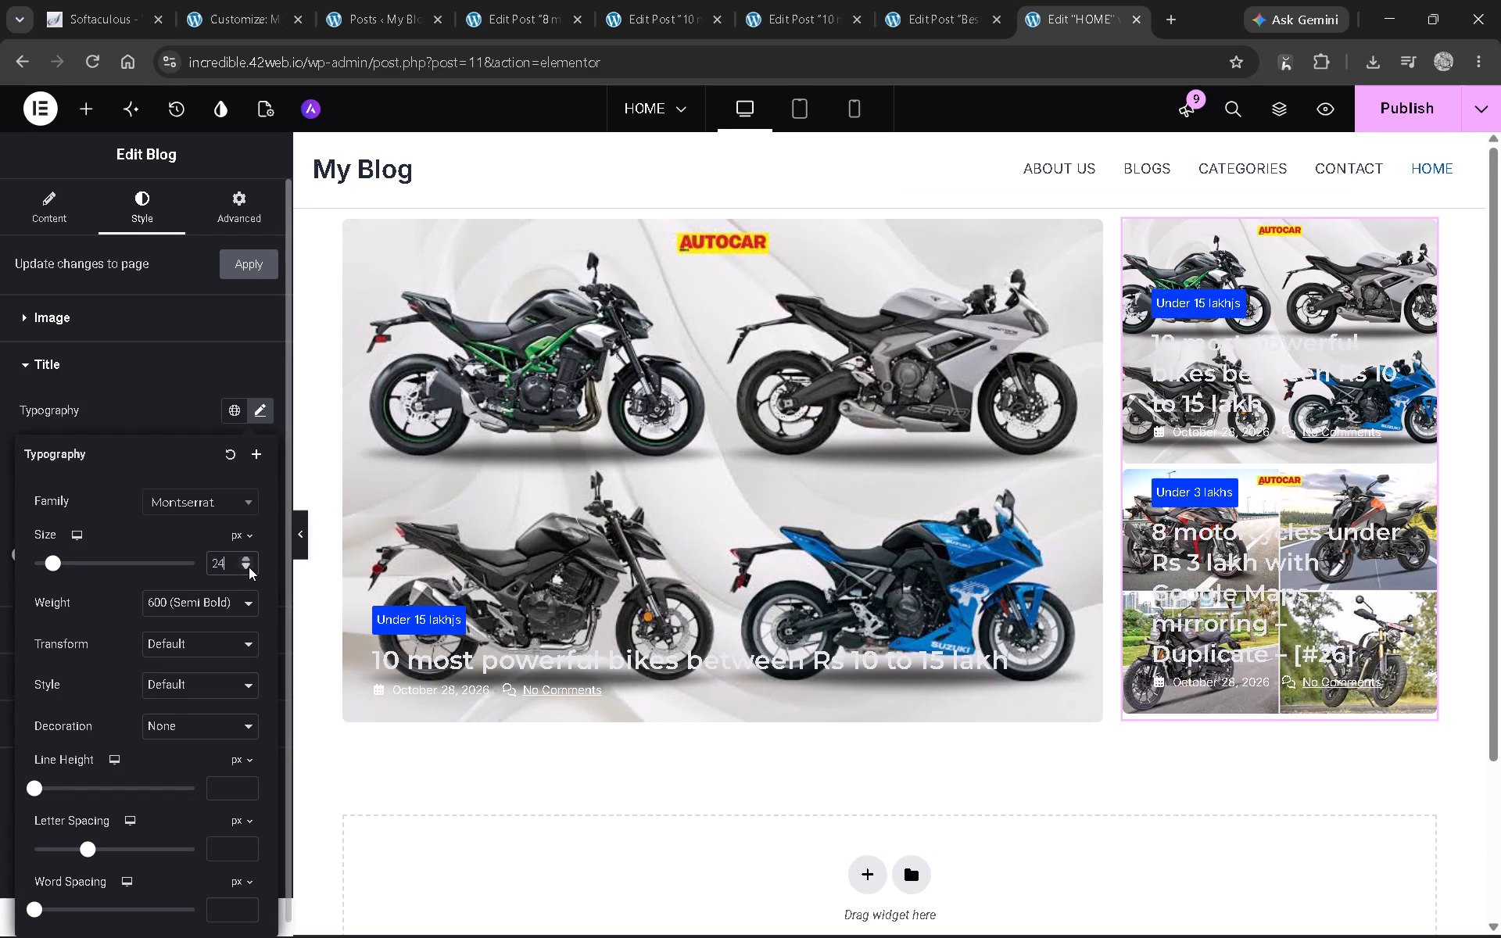
triple_click(249, 567)
click(249, 567)
key(alt+Tab)
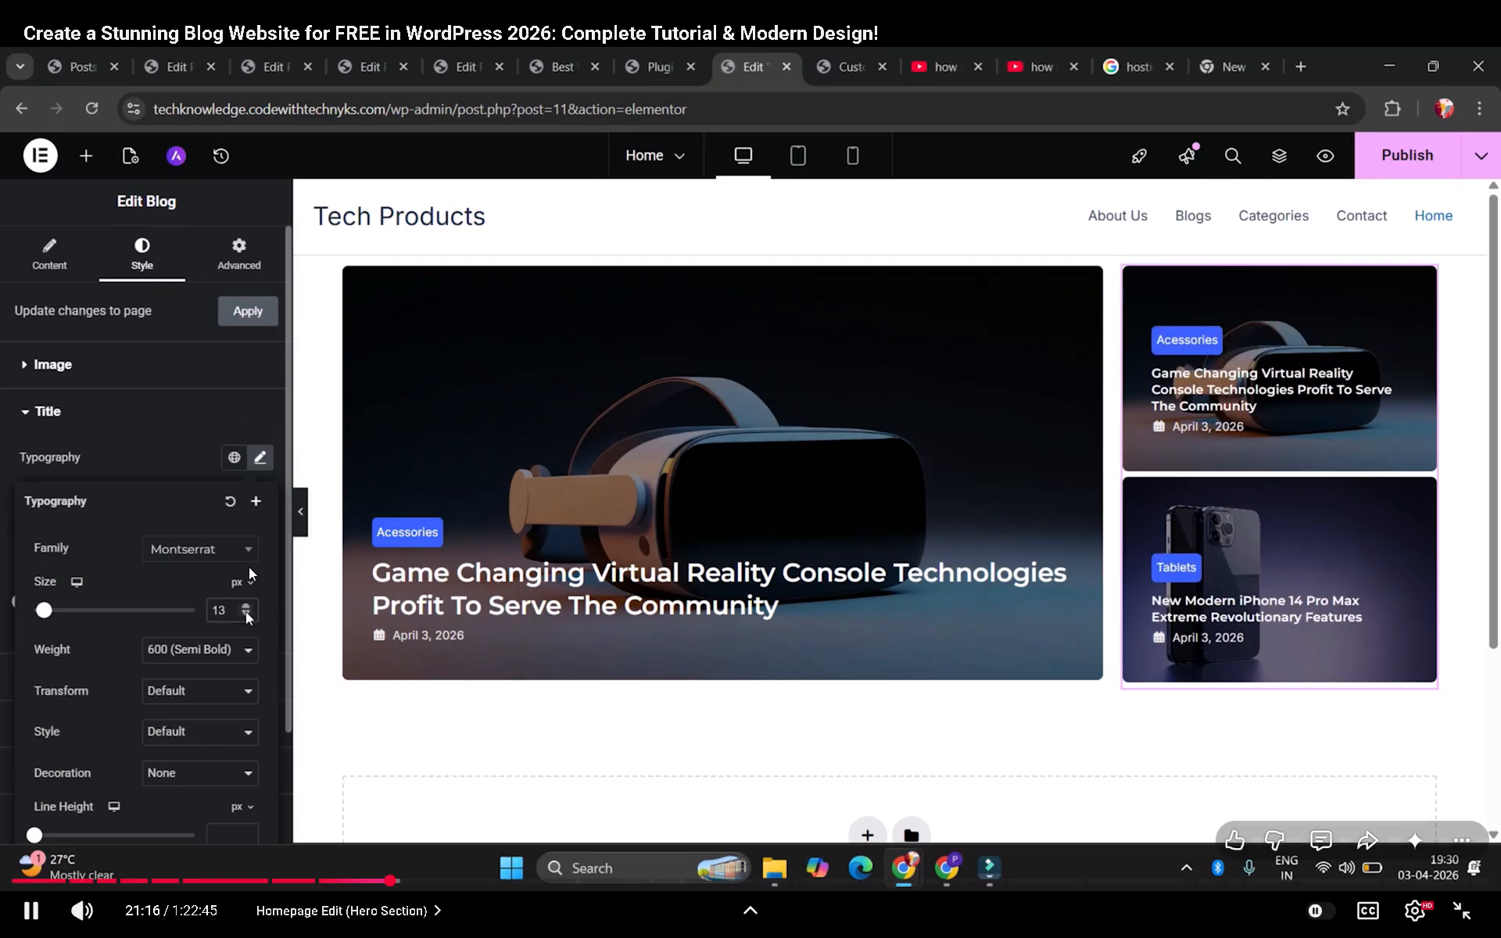
key(alt+Tab)
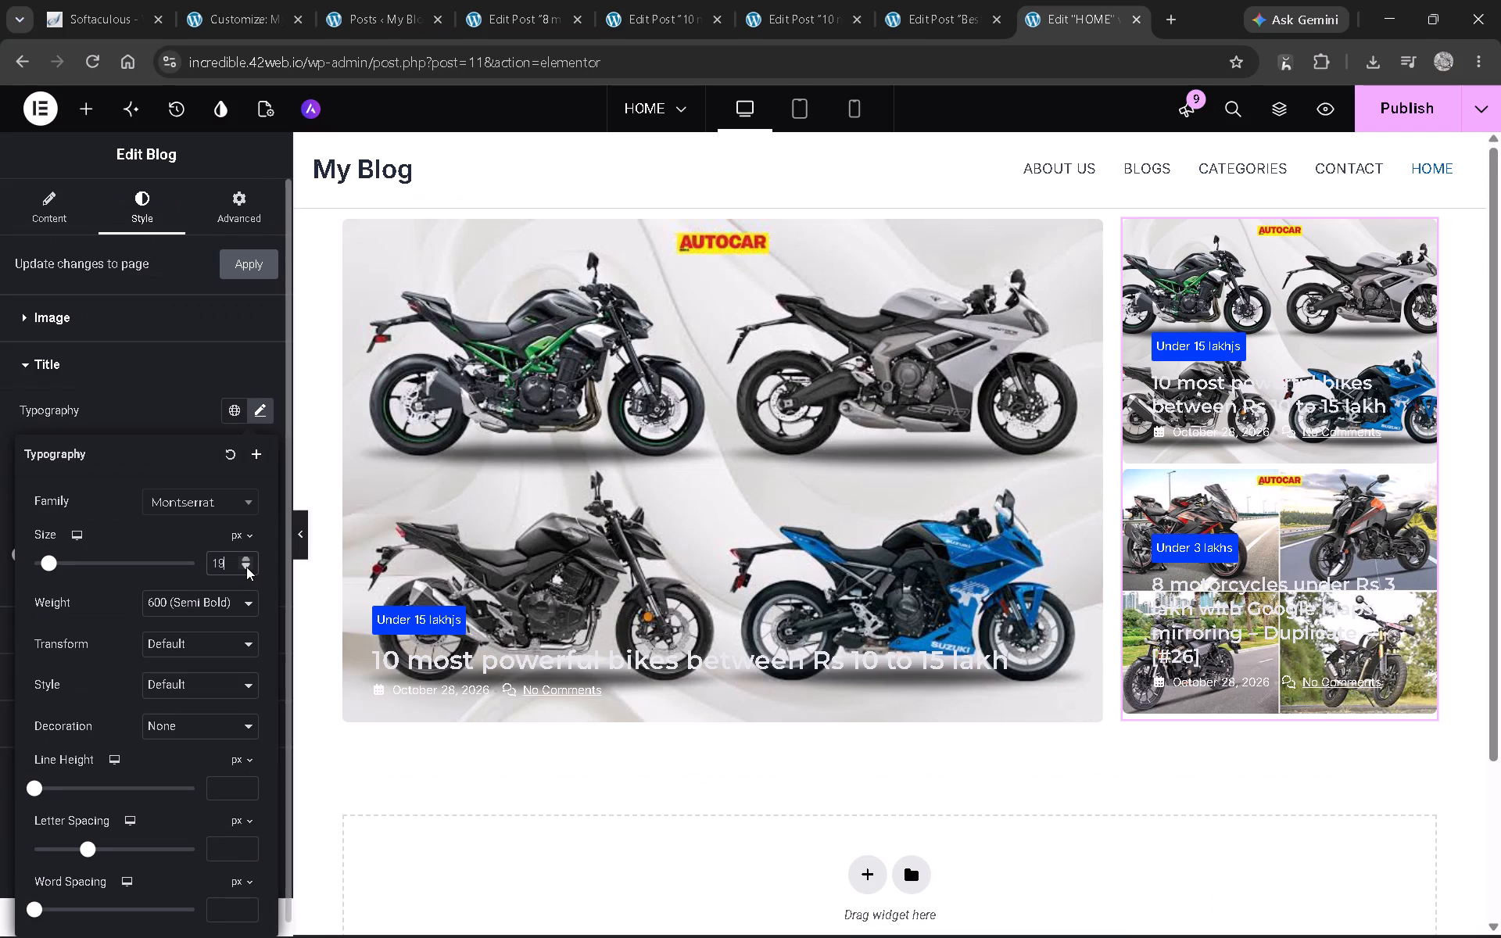
triple_click(246, 567)
click(246, 559)
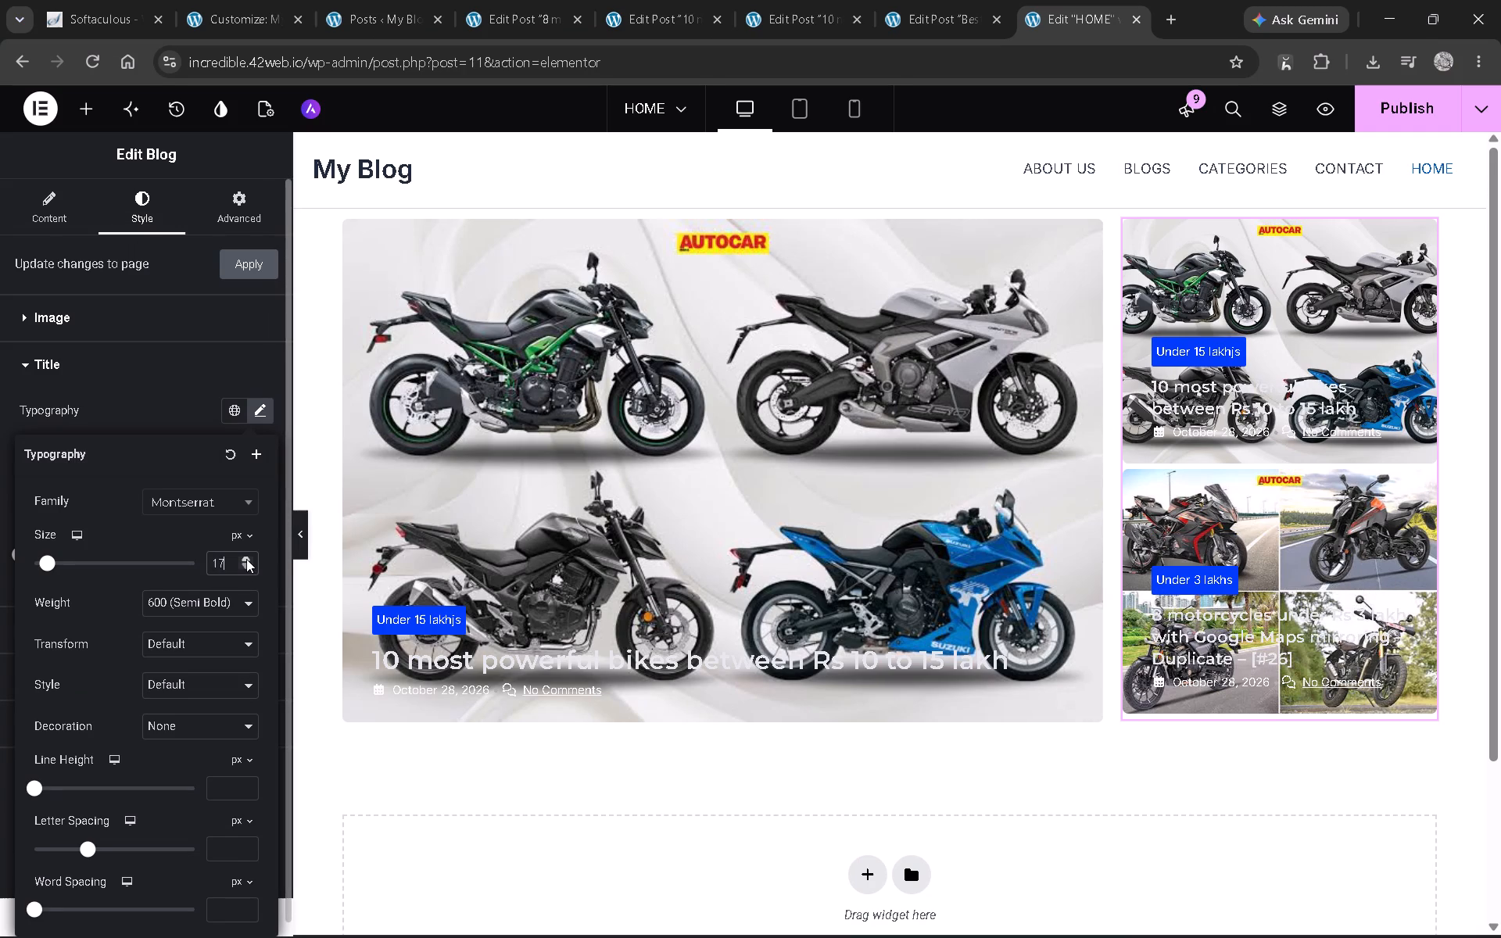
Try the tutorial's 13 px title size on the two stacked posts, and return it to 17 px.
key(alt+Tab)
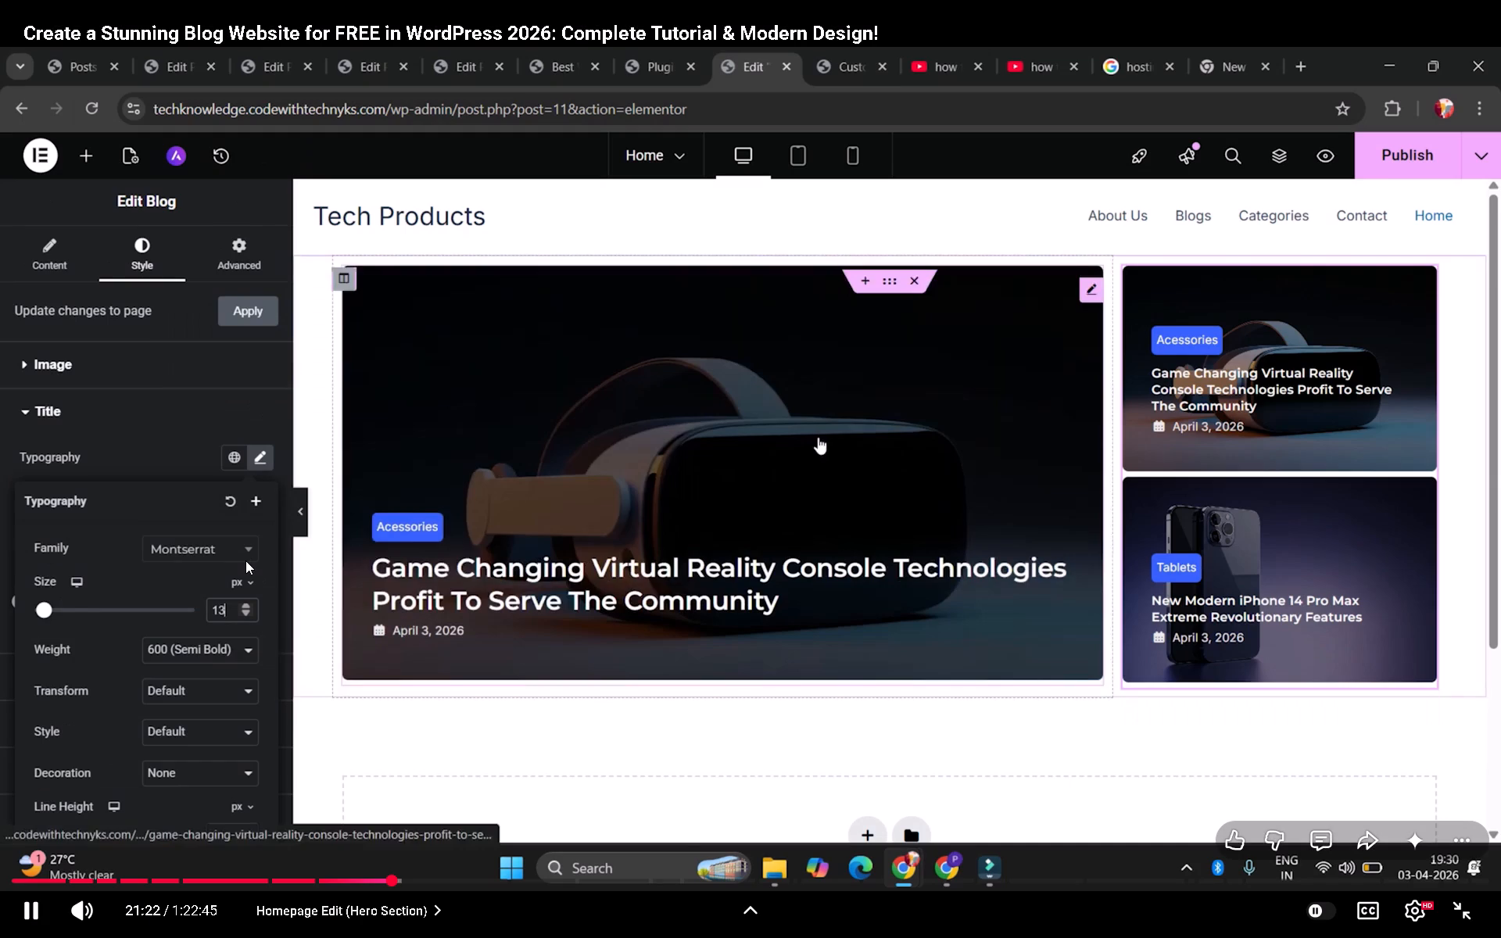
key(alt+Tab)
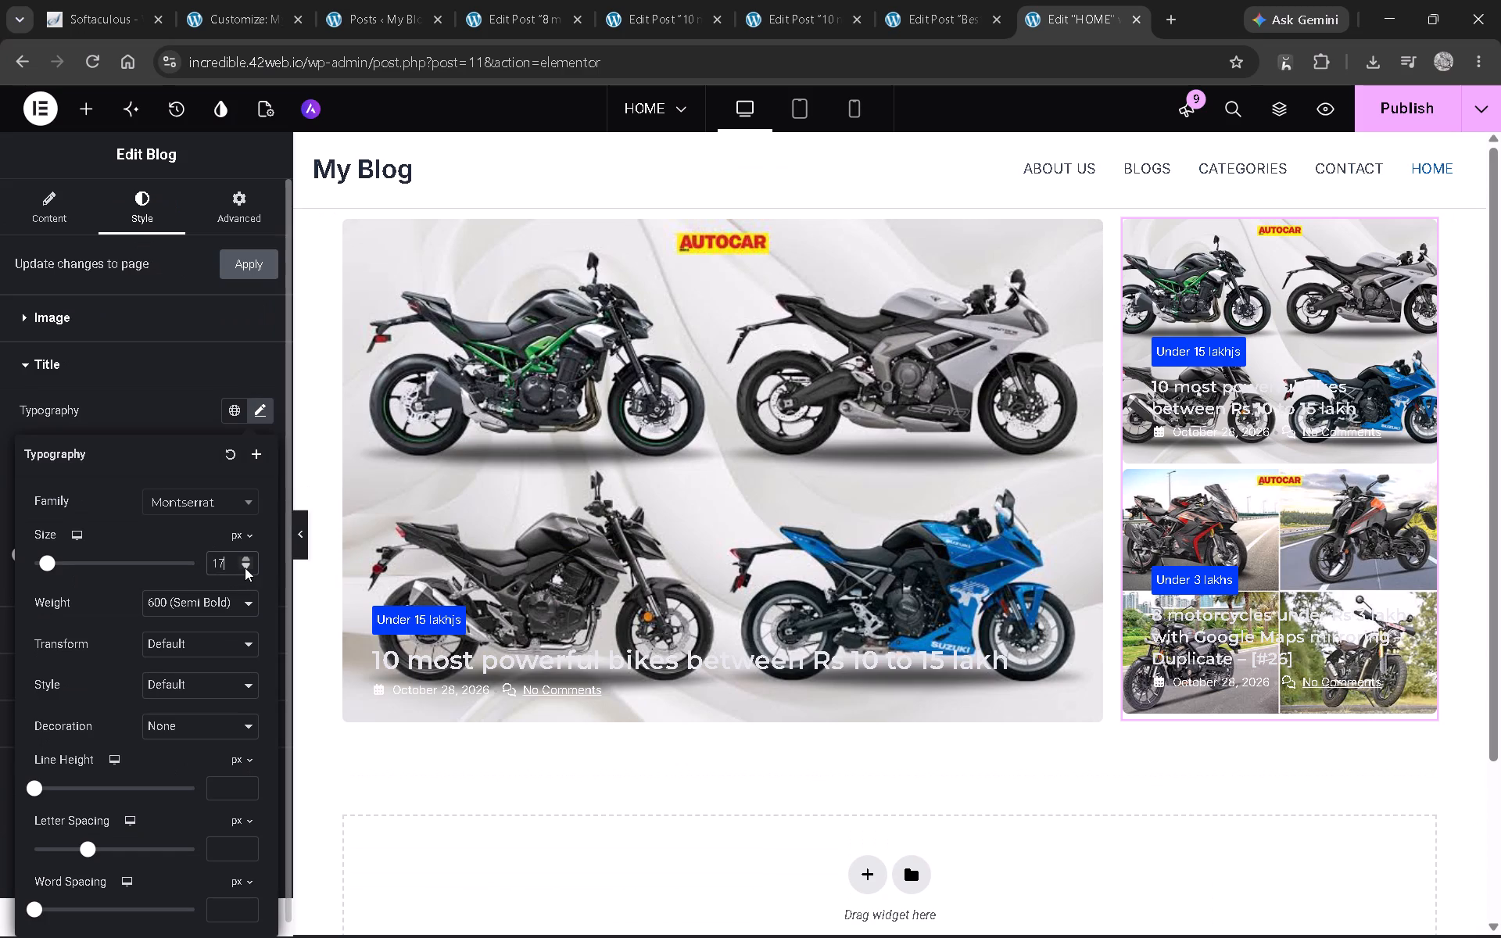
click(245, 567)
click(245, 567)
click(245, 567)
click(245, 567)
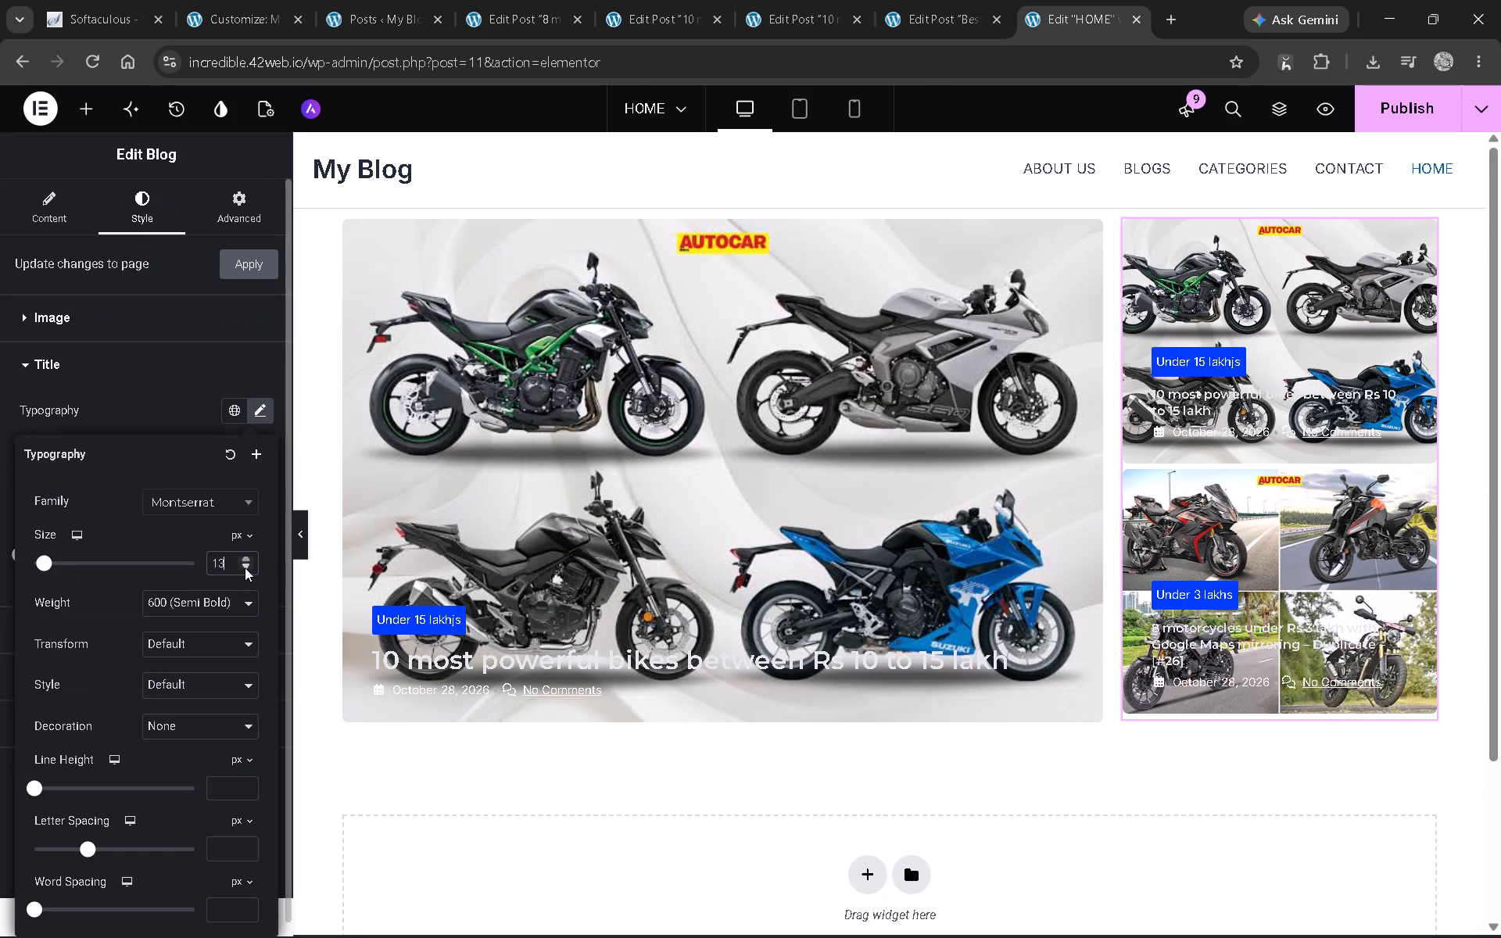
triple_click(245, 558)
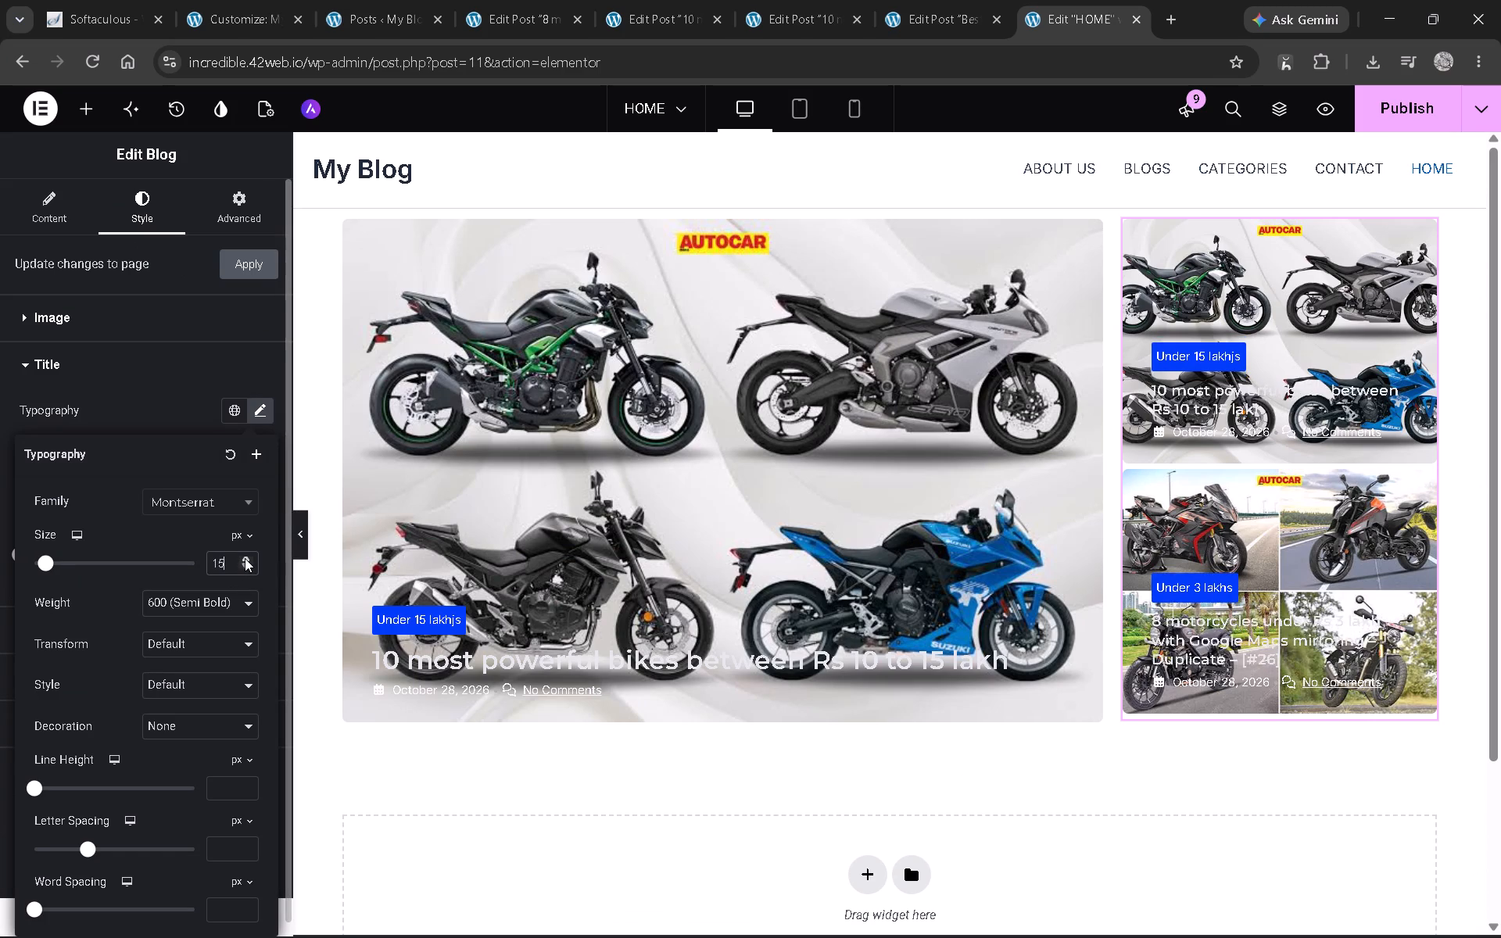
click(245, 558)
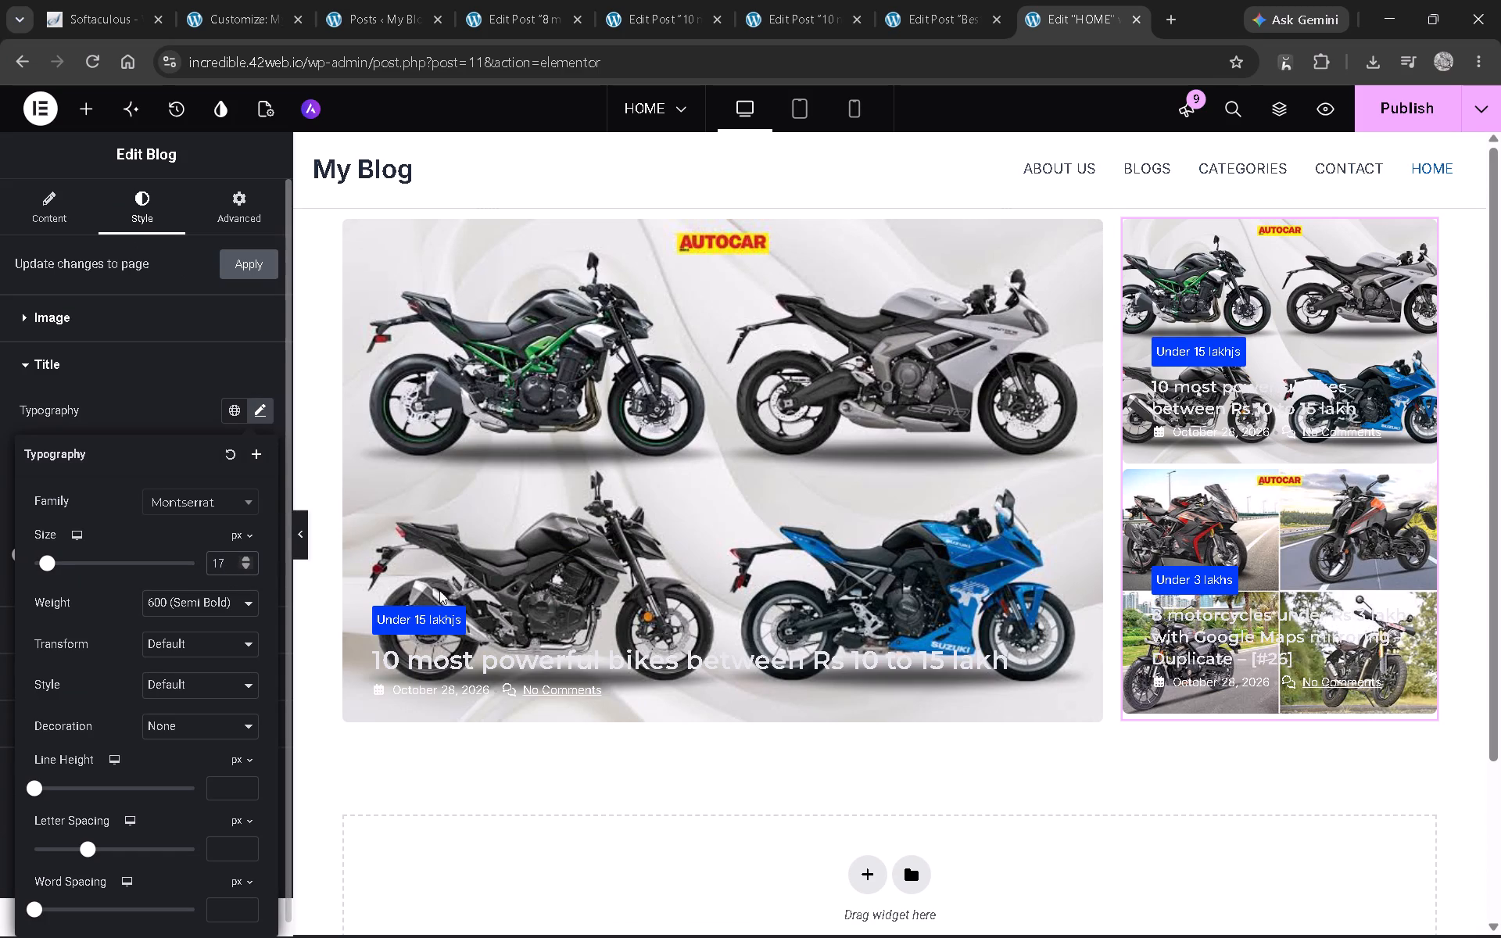
Replay the tutorial part after the title sizing to see which blog widget settings are edited in the narrow column.
key(alt+Tab)
click(736, 517)
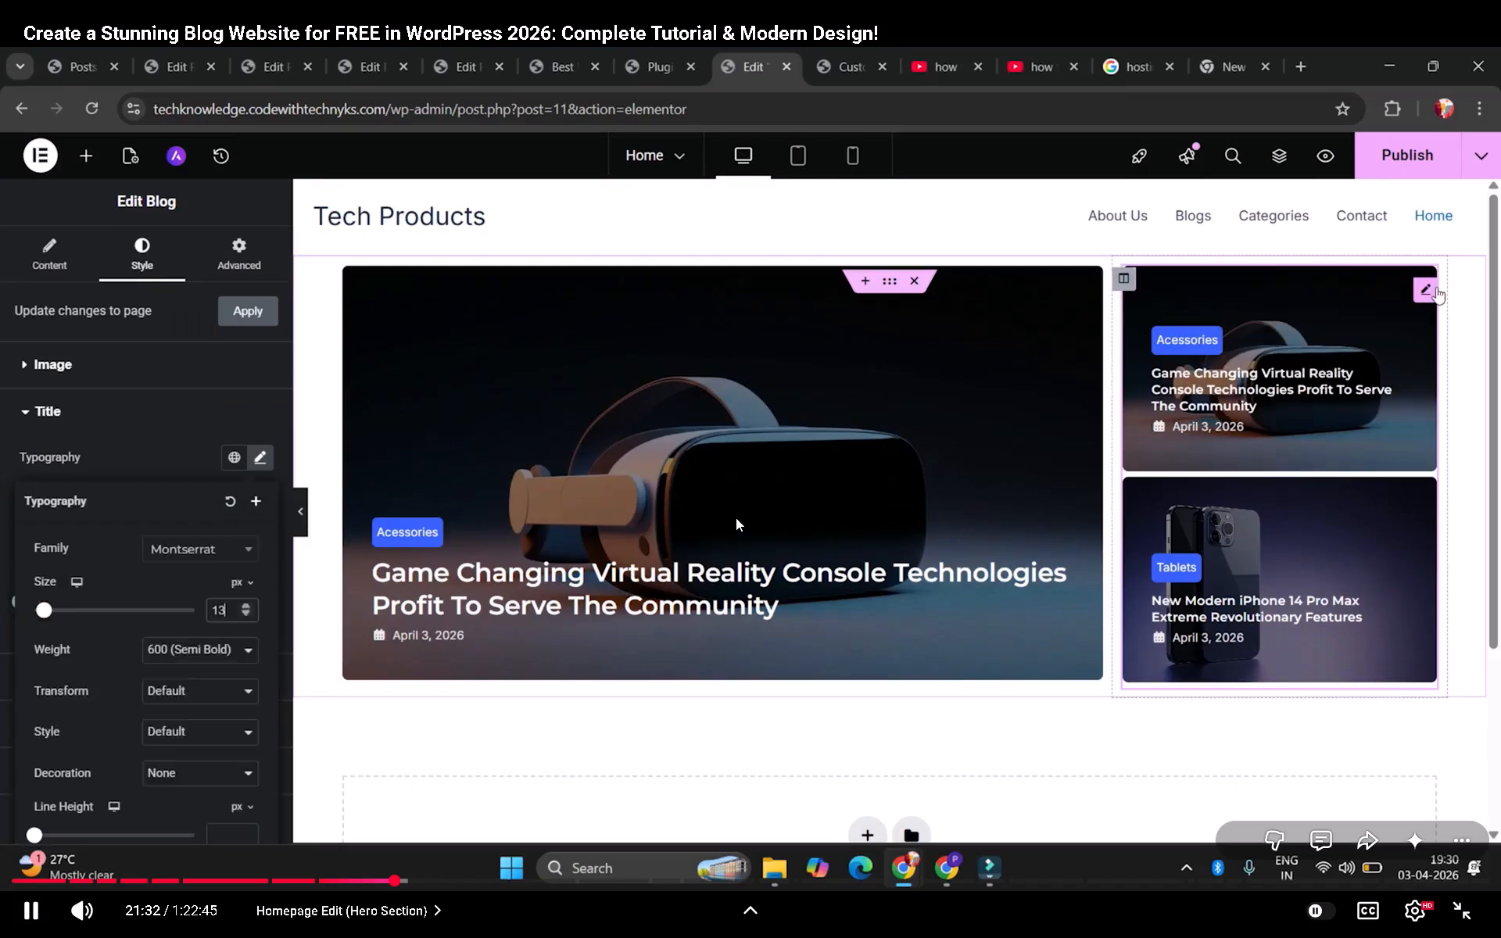
click(684, 571)
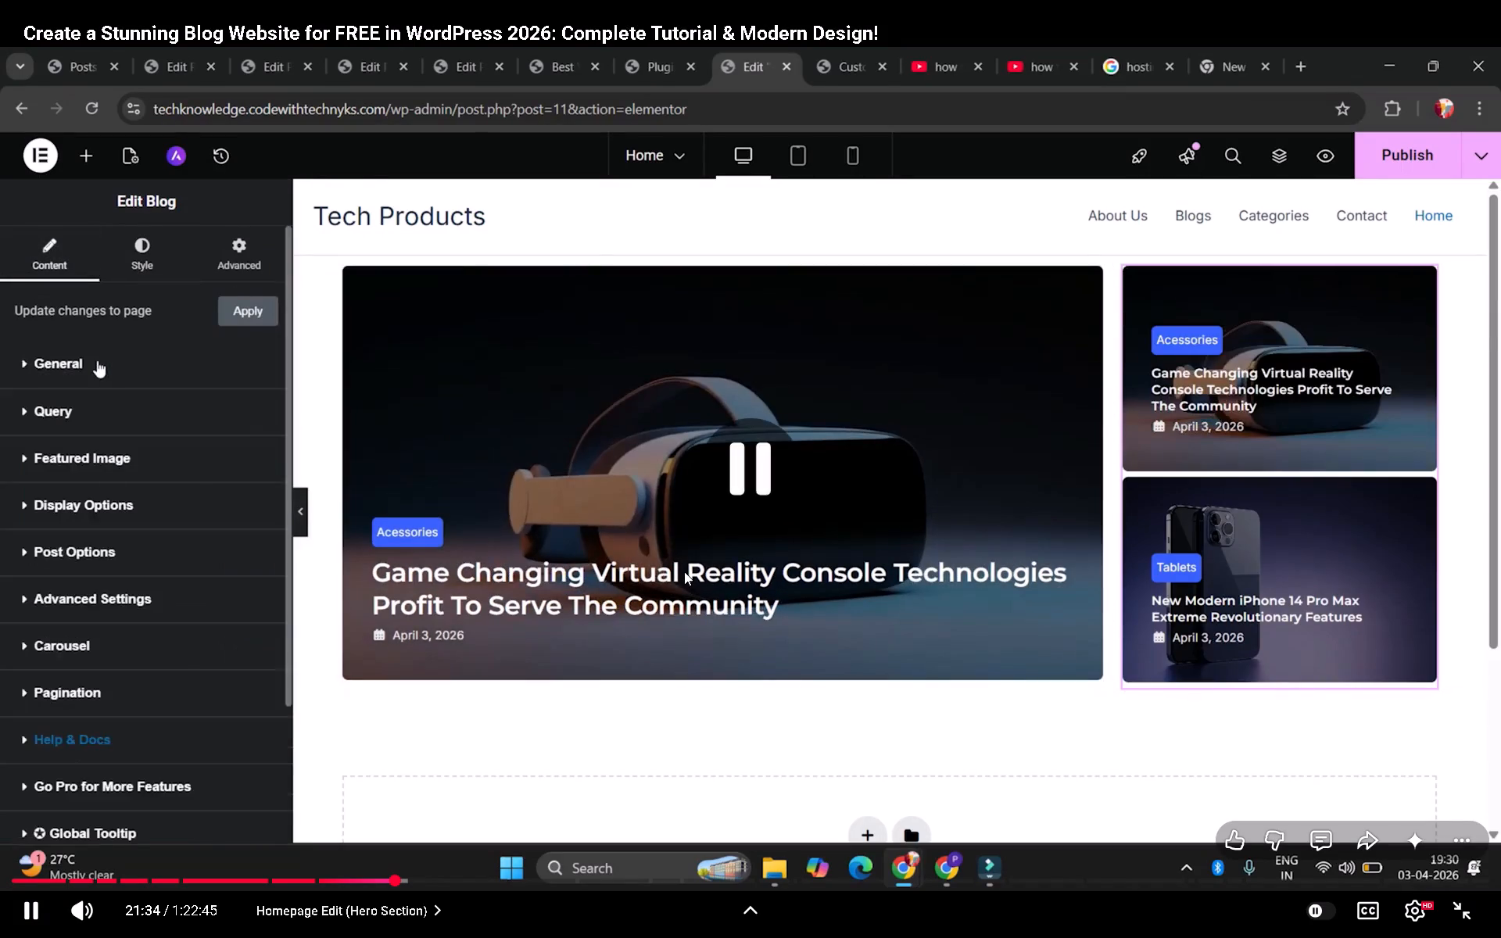
key(alt+Tab)
key(alt+Tab)
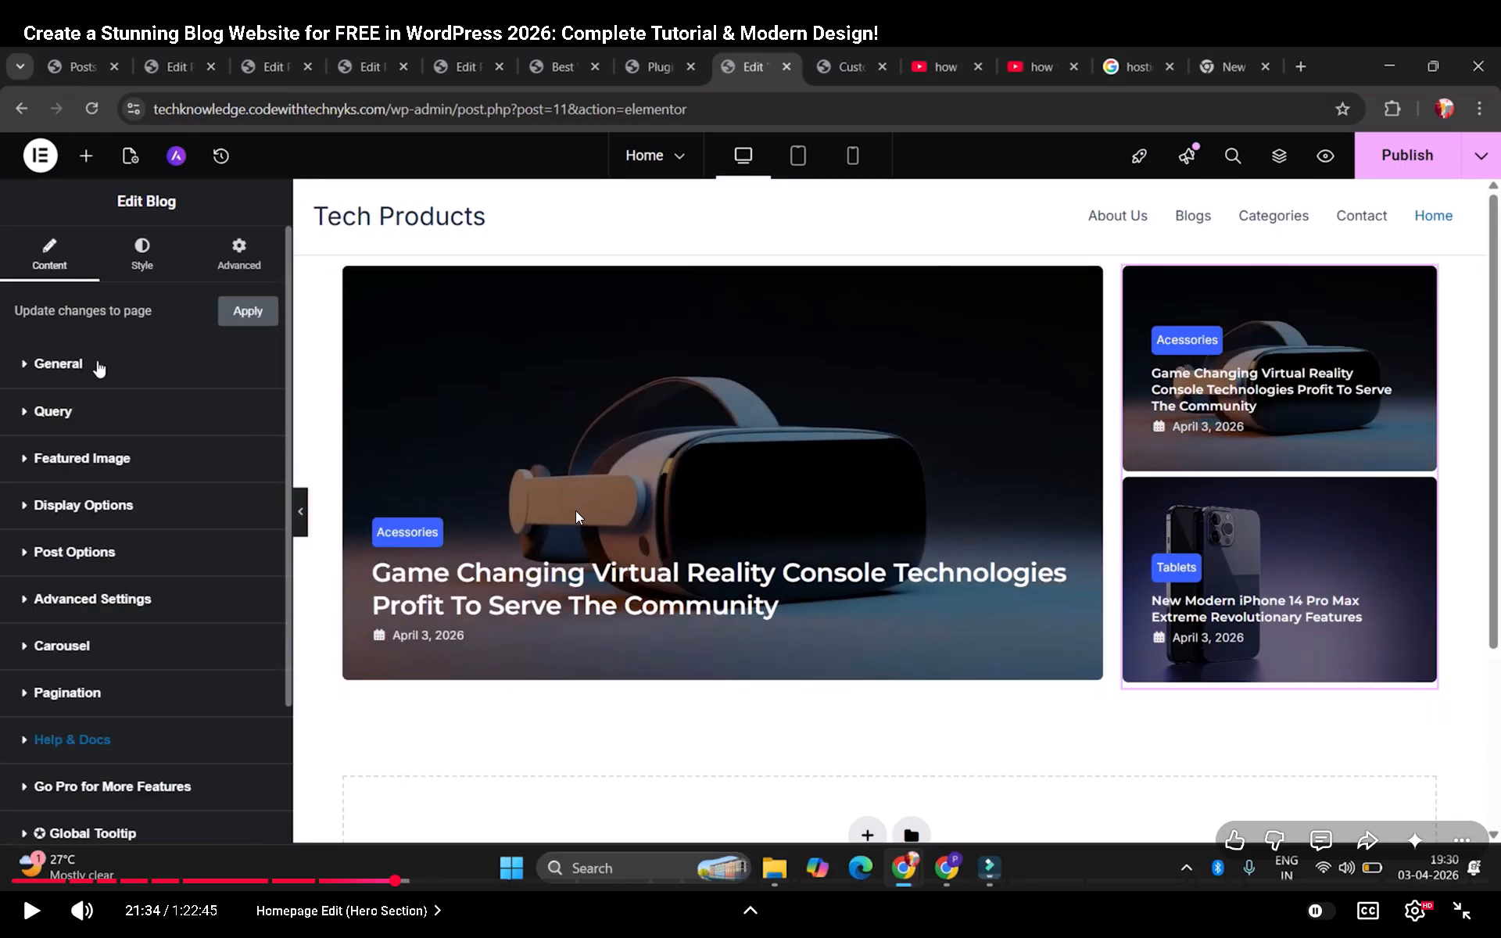
key(Left)
click(685, 500)
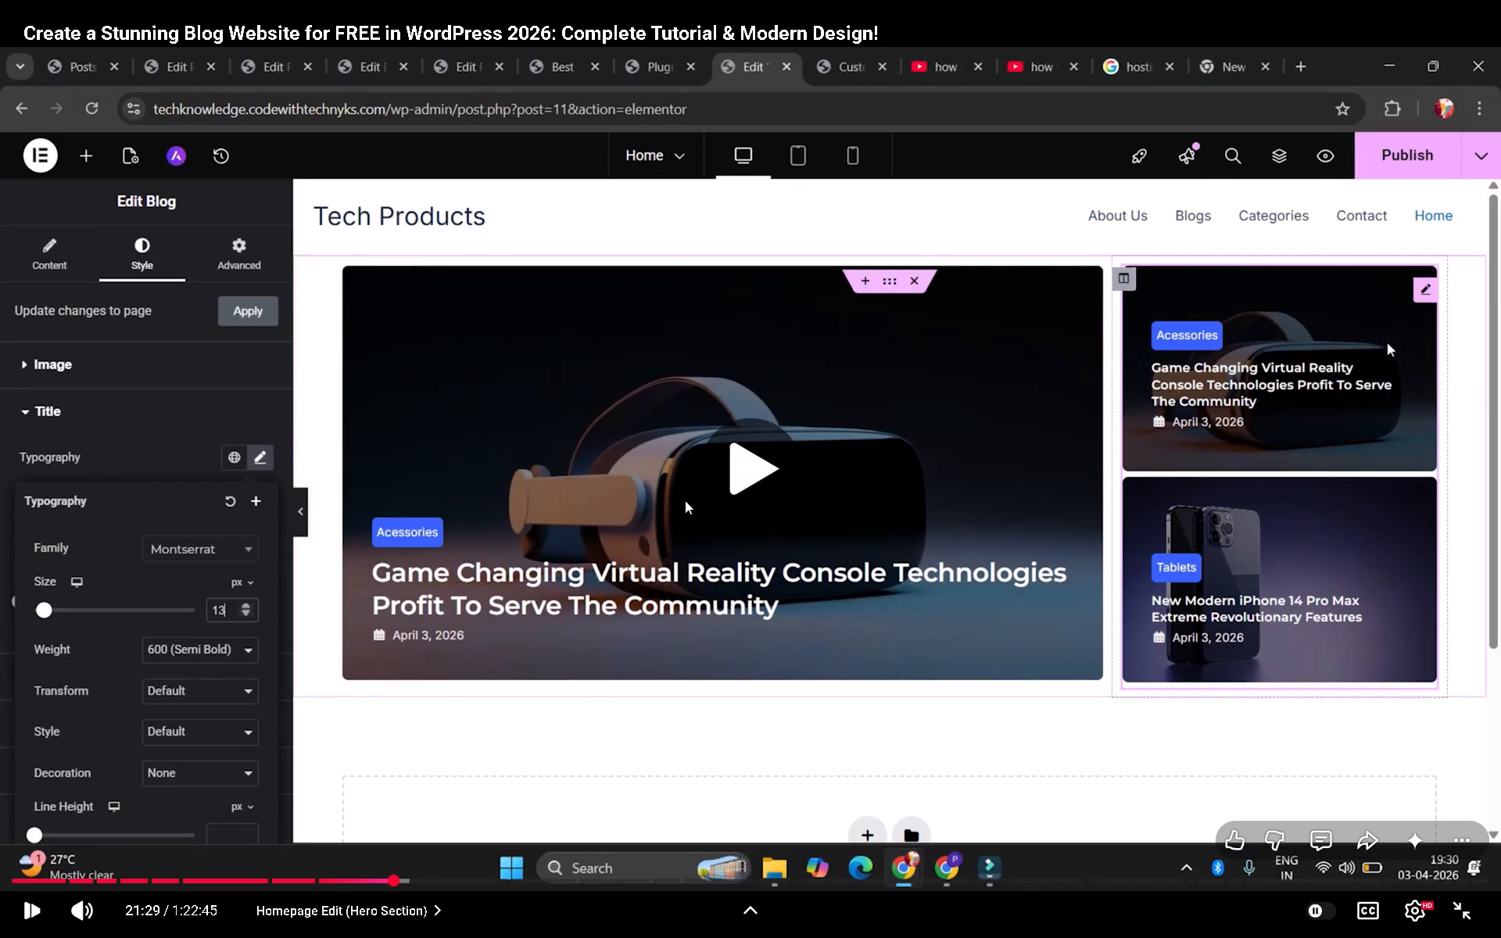
click(888, 439)
key(alt+Tab)
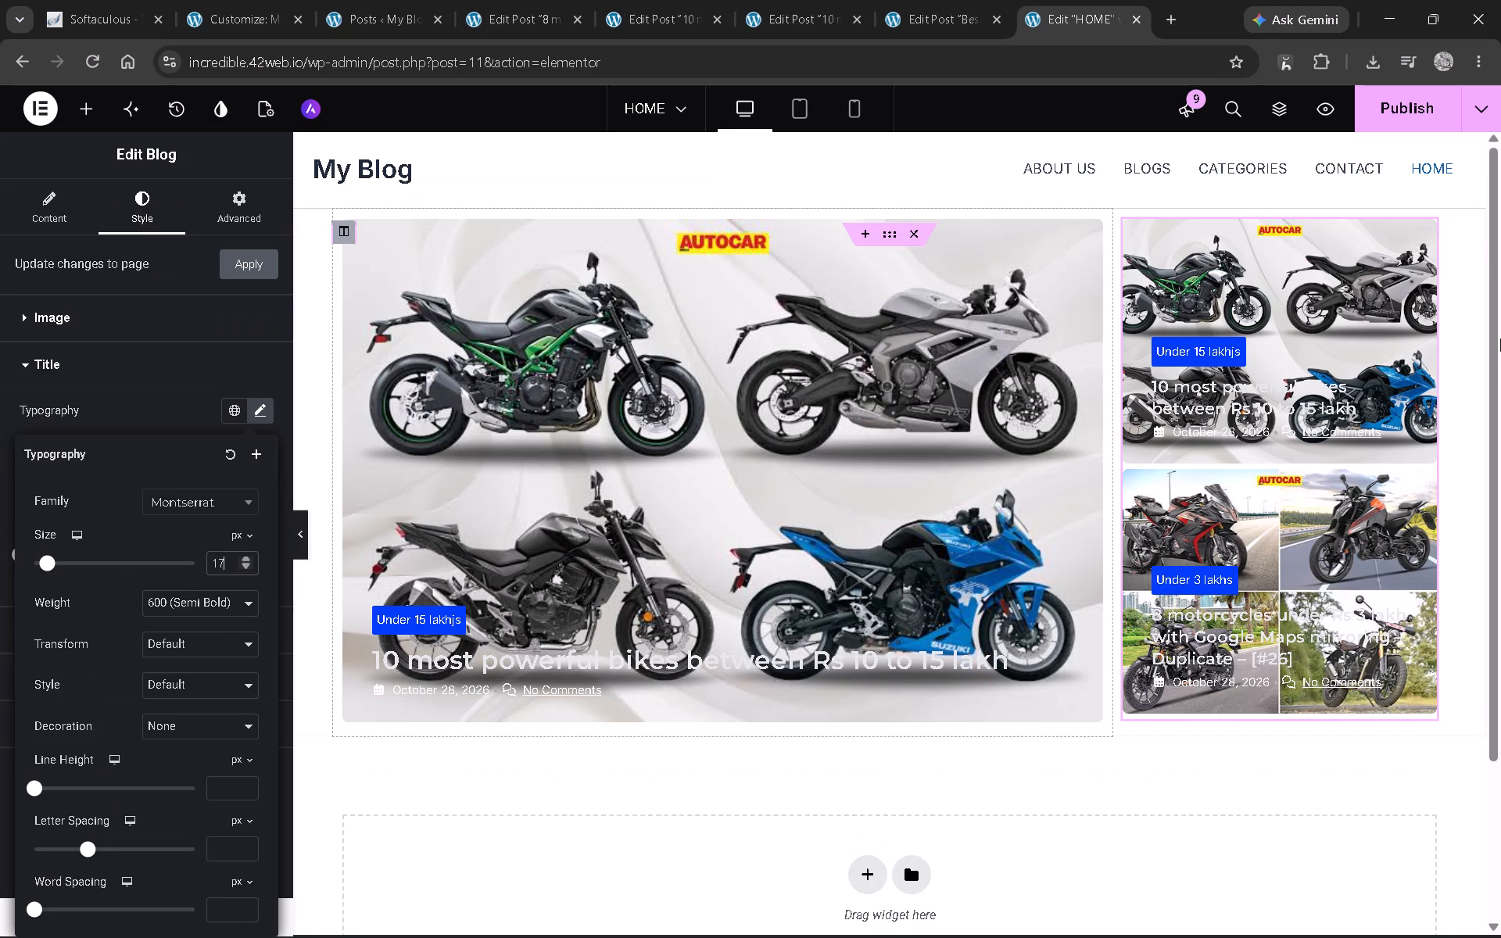
Follow the tutorial's Query settings and set the narrow column blog widget's Categories Filter Rule to Exclude Categories.
click(1420, 245)
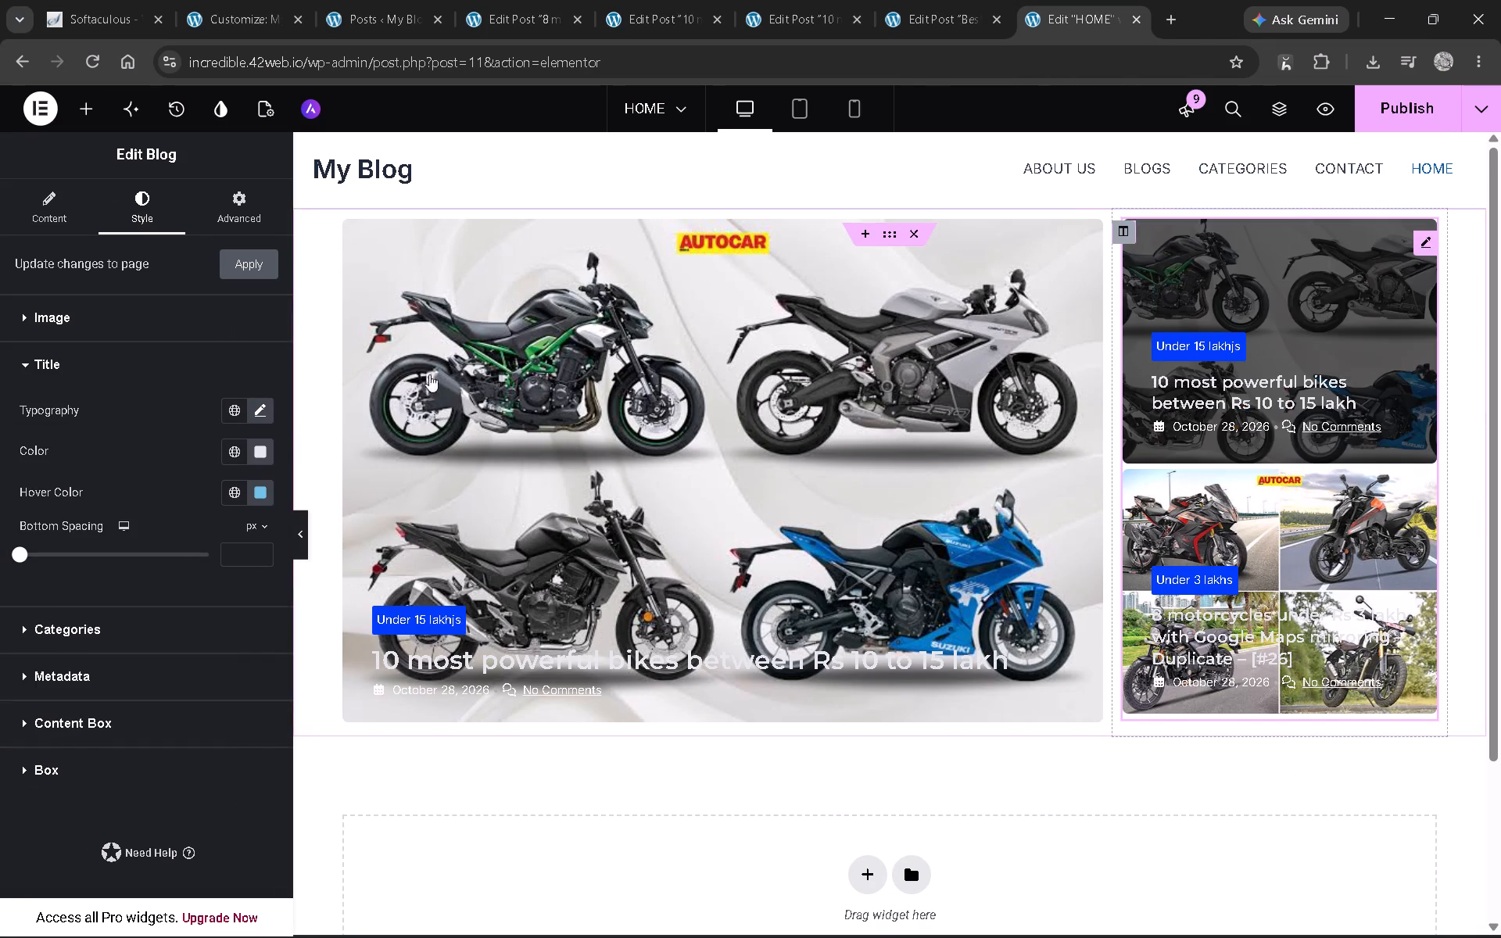
click(23, 199)
key(alt+Tab)
click(648, 510)
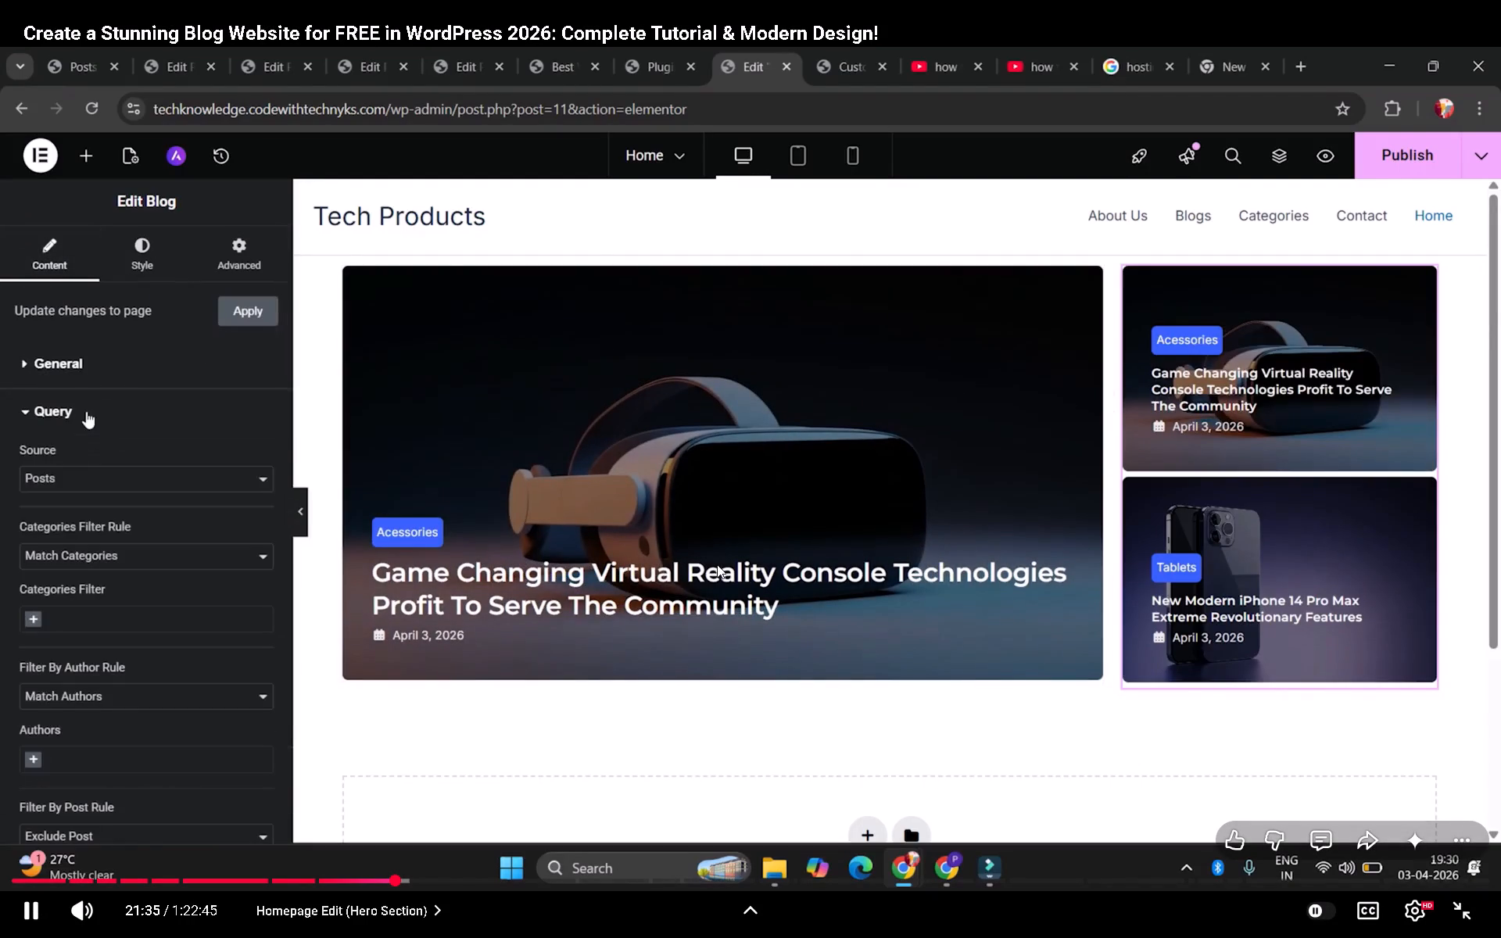
click(579, 548)
key(alt+Tab)
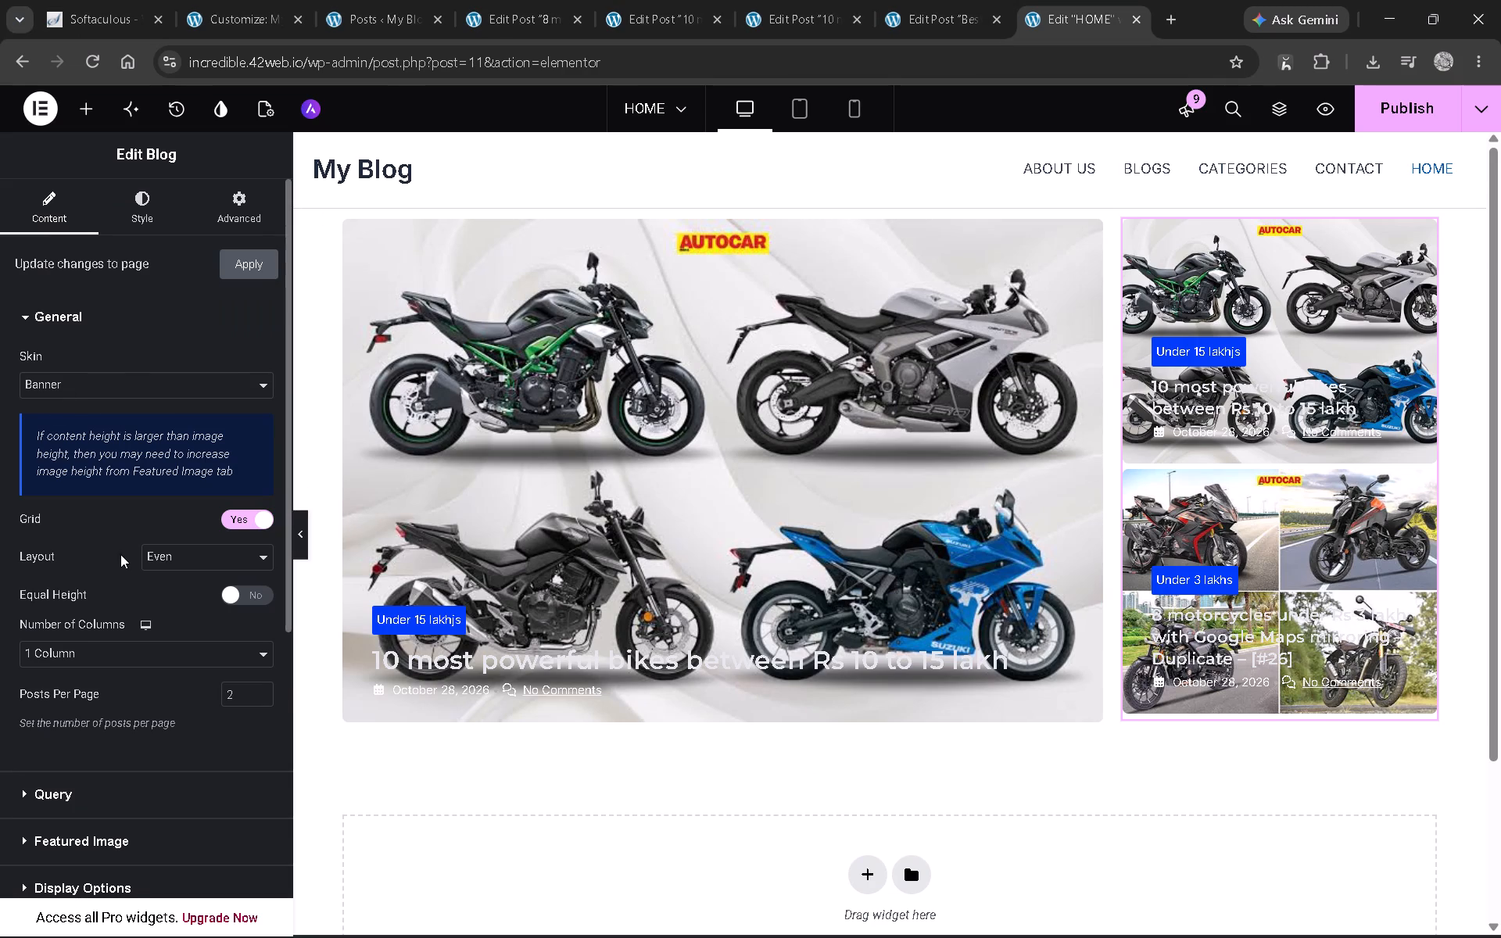
scroll(119, 558, down, 1)
click(85, 704)
key(alt+Tab)
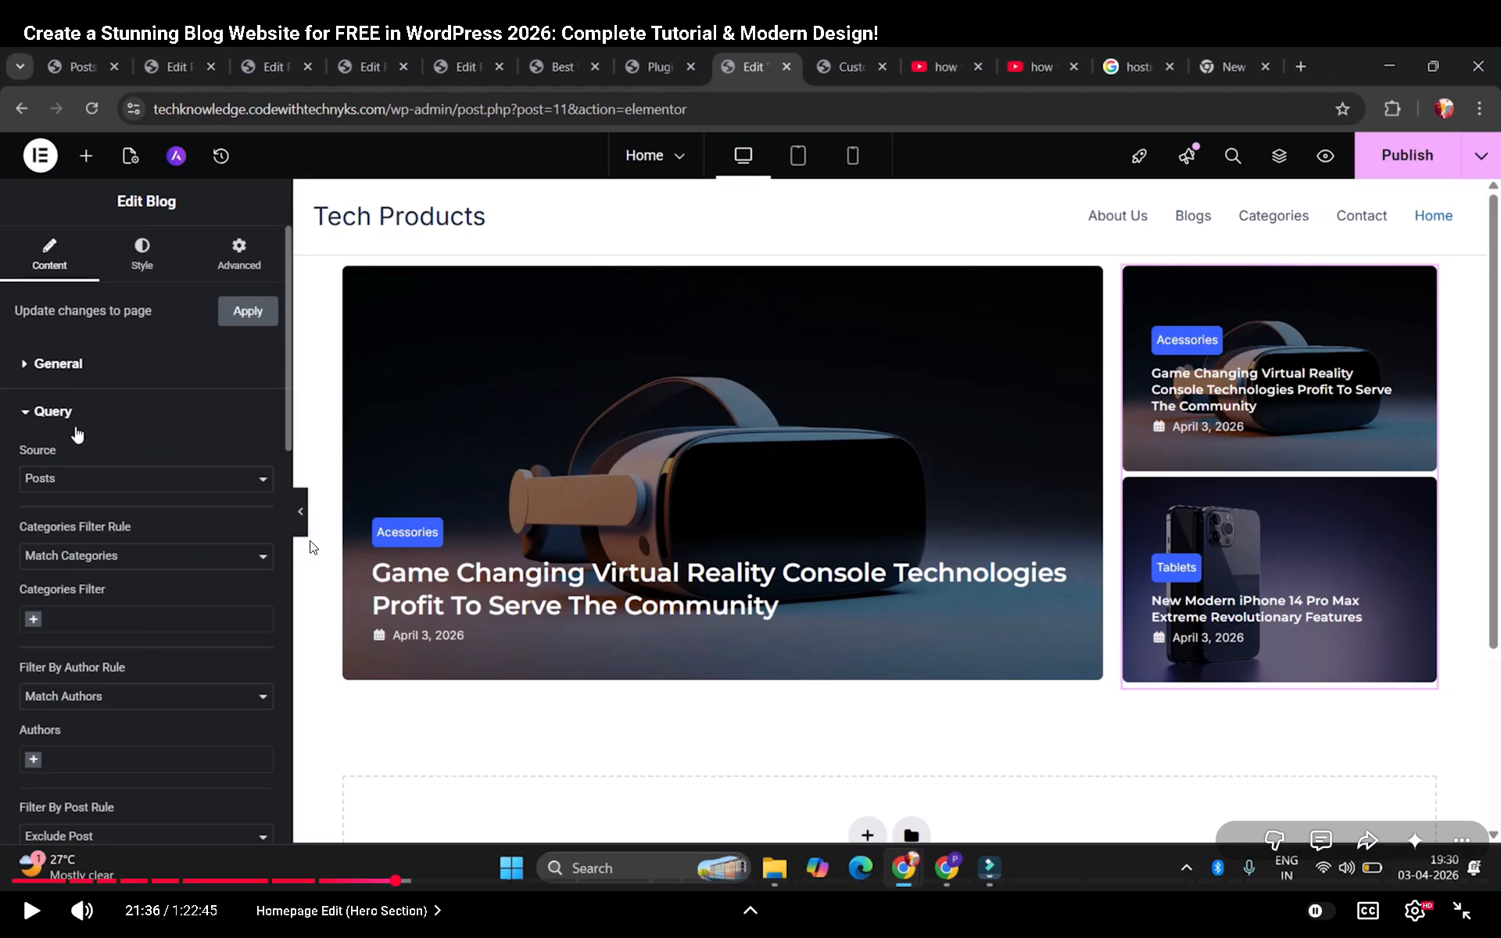
click(310, 540)
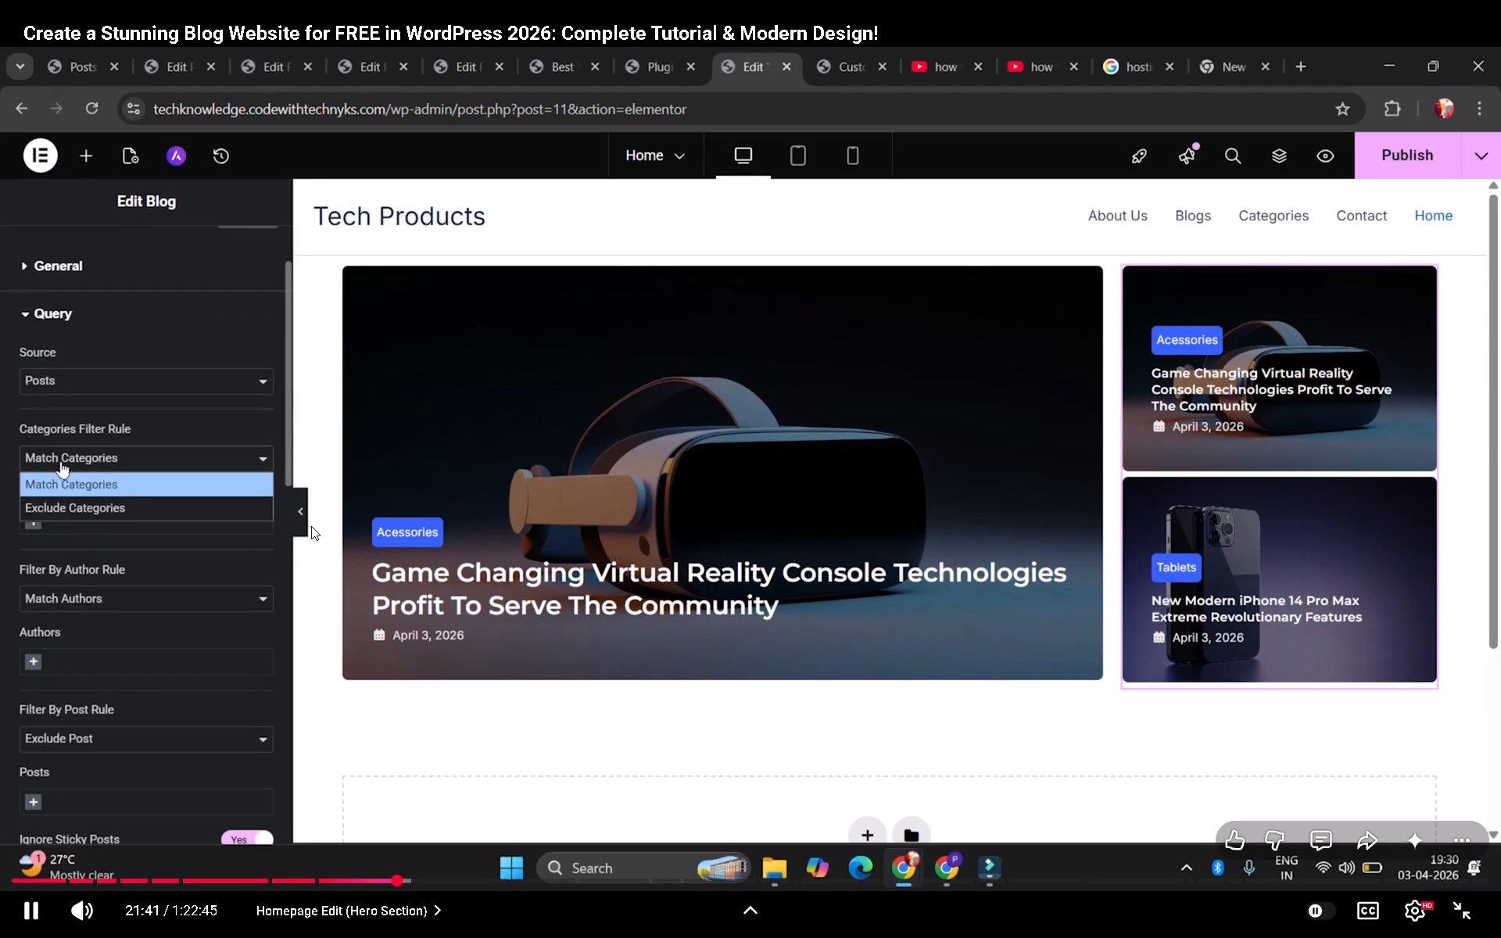
click(342, 504)
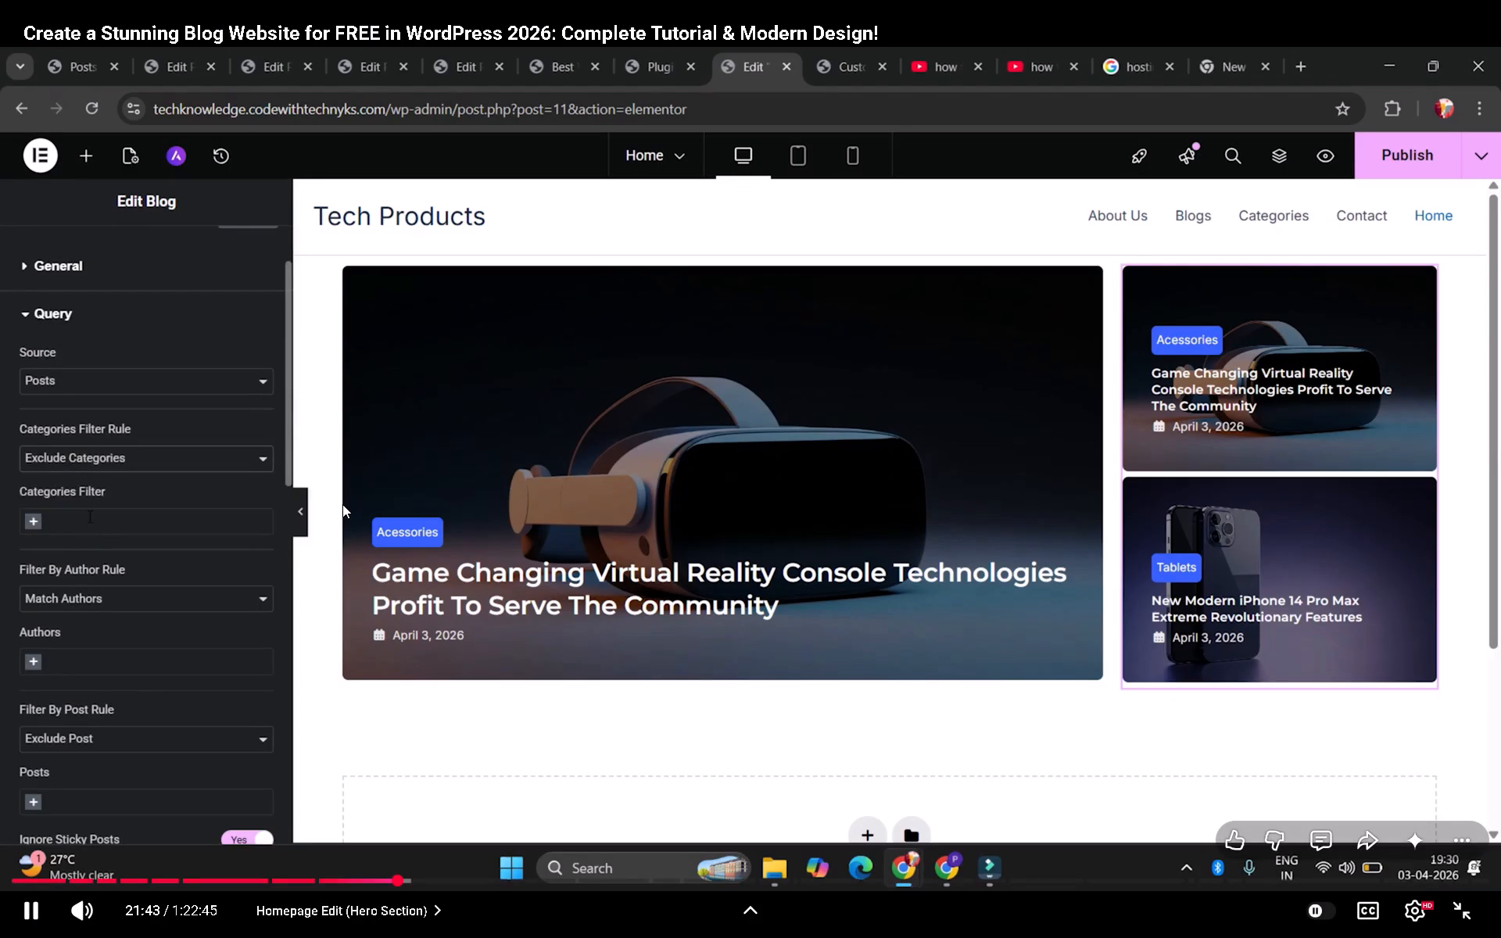
key(alt+Tab)
click(144, 486)
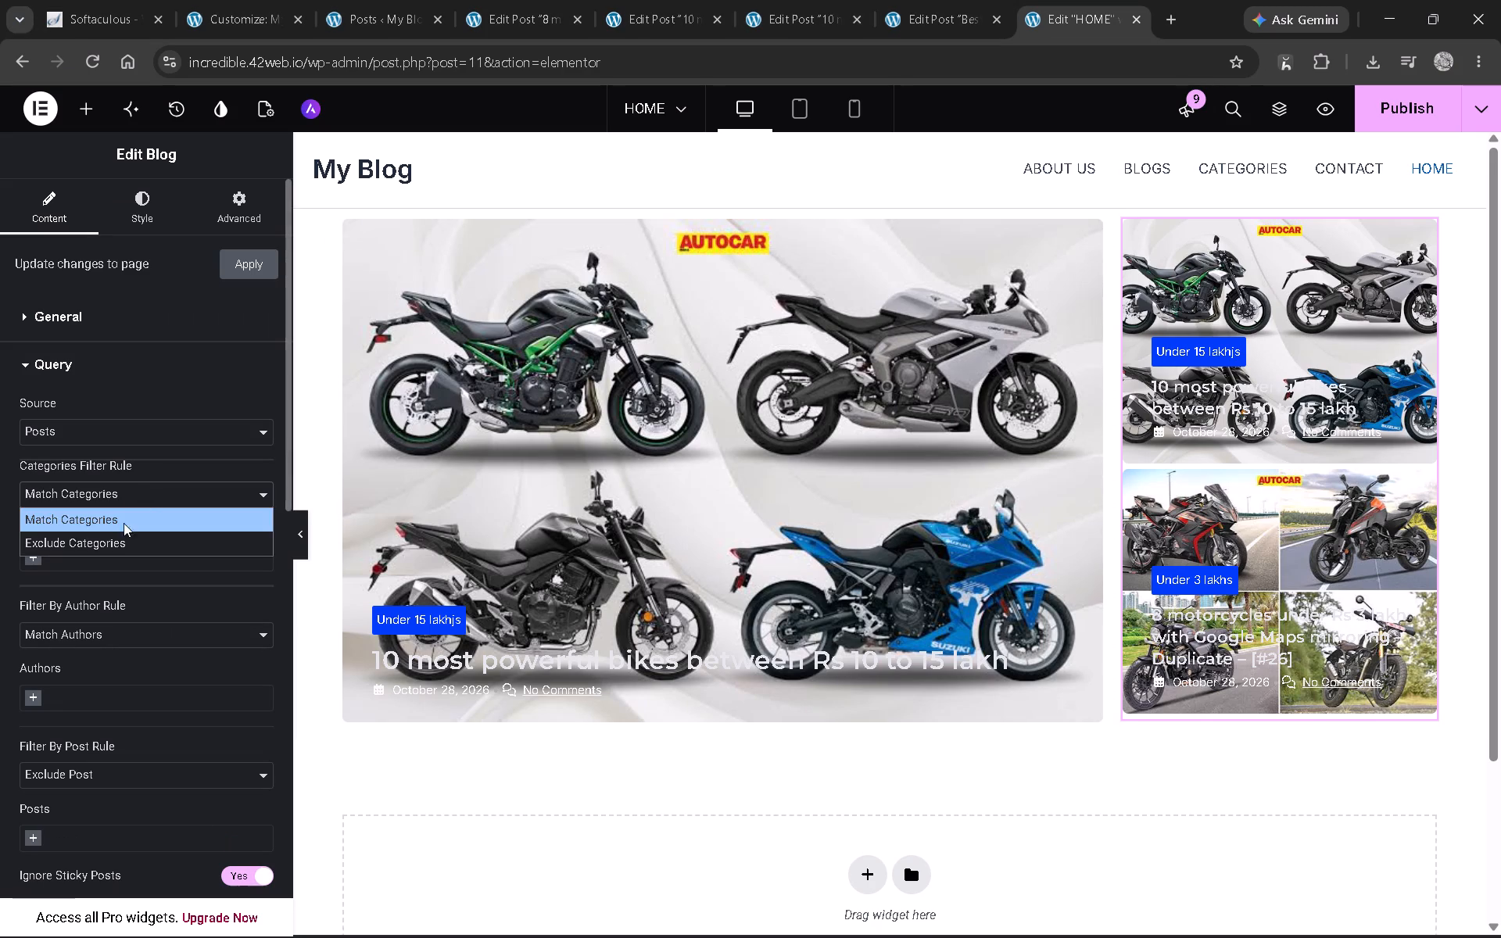
click(117, 540)
Replay the tutorial's Query part to see which category is picked in the narrow column blog widget's Categories Filter.
key(alt+Tab)
click(302, 511)
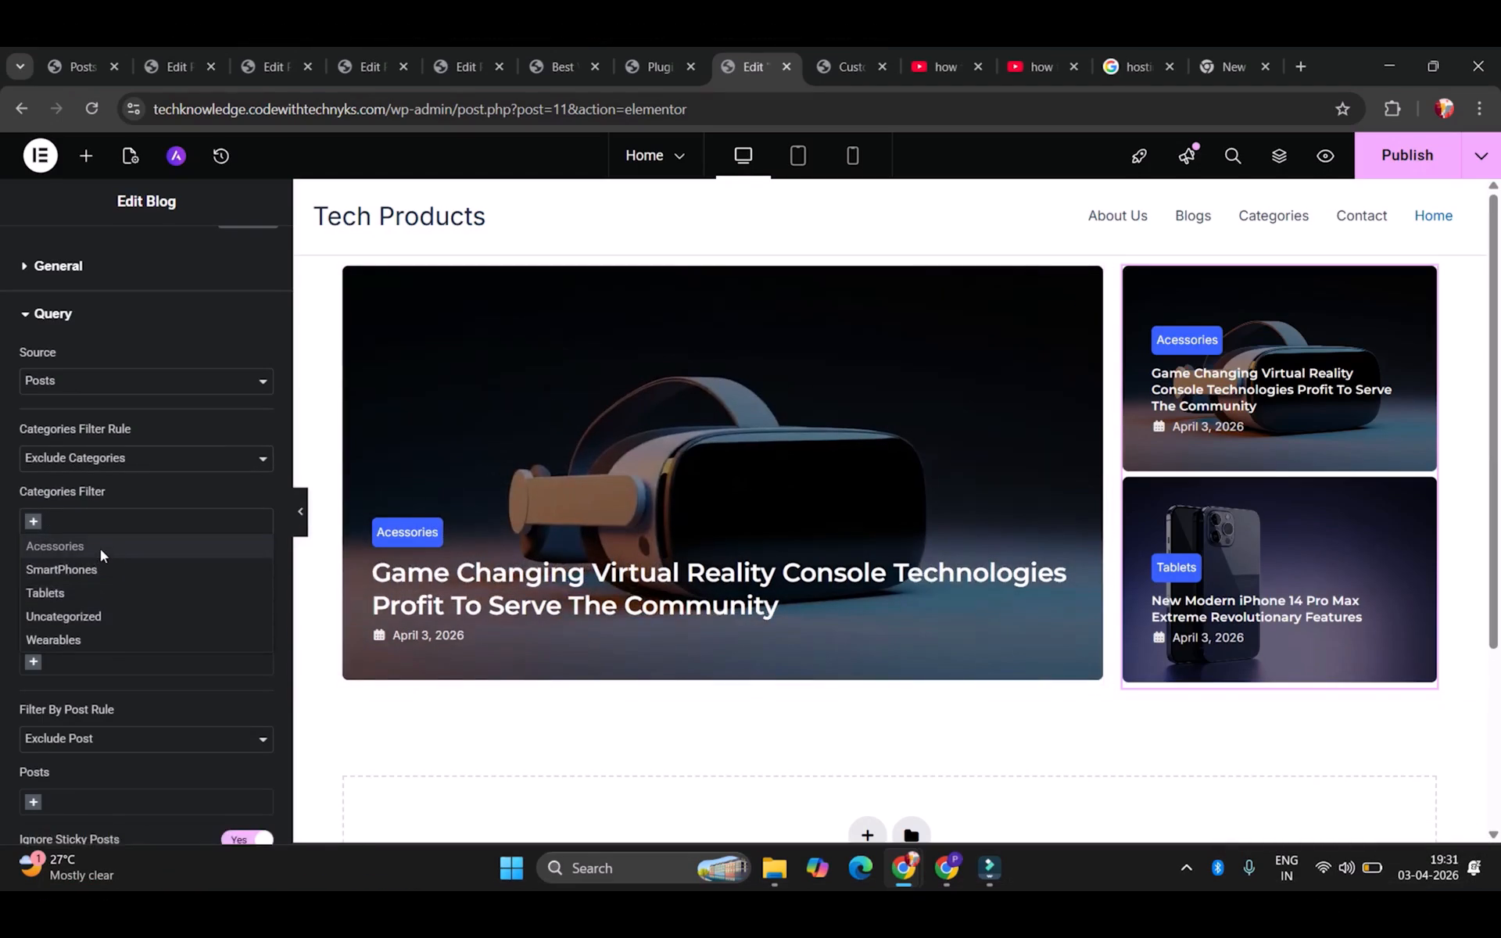
click(374, 418)
key(alt+Tab)
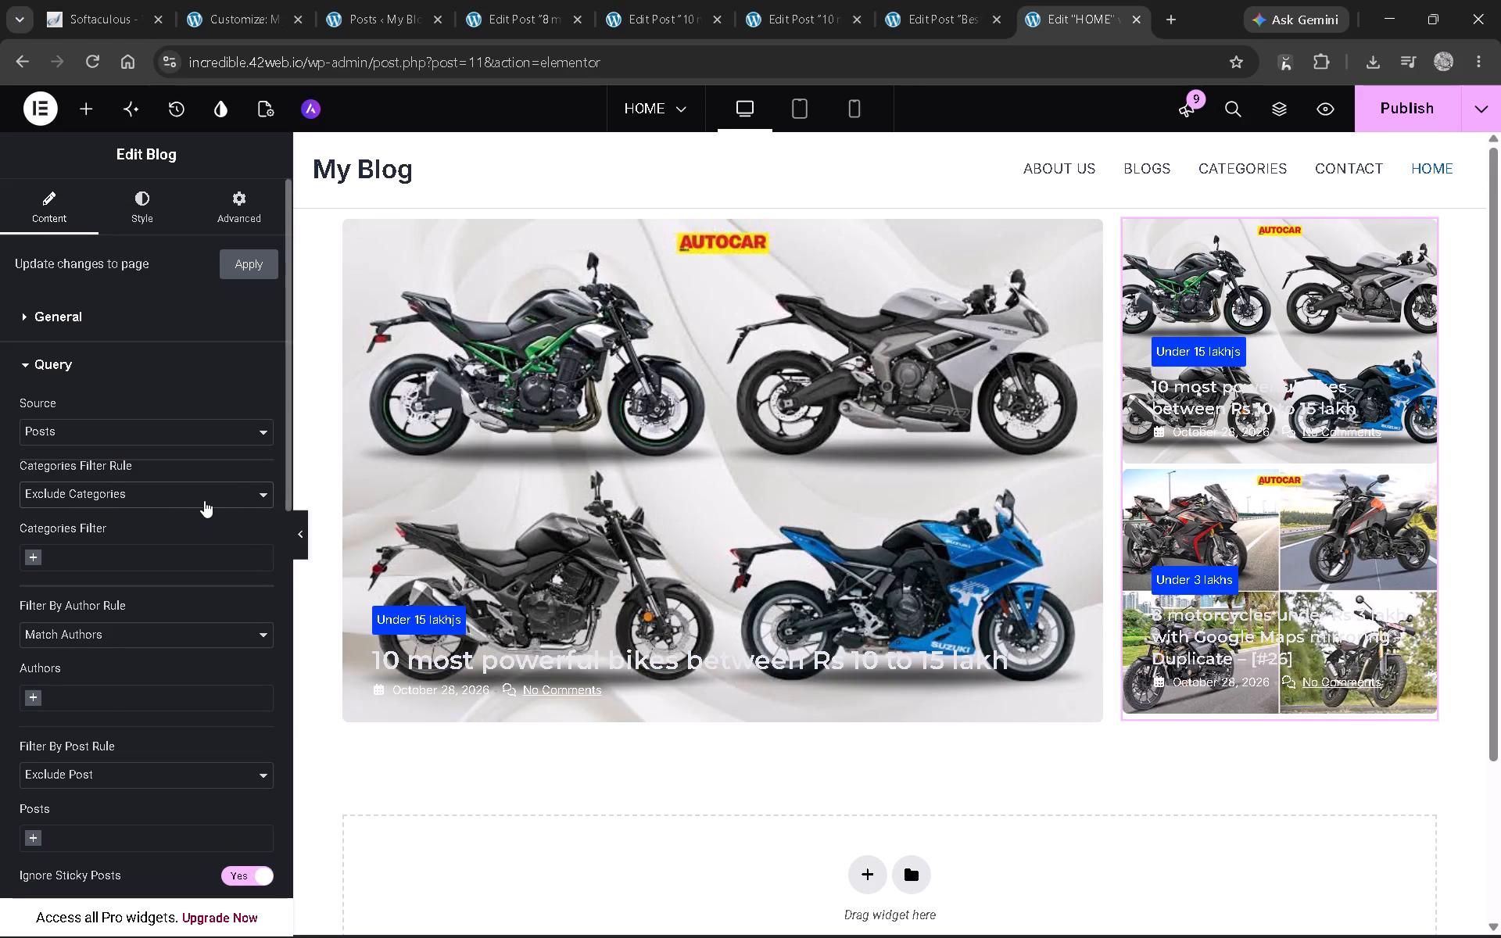
key(alt+Tab)
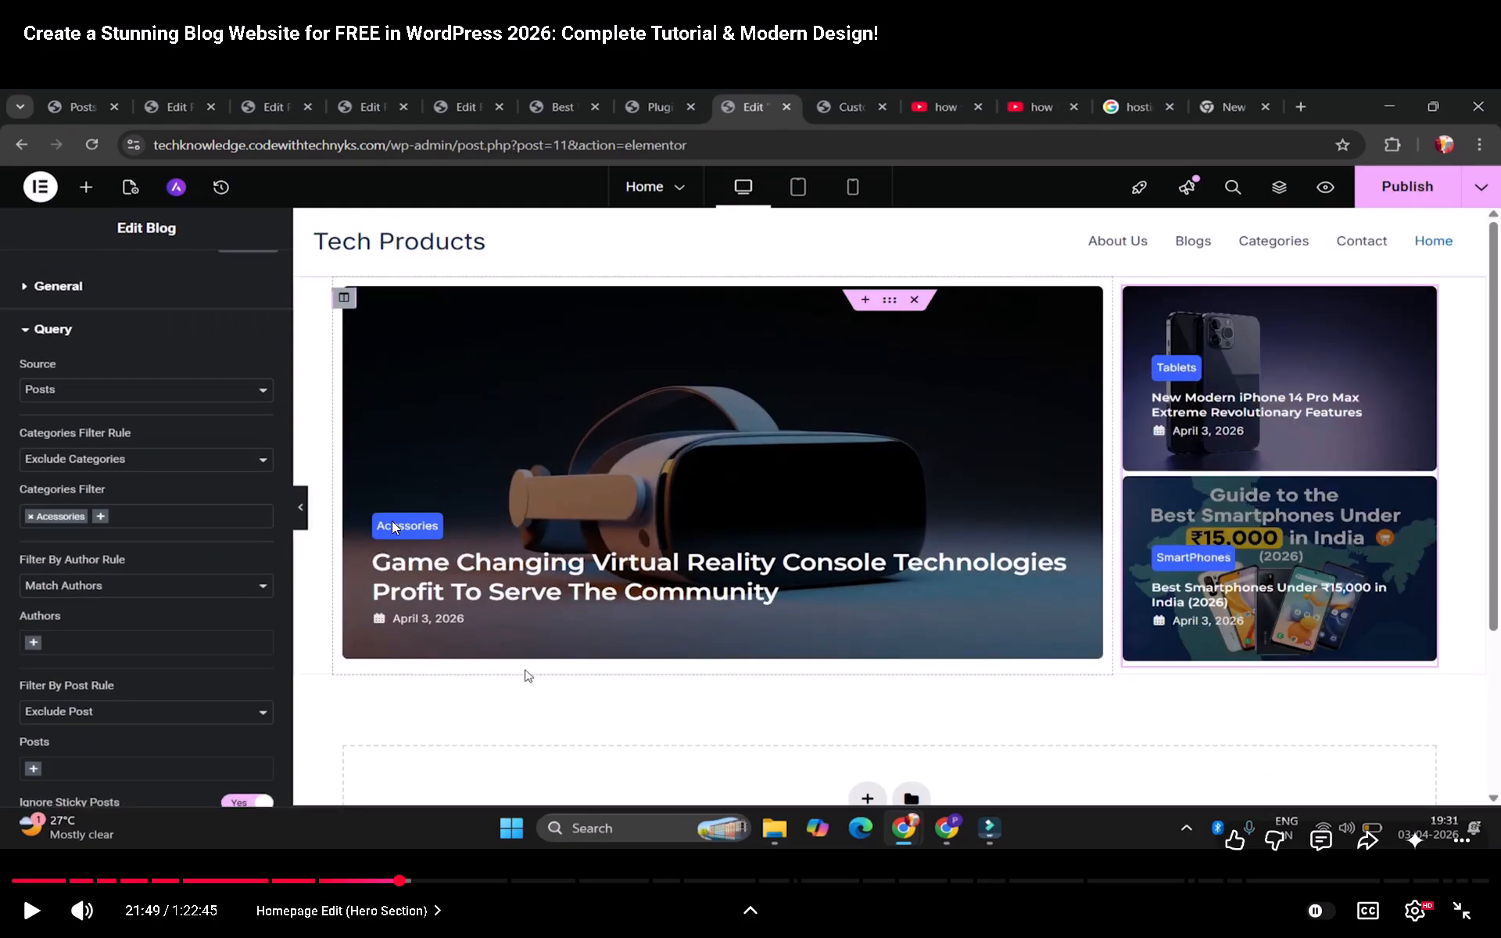
key(Left)
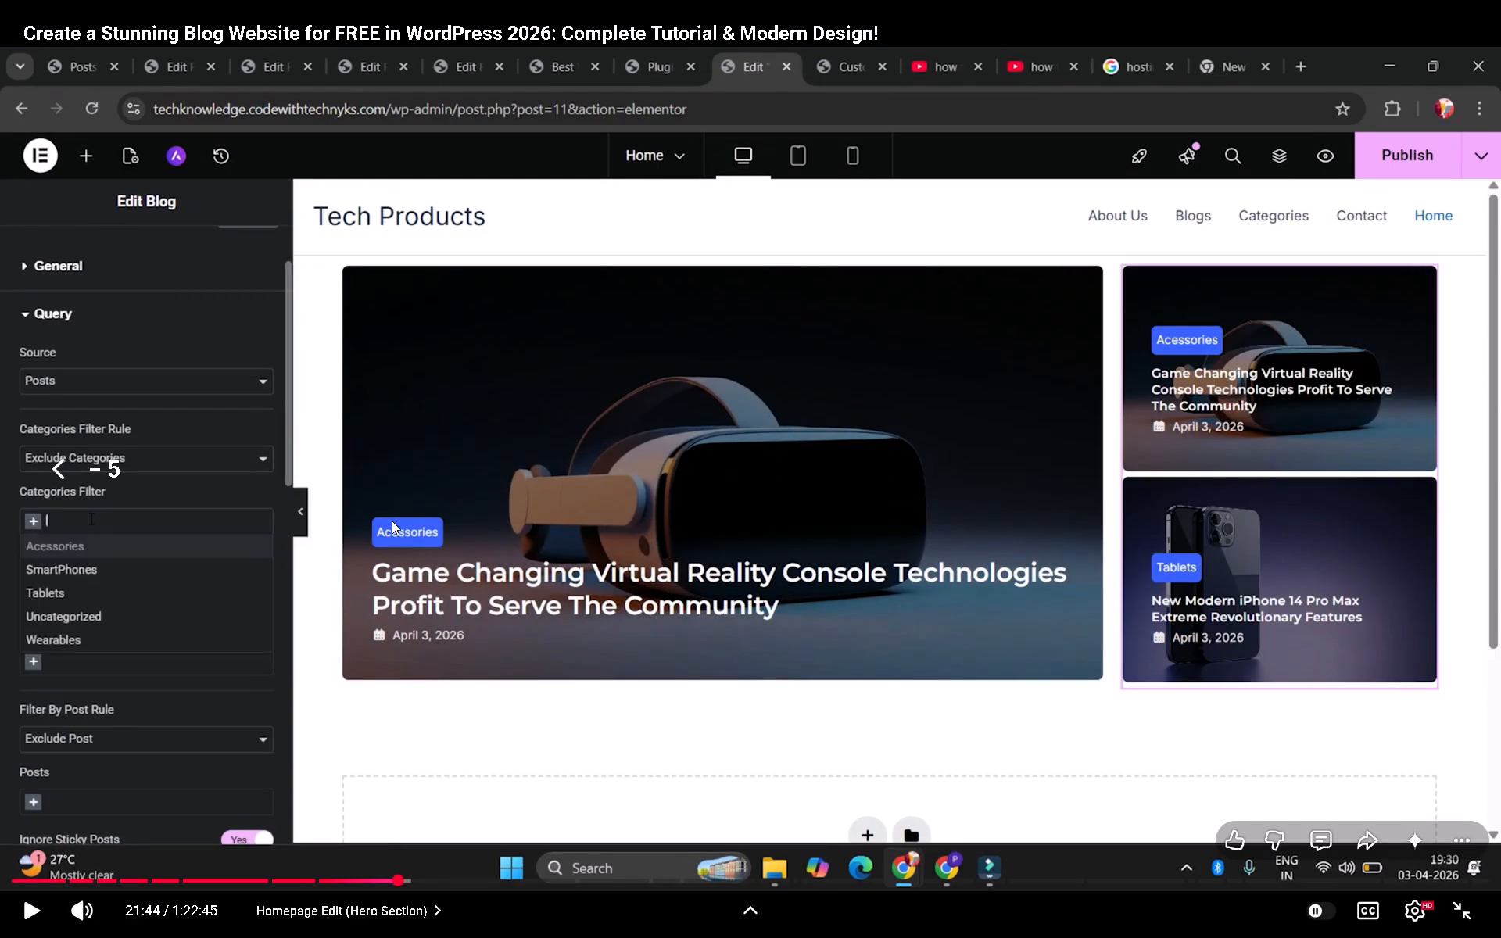
click(490, 511)
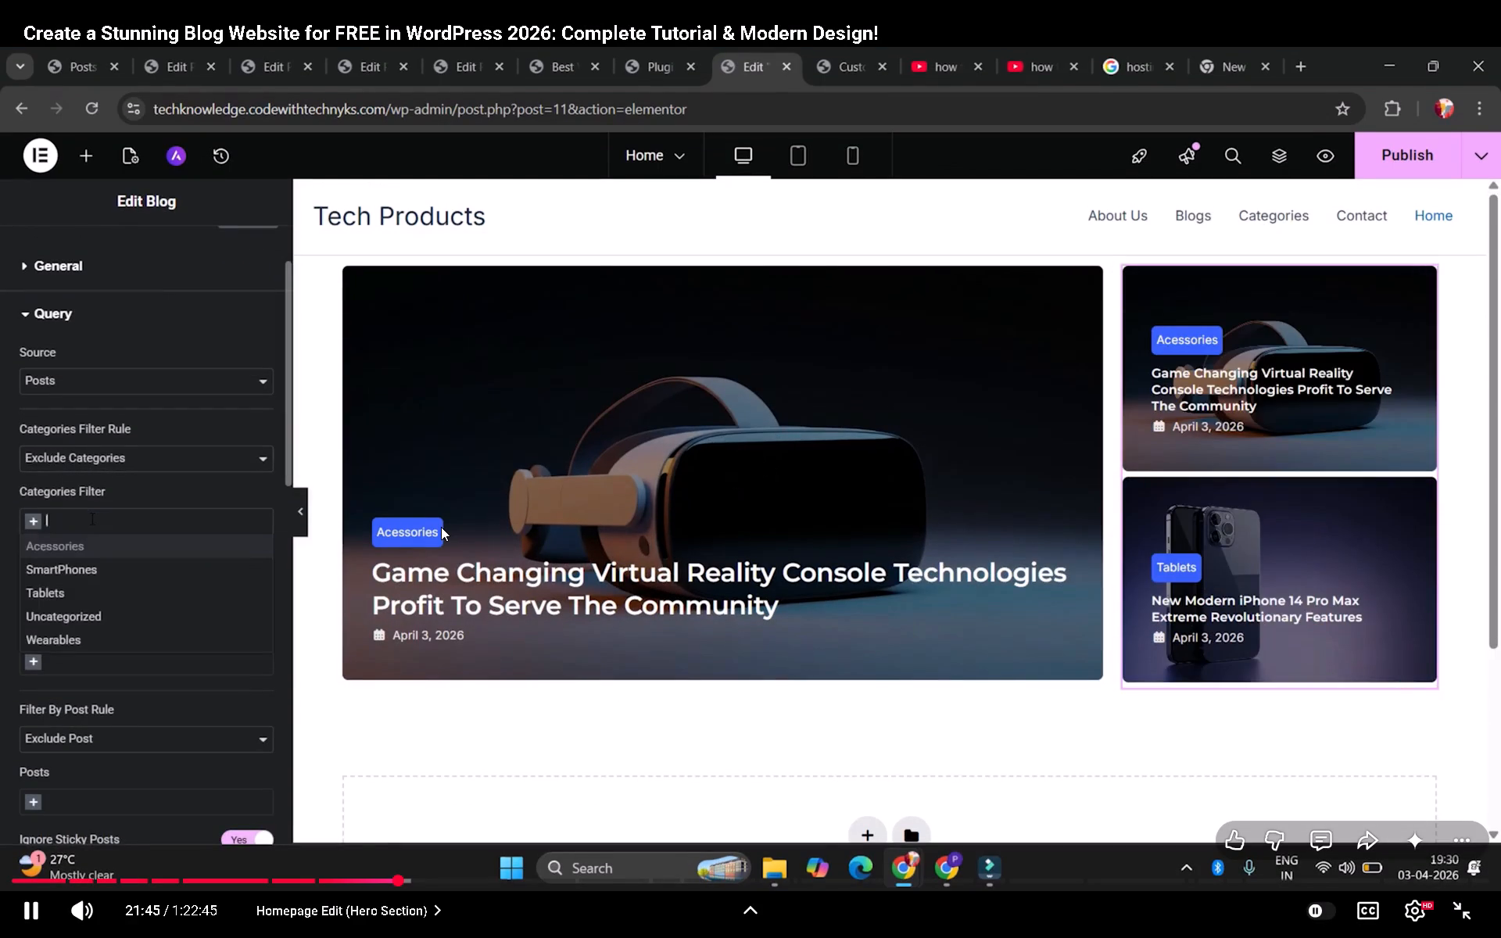
click(441, 527)
key(alt+Tab)
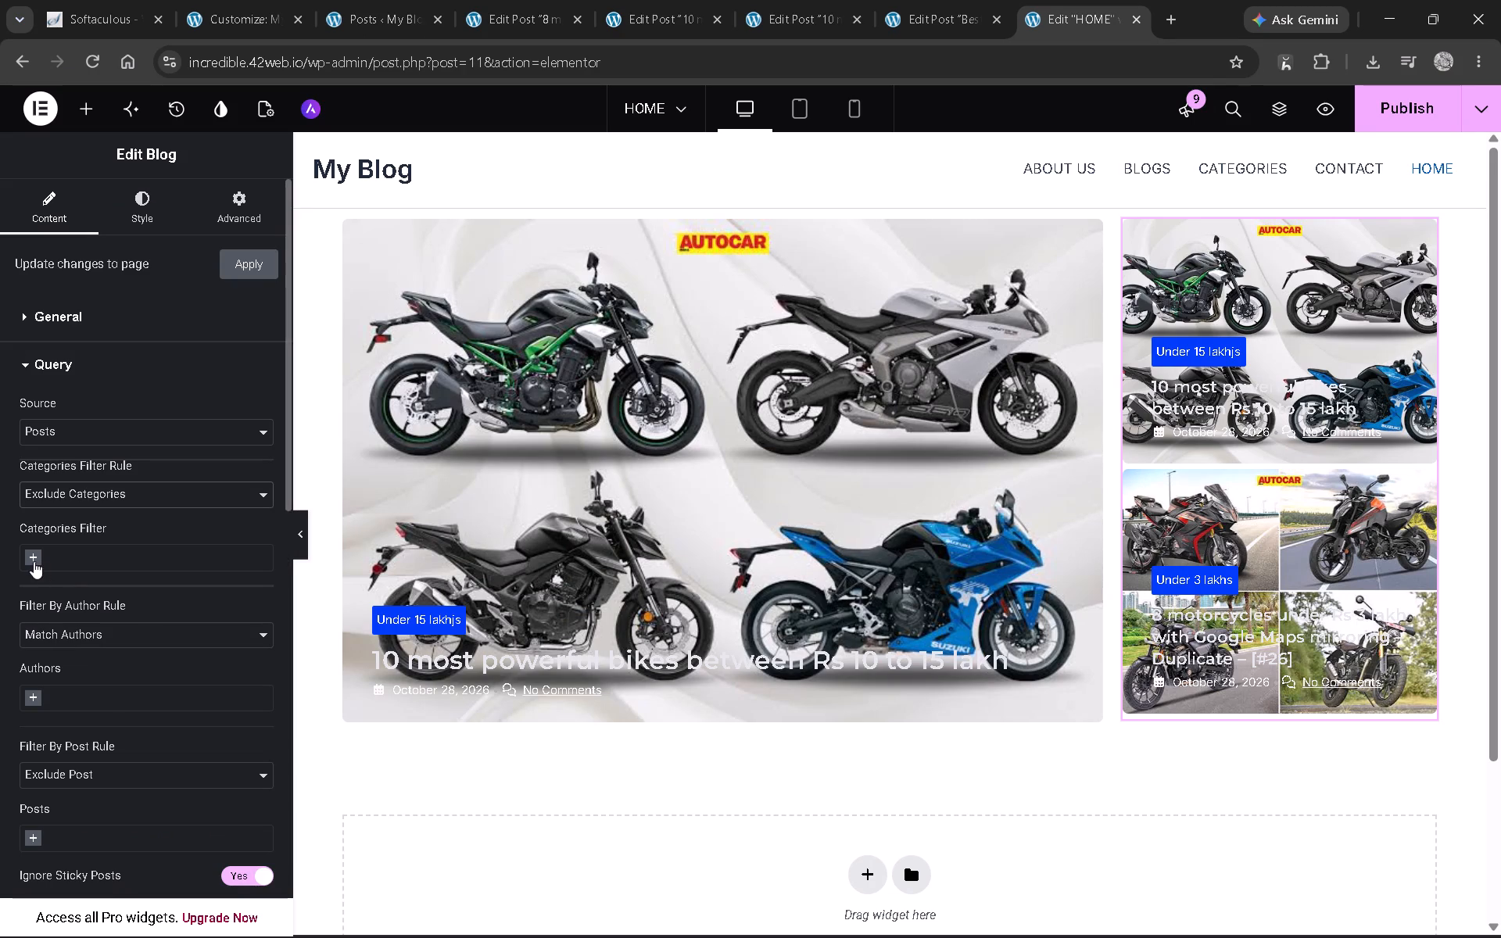
click(34, 561)
Recheck the tutorial and set the large blog widget's Categories Filter Rule to Exclude Categories in its Query settings.
click(394, 609)
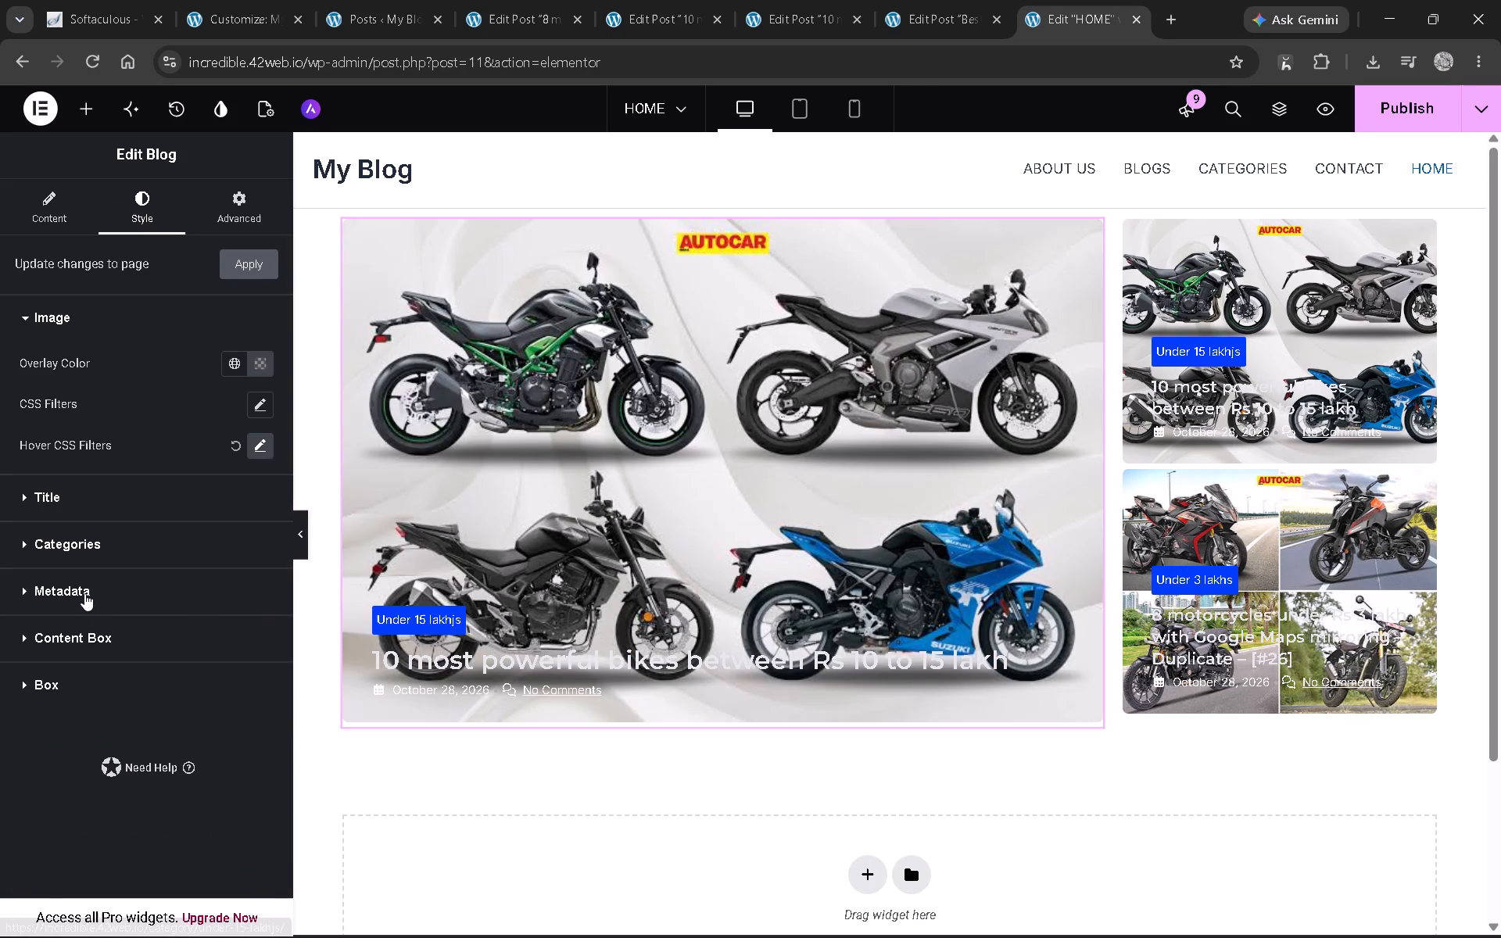
key(alt+Tab)
click(306, 577)
key(alt+Tab)
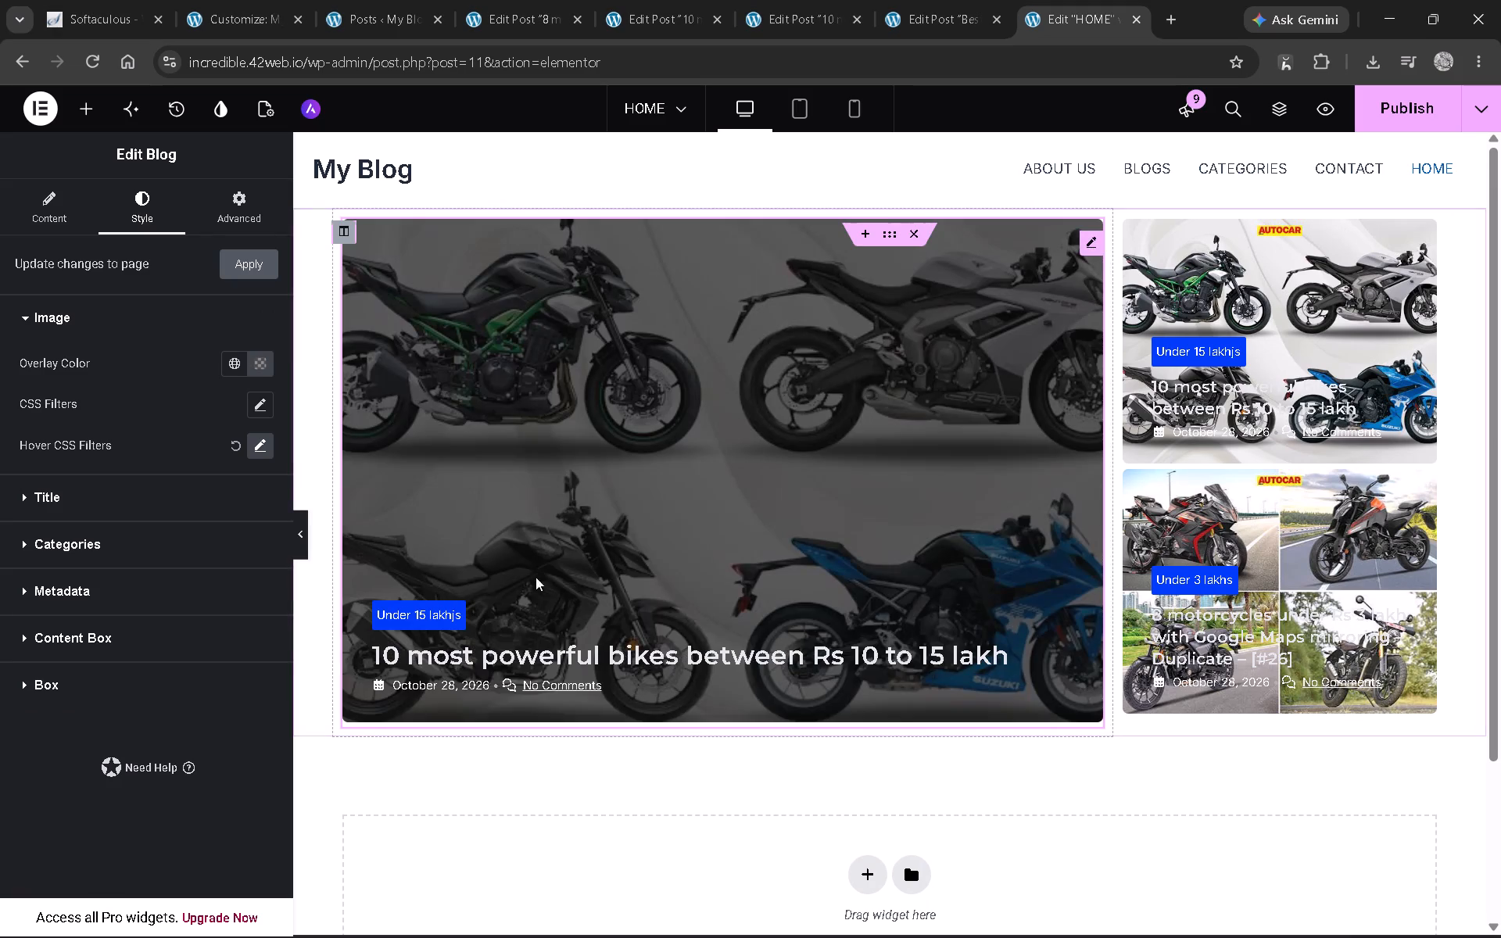
key(alt+Tab)
click(592, 628)
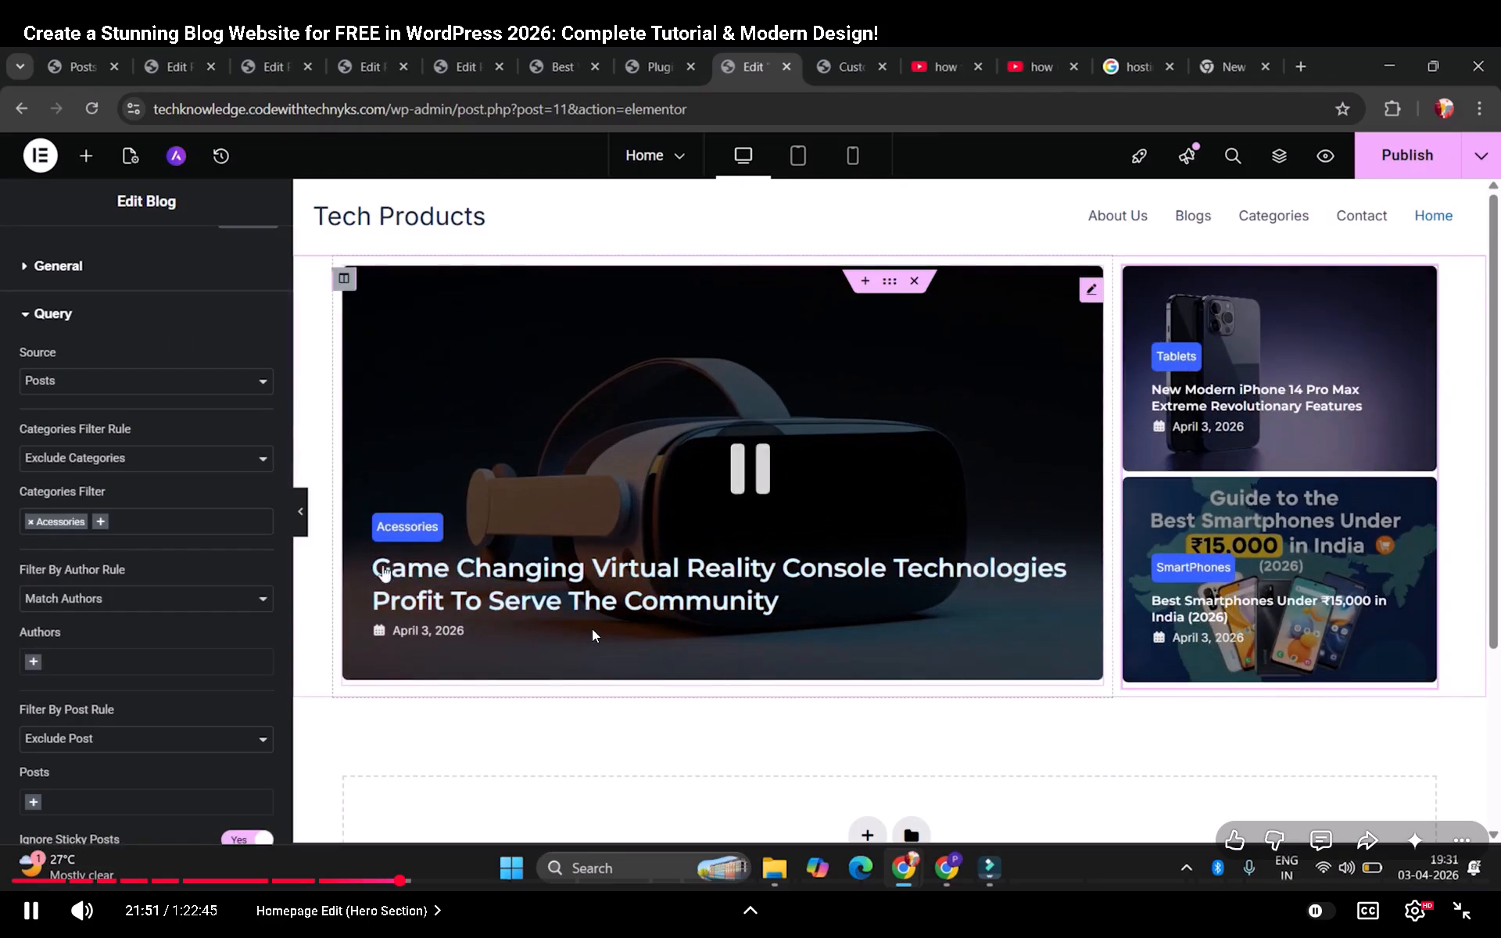
key(alt+Tab)
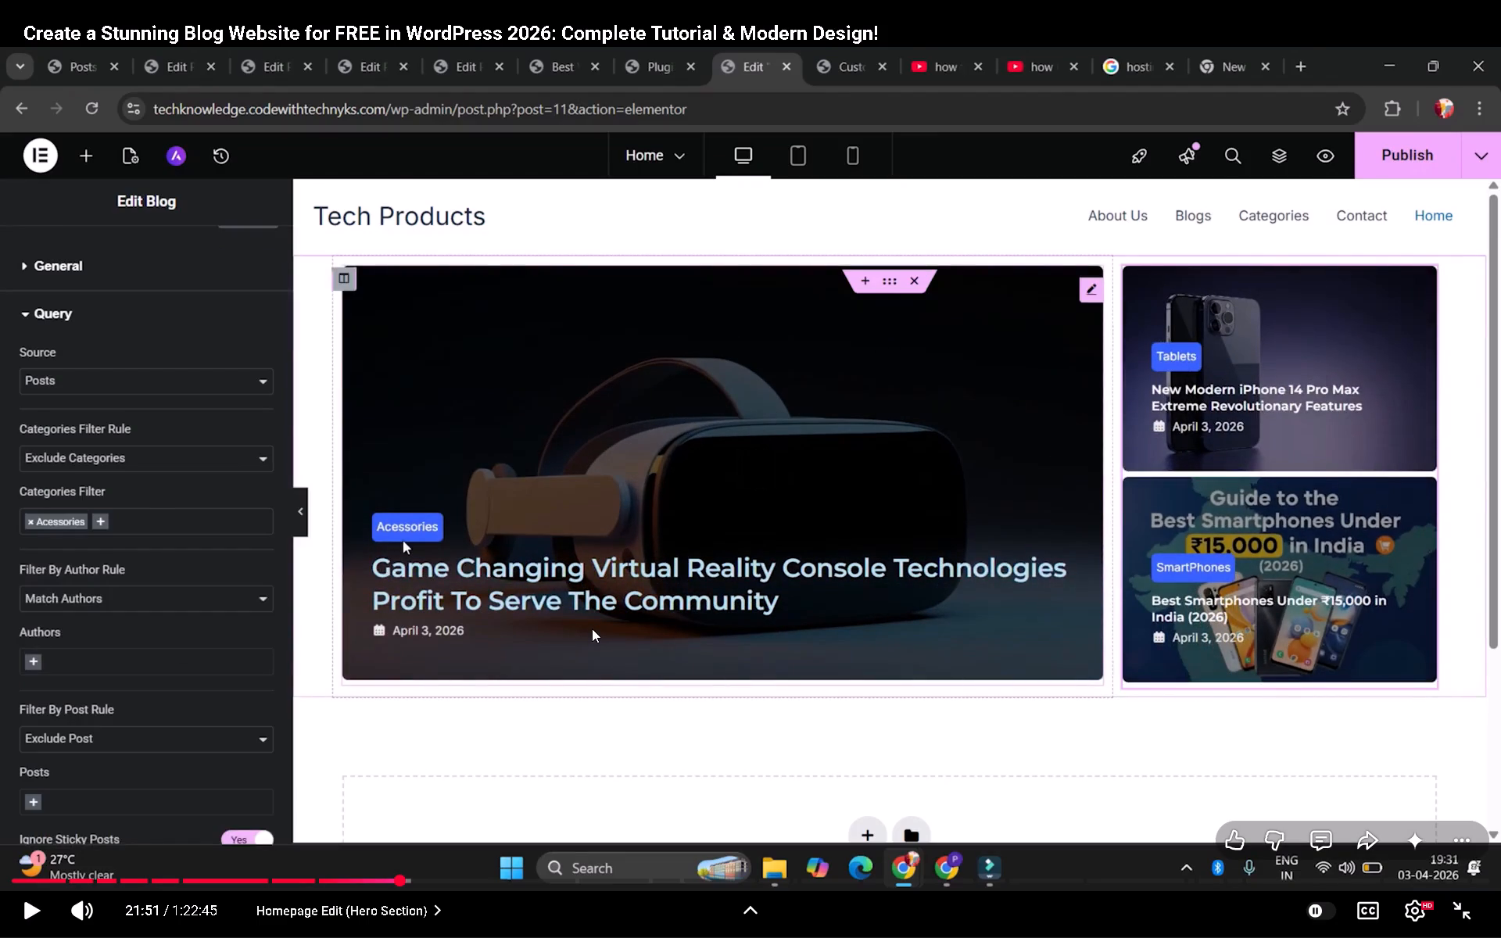
scroll(96, 489, up, 2)
click(69, 196)
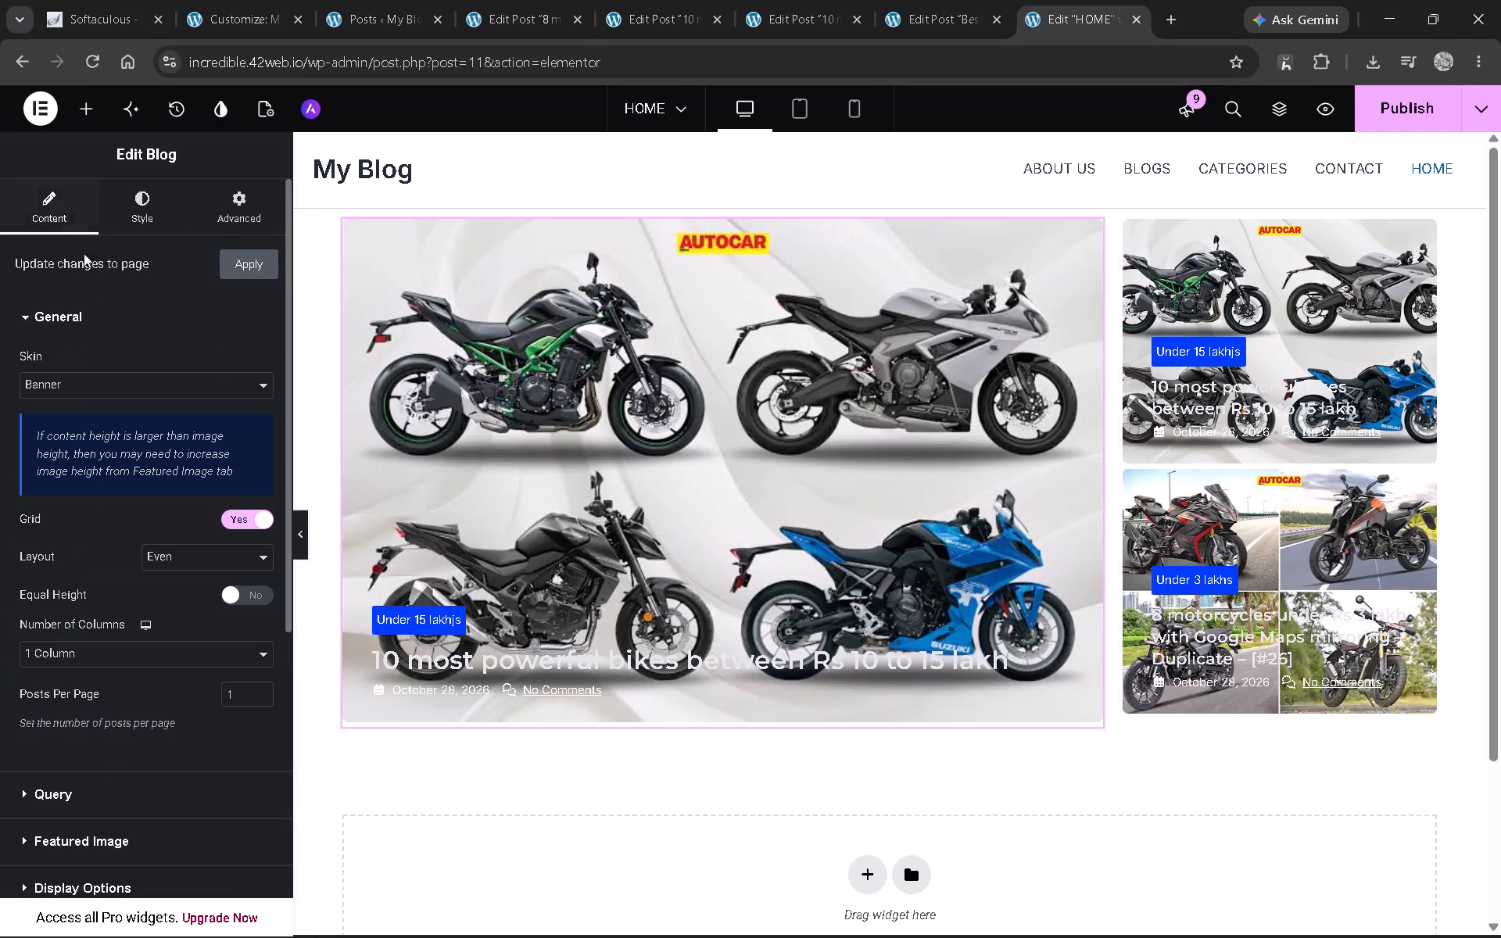
scroll(93, 515, down, 2)
click(85, 590)
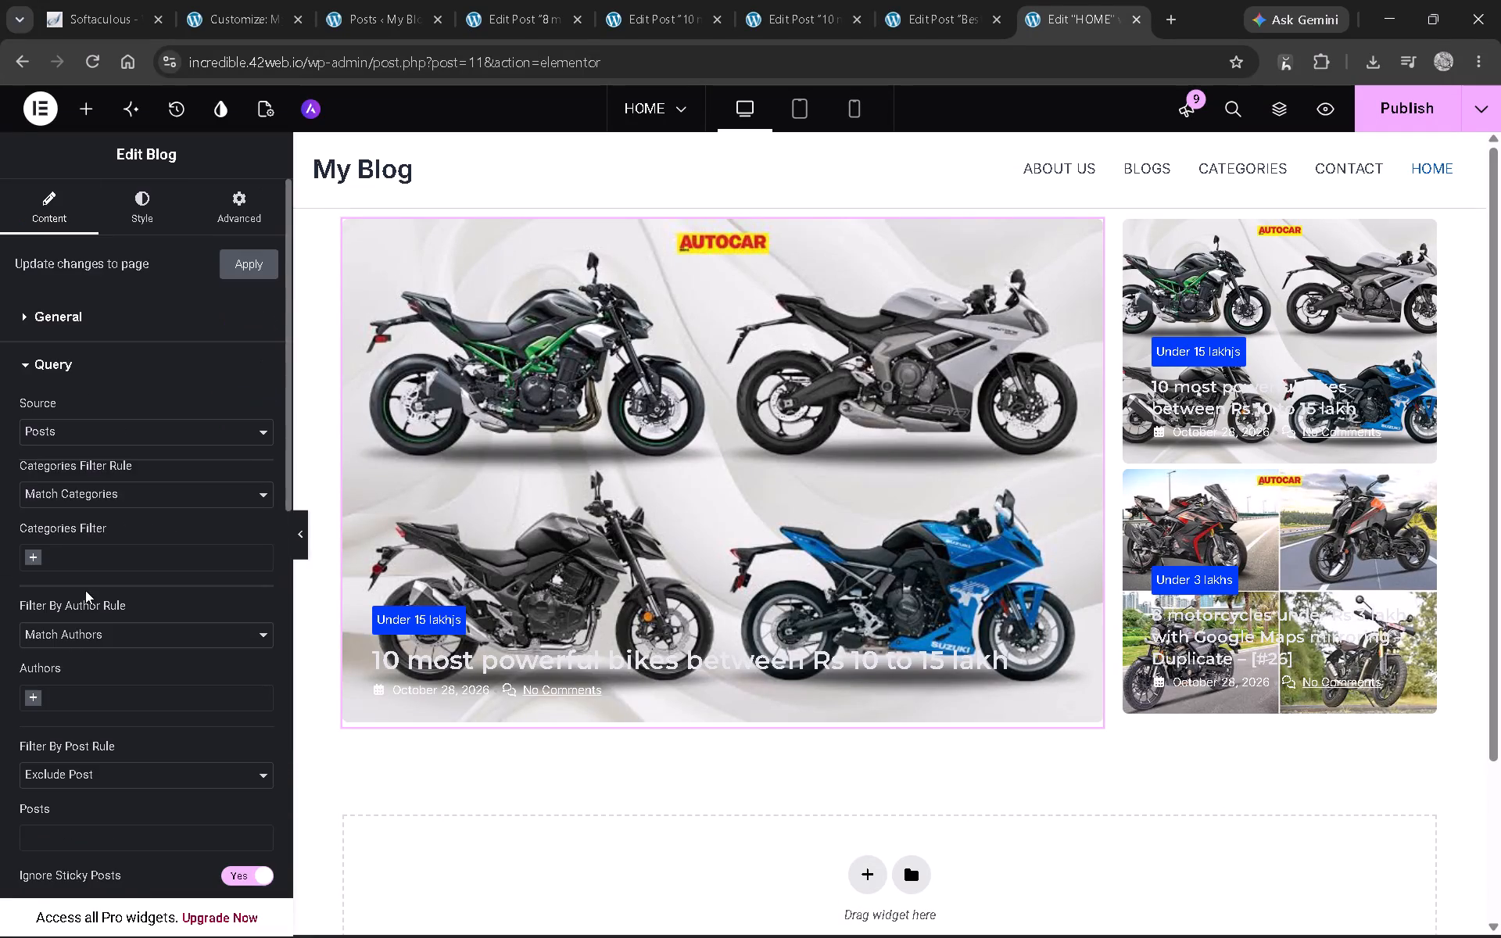
scroll(88, 587, down, 1)
click(95, 392)
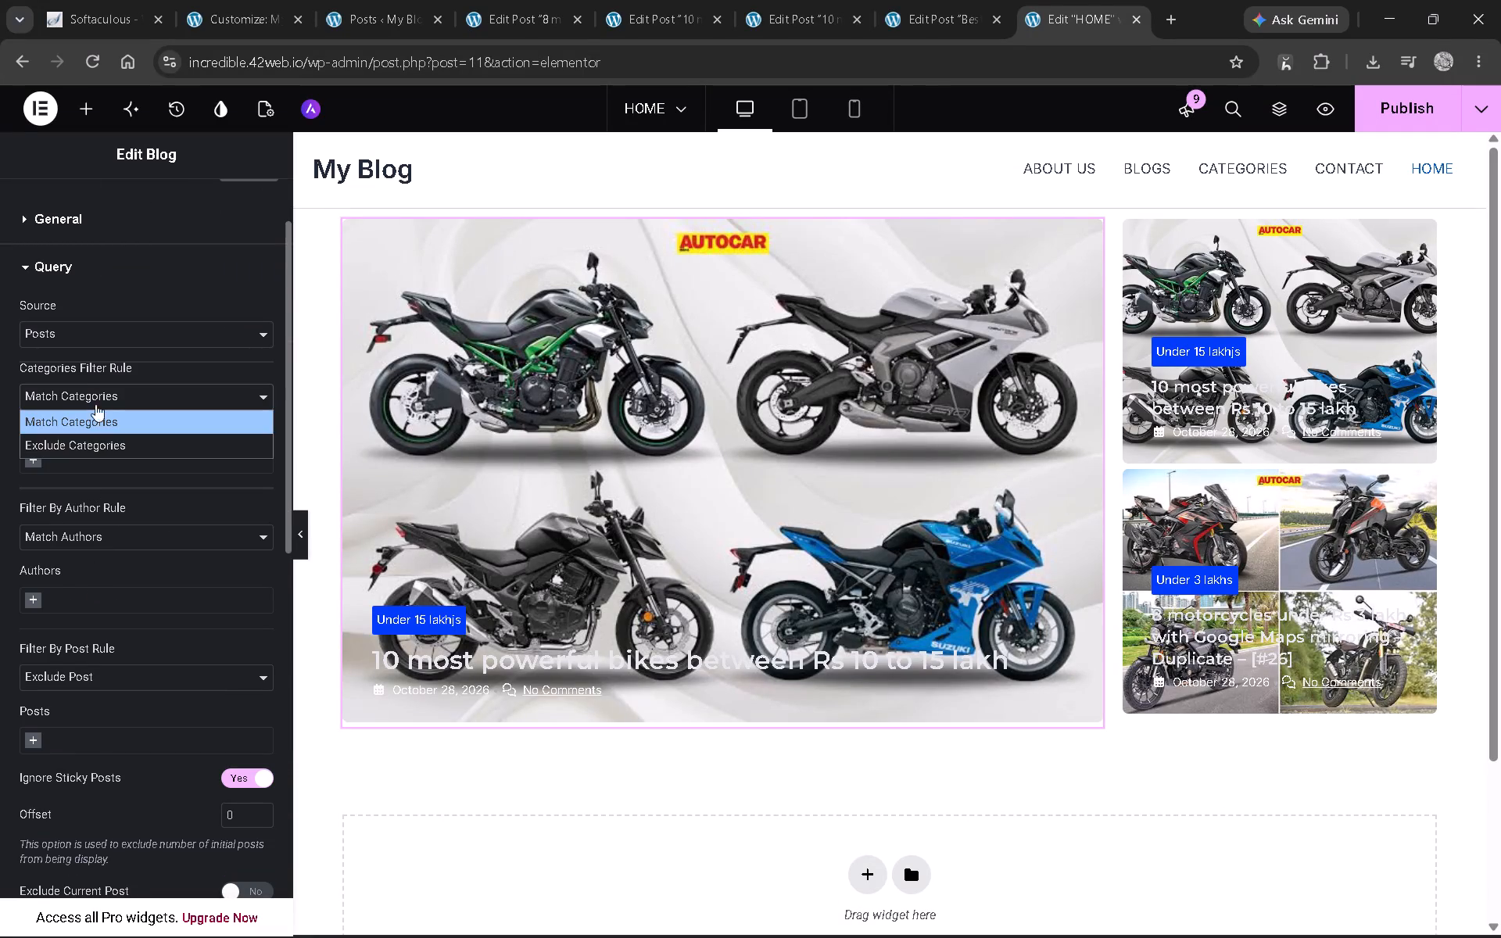
click(95, 441)
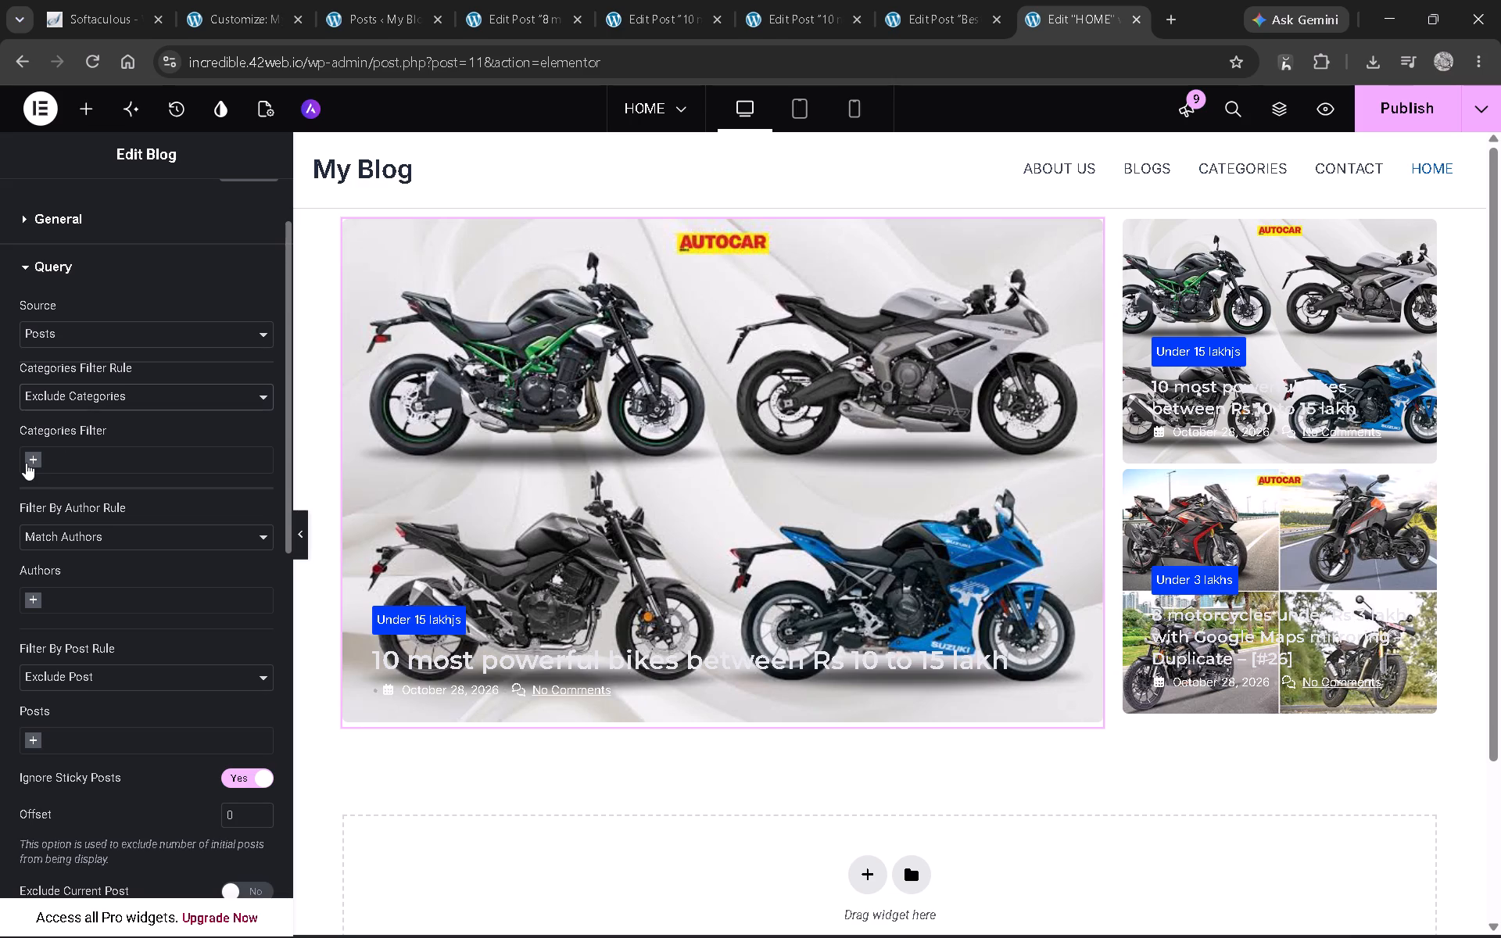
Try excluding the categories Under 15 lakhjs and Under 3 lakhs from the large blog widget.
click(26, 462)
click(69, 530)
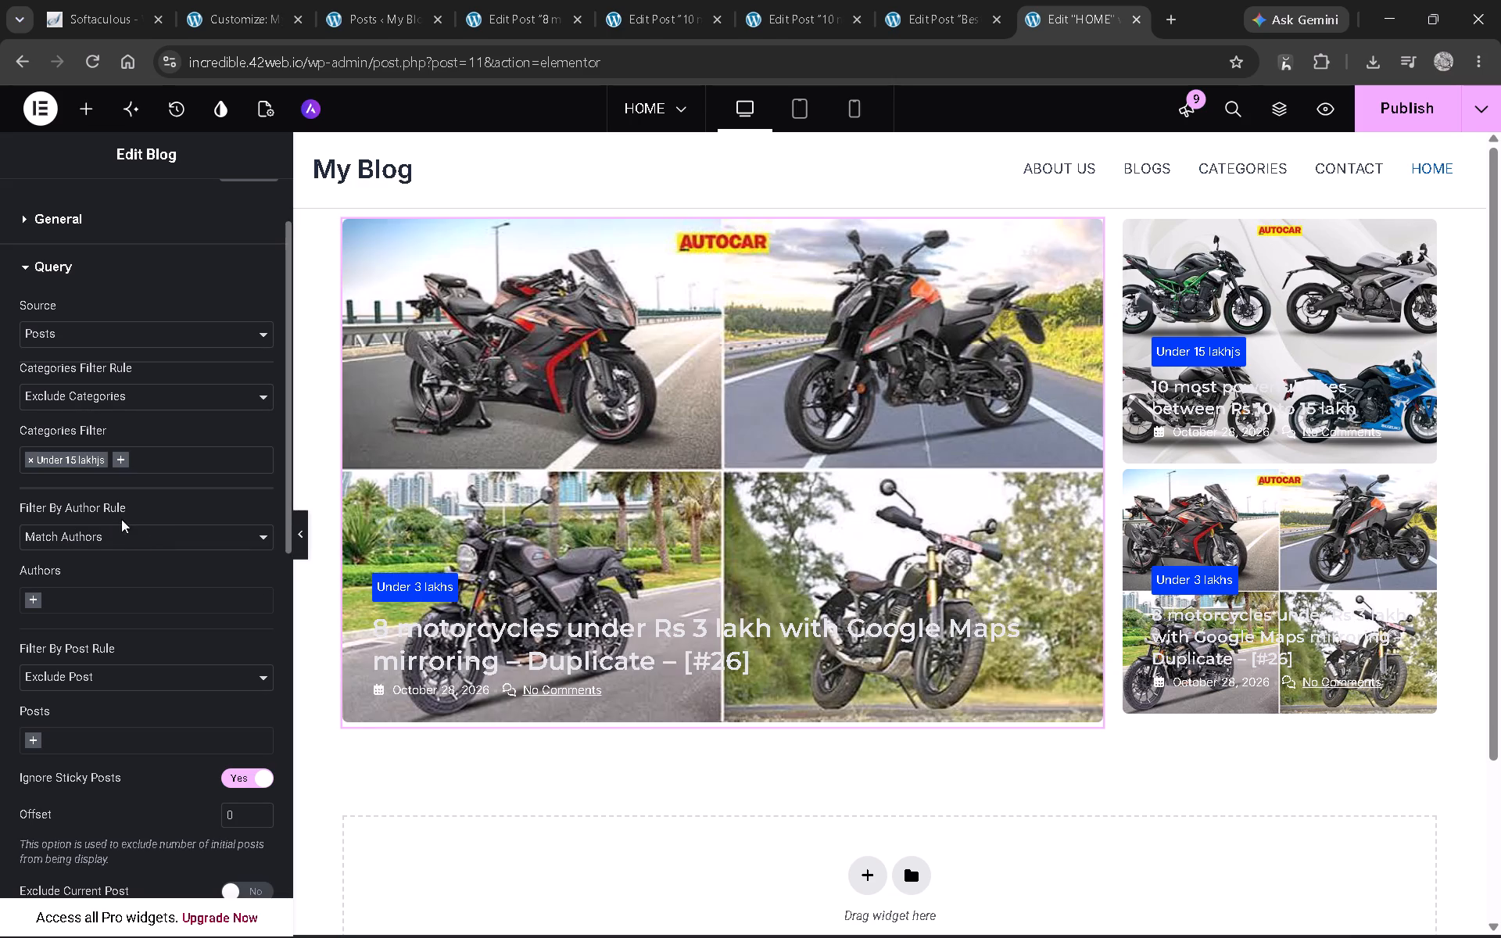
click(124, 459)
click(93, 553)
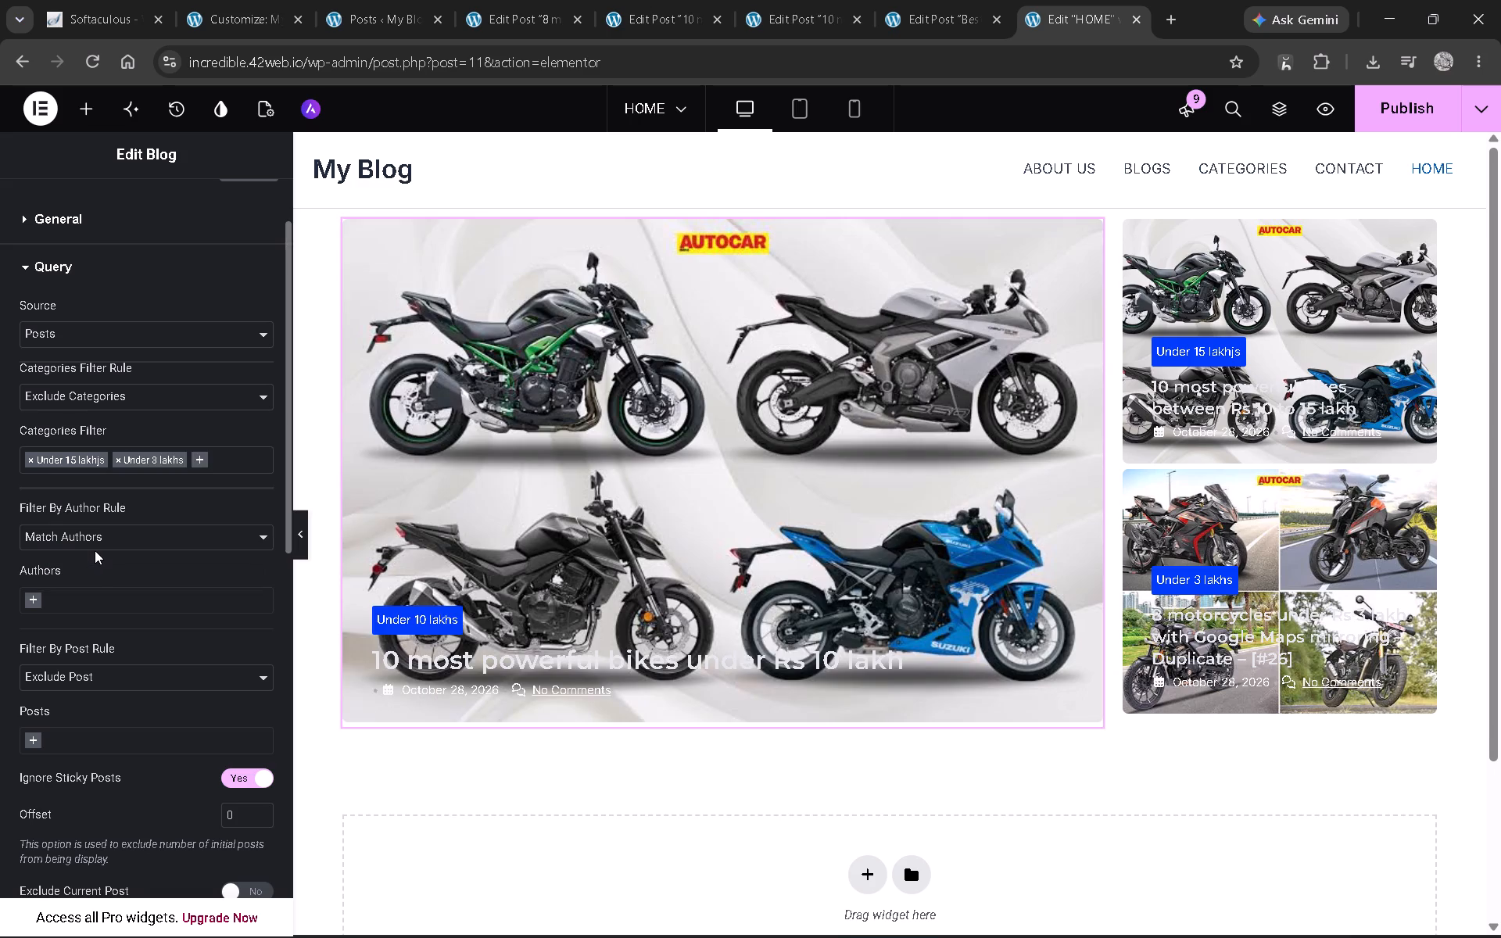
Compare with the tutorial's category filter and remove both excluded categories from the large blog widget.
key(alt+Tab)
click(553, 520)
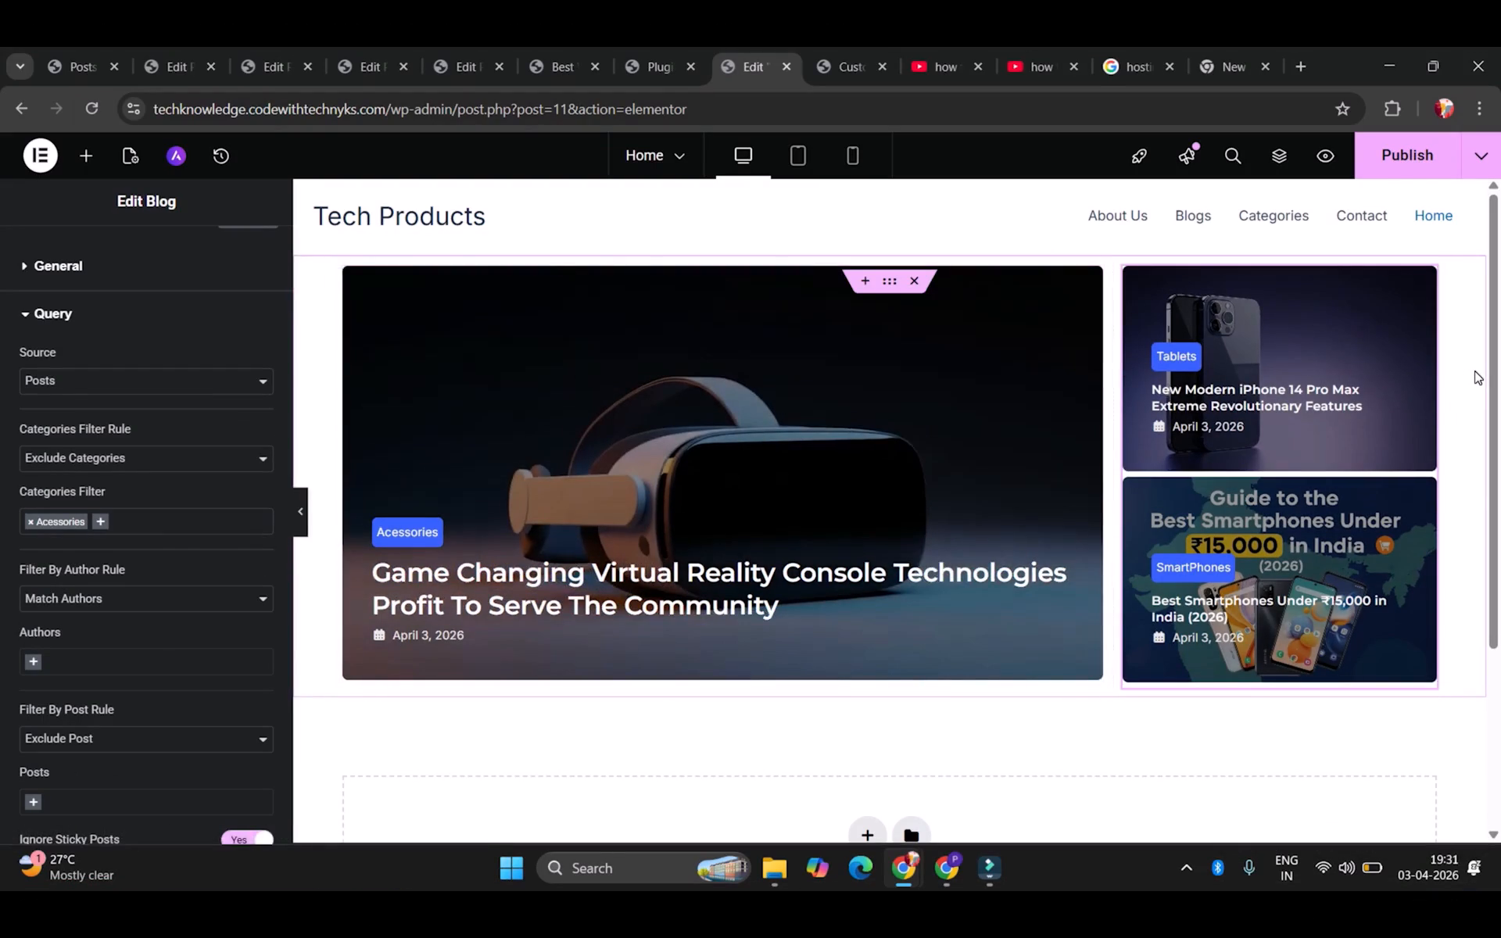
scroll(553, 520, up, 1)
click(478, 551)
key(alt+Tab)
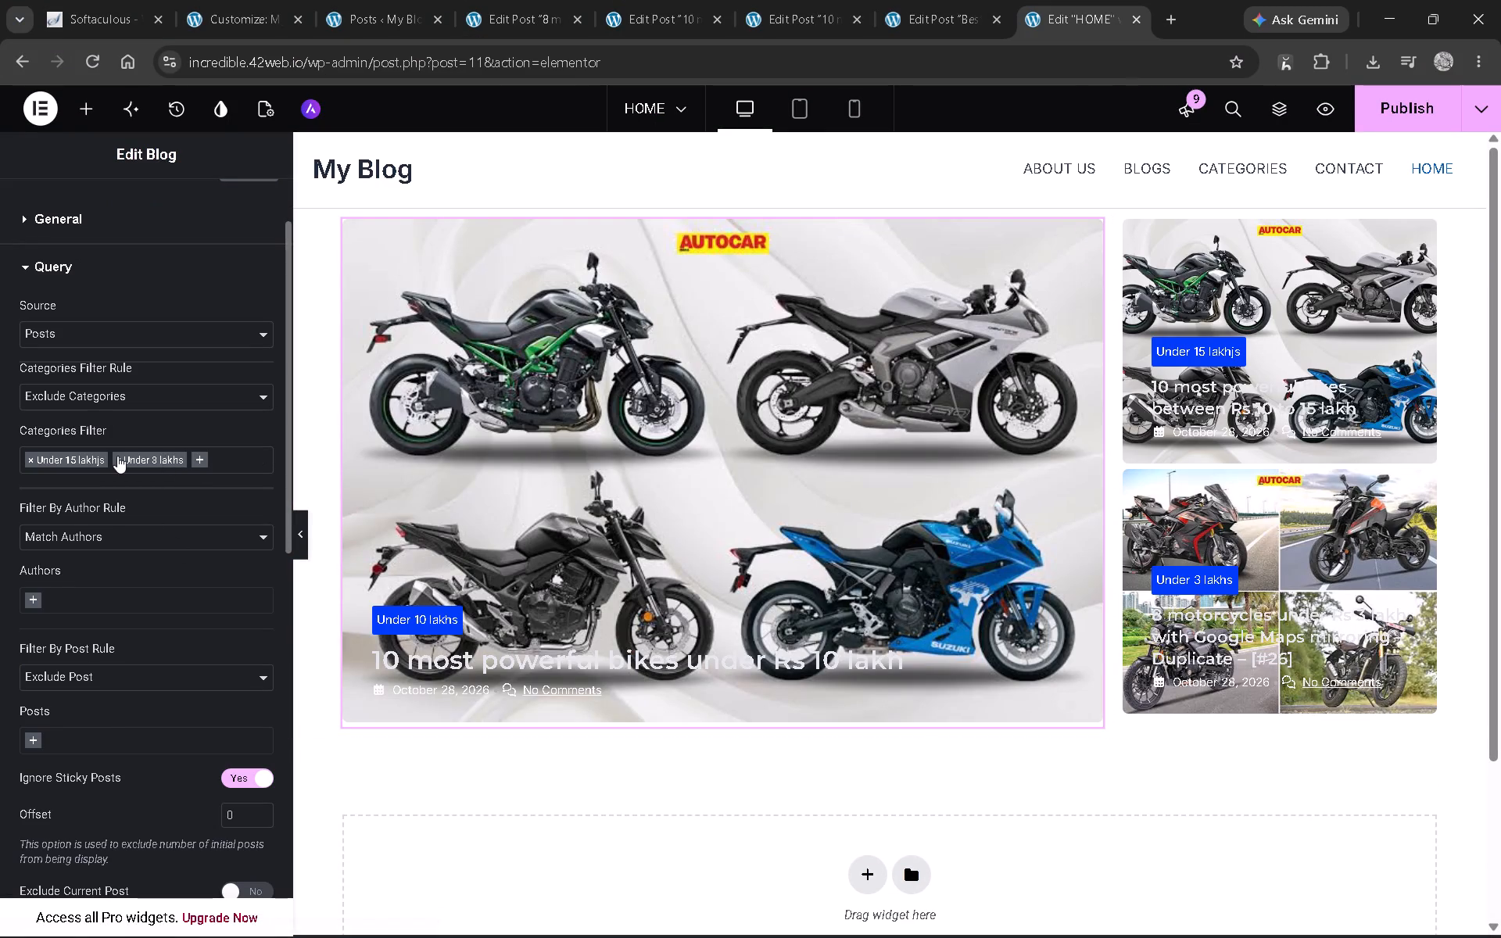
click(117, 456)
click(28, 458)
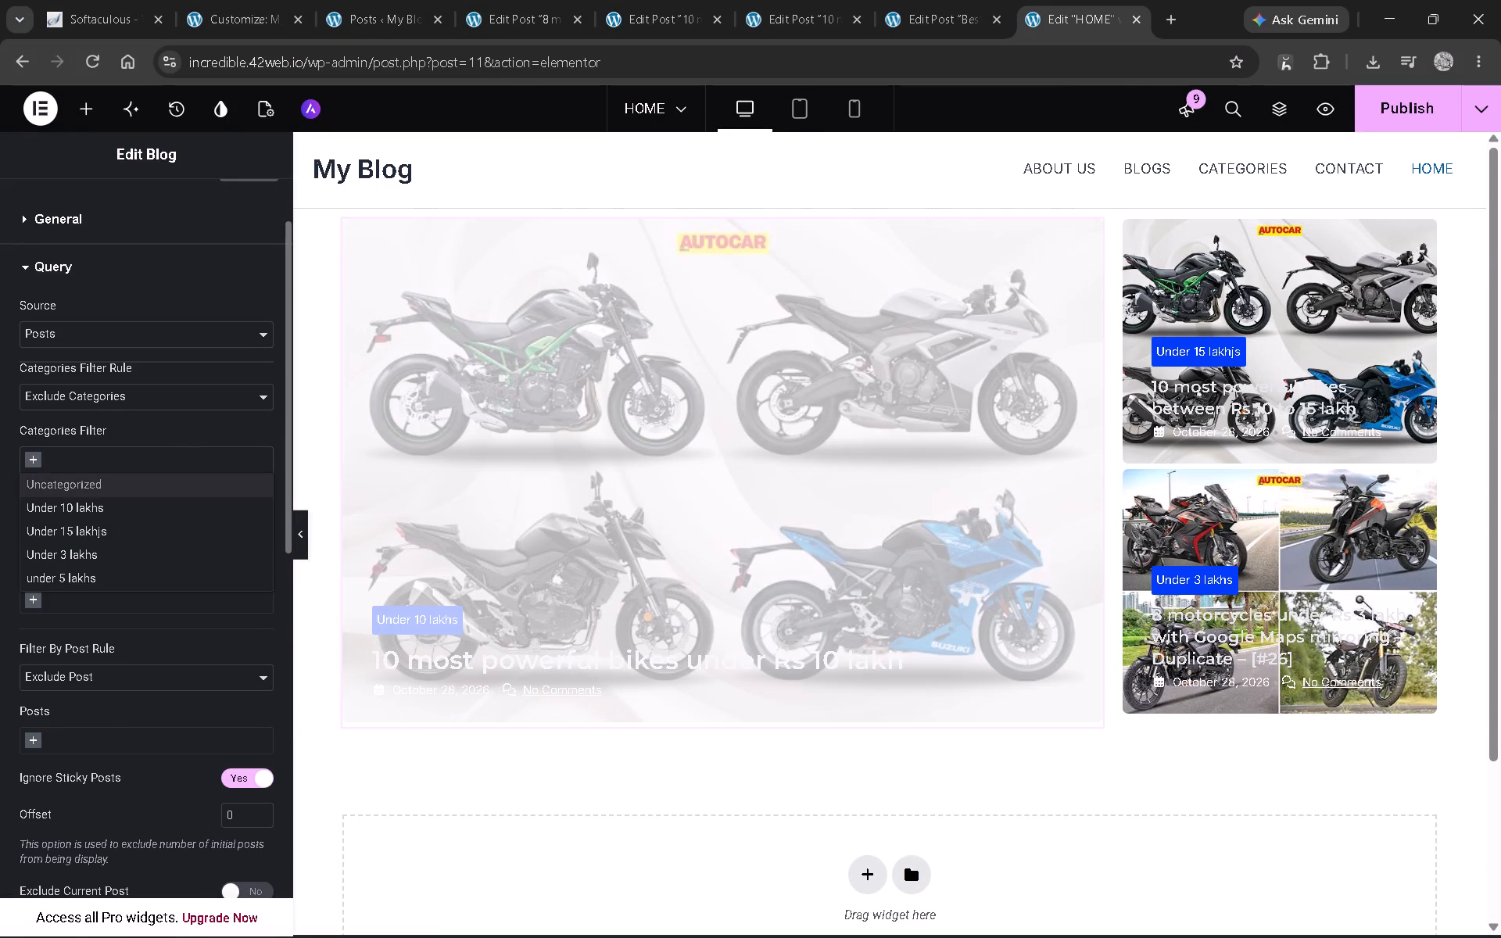
Exclude the category Under 15 lakhjs in the narrow column blog widget's Query Categories Filter.
click(1424, 244)
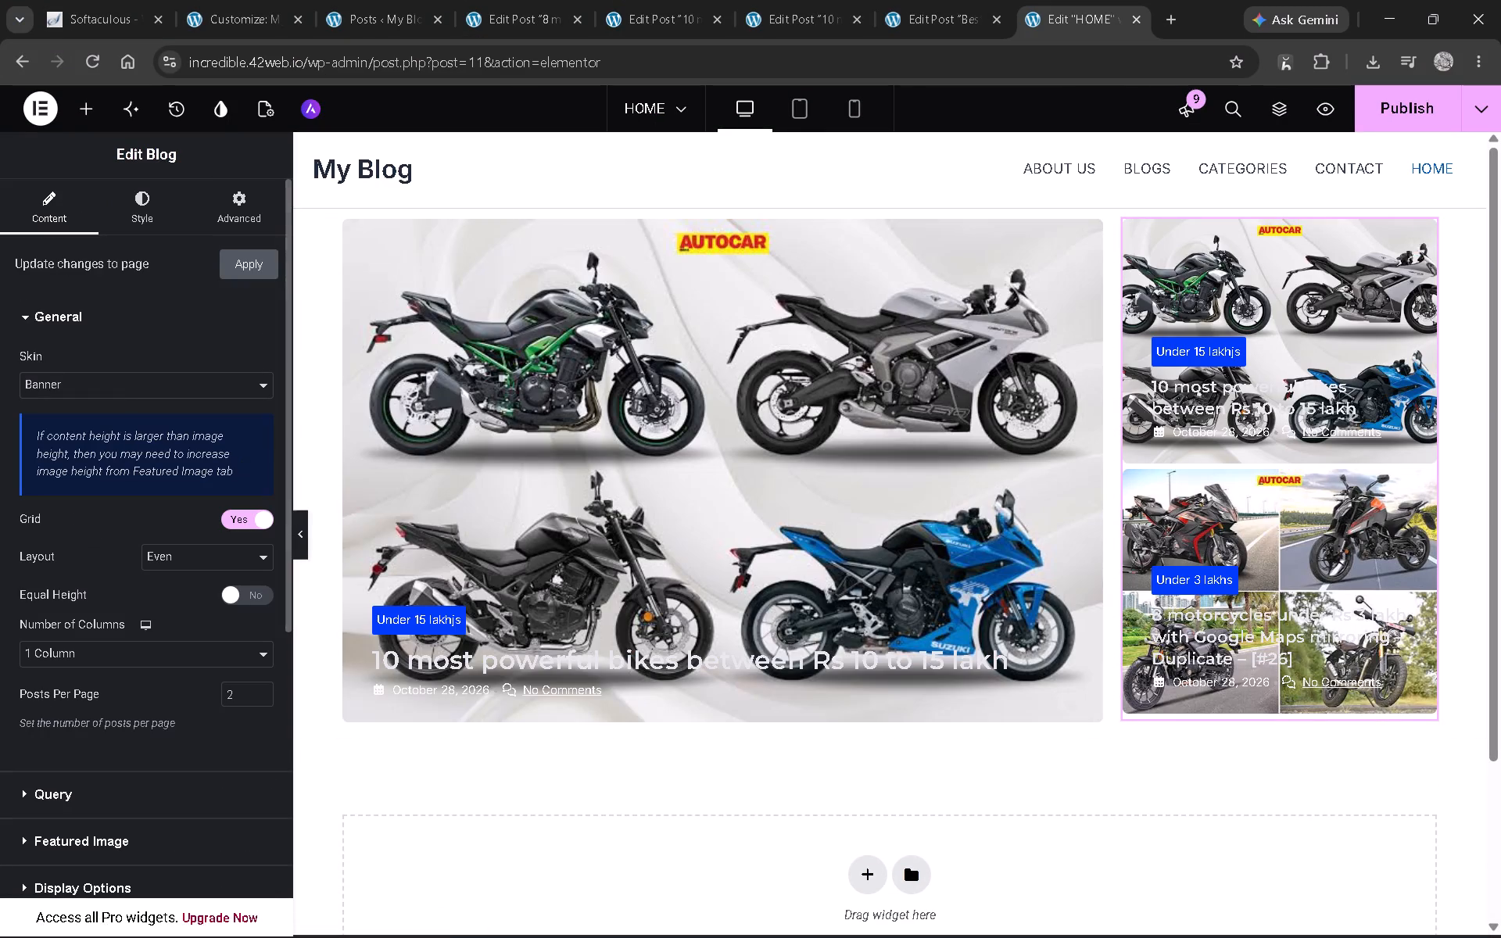
scroll(88, 441, down, 1)
click(81, 678)
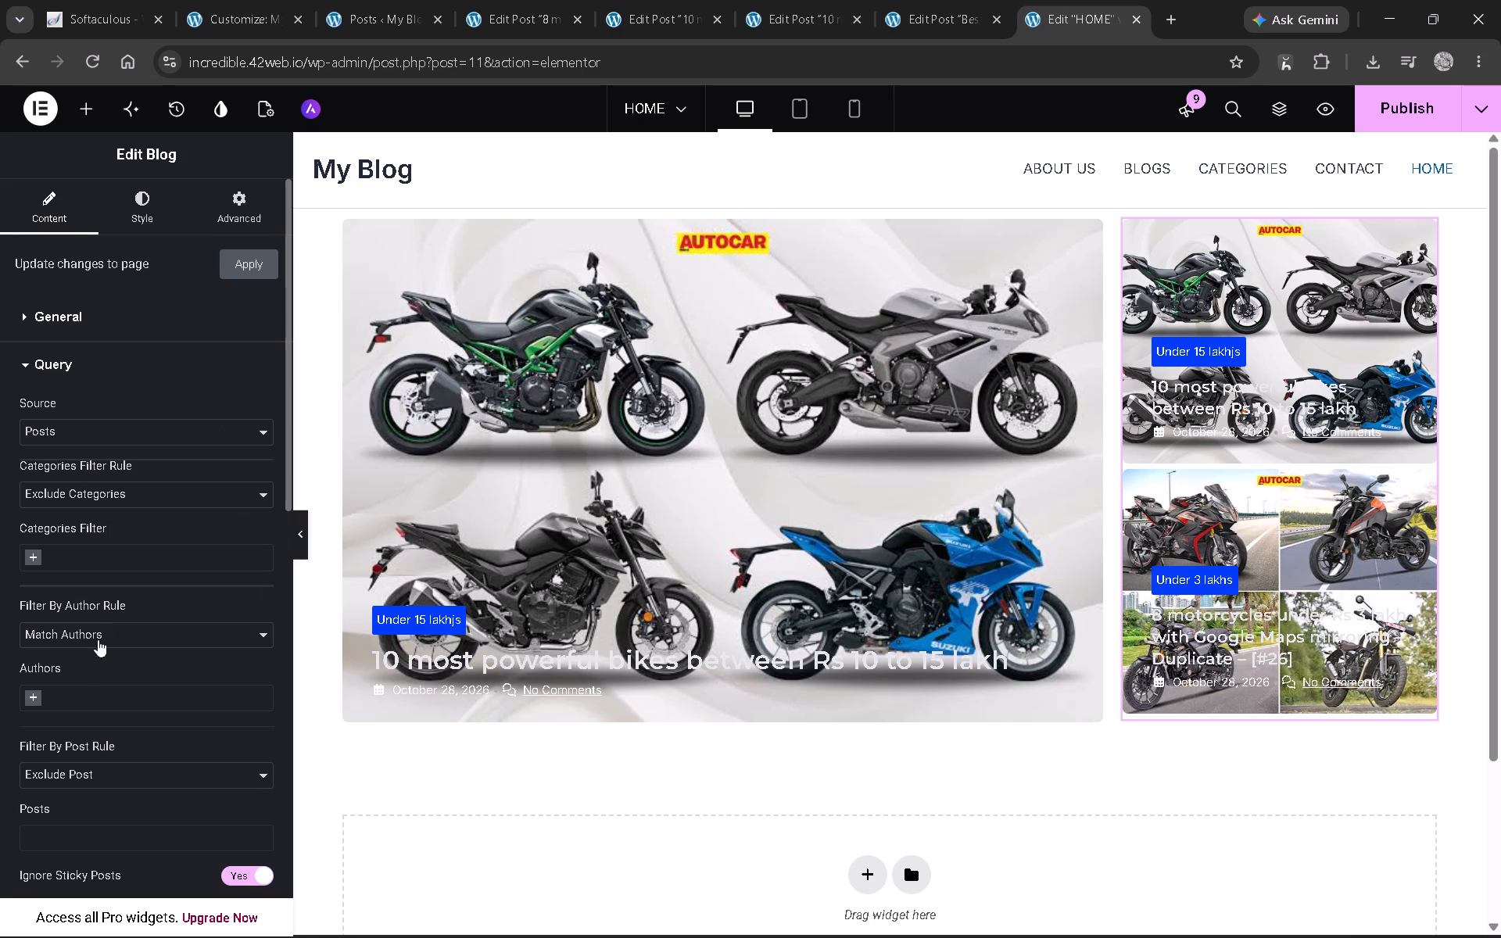
click(38, 557)
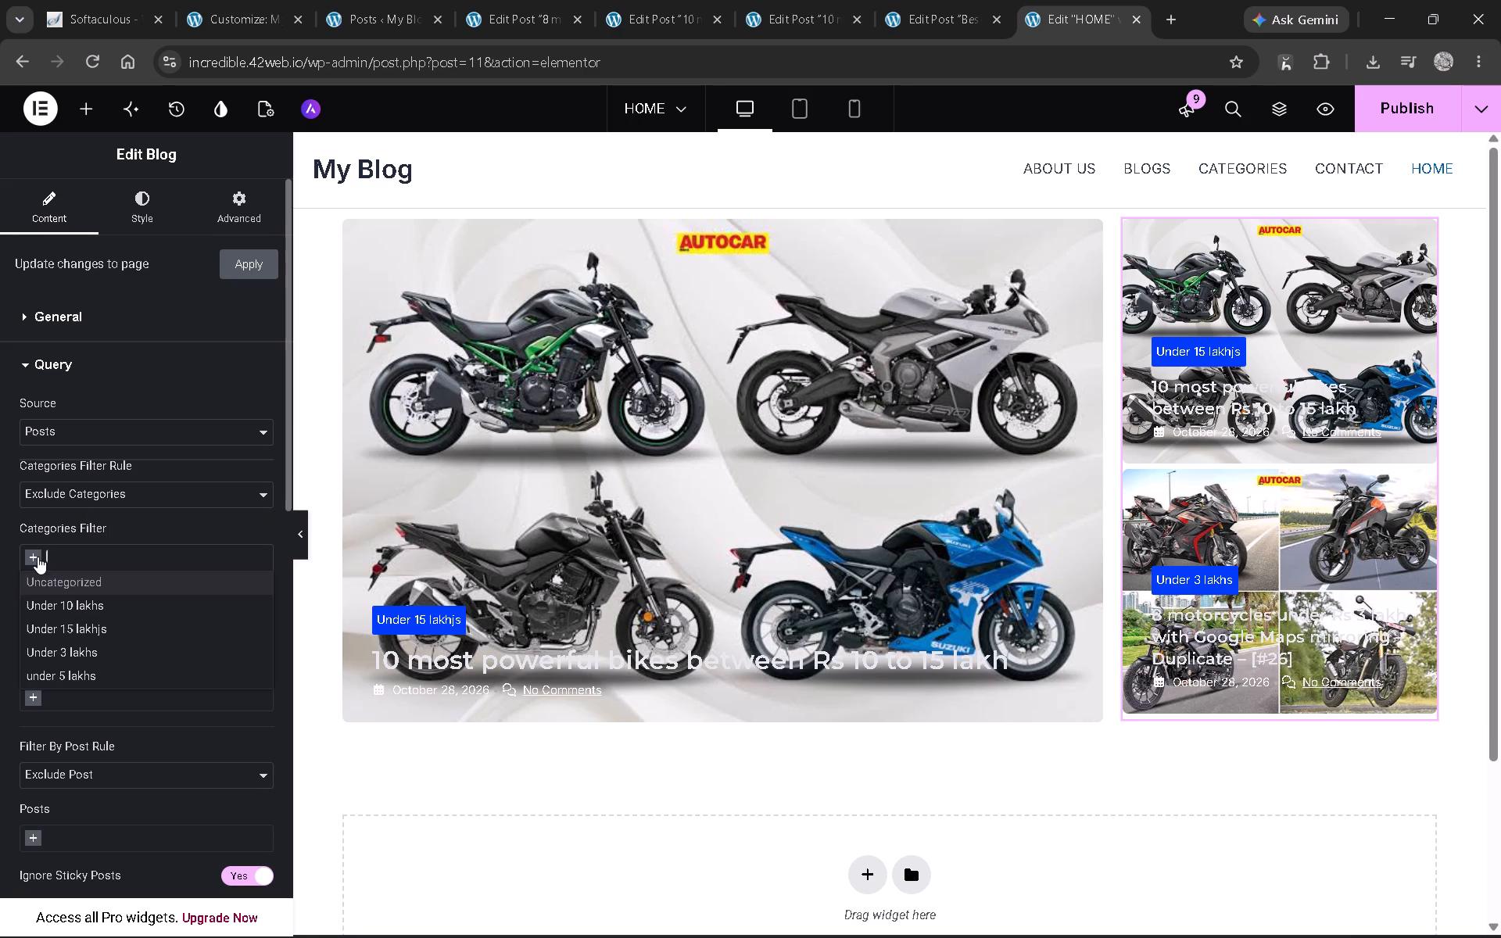
click(84, 625)
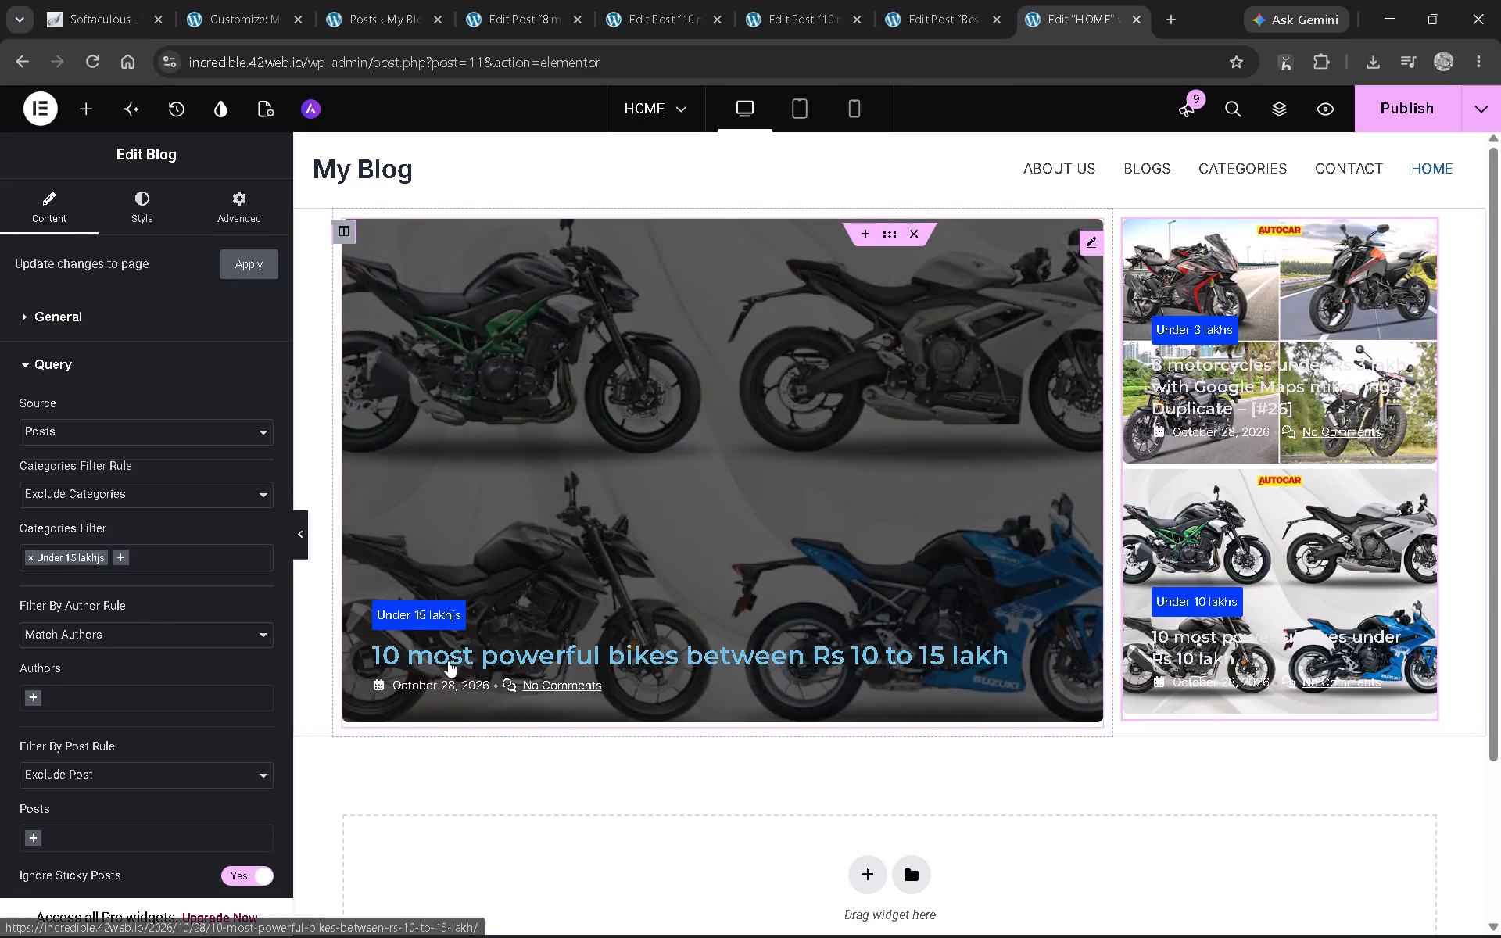
Watch the tutorial part after the category filter and look through its video chapters to see which General settings are adjusted.
key(alt+Tab)
click(546, 616)
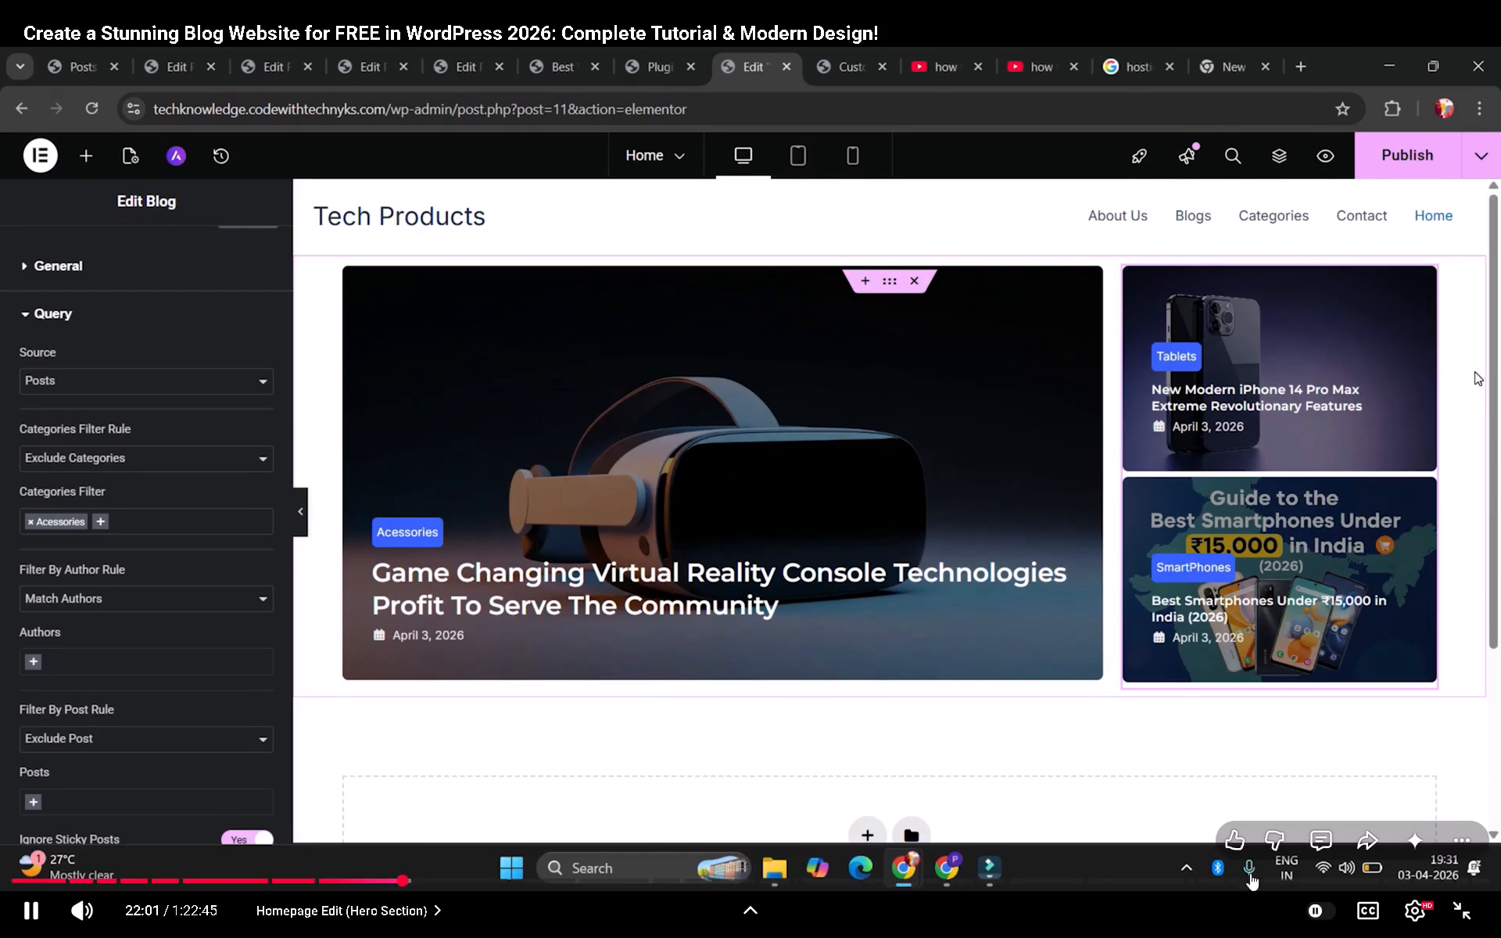
click(1450, 920)
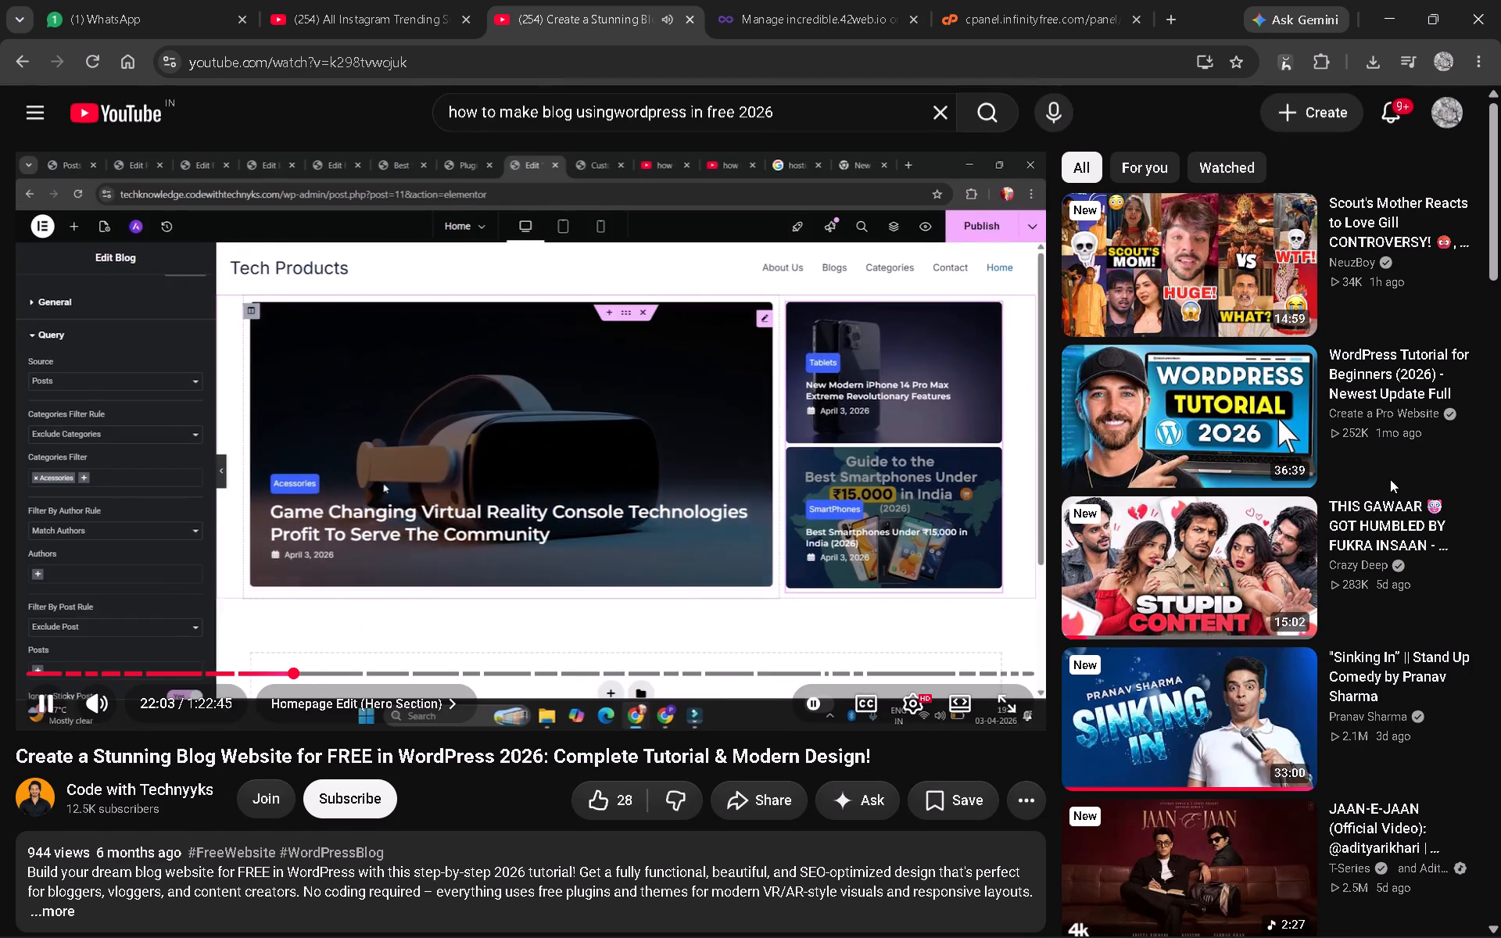
click(370, 704)
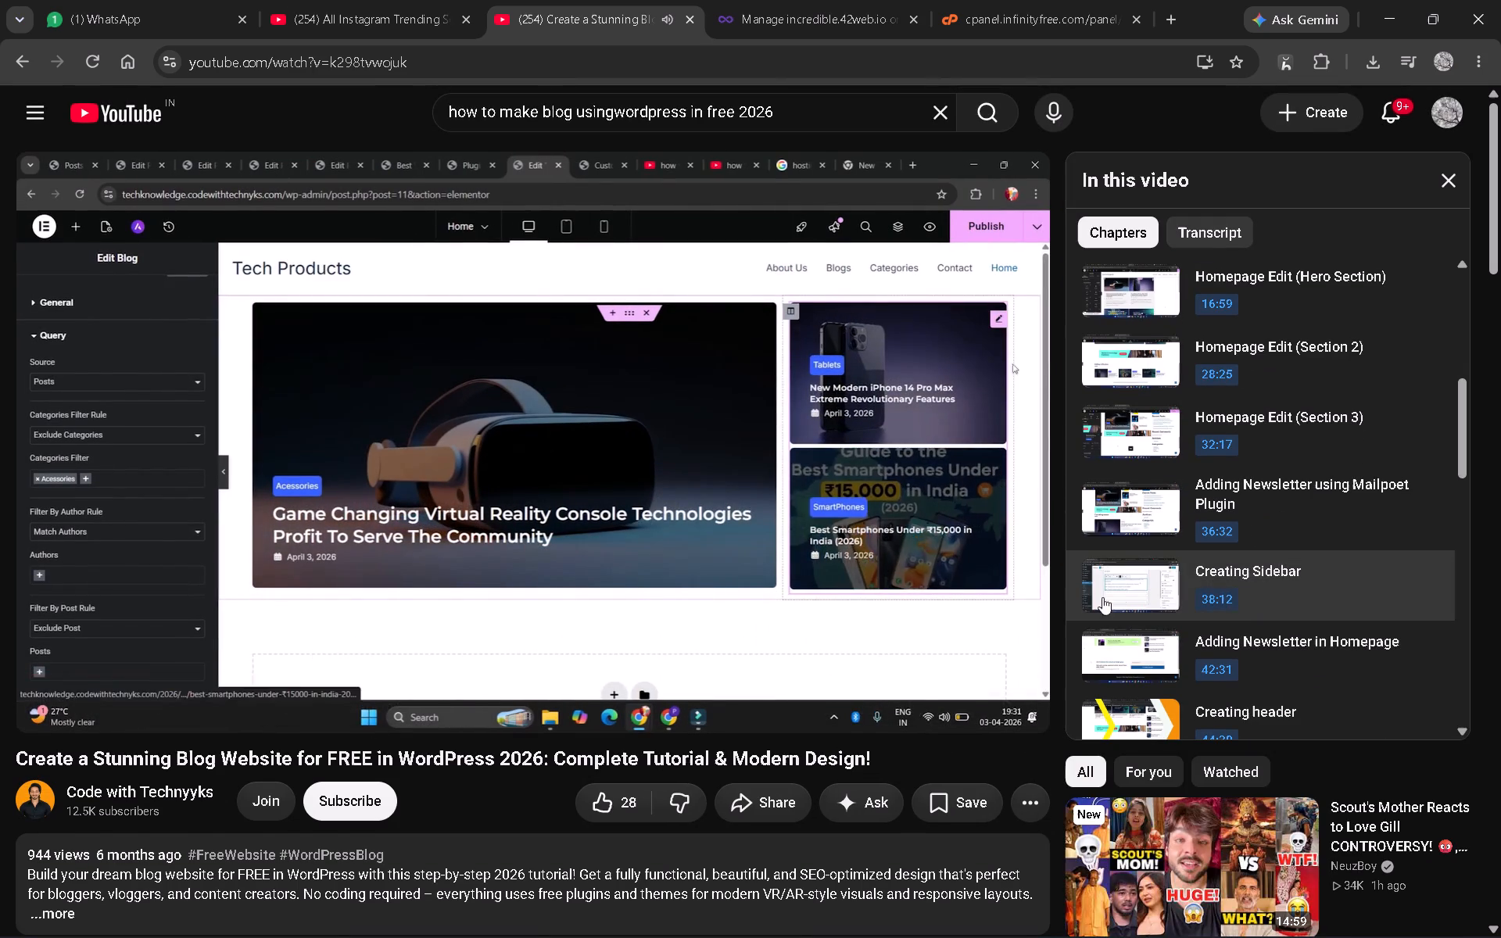
scroll(1257, 542, up, 1)
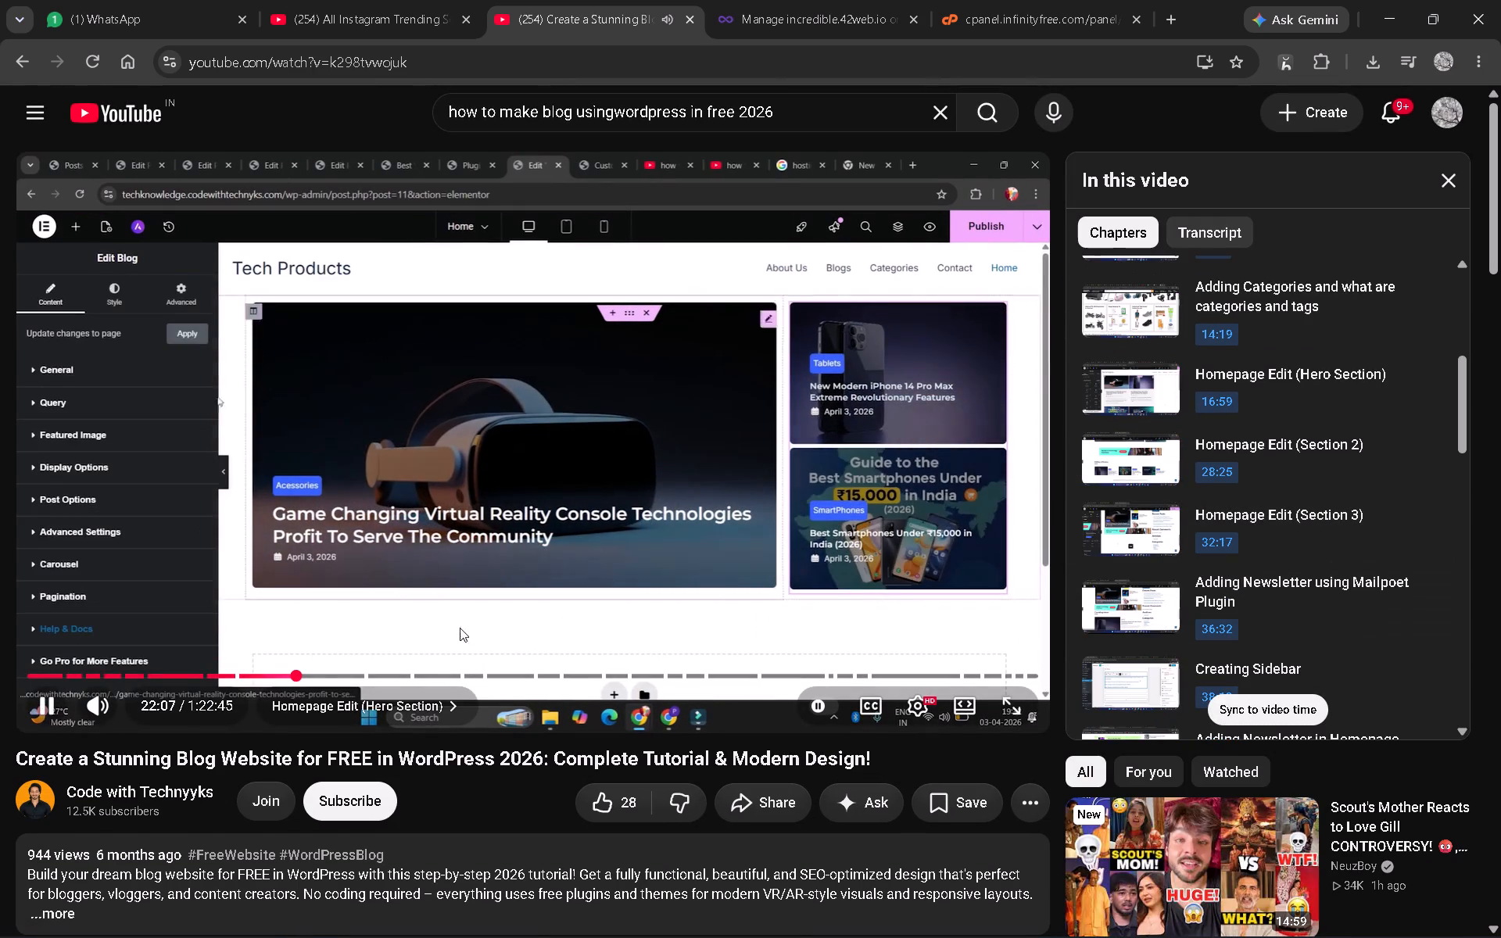
click(1005, 703)
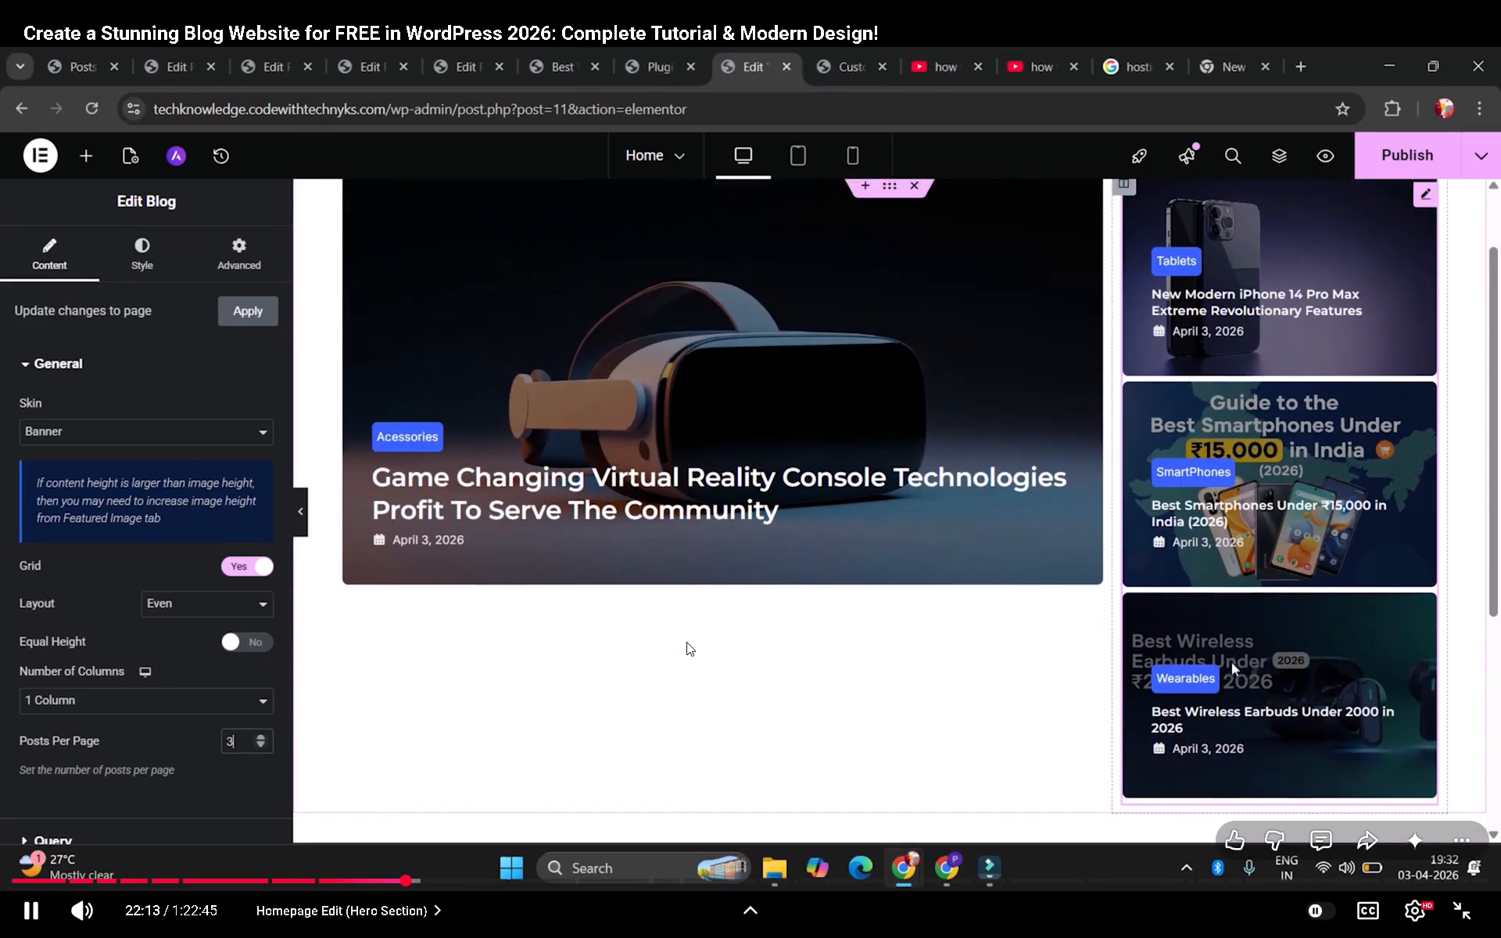
click(704, 607)
key(alt+Tab)
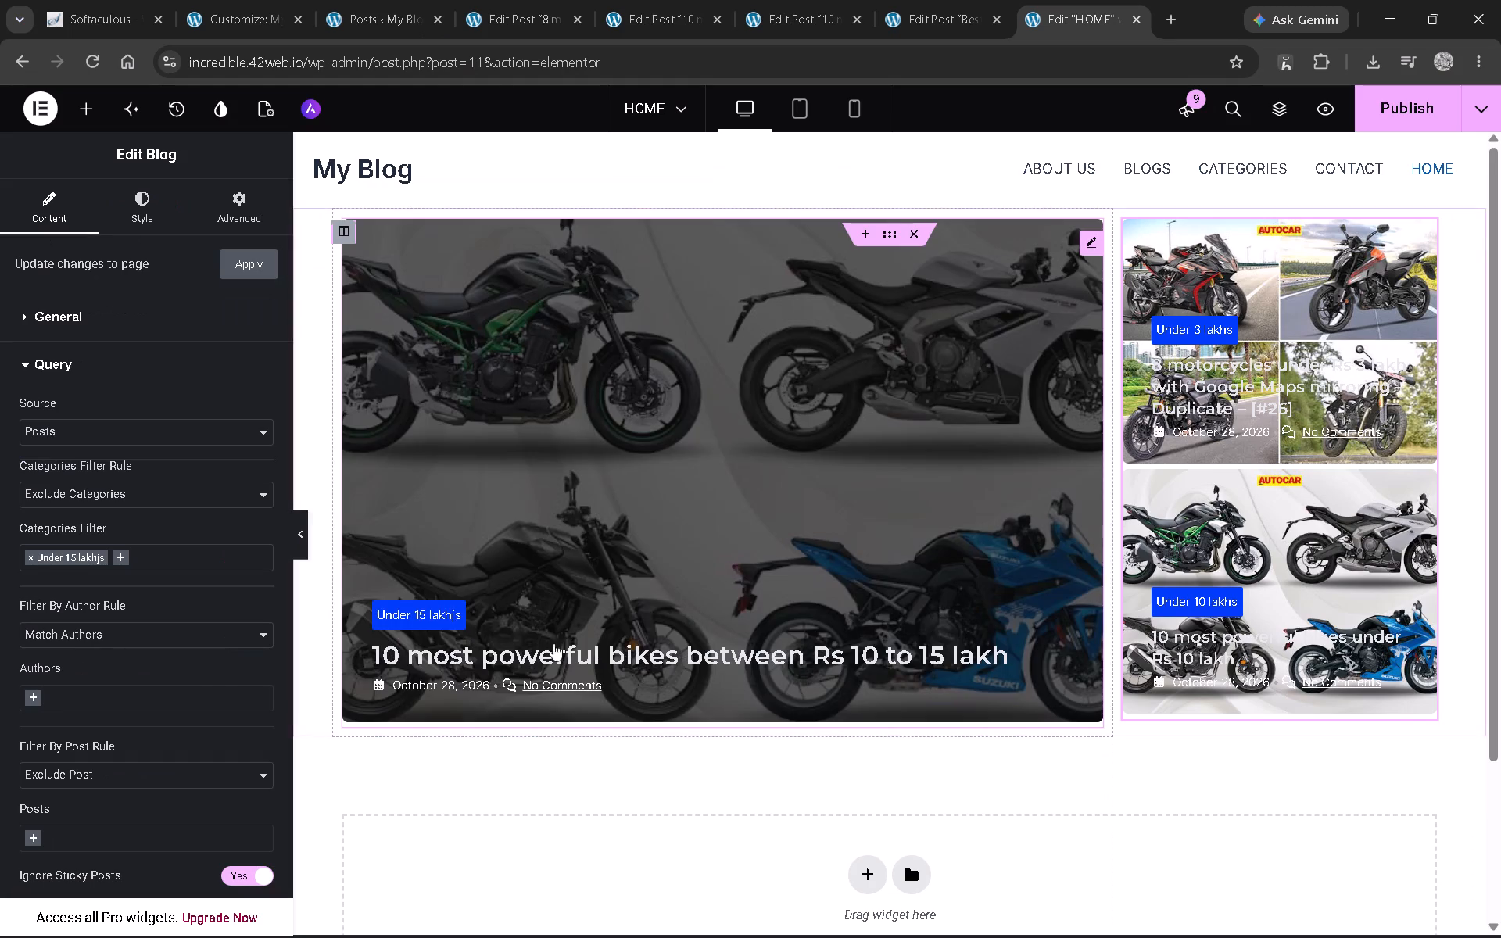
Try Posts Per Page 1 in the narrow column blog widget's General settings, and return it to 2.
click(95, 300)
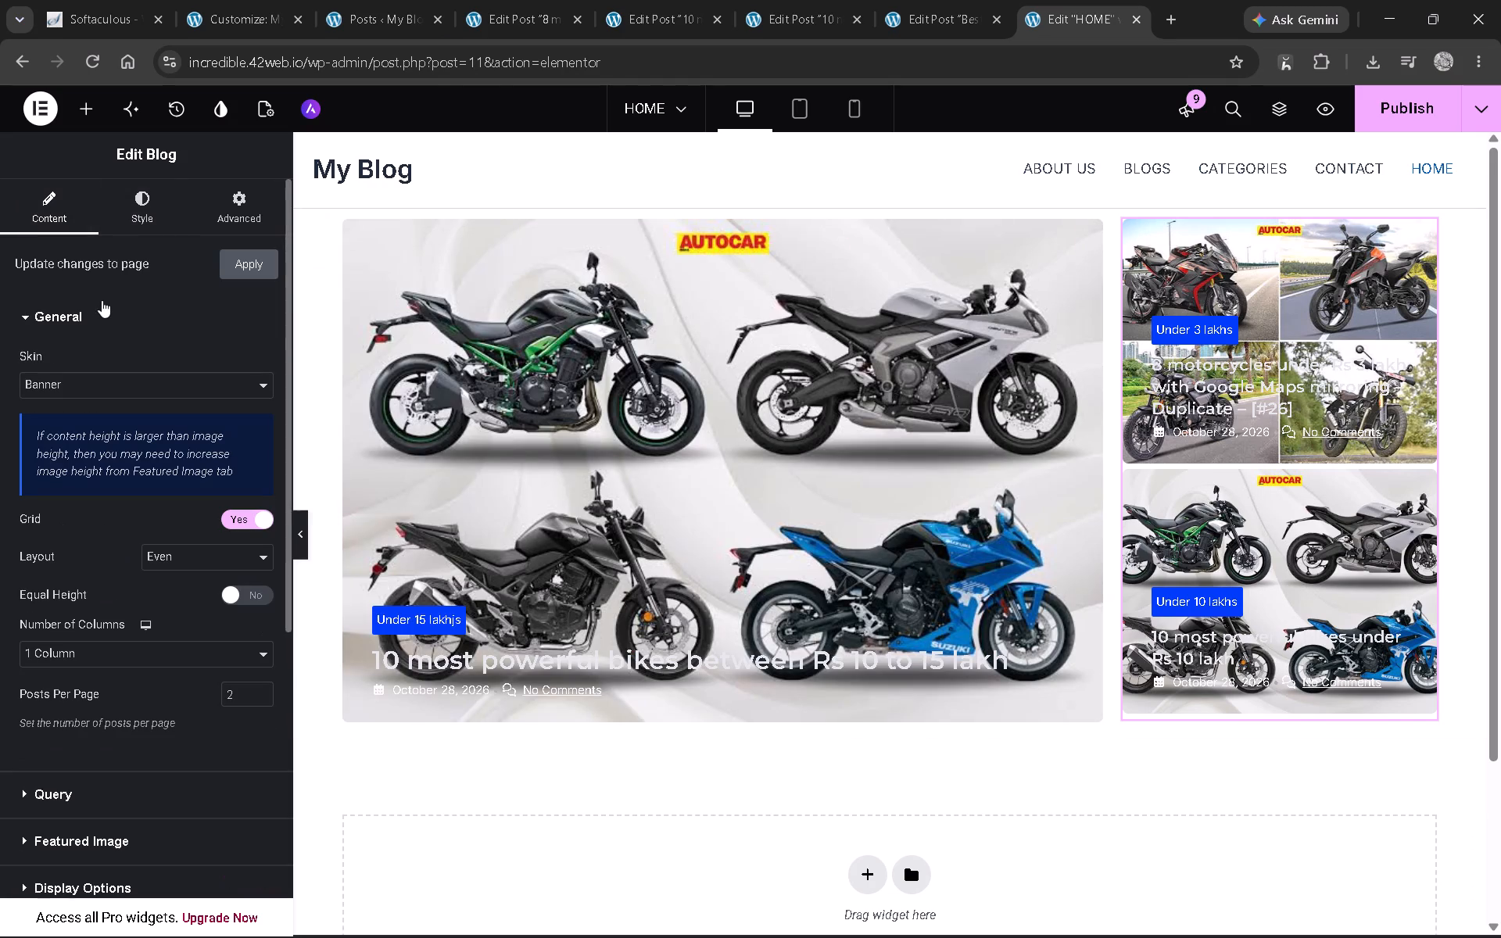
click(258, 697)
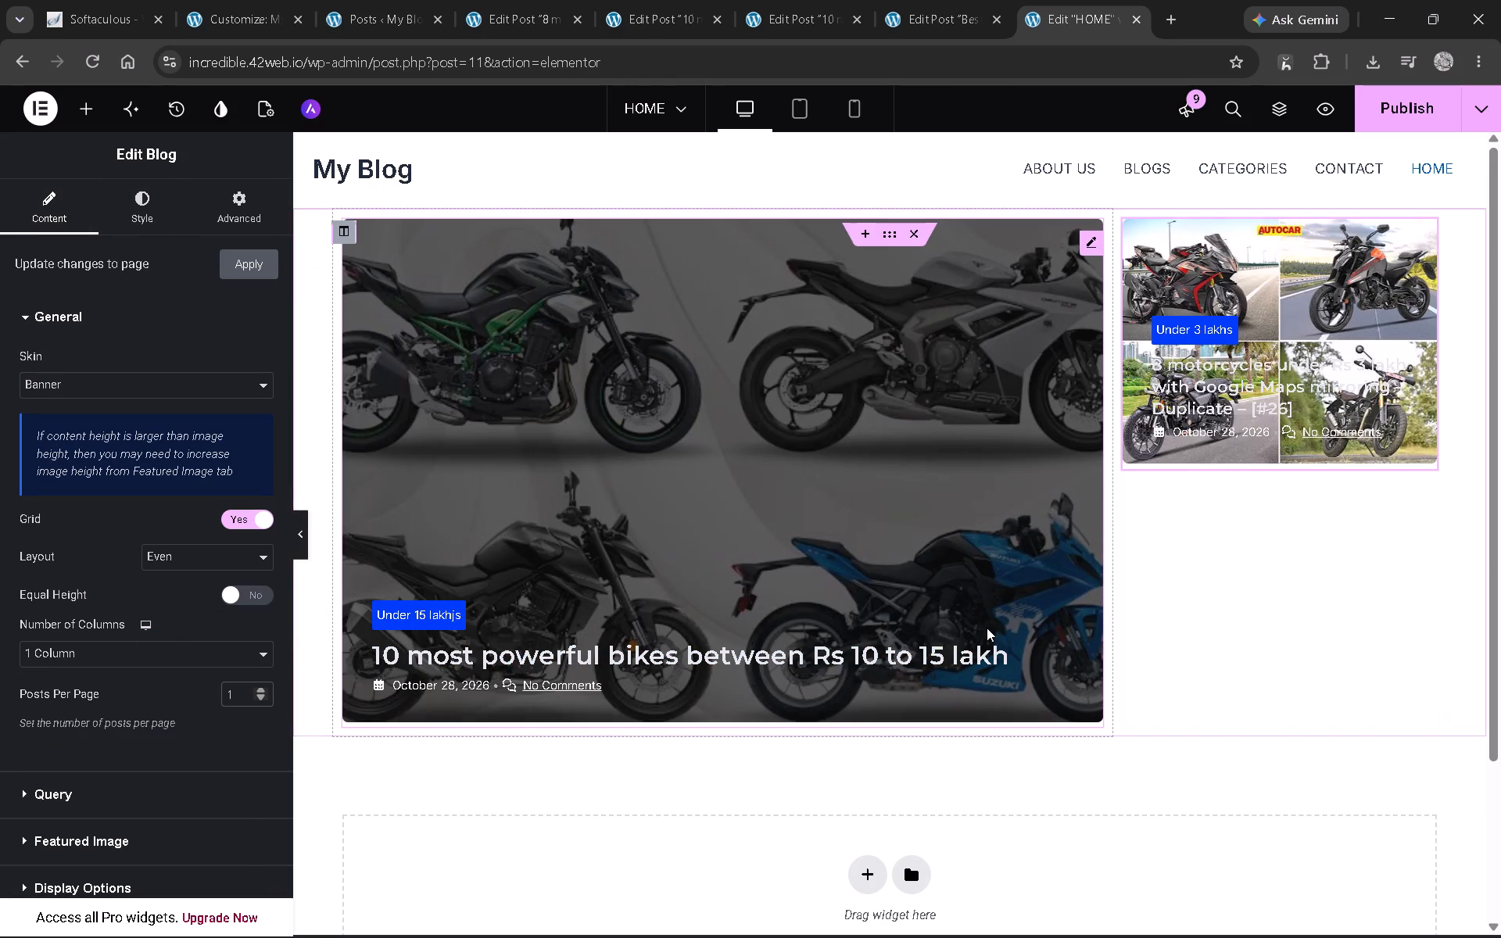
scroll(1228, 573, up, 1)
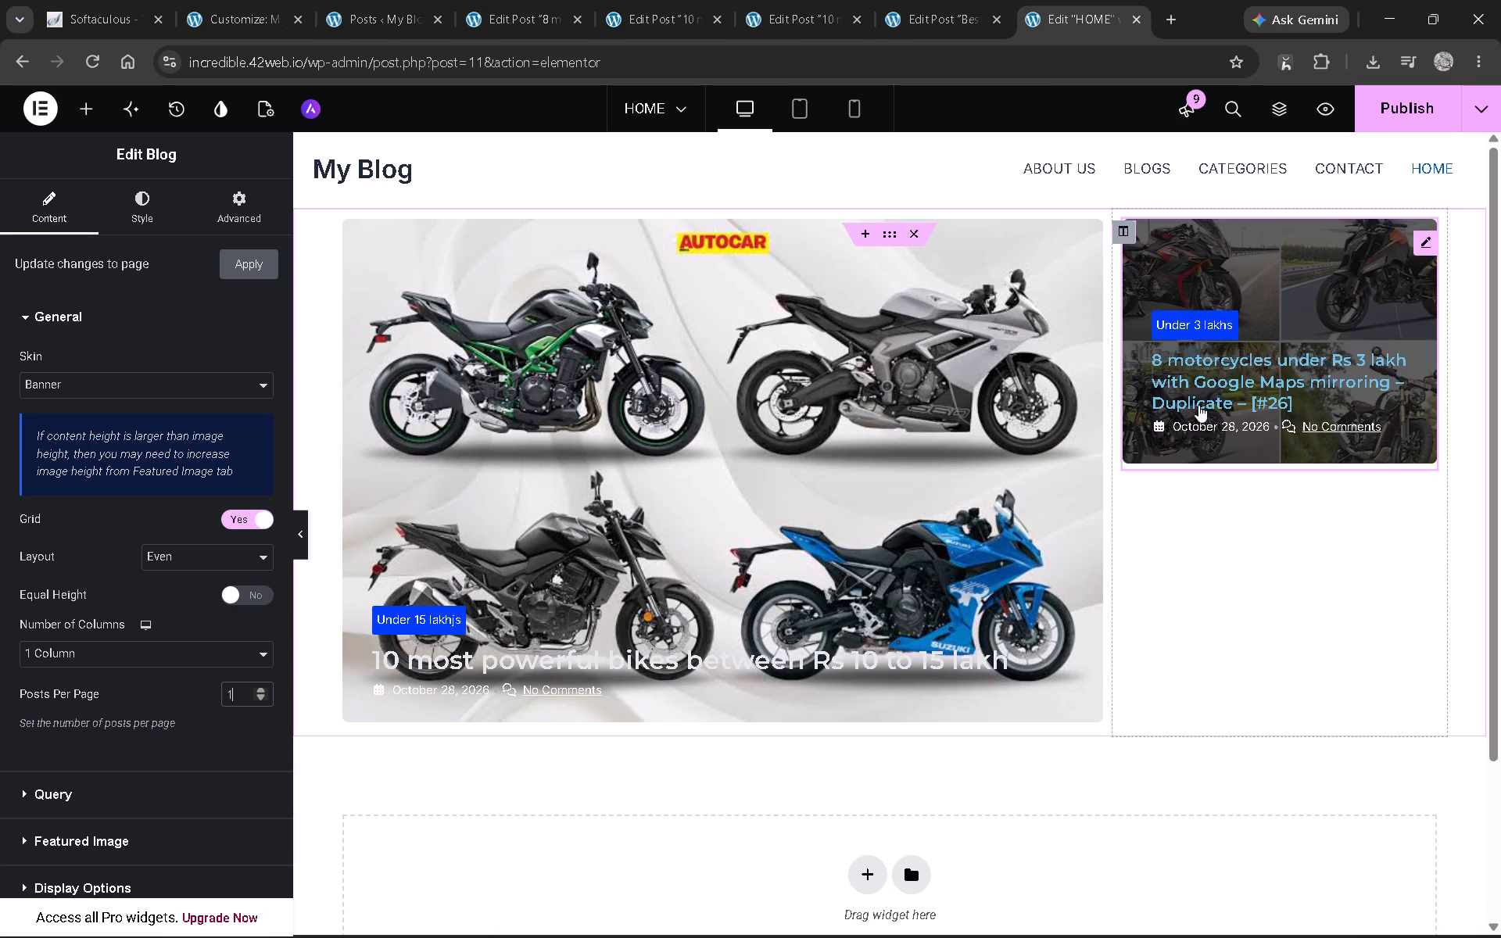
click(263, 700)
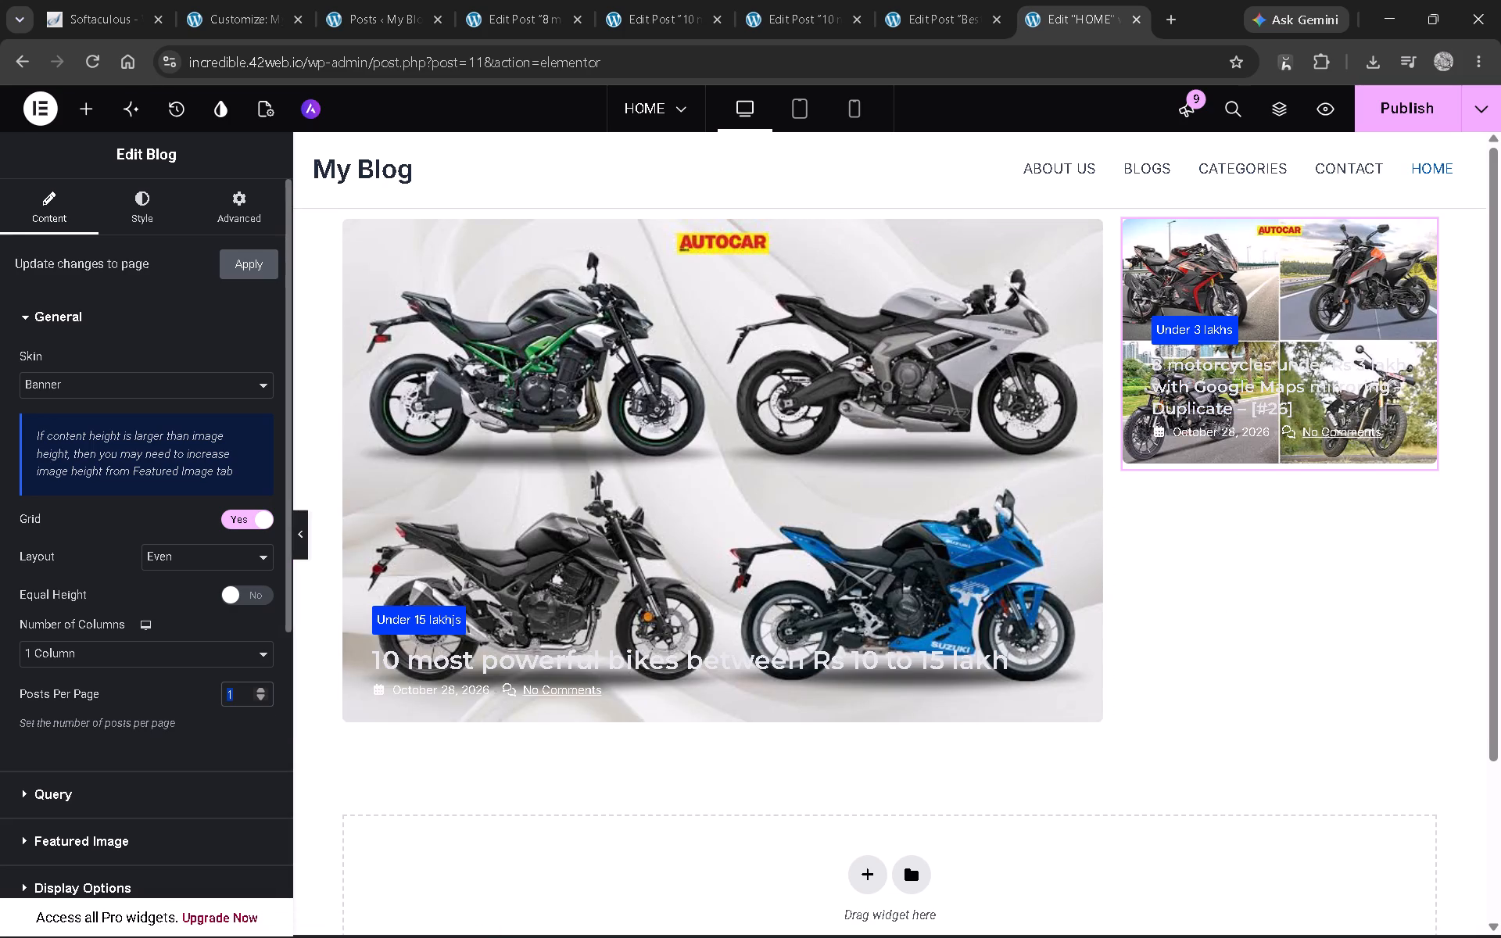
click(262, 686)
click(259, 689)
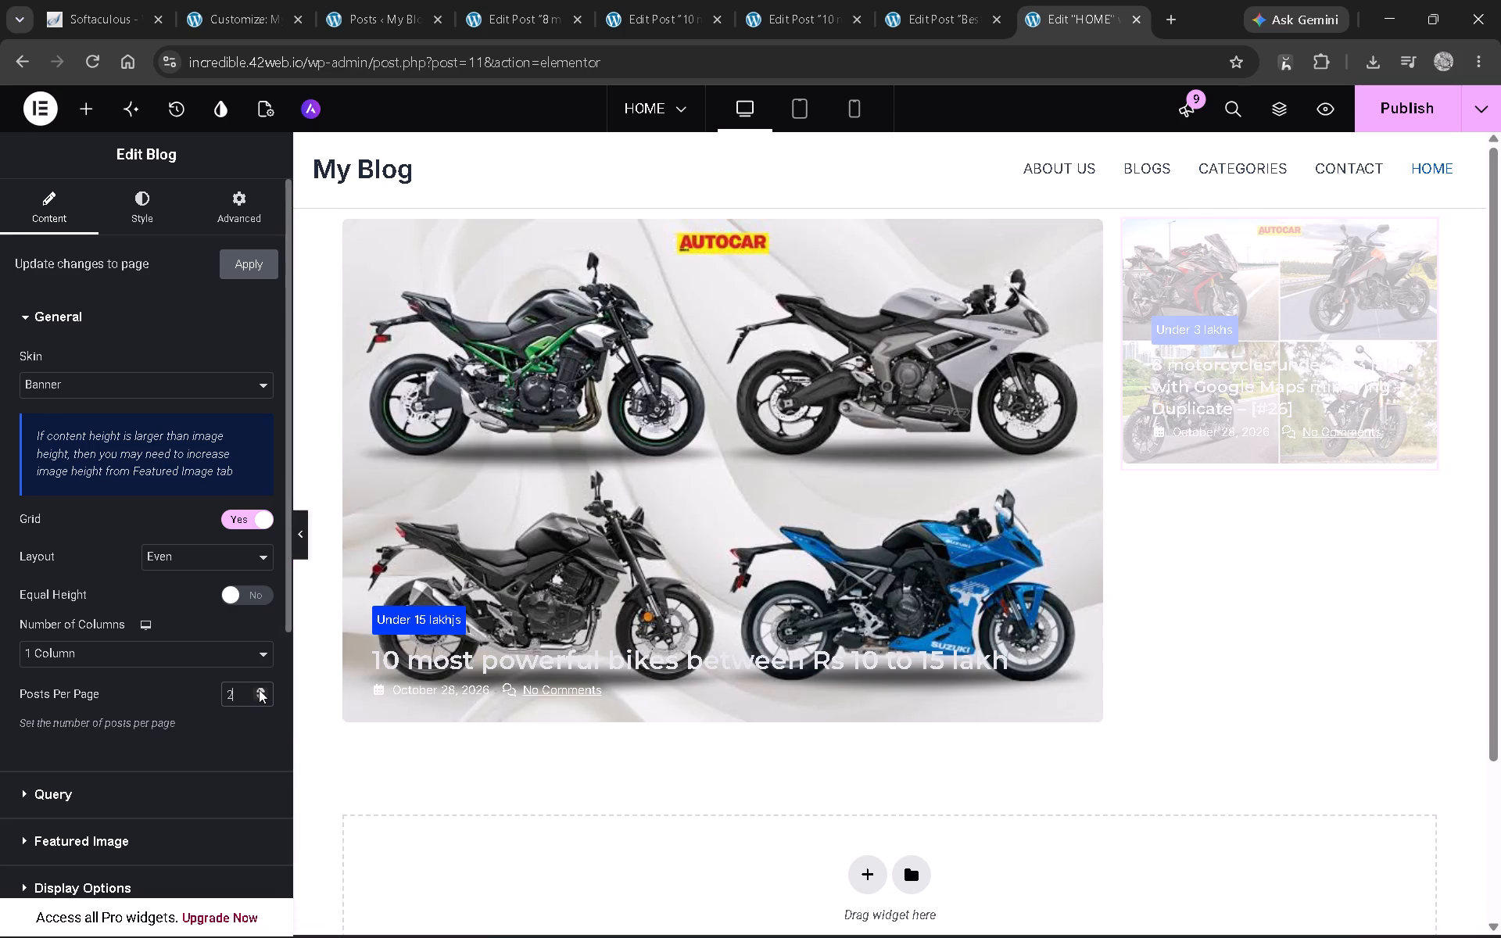
Set Posts Per Page to 3 in the narrow column blog widget's General settings.
click(259, 689)
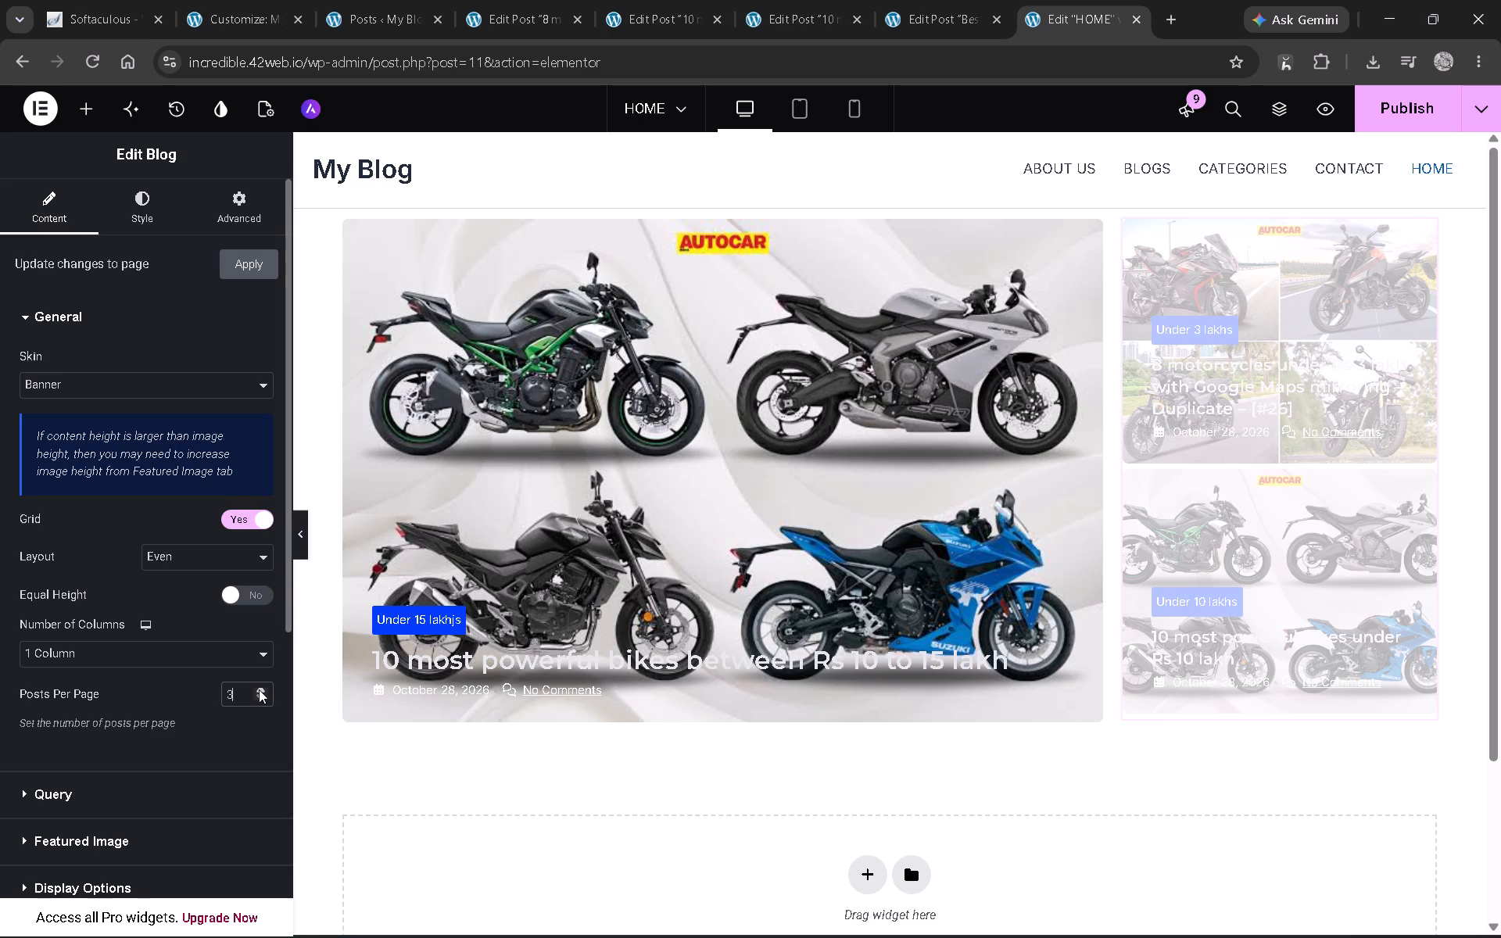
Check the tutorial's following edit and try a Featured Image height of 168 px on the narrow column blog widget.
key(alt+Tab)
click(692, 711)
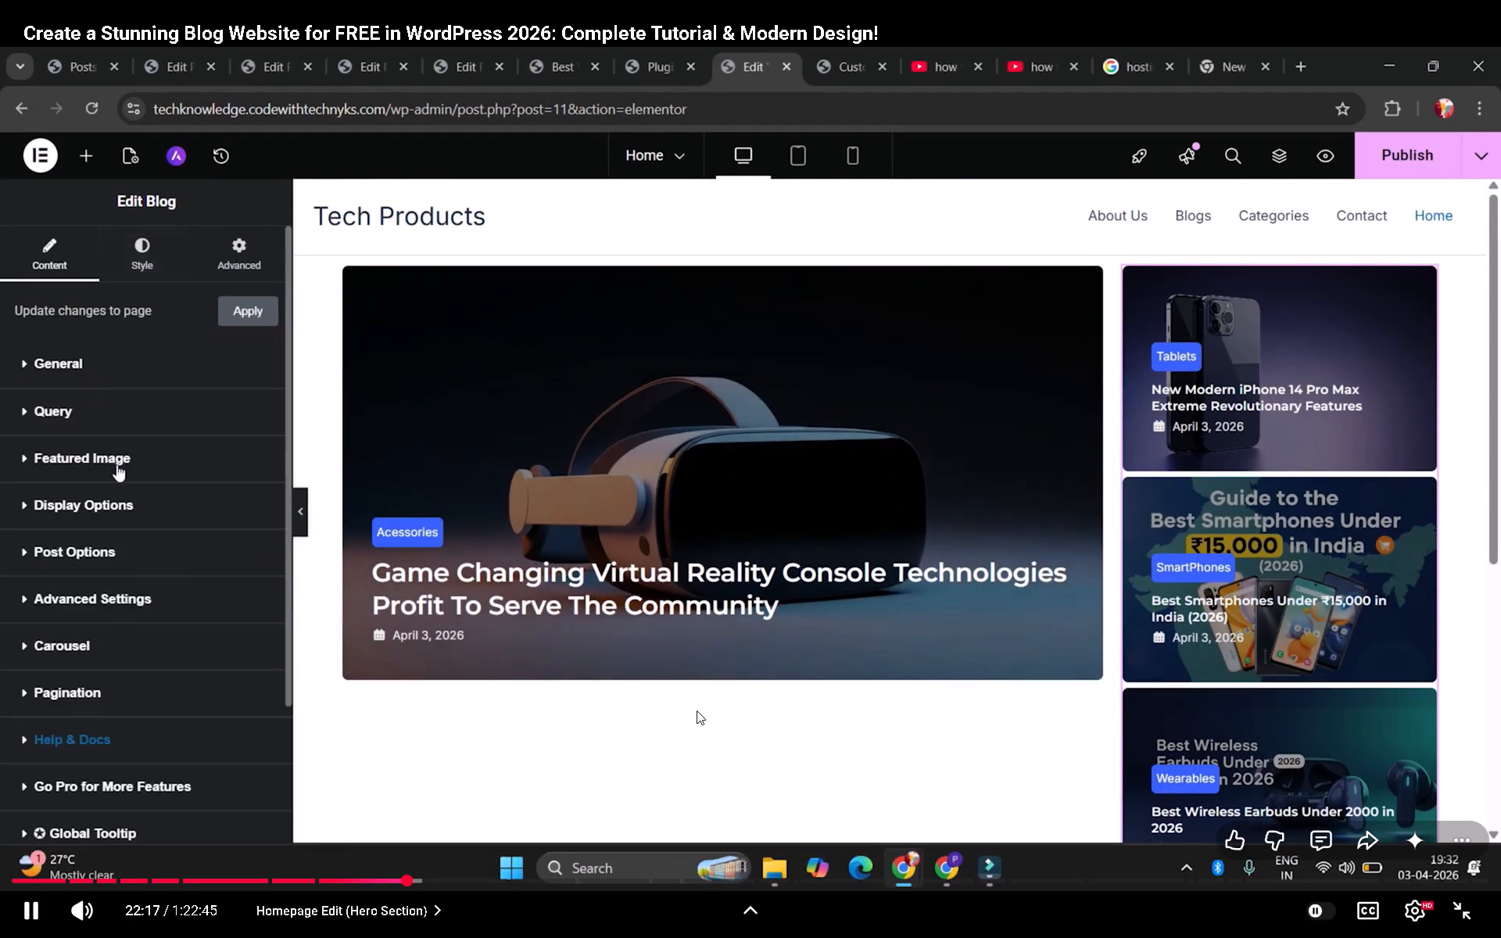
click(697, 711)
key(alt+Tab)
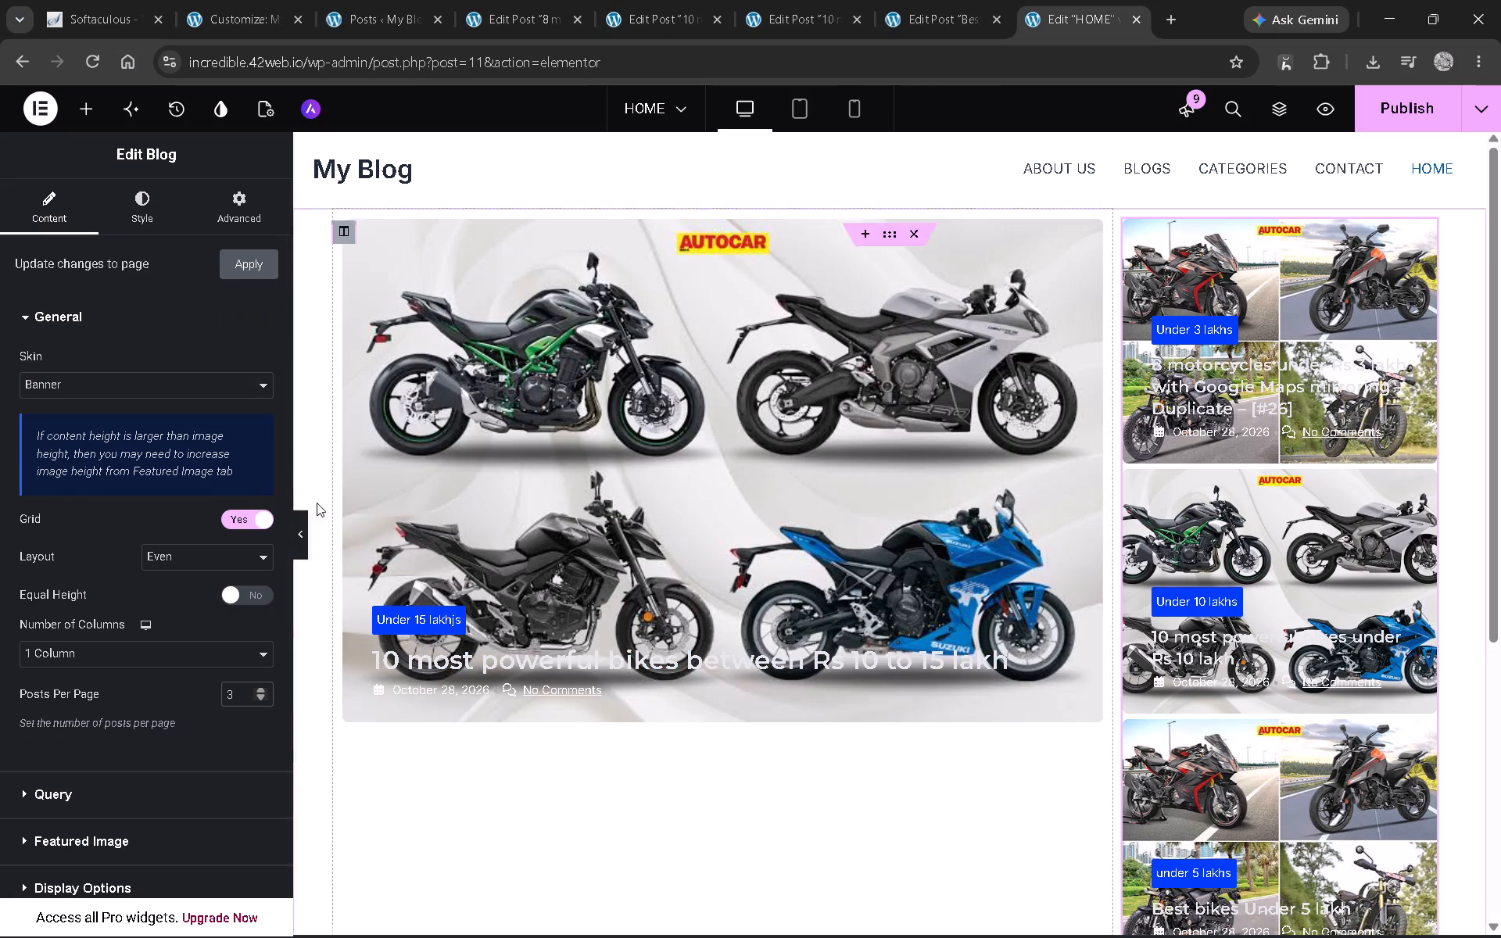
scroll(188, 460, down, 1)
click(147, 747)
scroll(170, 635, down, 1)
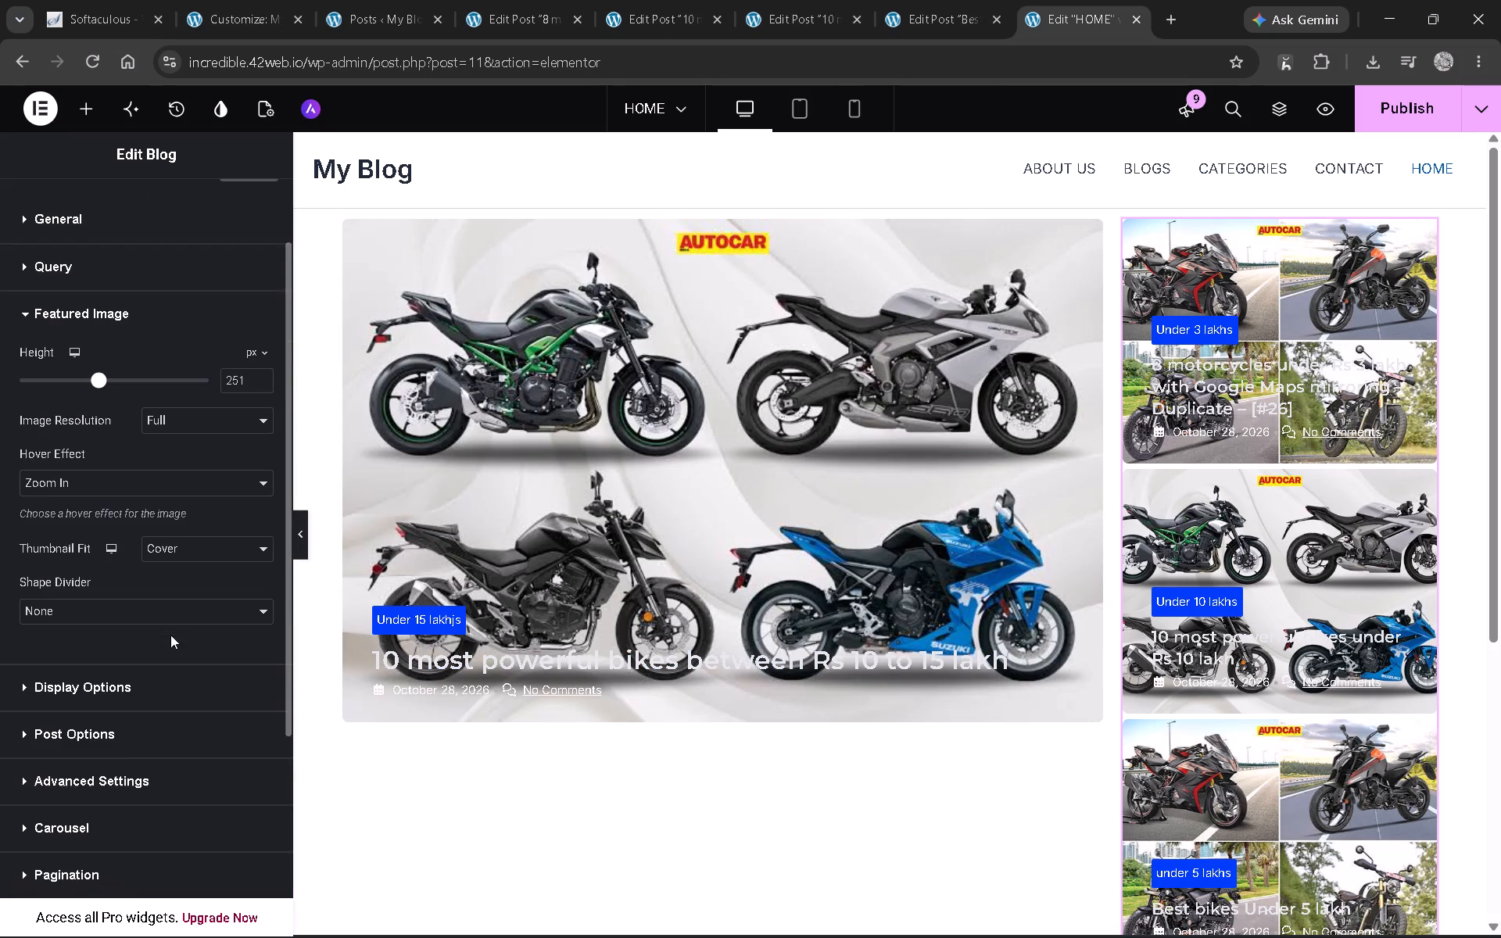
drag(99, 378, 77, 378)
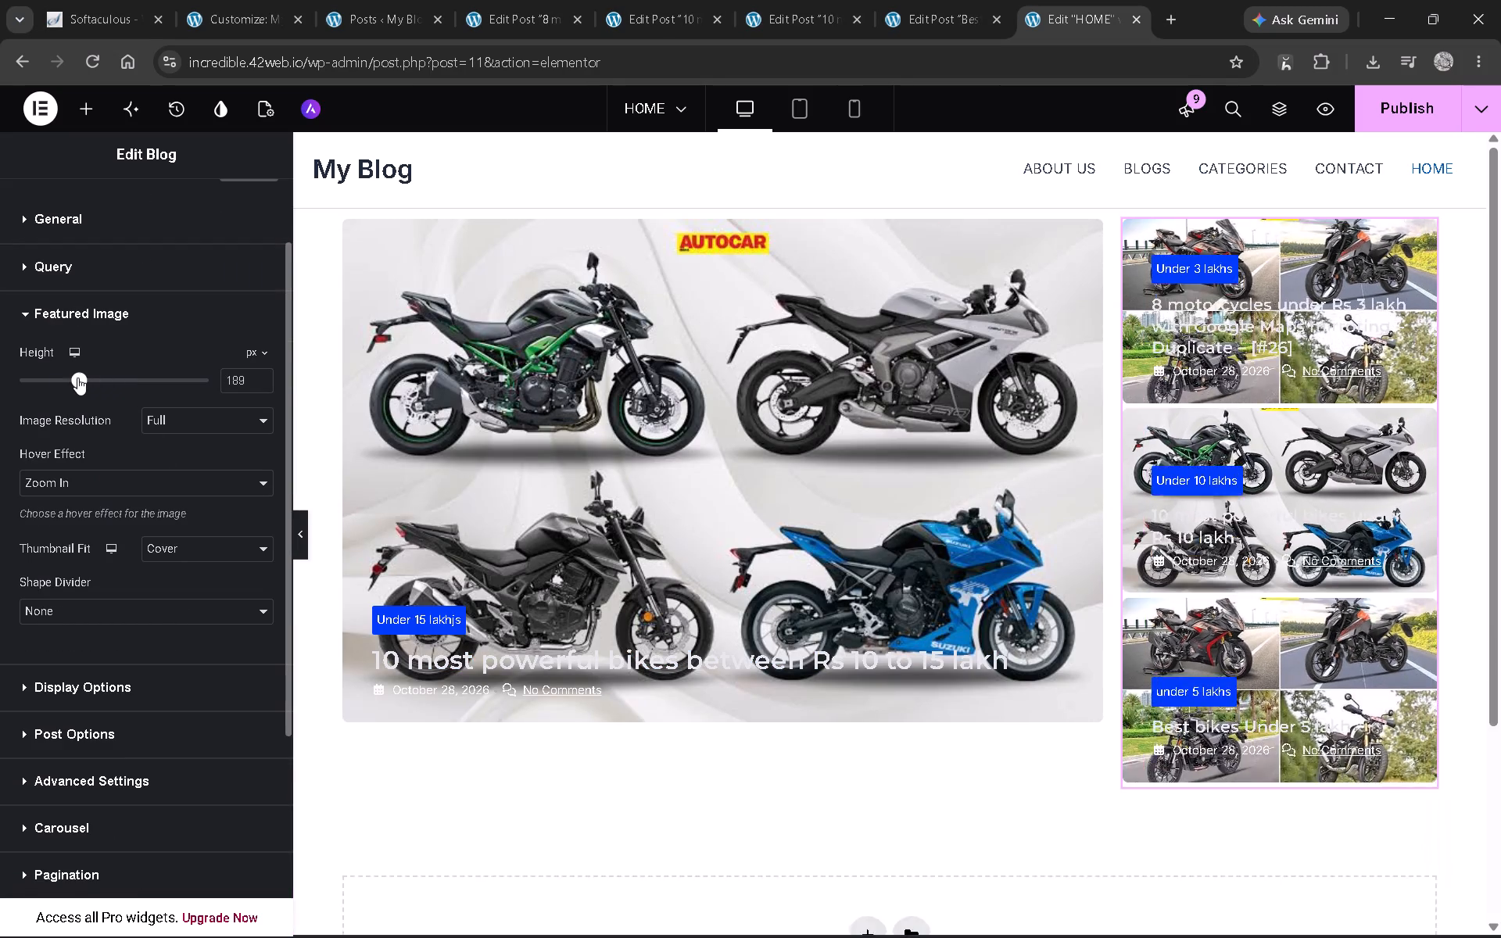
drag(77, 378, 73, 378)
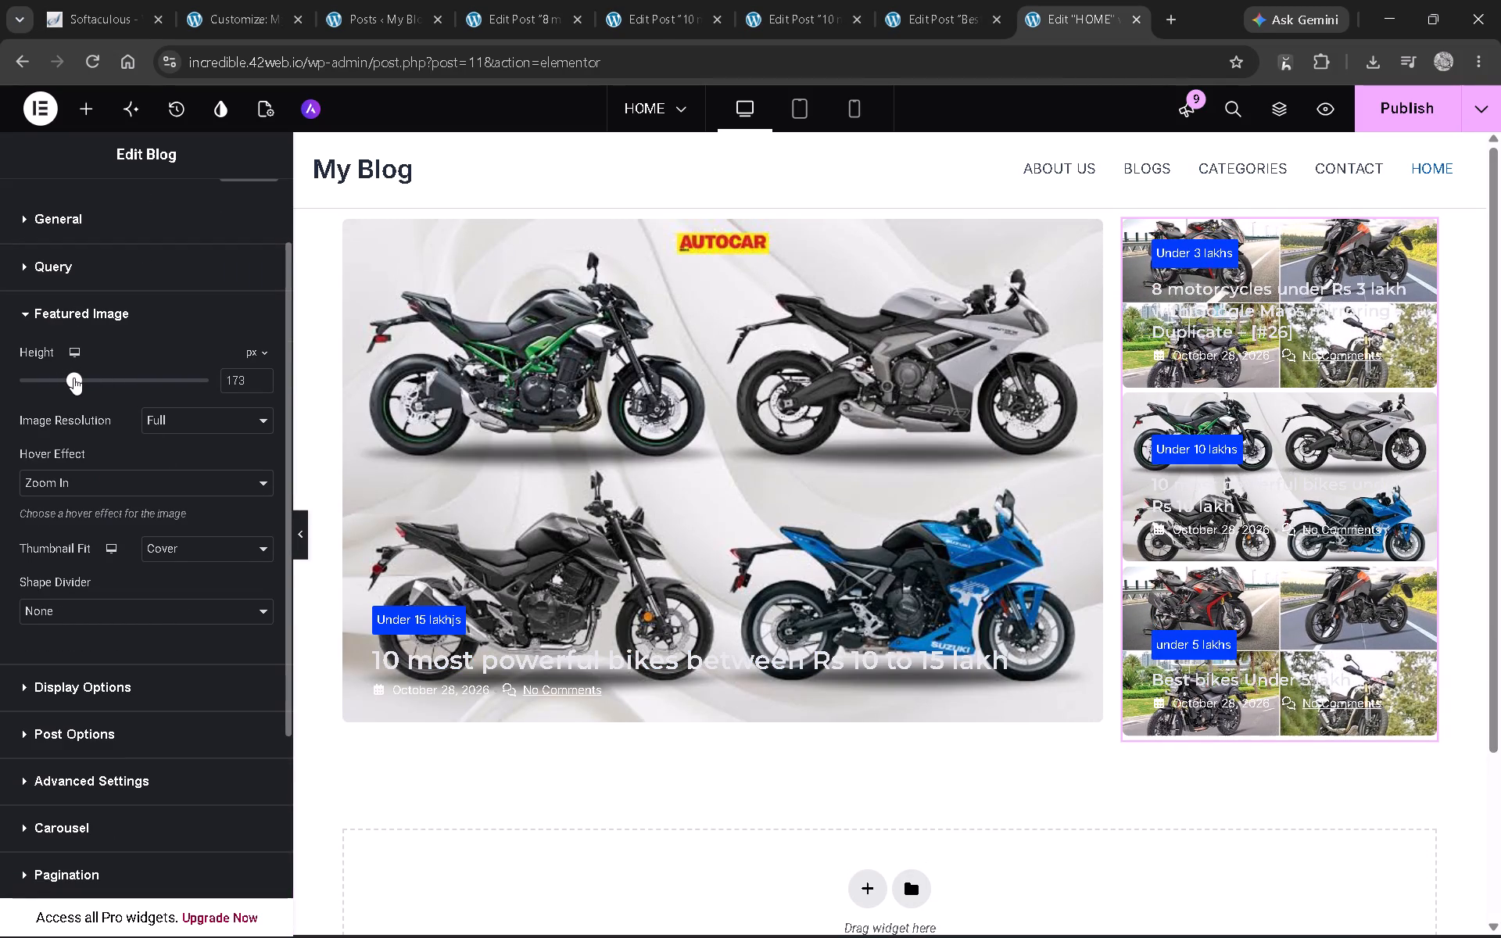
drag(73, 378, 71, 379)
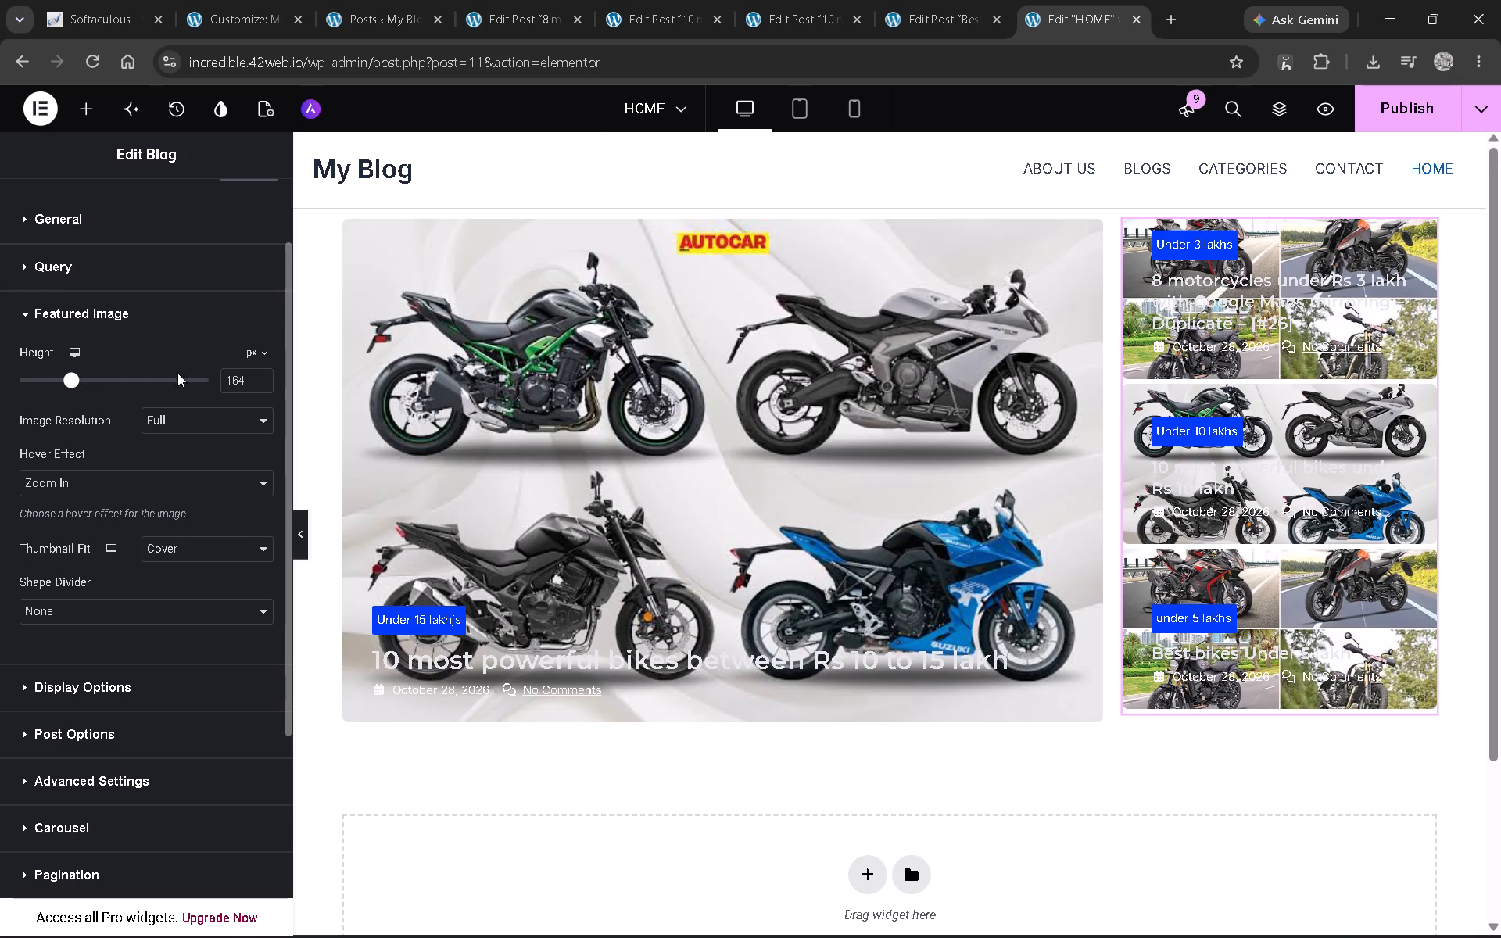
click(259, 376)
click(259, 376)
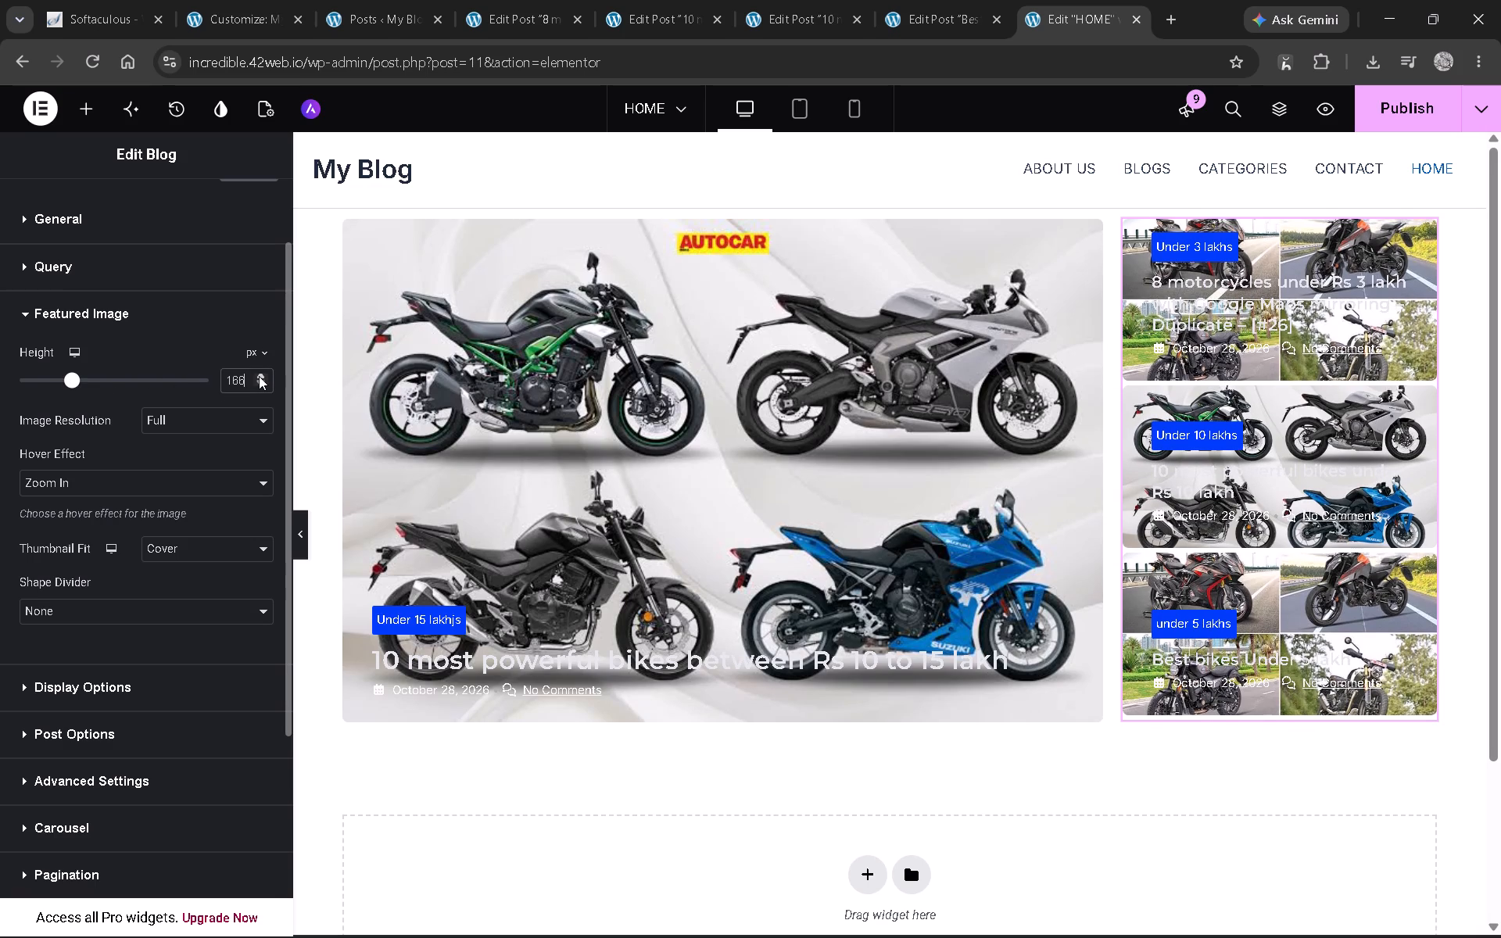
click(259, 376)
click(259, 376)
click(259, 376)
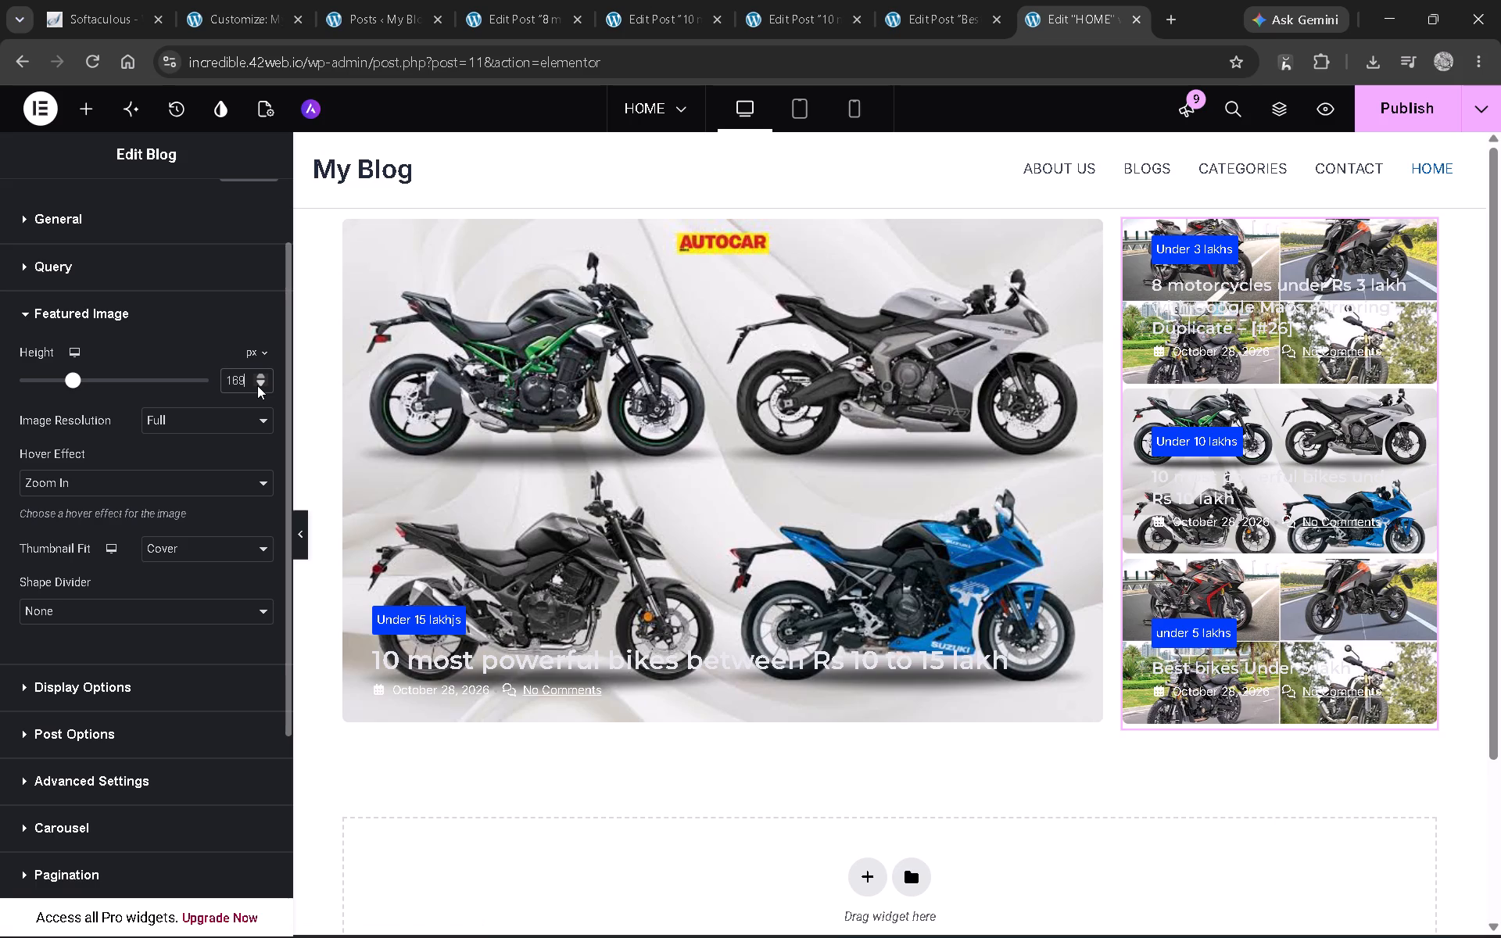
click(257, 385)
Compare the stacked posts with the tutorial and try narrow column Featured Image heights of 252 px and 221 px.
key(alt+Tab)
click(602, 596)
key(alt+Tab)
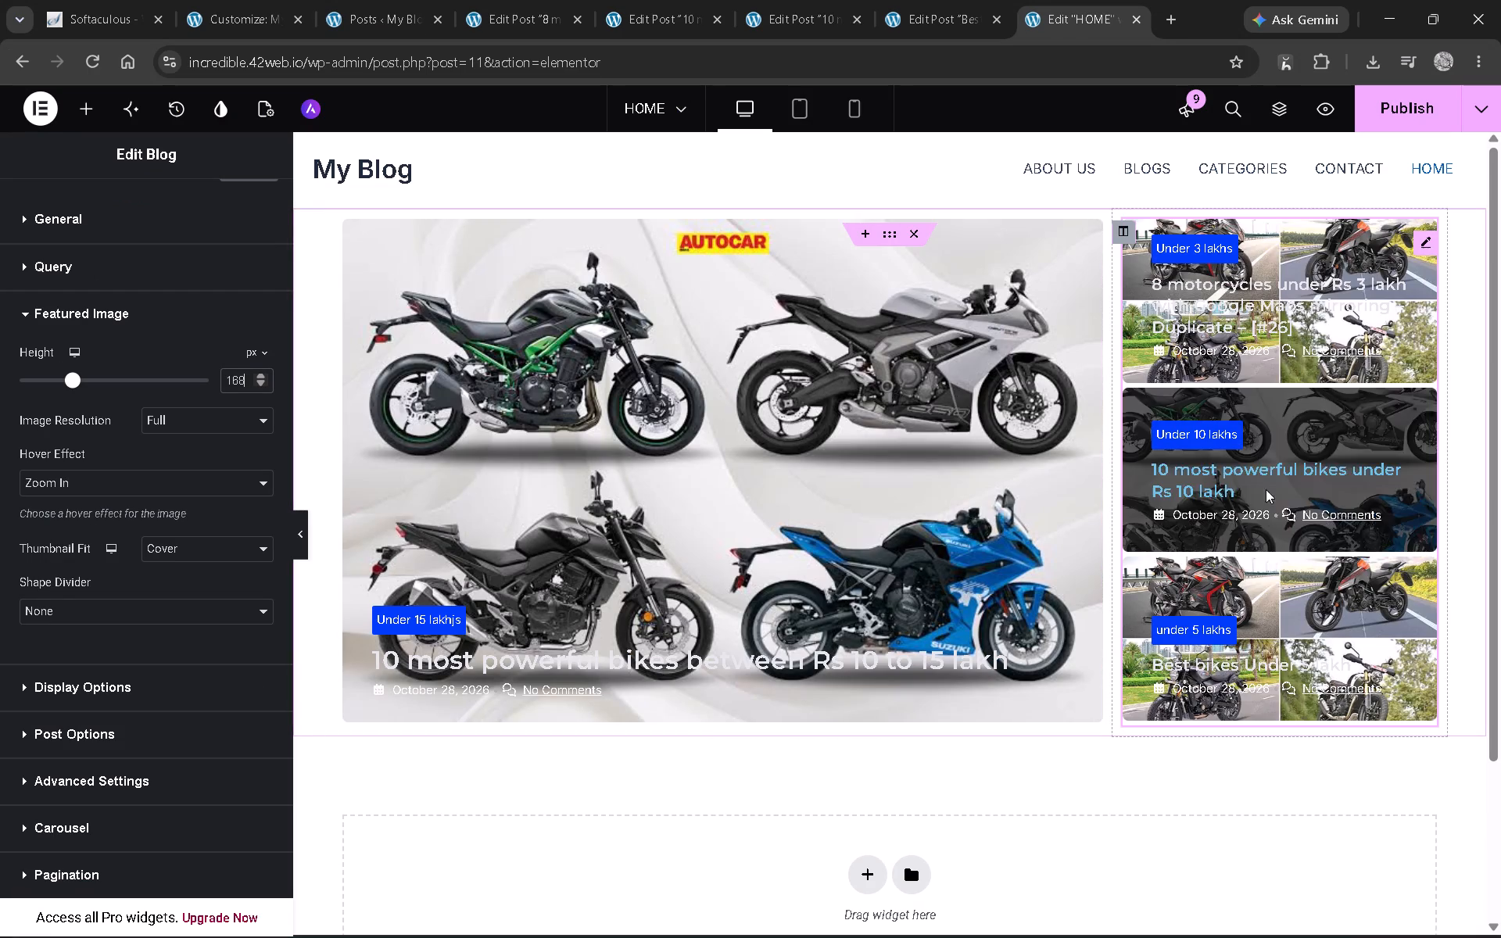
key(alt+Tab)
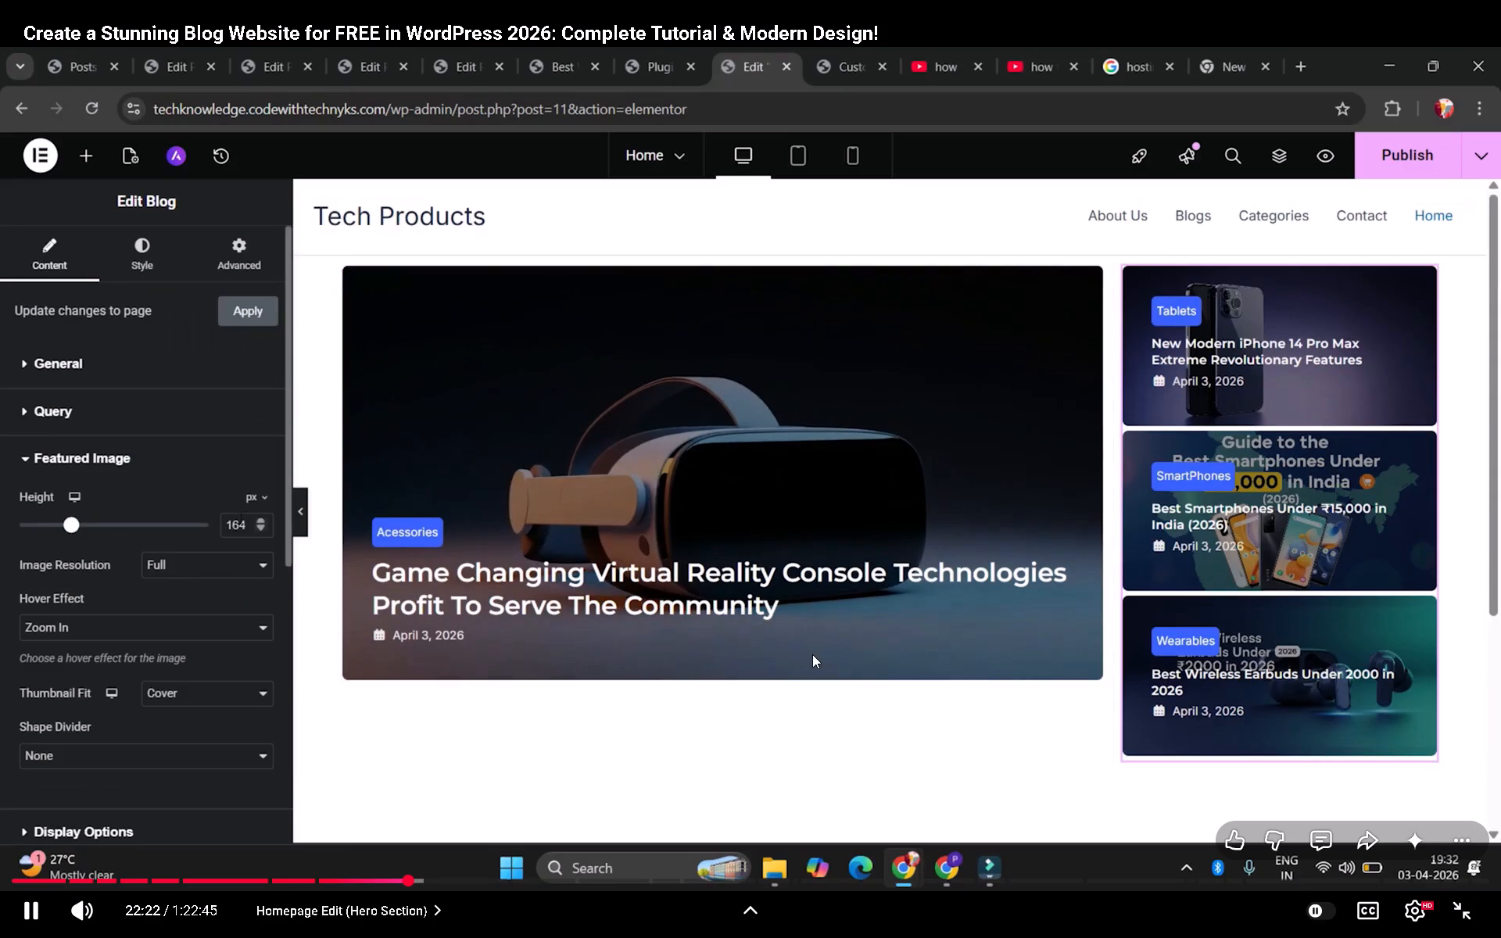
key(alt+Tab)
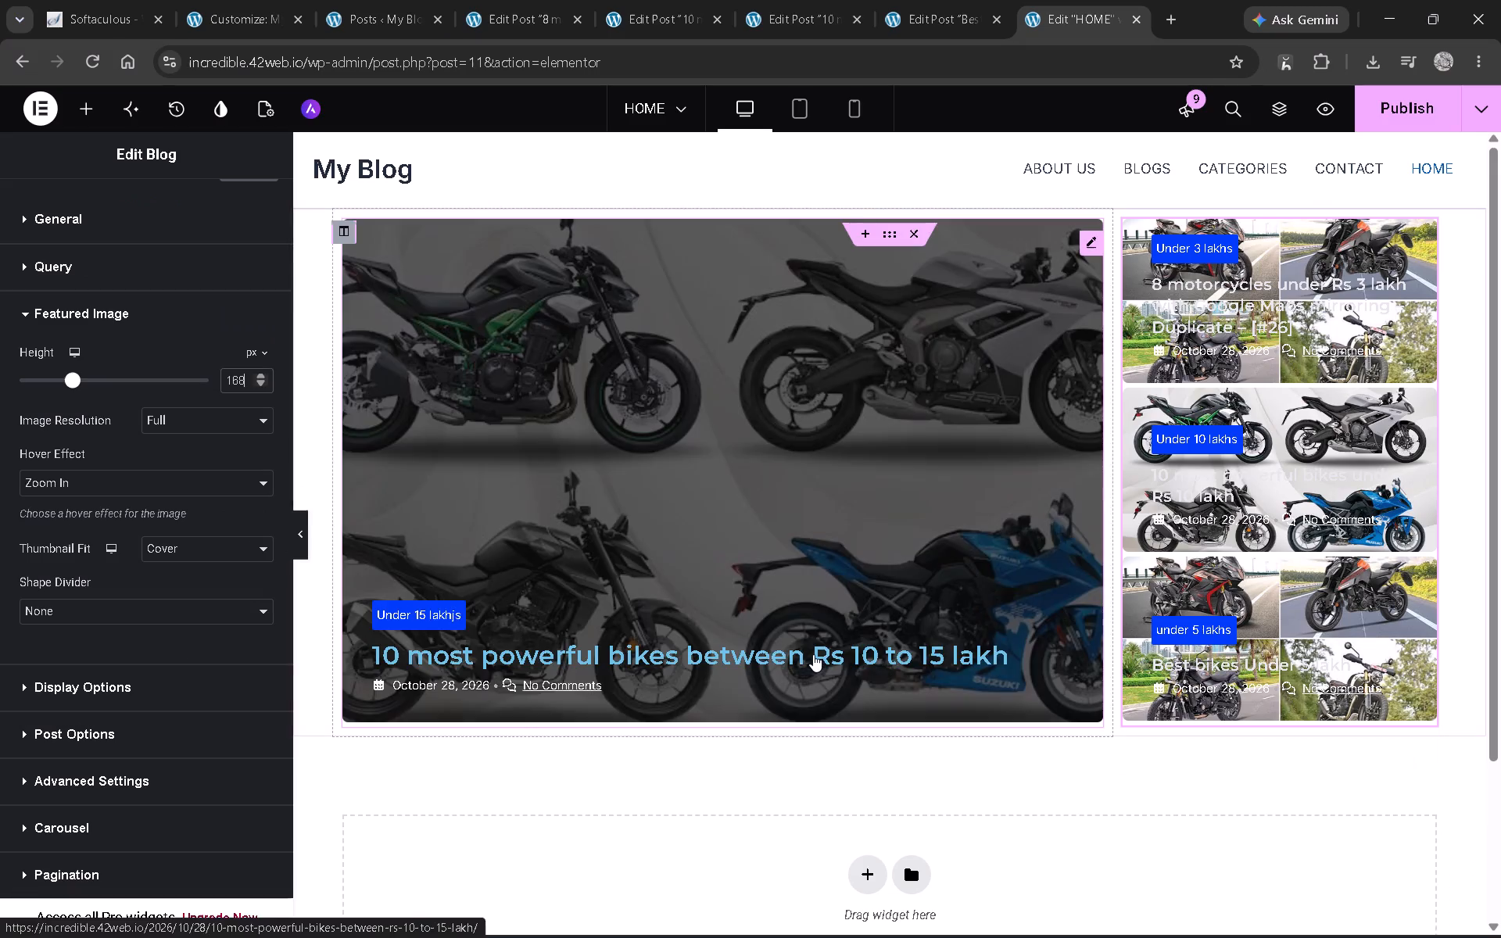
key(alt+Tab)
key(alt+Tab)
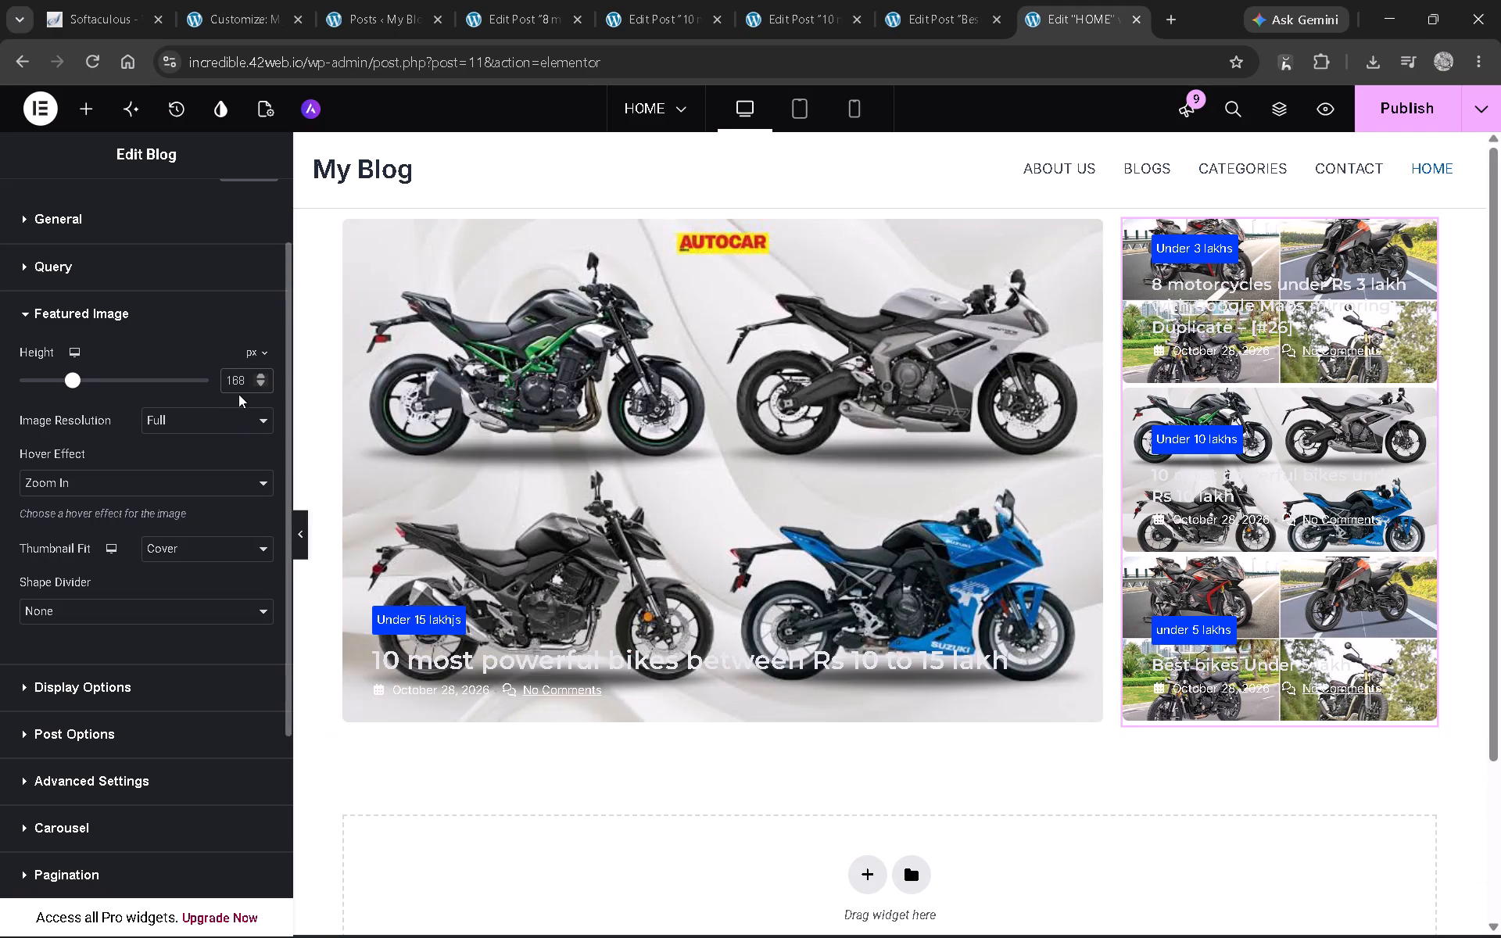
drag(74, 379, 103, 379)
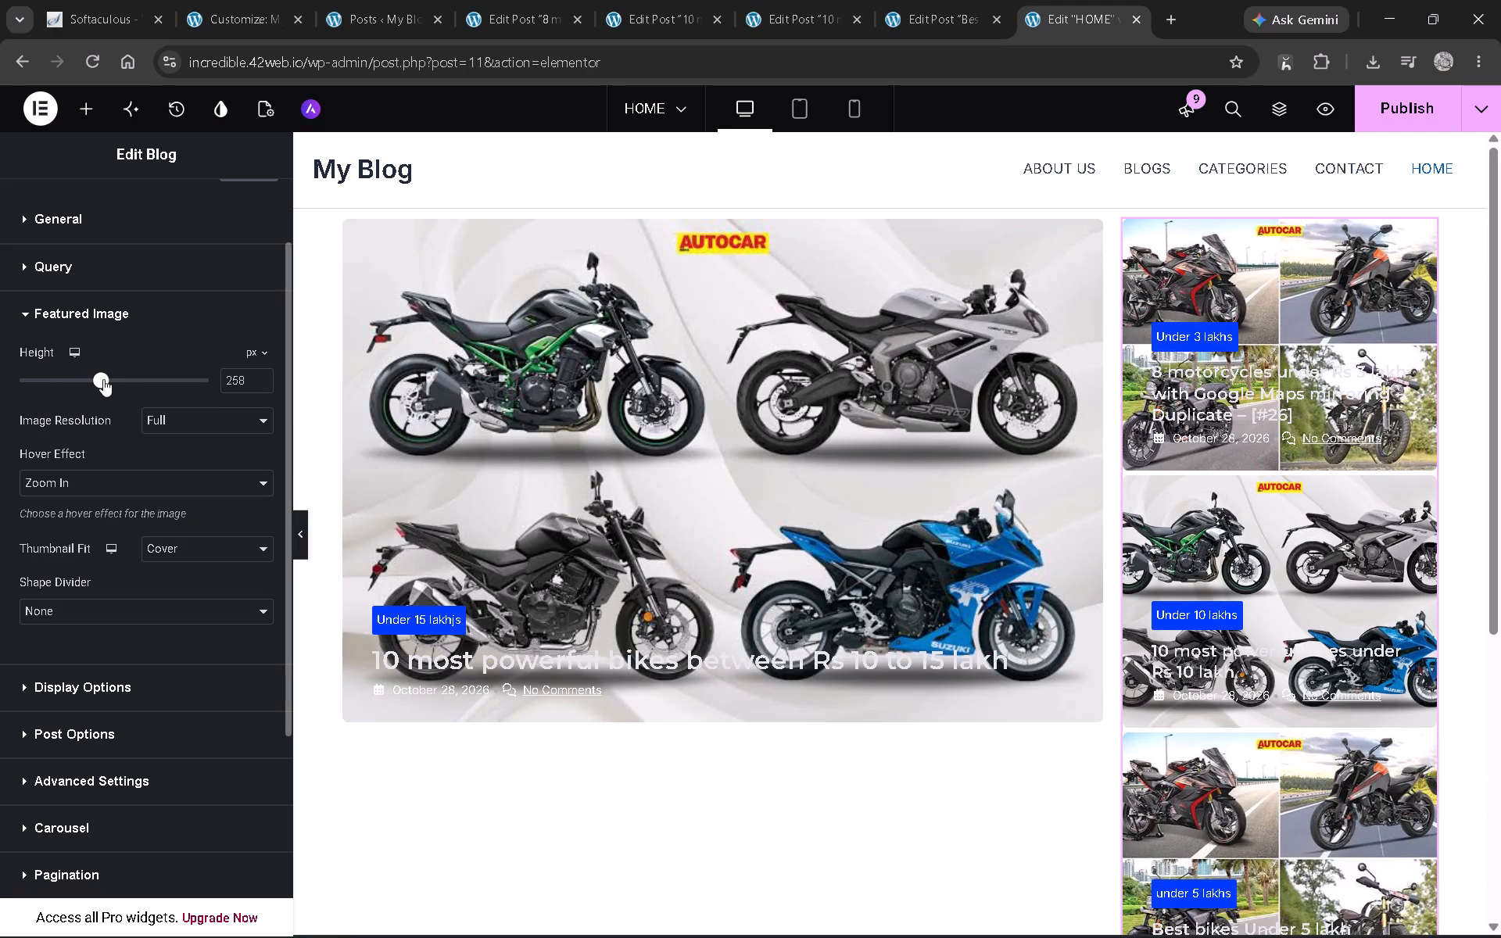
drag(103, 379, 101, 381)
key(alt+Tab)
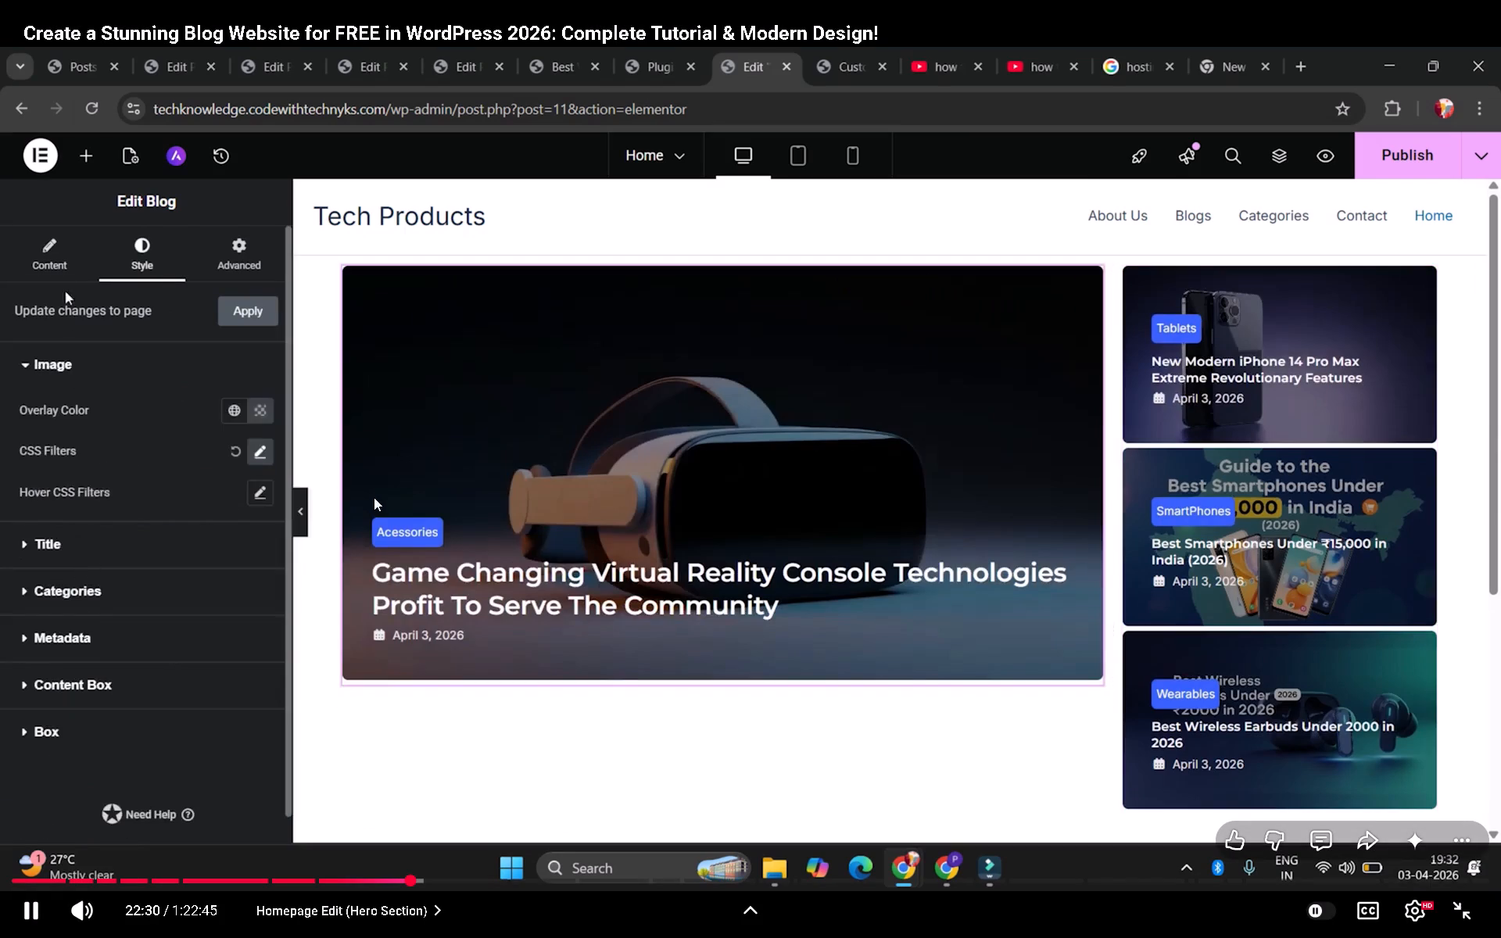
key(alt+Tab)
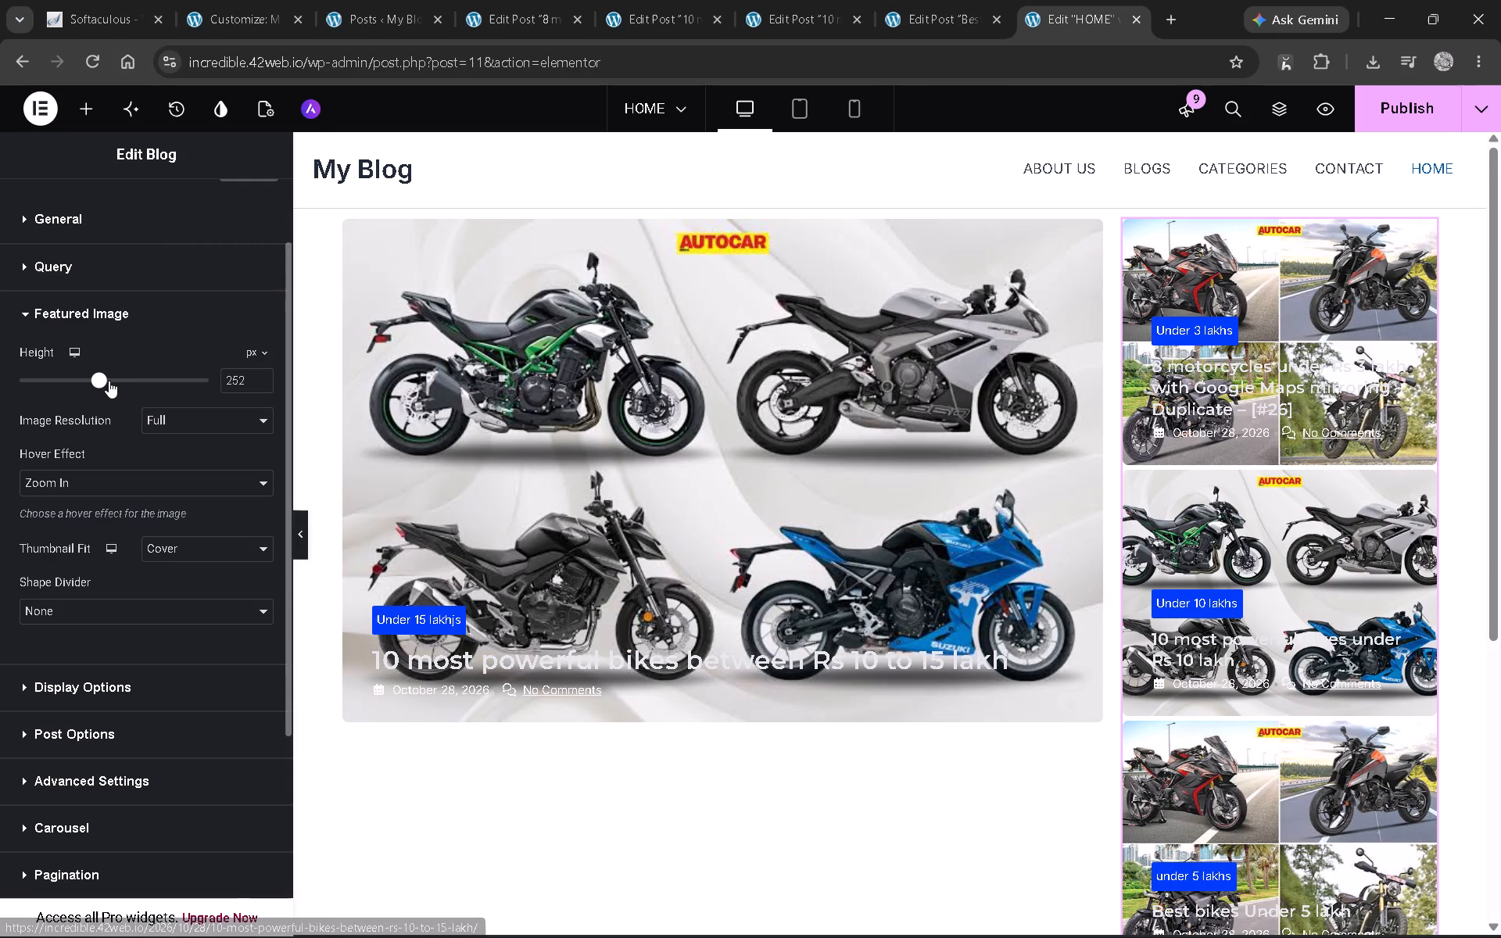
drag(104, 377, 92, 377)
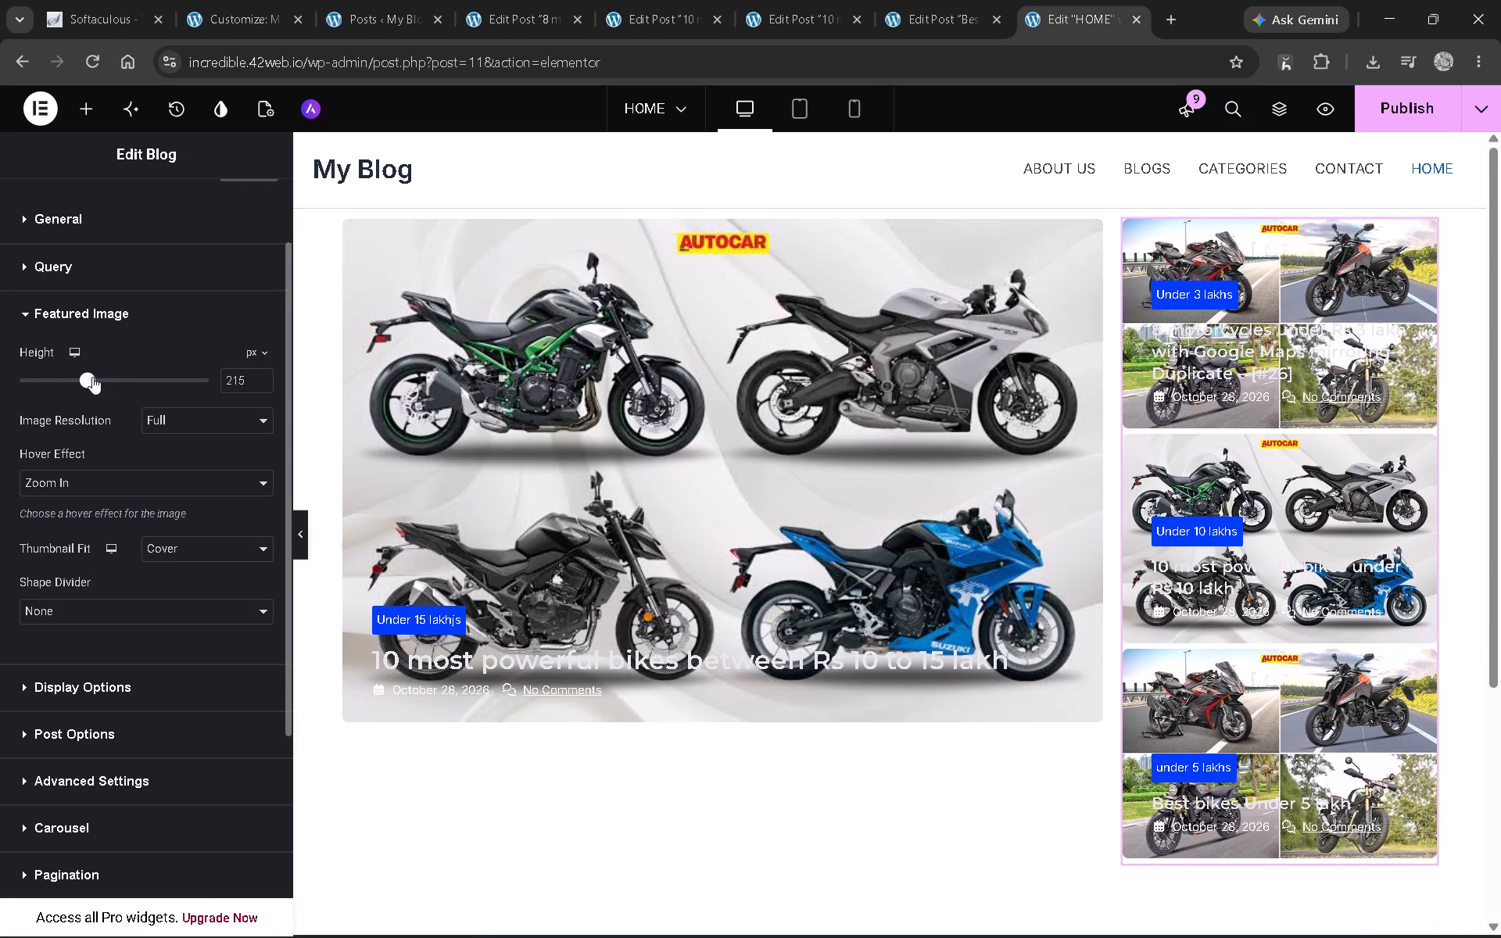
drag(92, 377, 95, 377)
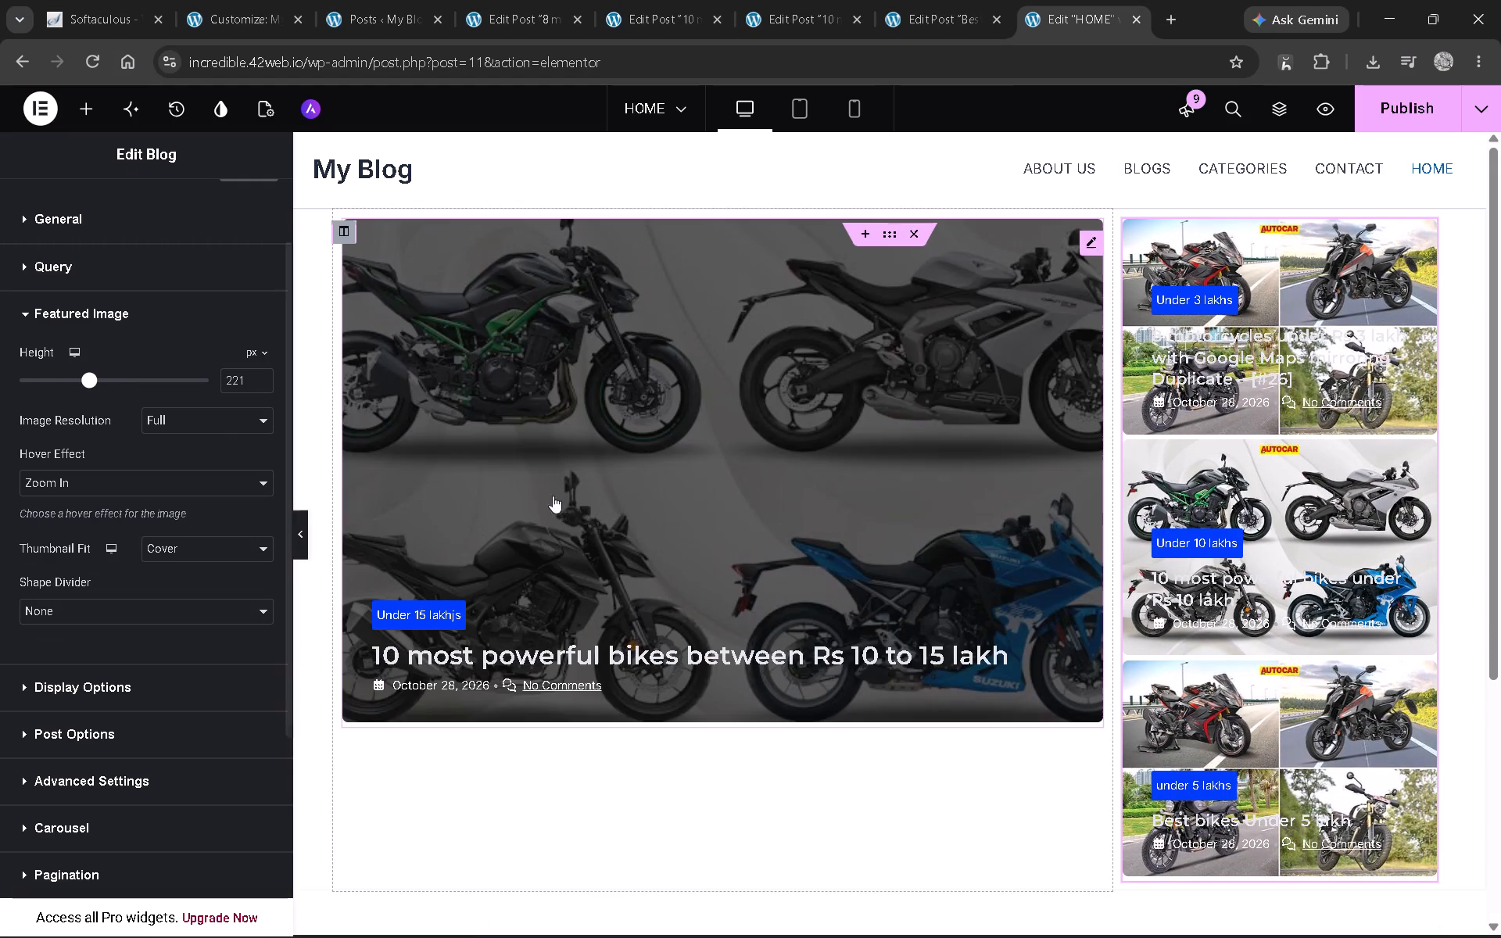
Set the large blog widget's Featured Image height to 600 px.
click(1083, 240)
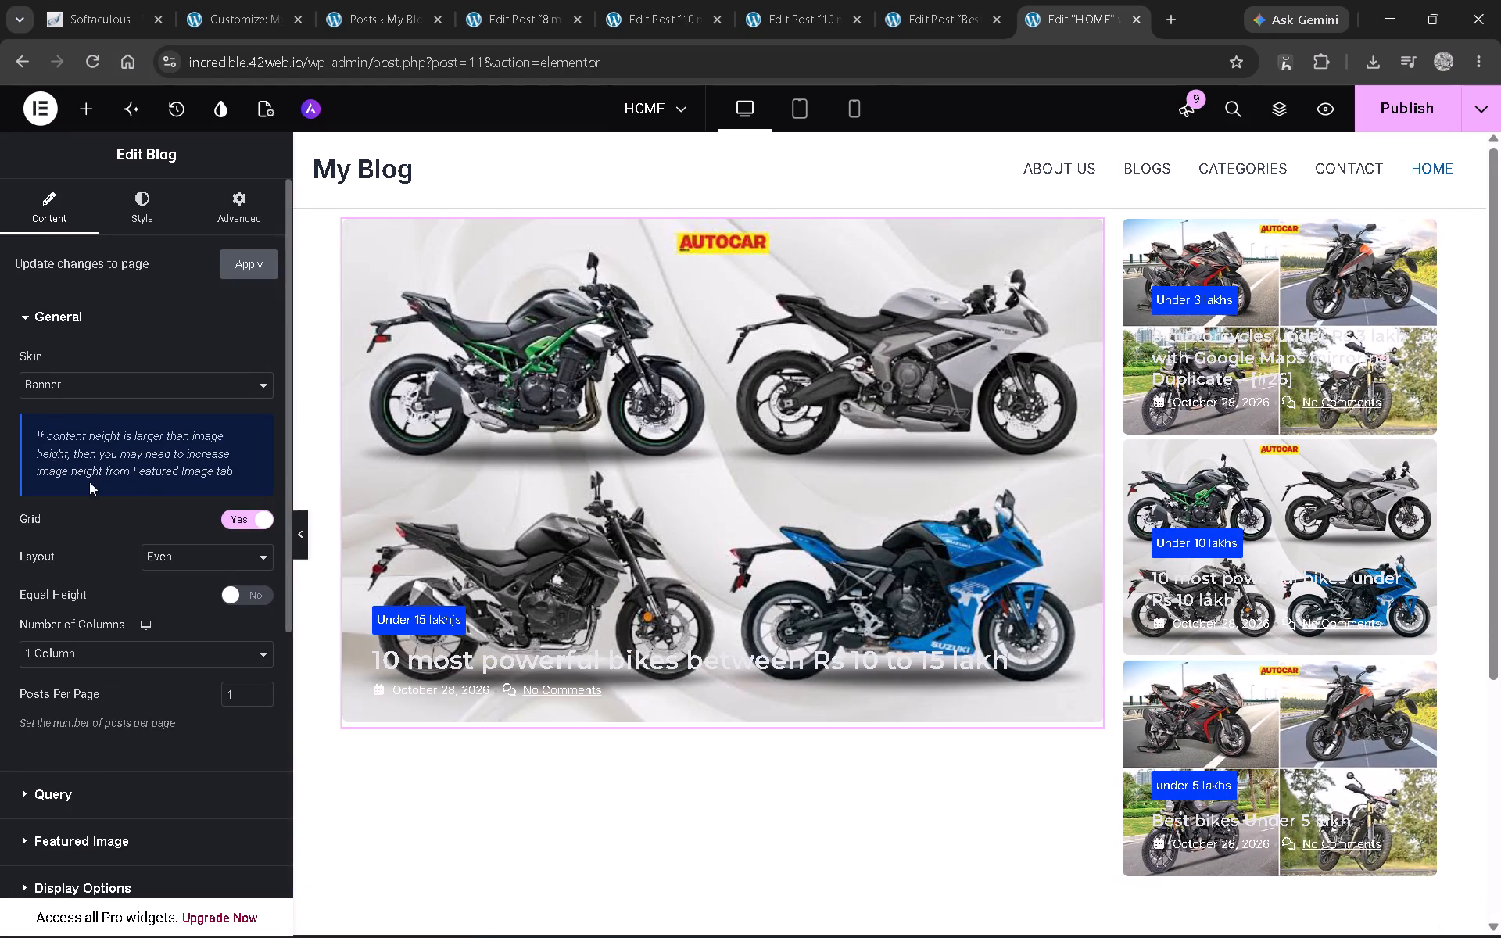
scroll(83, 440, down, 2)
click(97, 635)
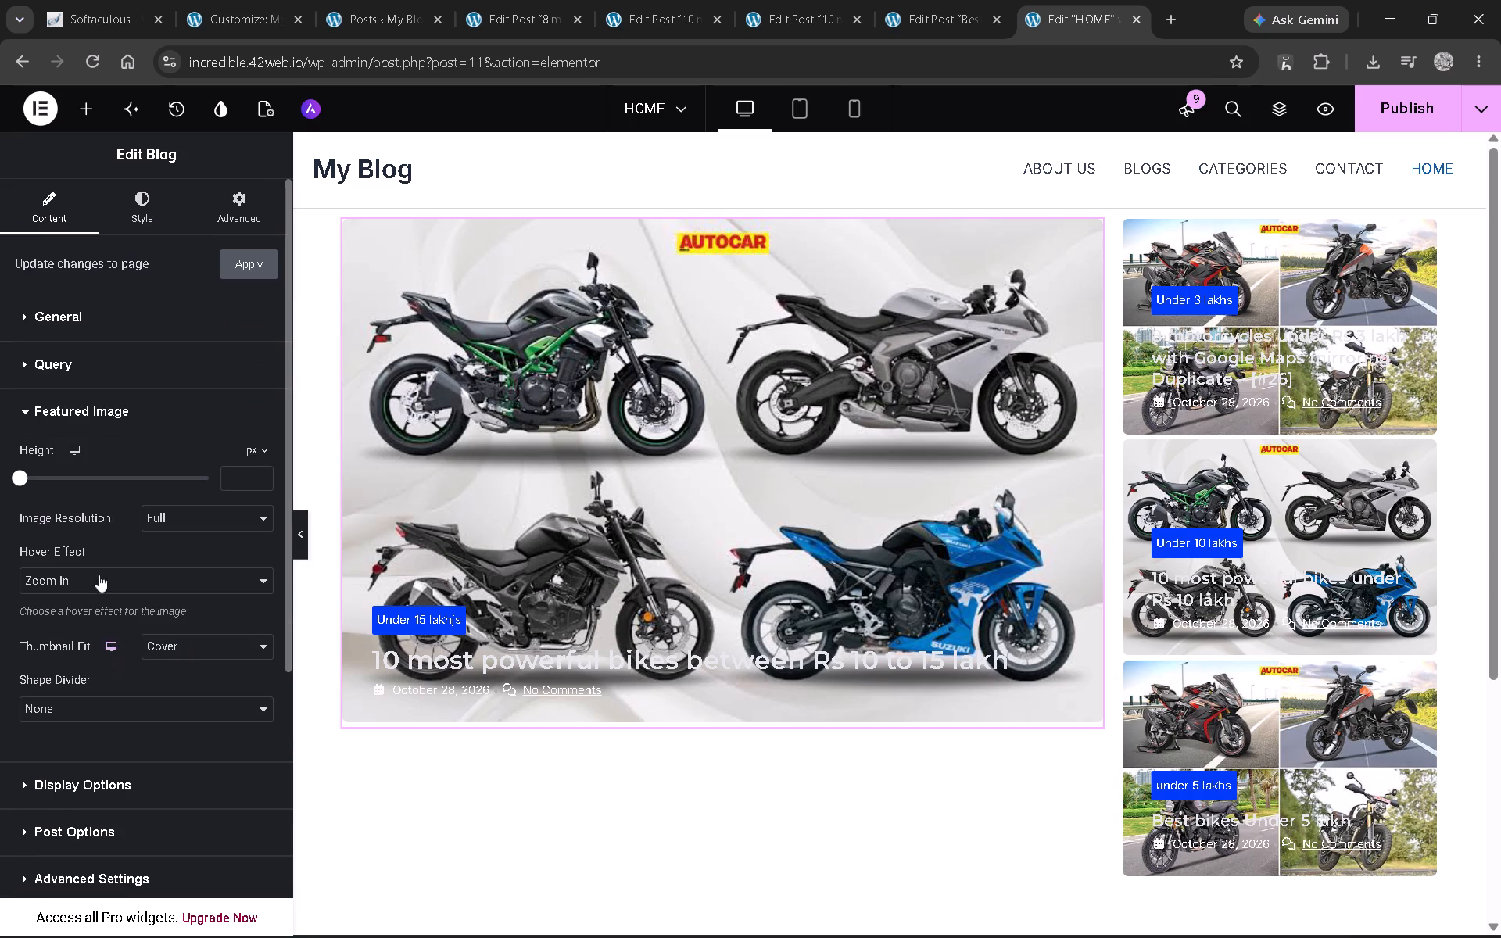
drag(23, 477, 42, 477)
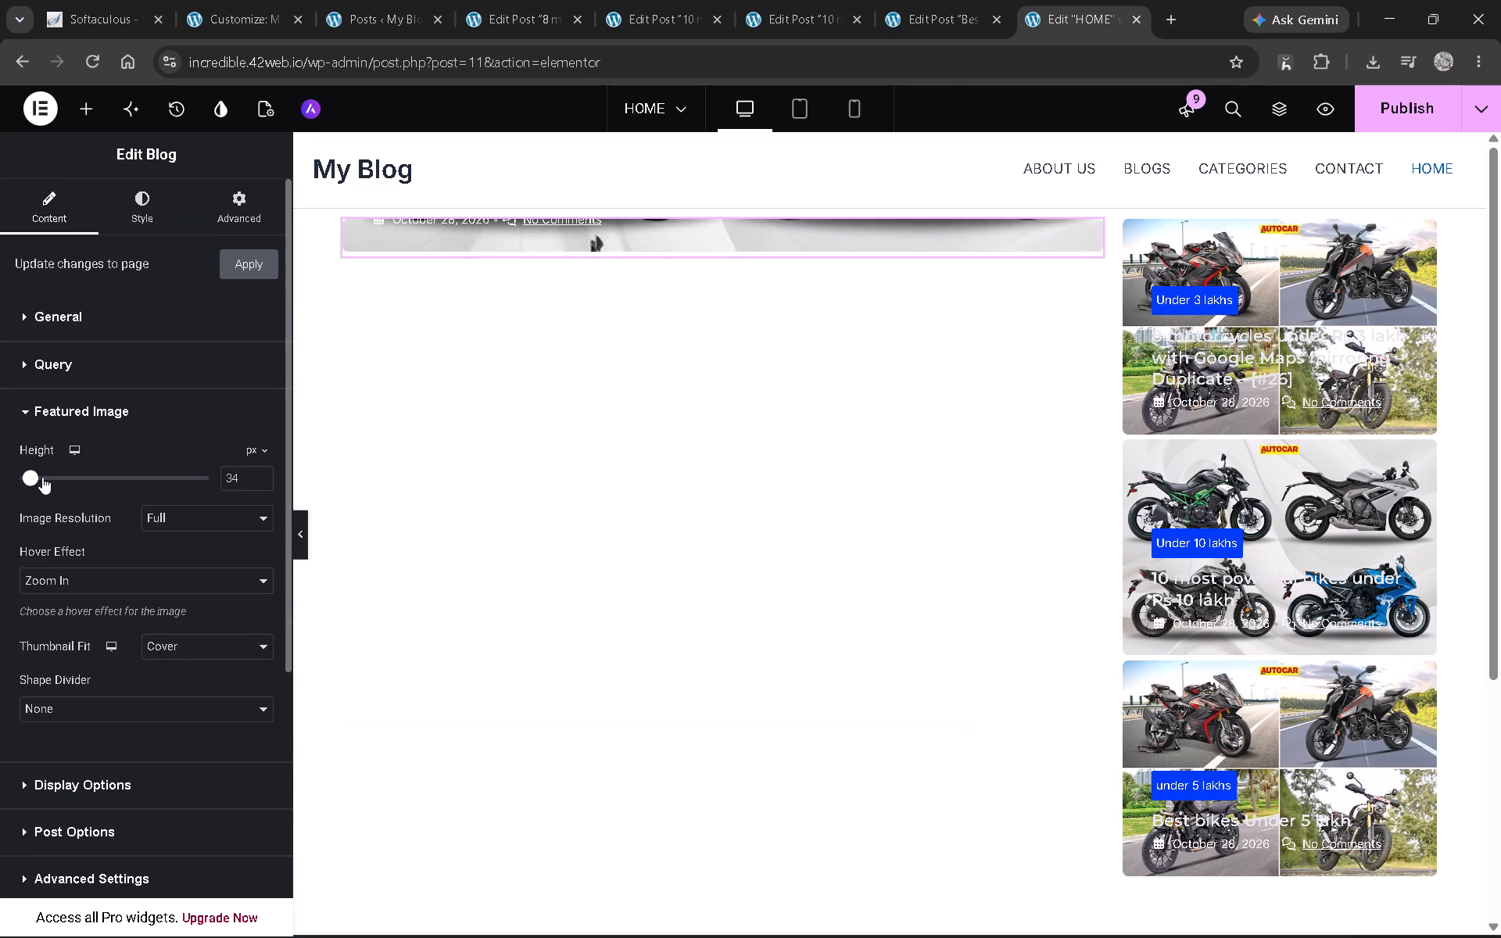
drag(42, 477, 212, 504)
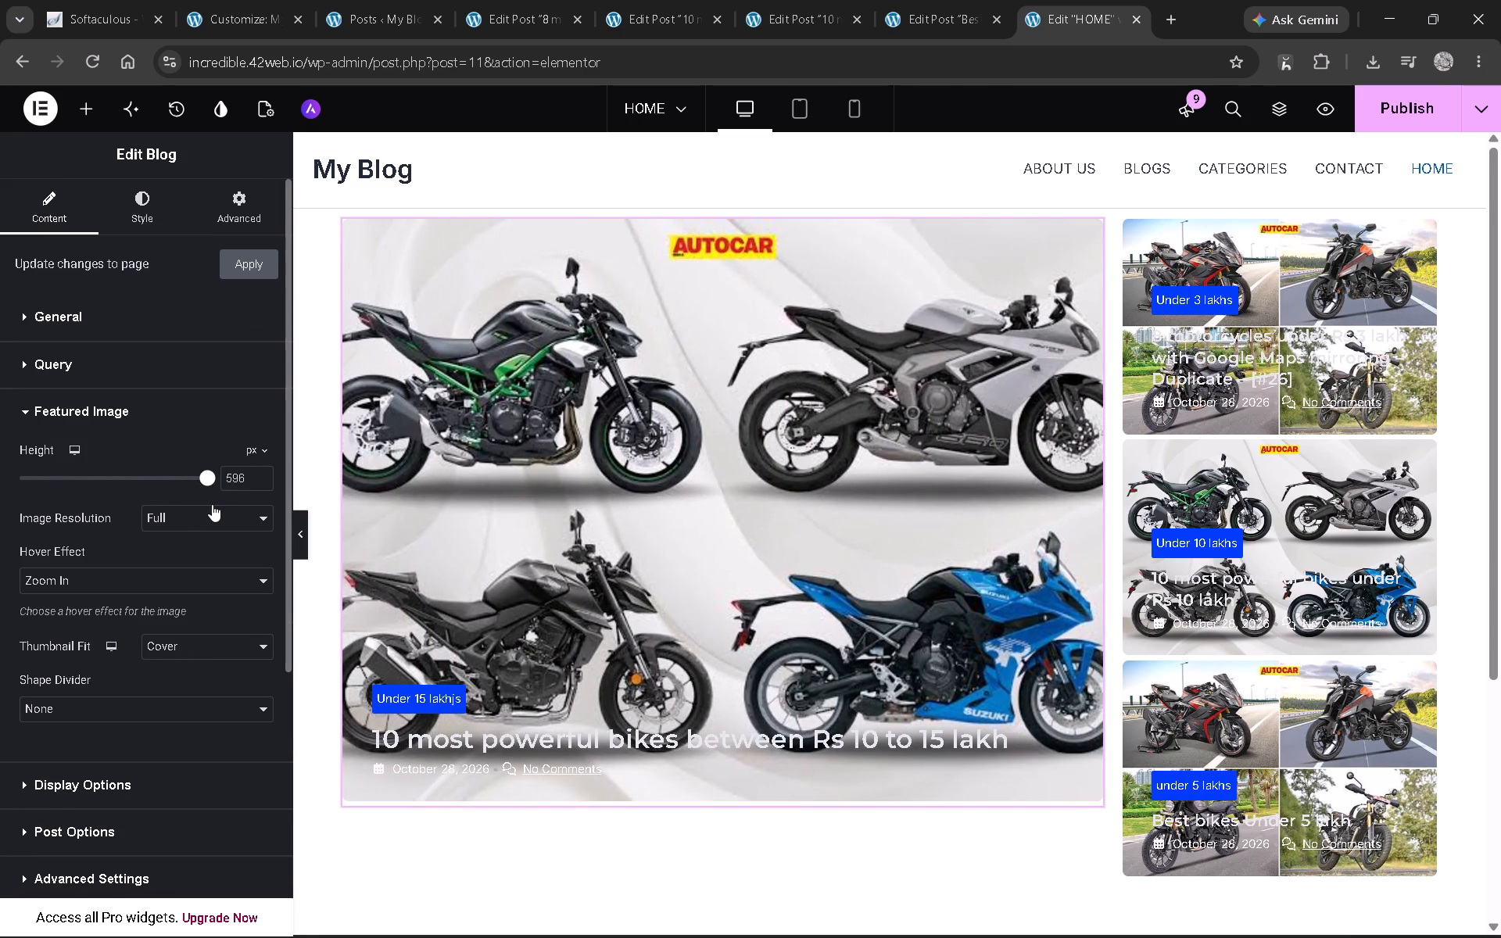
drag(212, 504, 280, 523)
Check the tutorial again and set the narrow column blog widget's Featured Image height to 196 px.
key(alt+Tab)
click(564, 570)
key(alt+Tab)
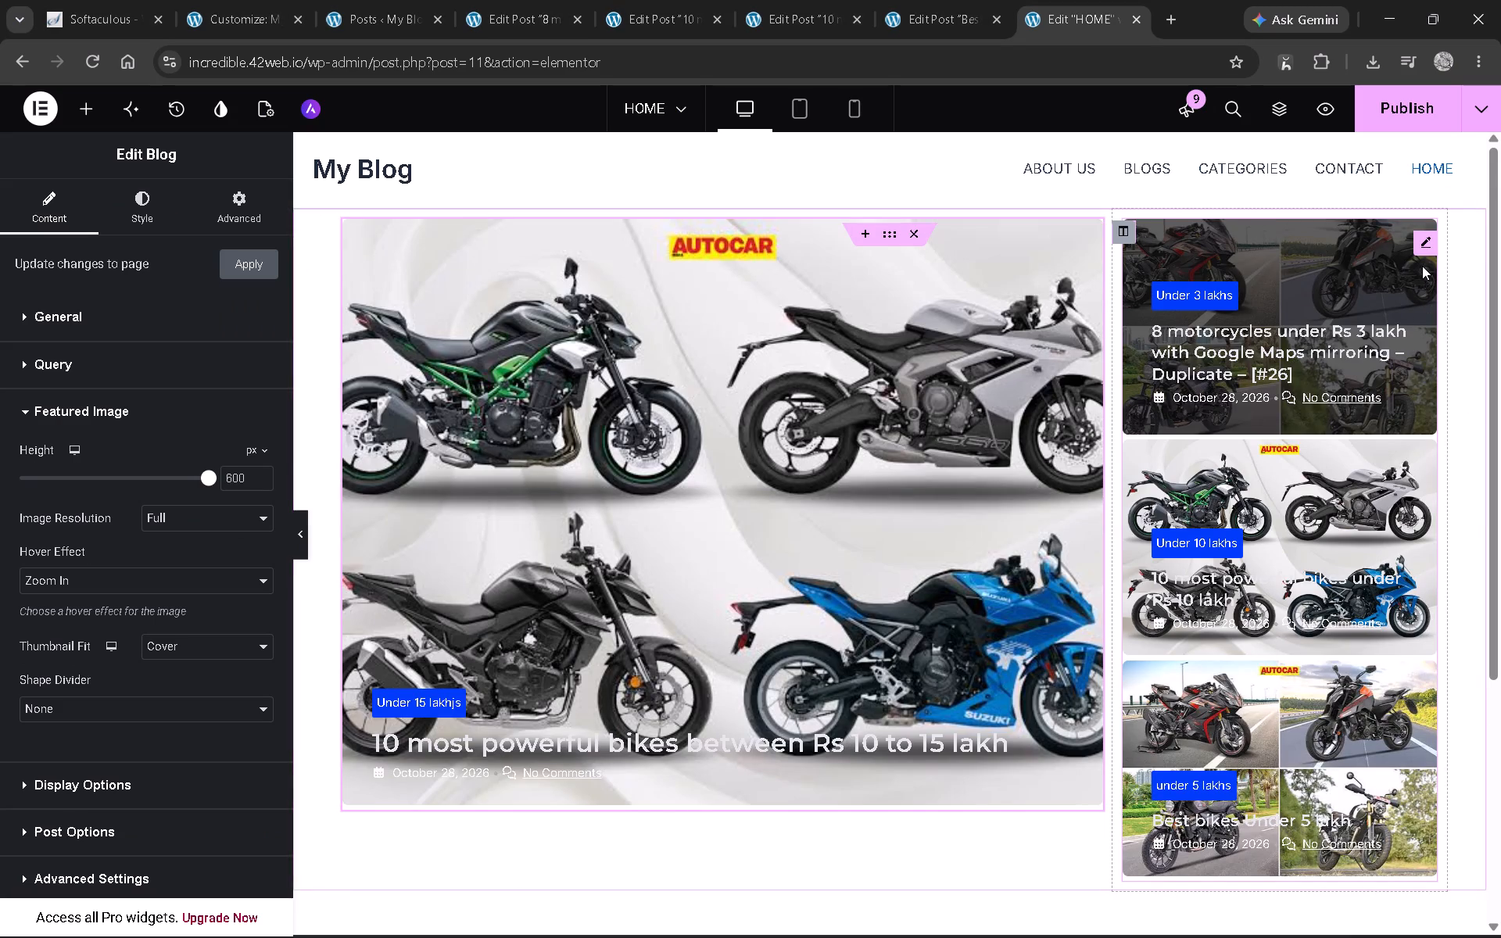
click(1426, 237)
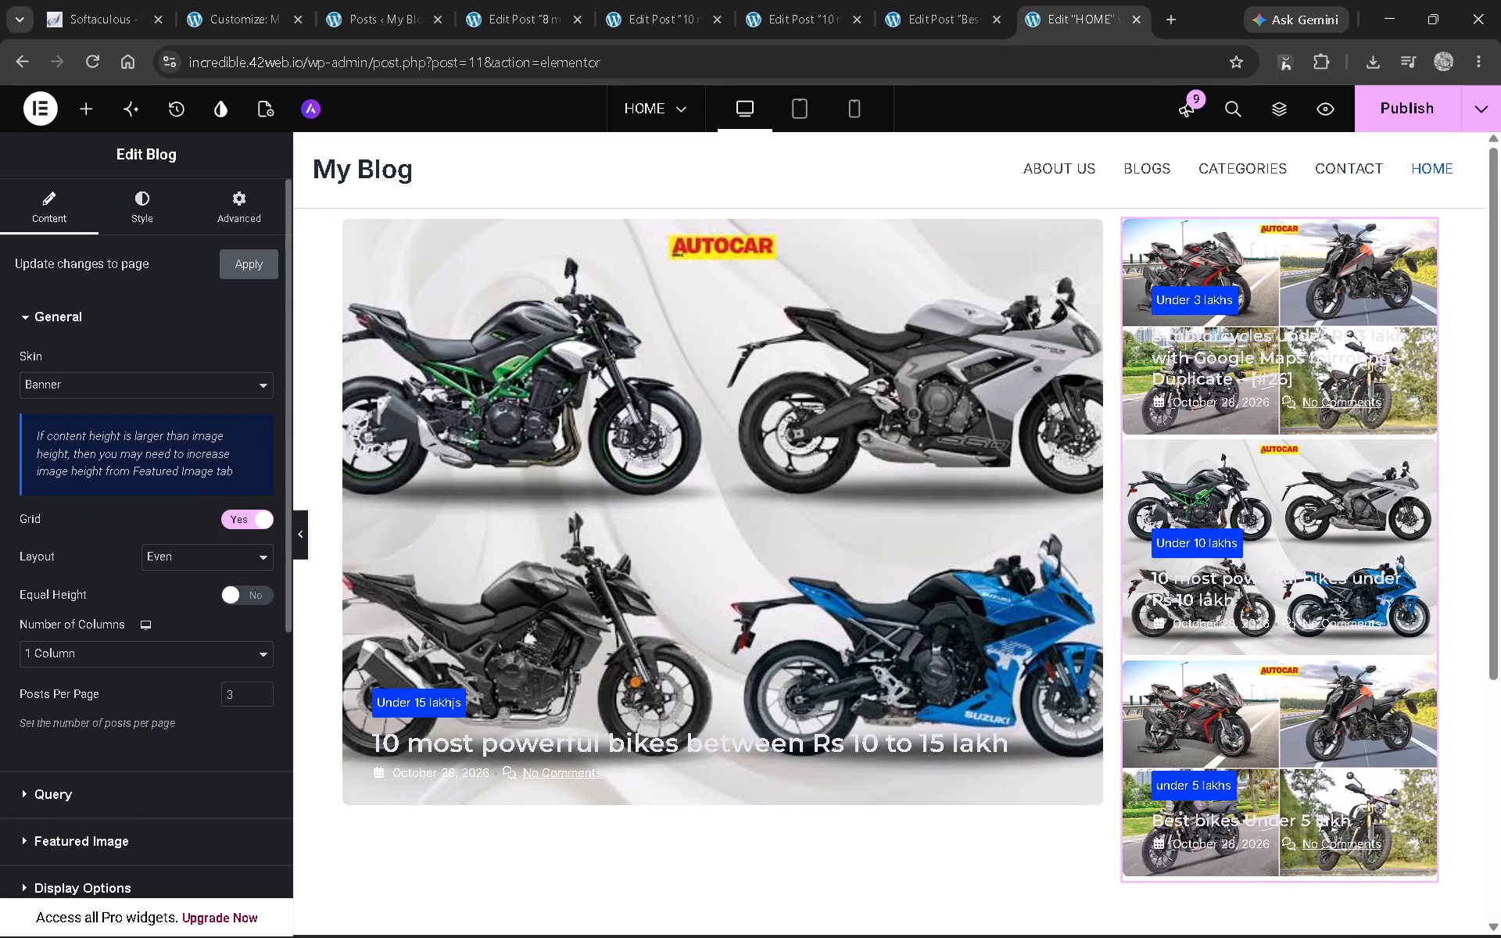
scroll(202, 421, down, 2)
click(152, 643)
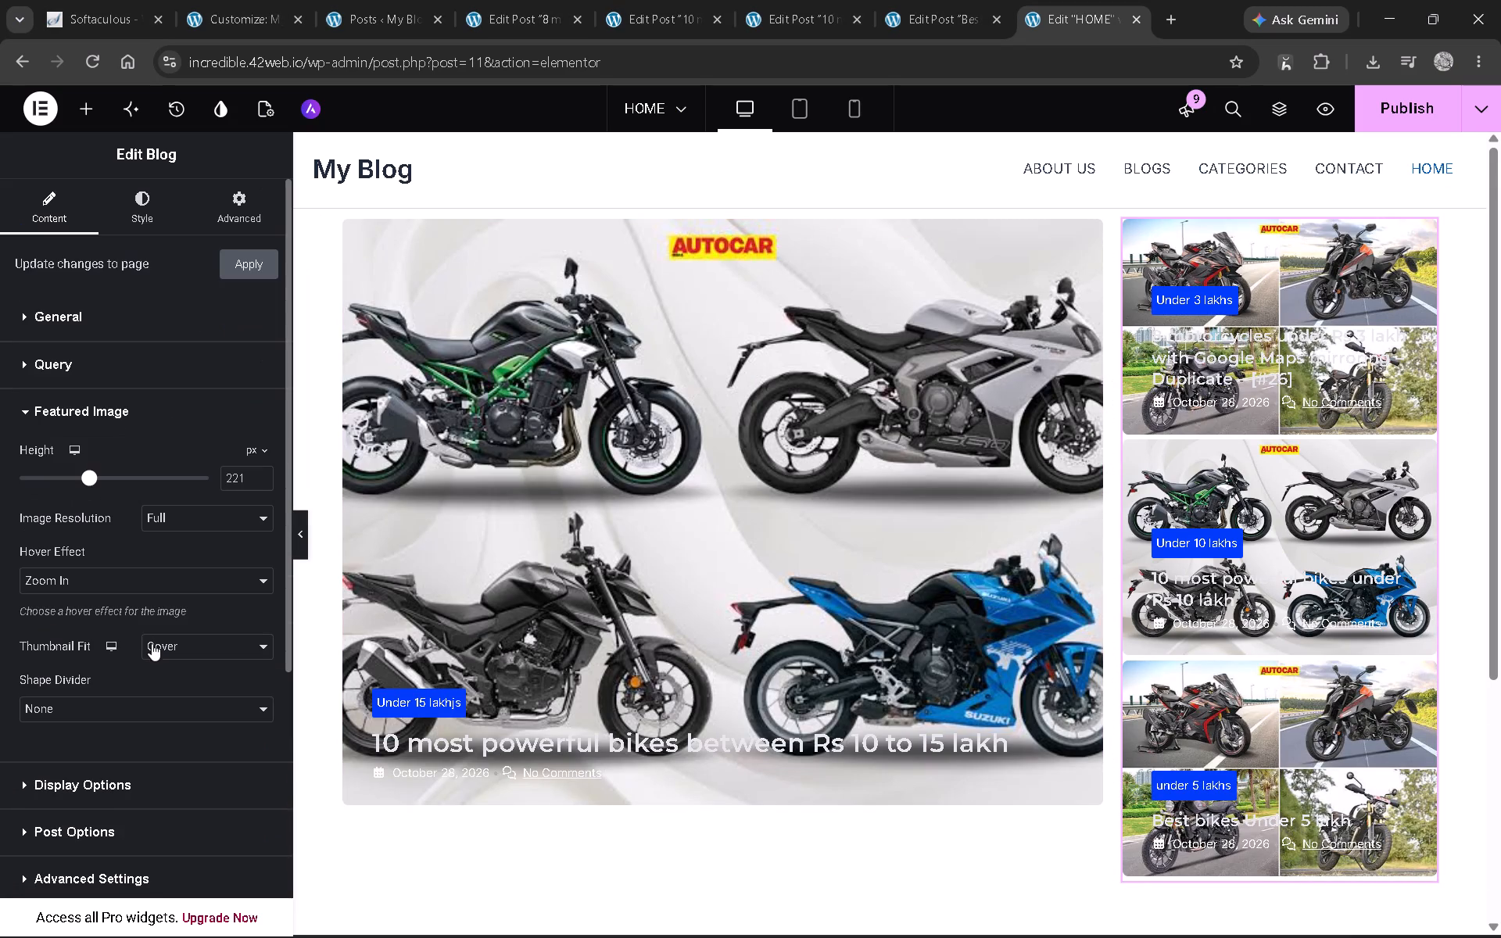
drag(90, 471, 80, 471)
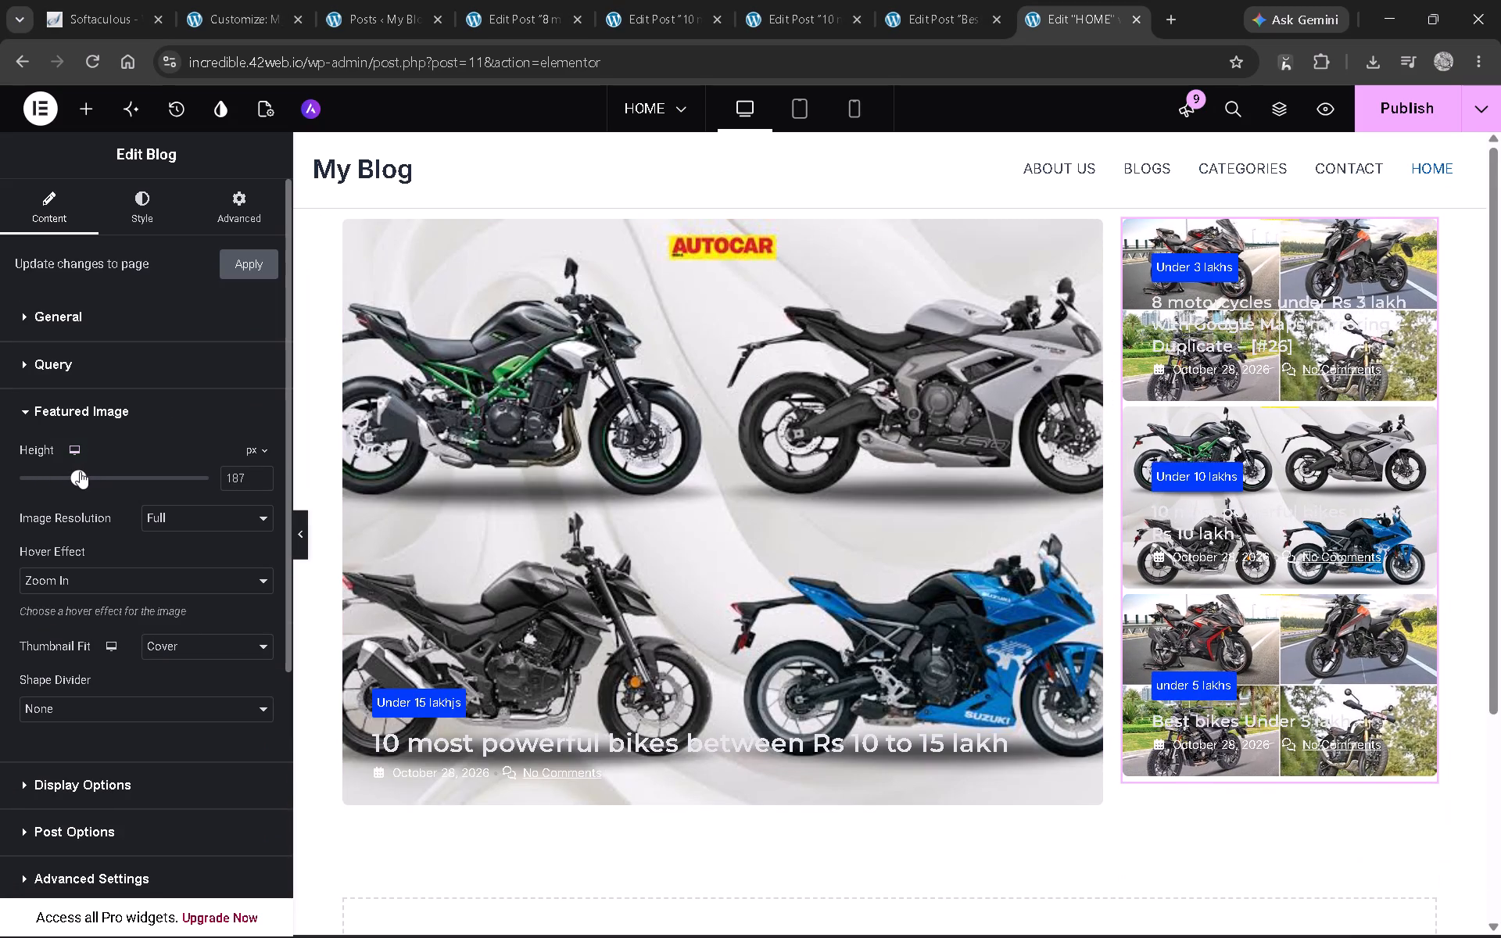
drag(80, 471, 82, 471)
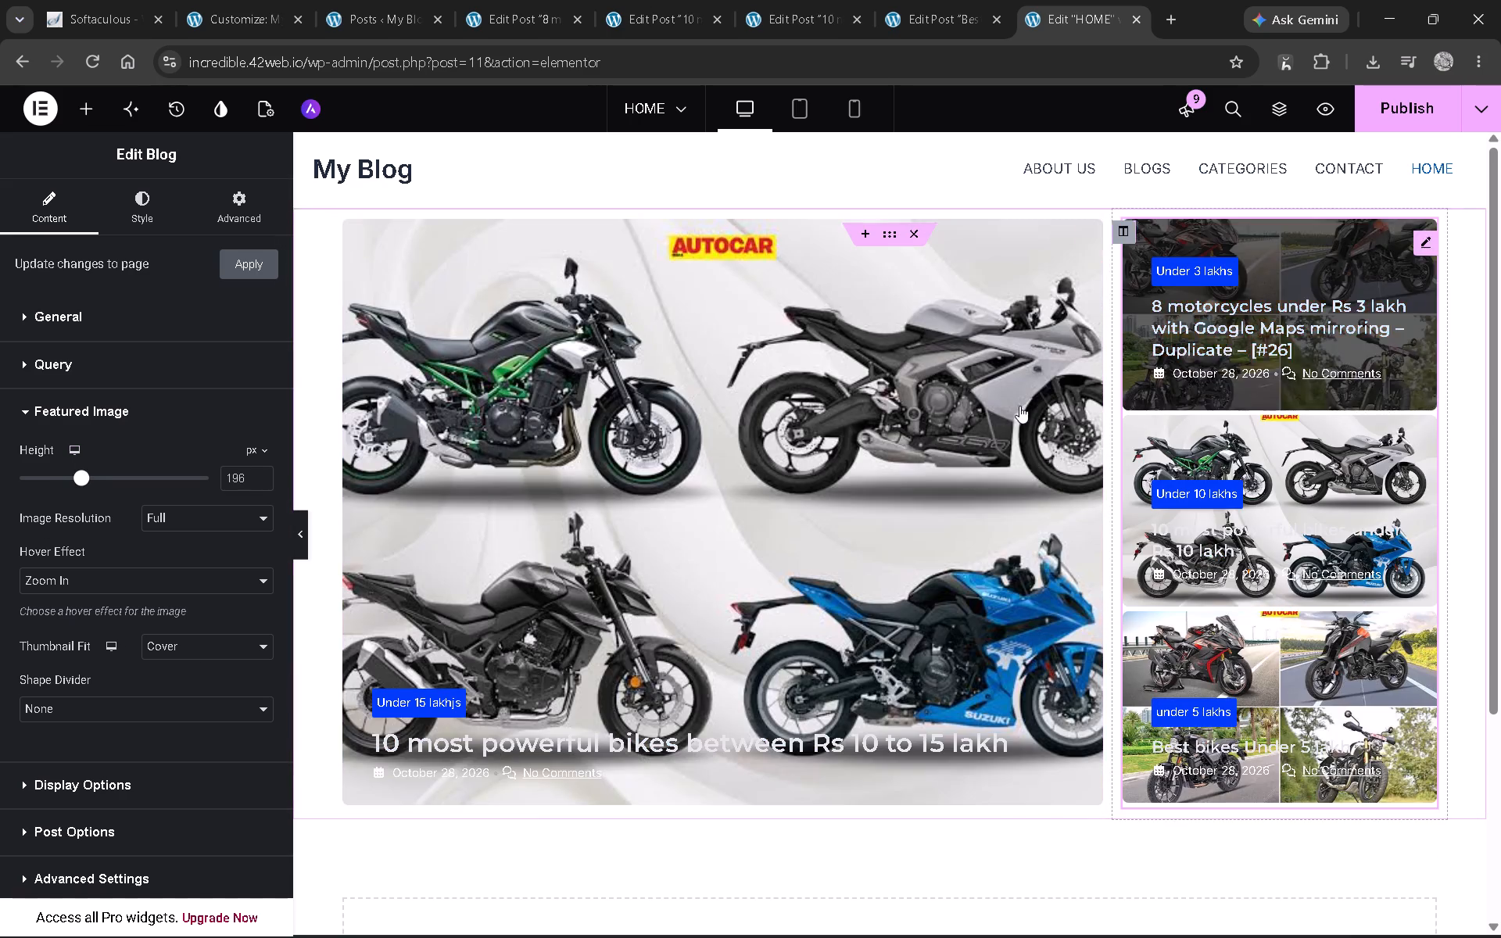
Follow the tutorial's next edit and open the Content Box style settings of the narrow column blog widget.
key(alt+Tab)
click(702, 555)
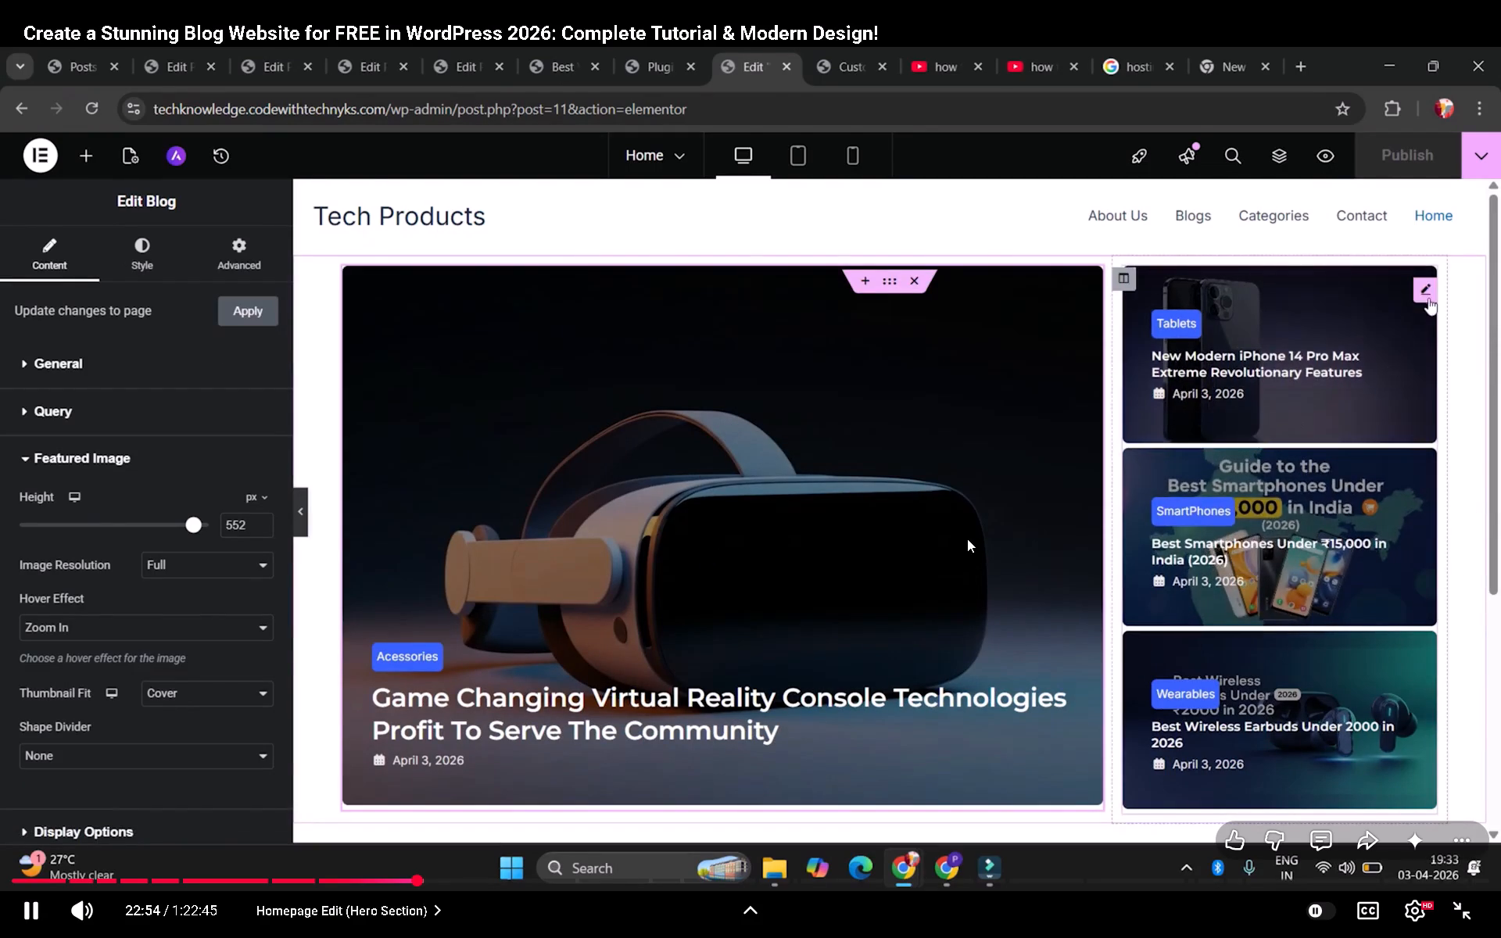
key(alt+Tab)
key(alt+Tab)
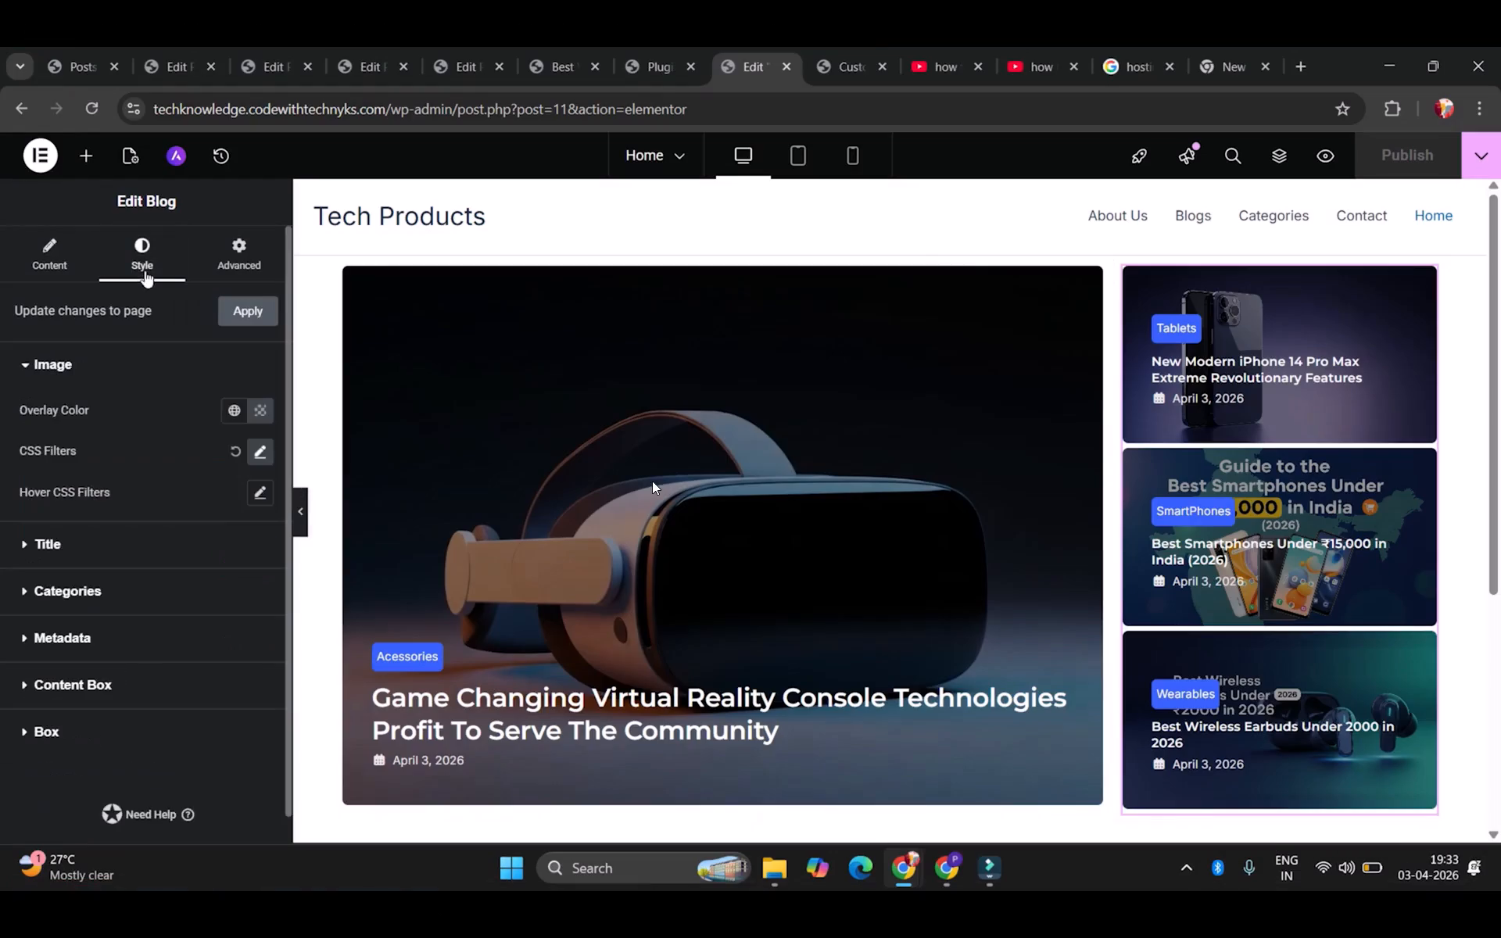
click(899, 514)
key(alt+Tab)
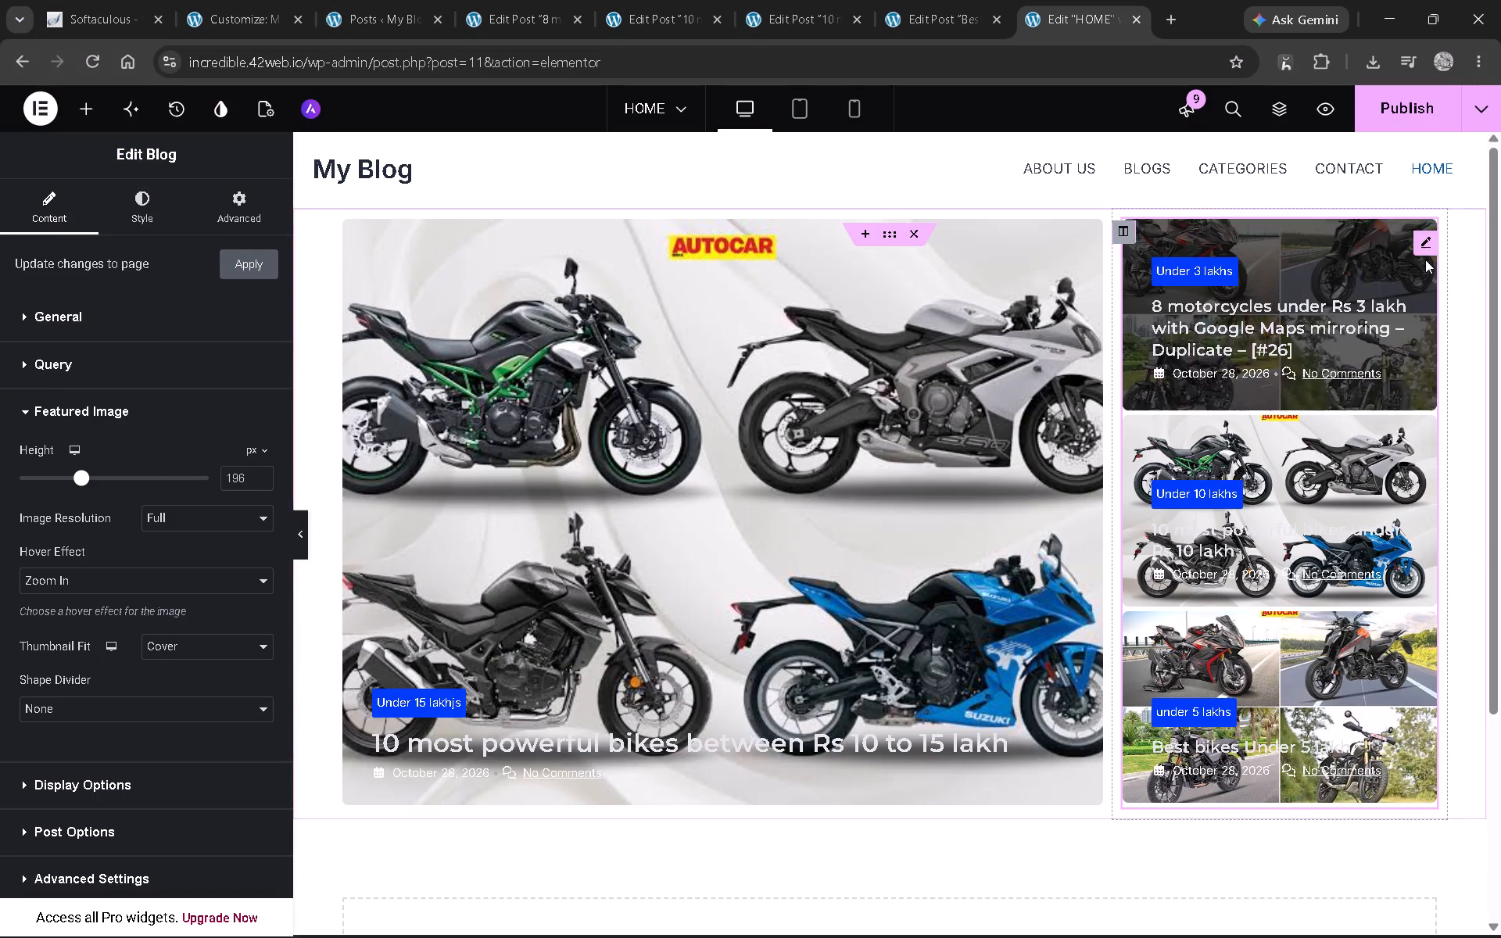
click(1423, 249)
click(131, 199)
key(alt+Tab)
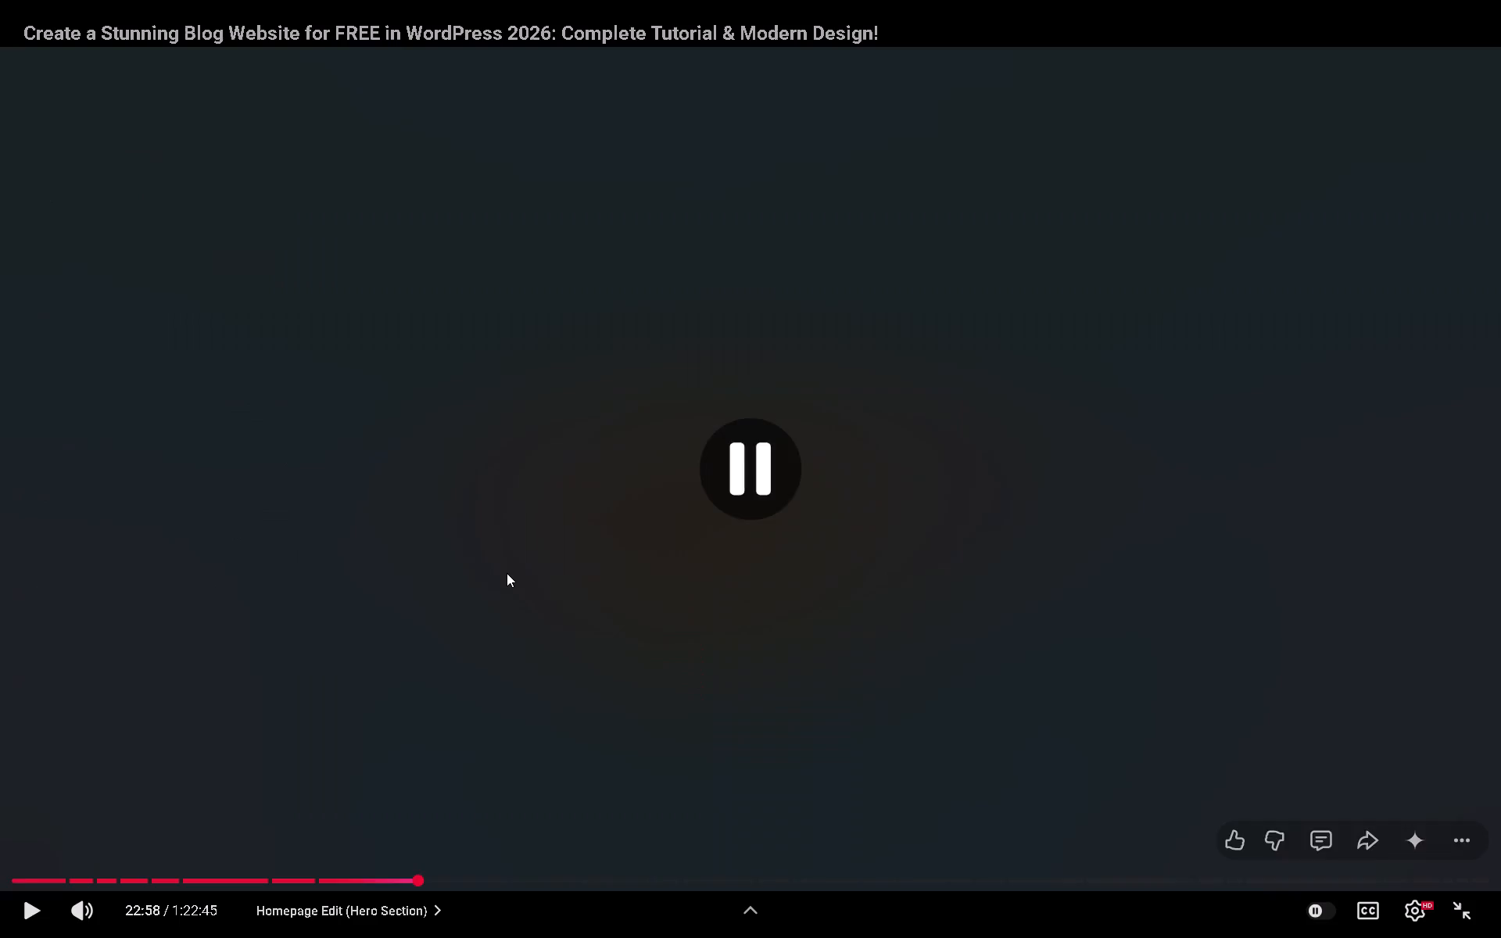
click(507, 573)
click(507, 573)
key(alt+Tab)
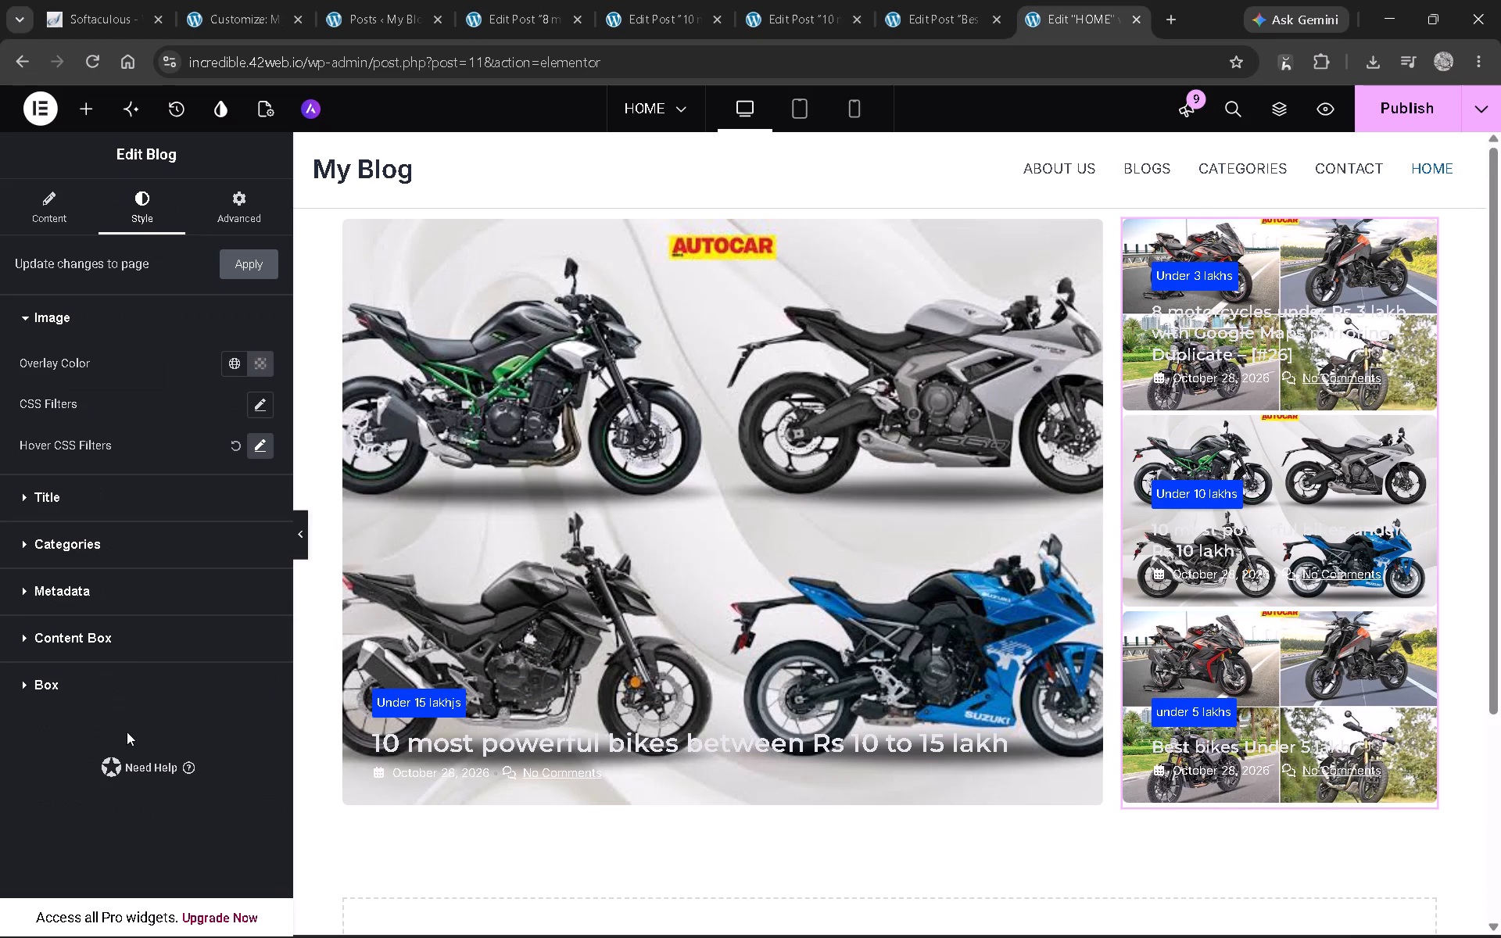
click(129, 641)
Check the tutorial's Content Box edit and unlink the narrow column widget's padding values, leaving all four sides at 0.
key(alt+Tab)
click(449, 604)
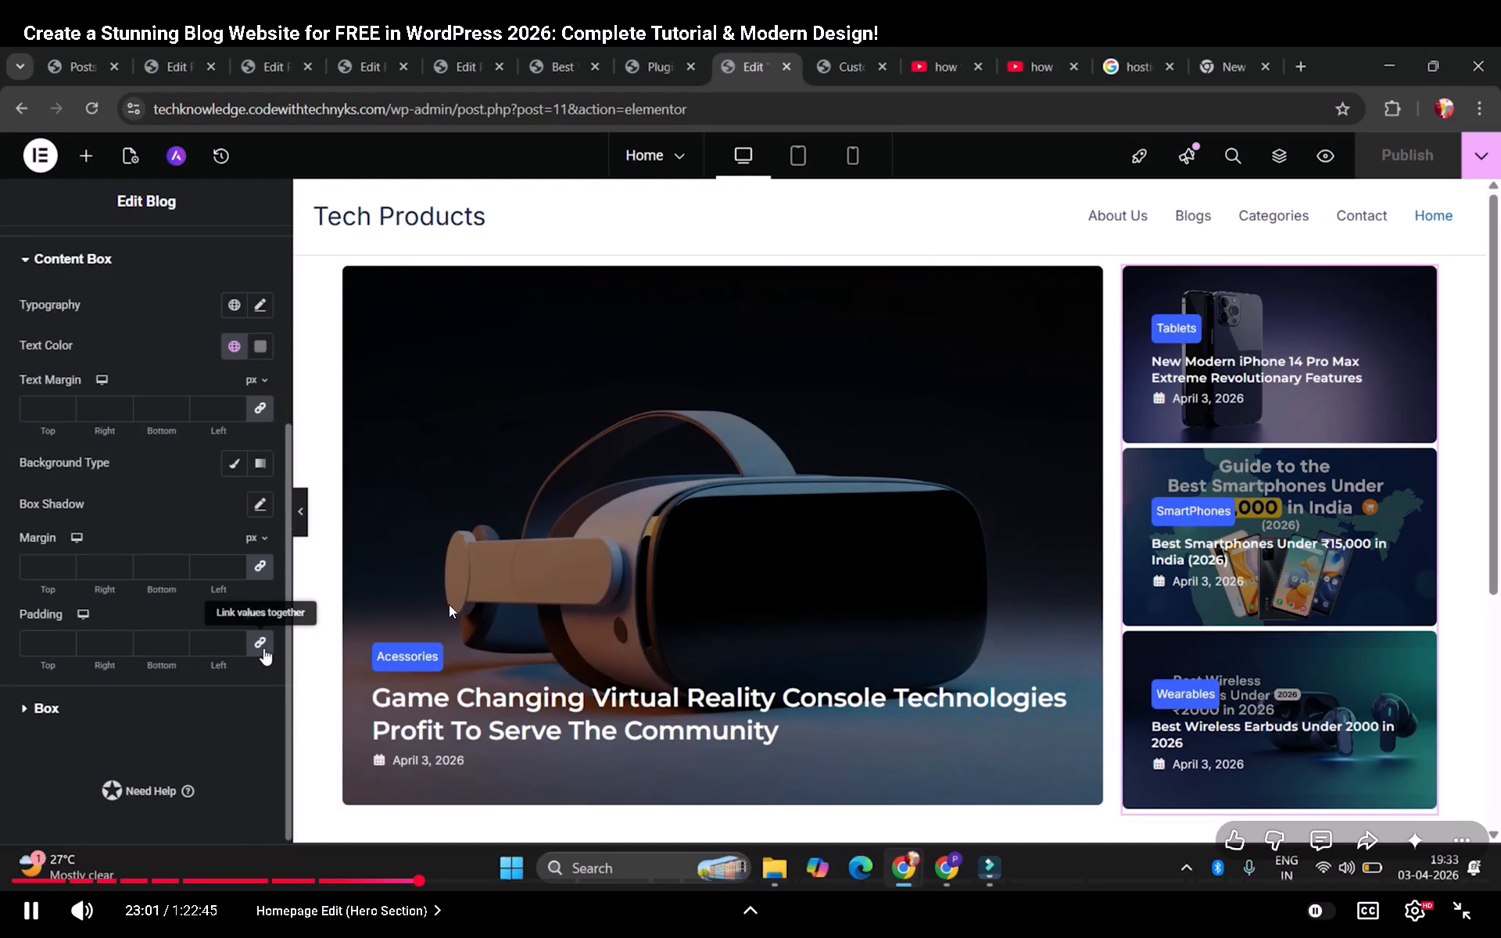
key(alt+Tab)
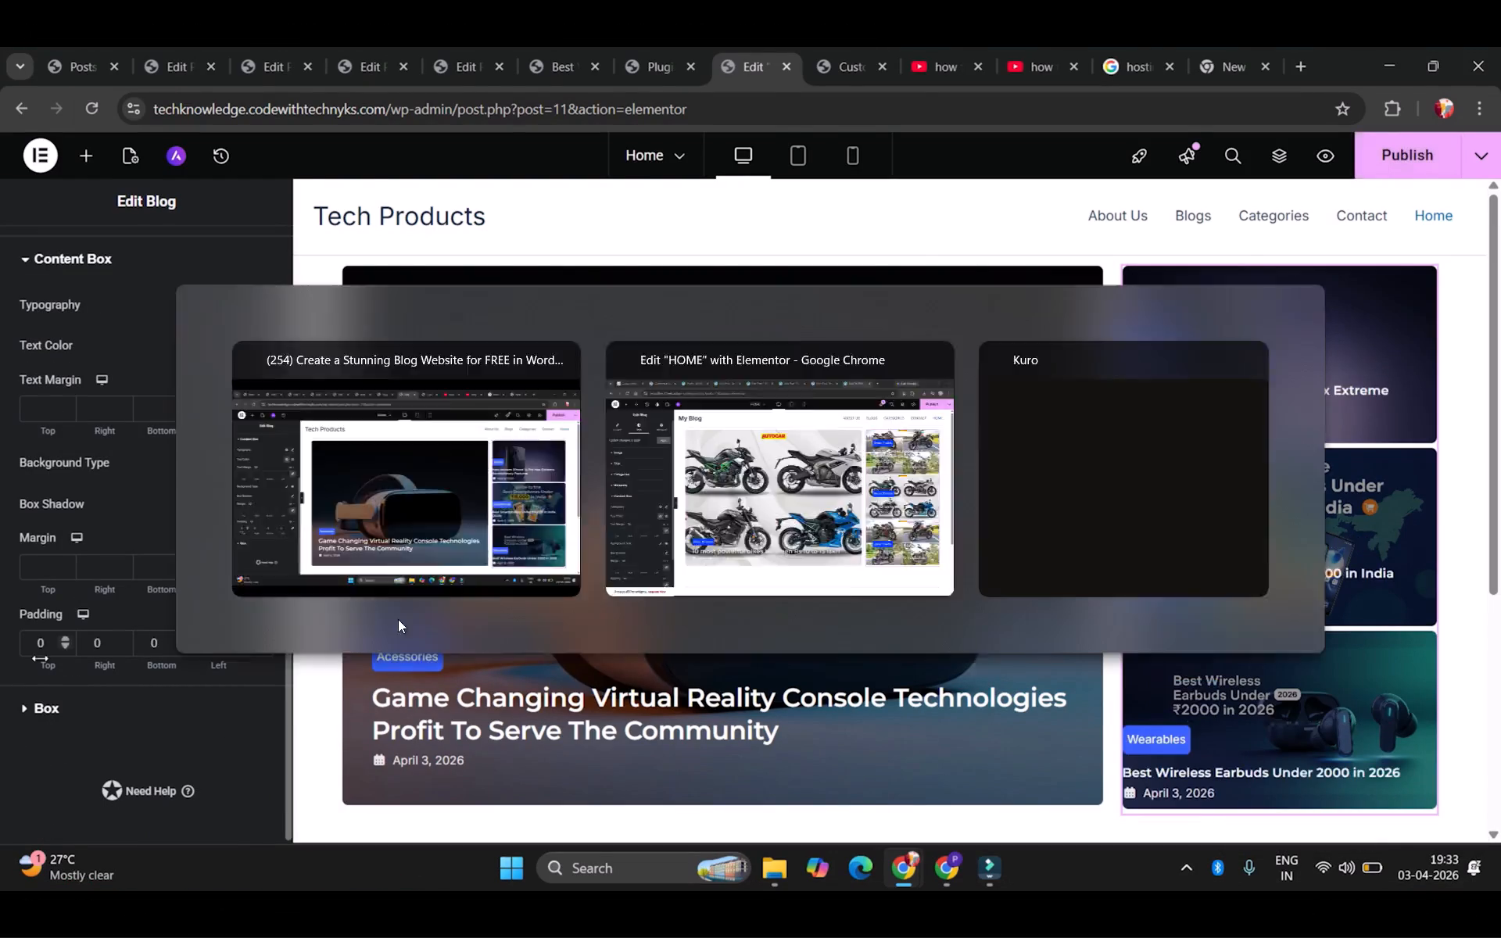
scroll(184, 779, down, 1)
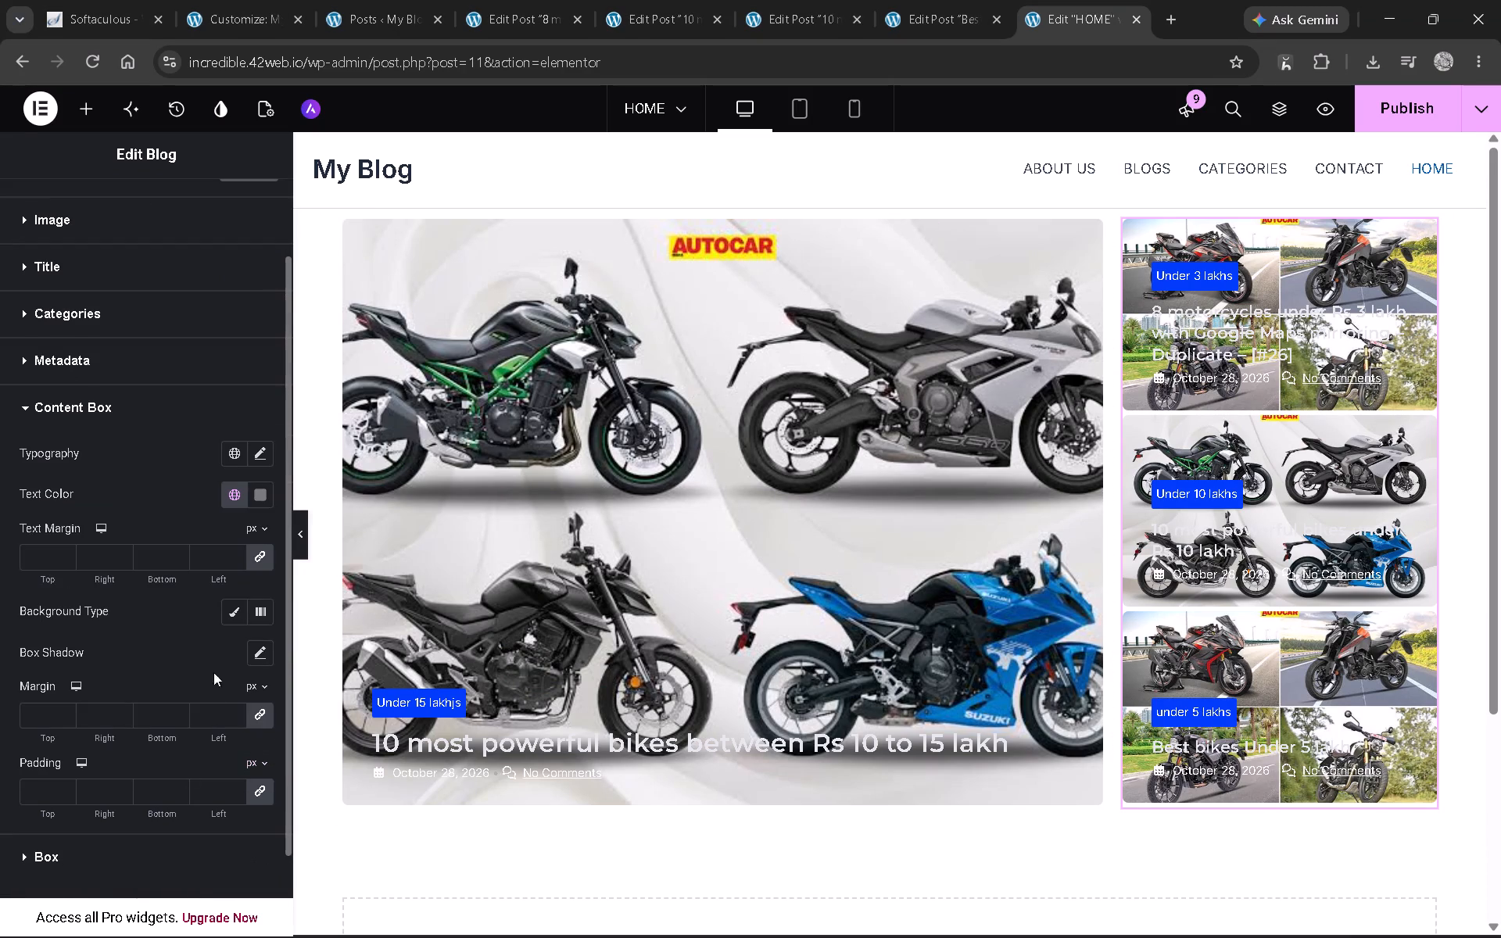
scroll(170, 603, down, 2)
key(alt+Tab)
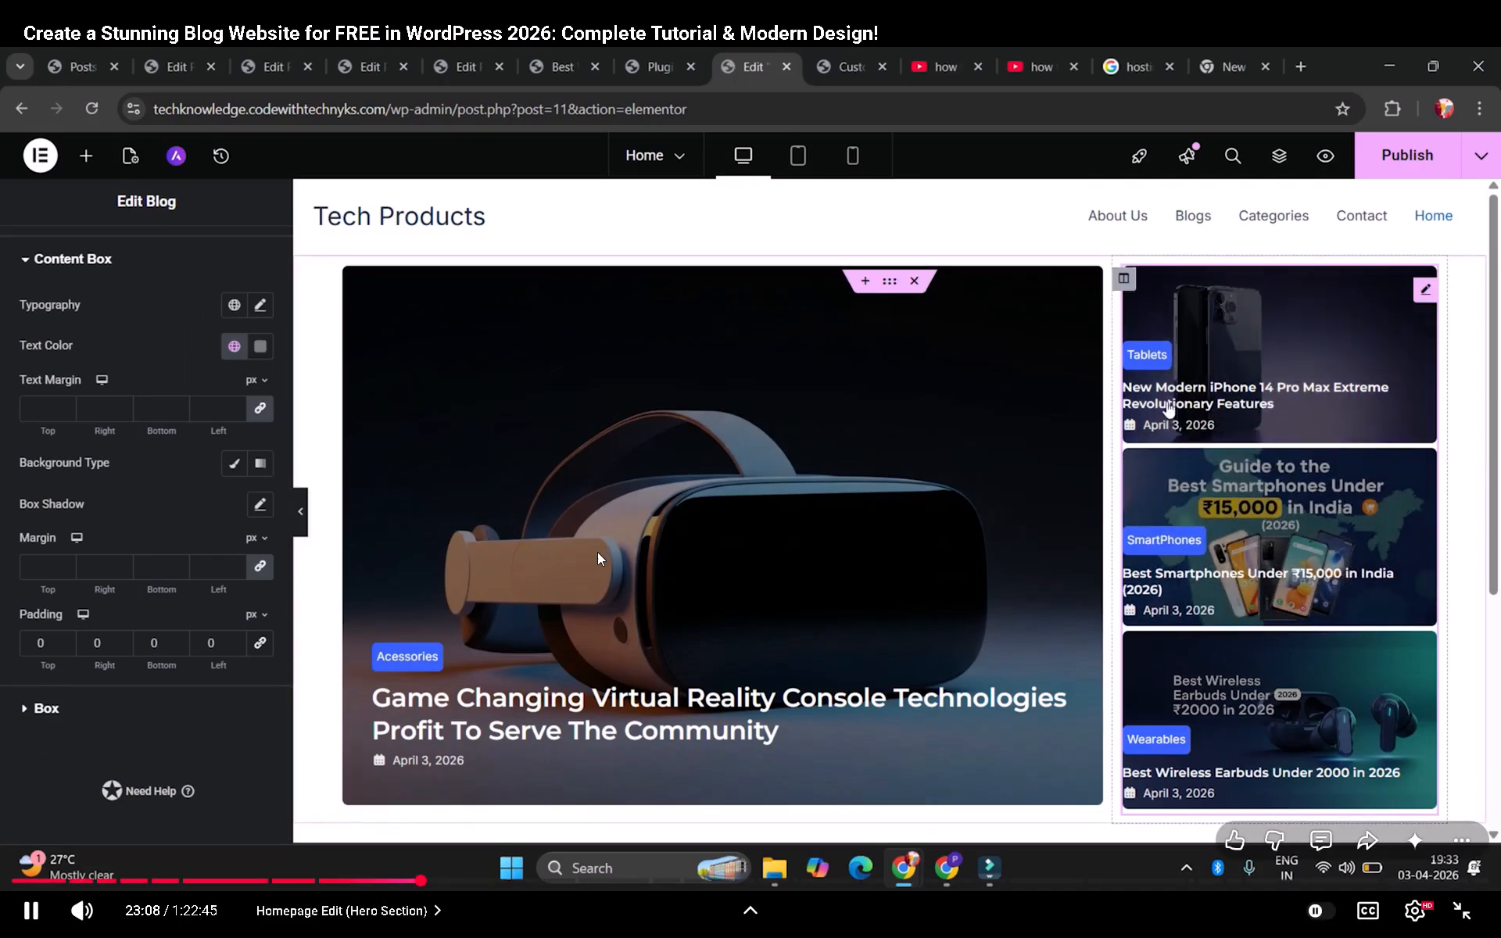
key(alt+Tab)
click(258, 682)
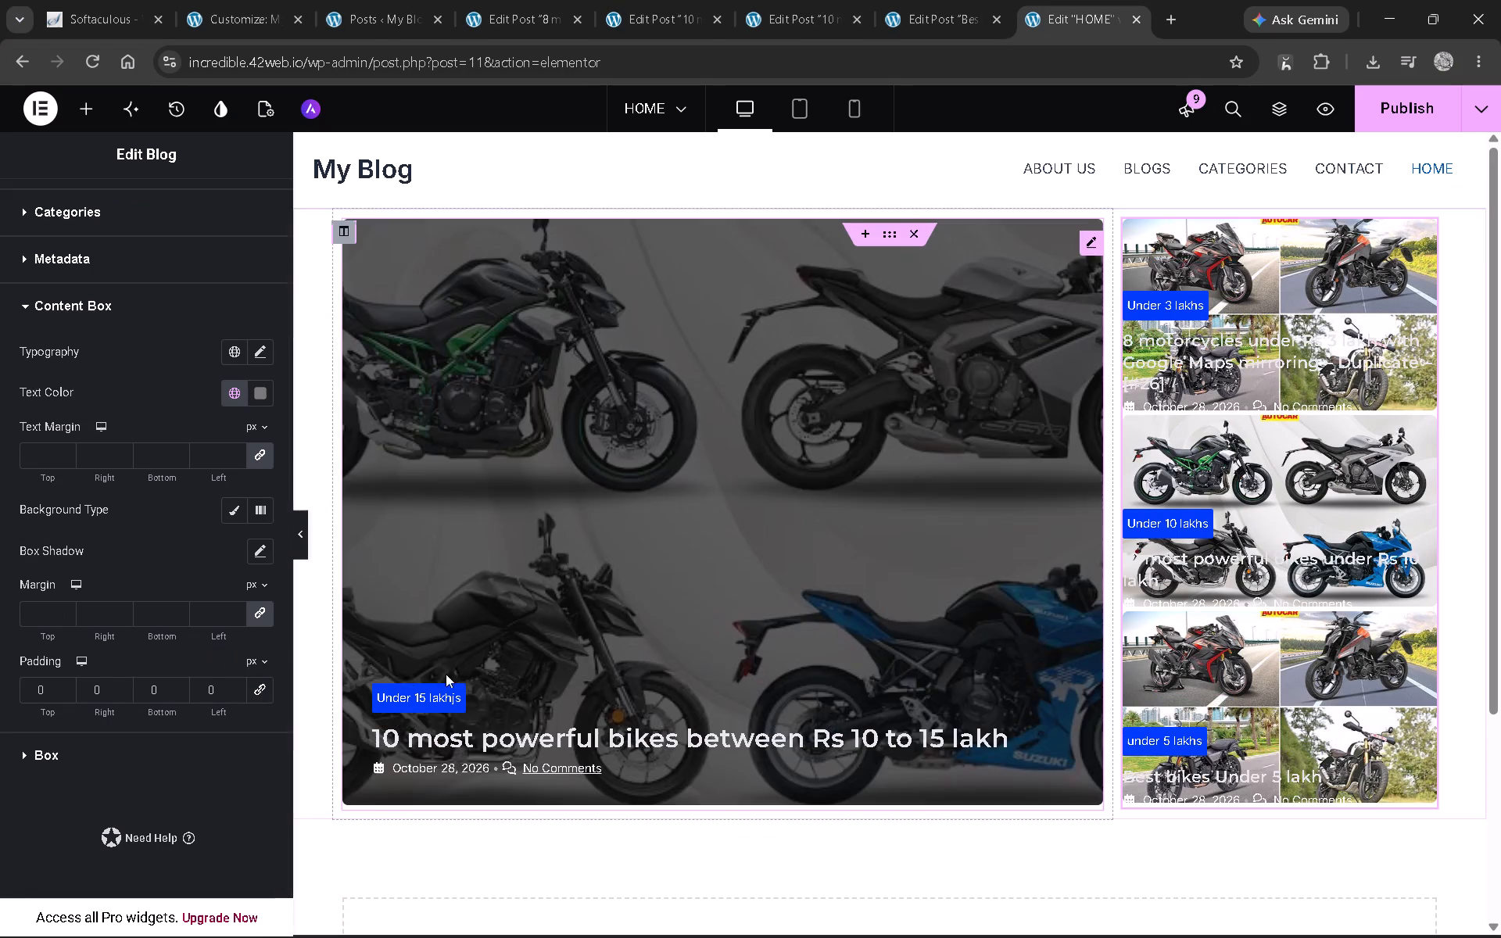
Check the tutorial's padding change and set the narrow column widget's Content Box left padding to 9 px.
key(alt+Tab)
click(571, 592)
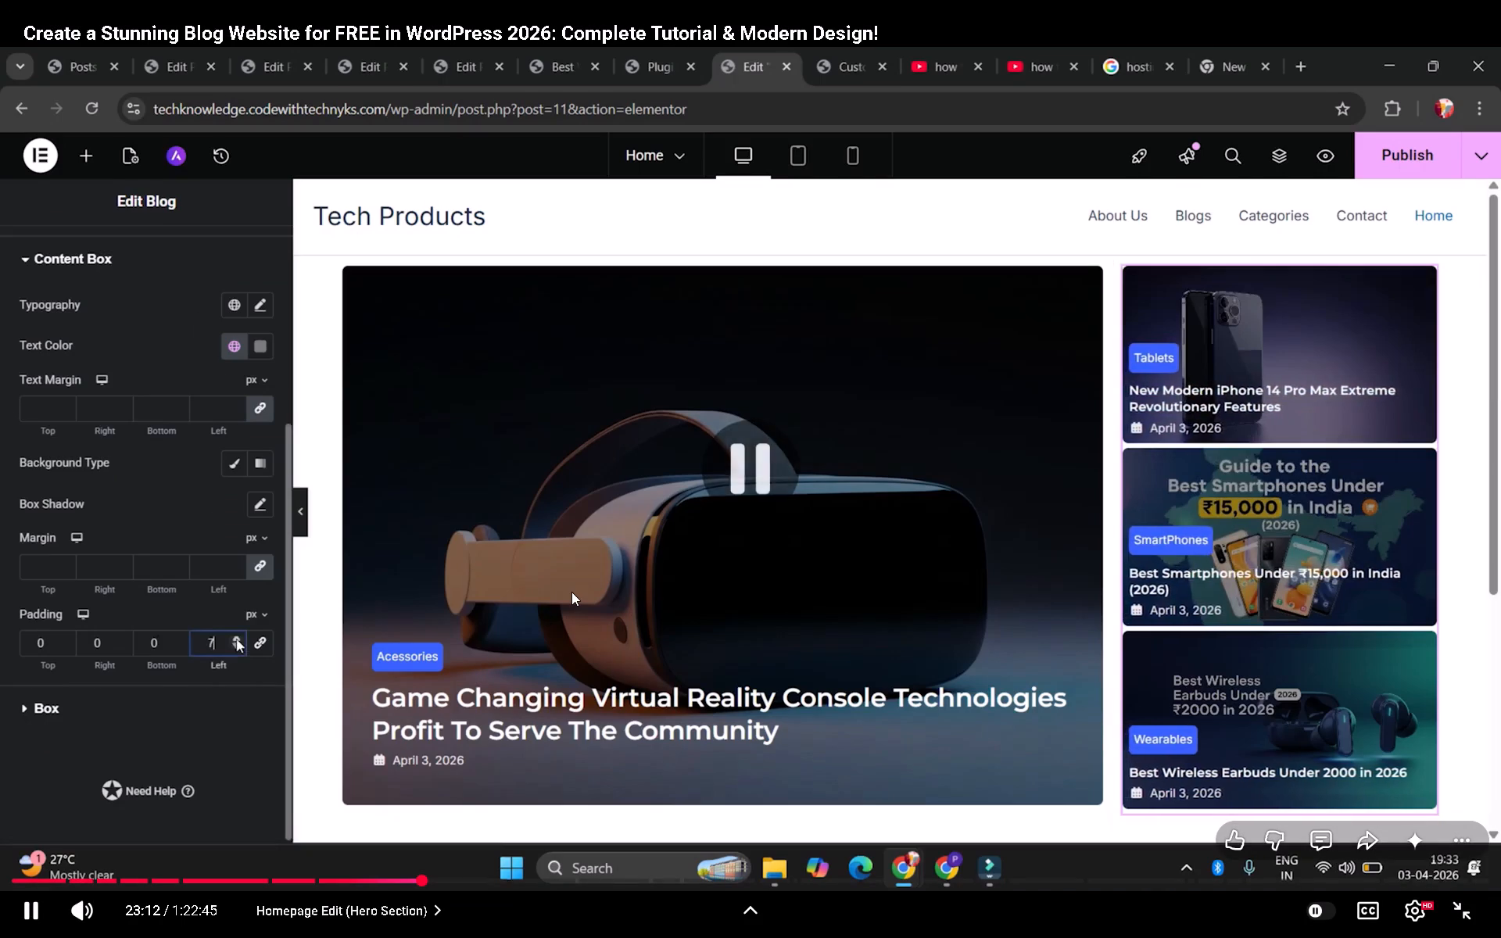
key(alt+Tab)
click(232, 691)
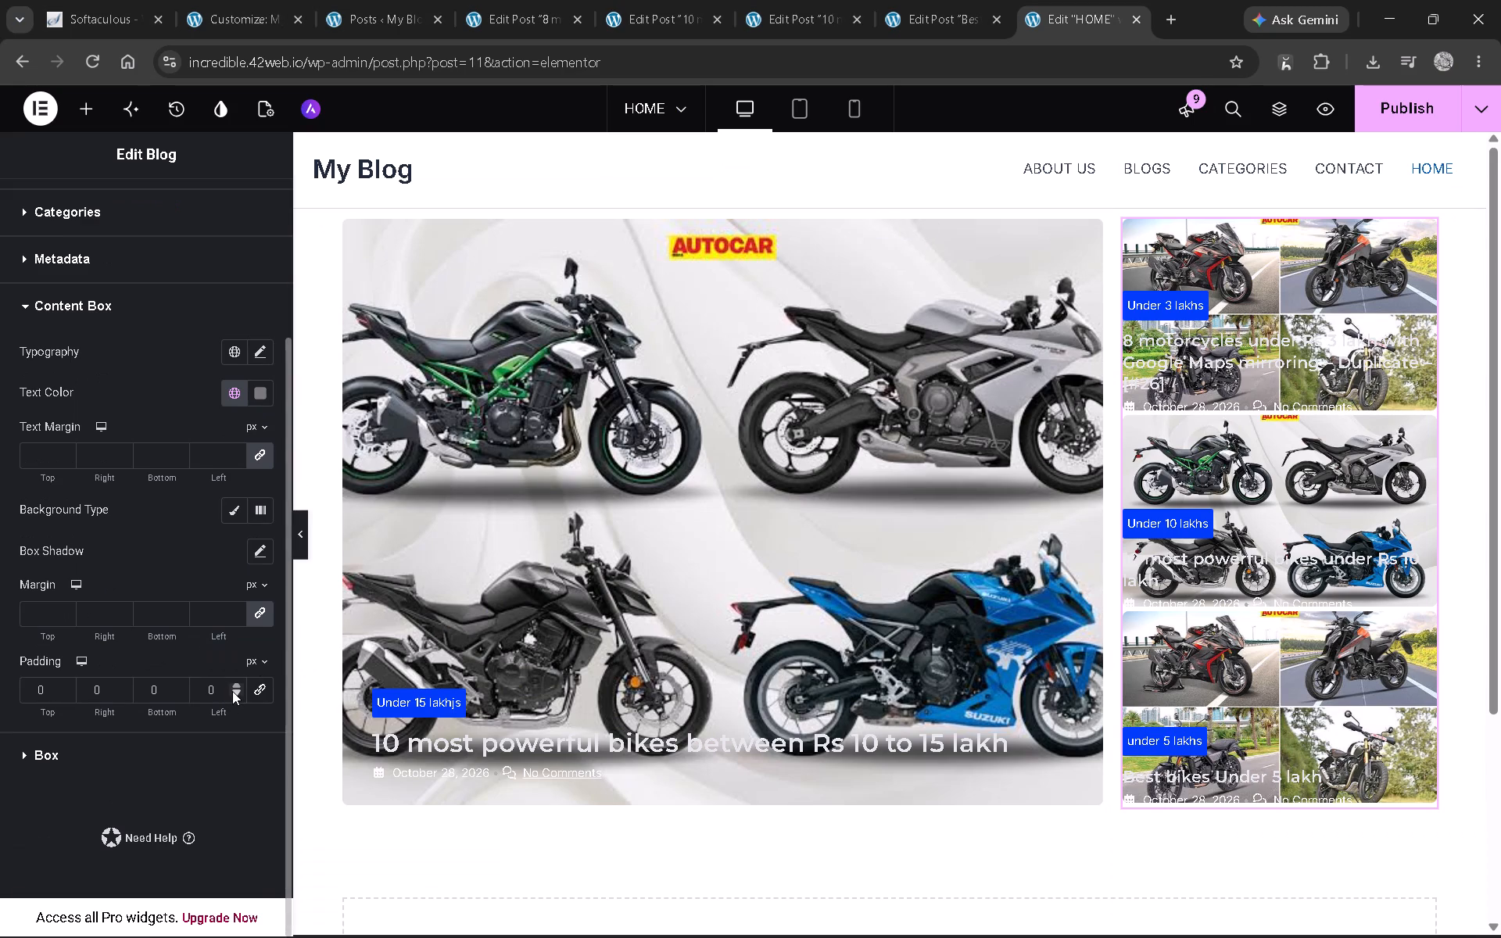
click(232, 691)
click(233, 685)
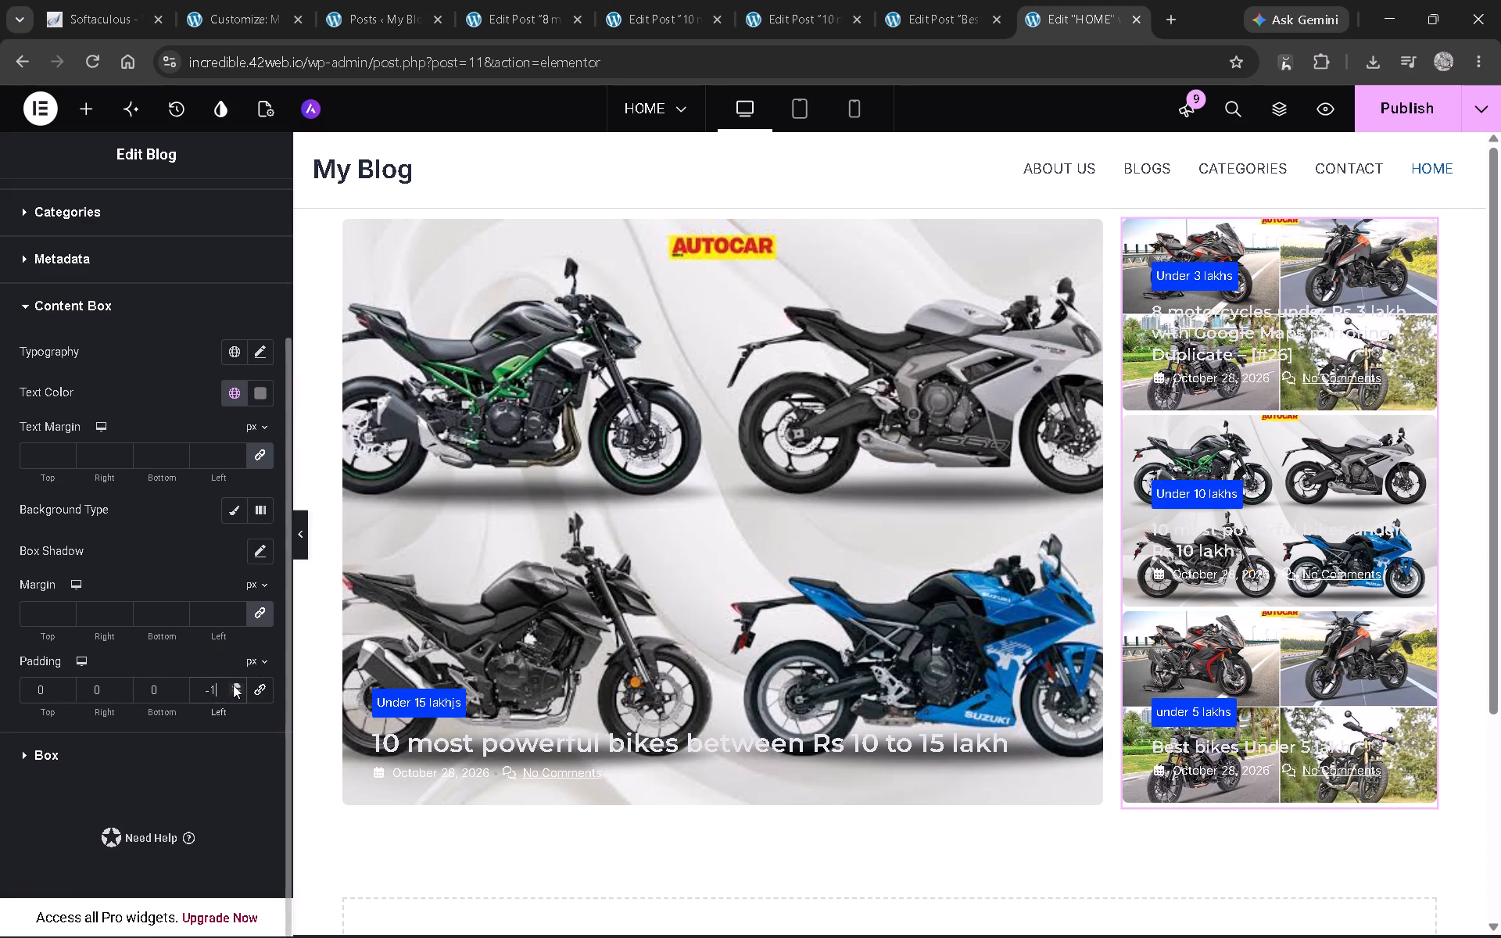
click(233, 685)
click(233, 685)
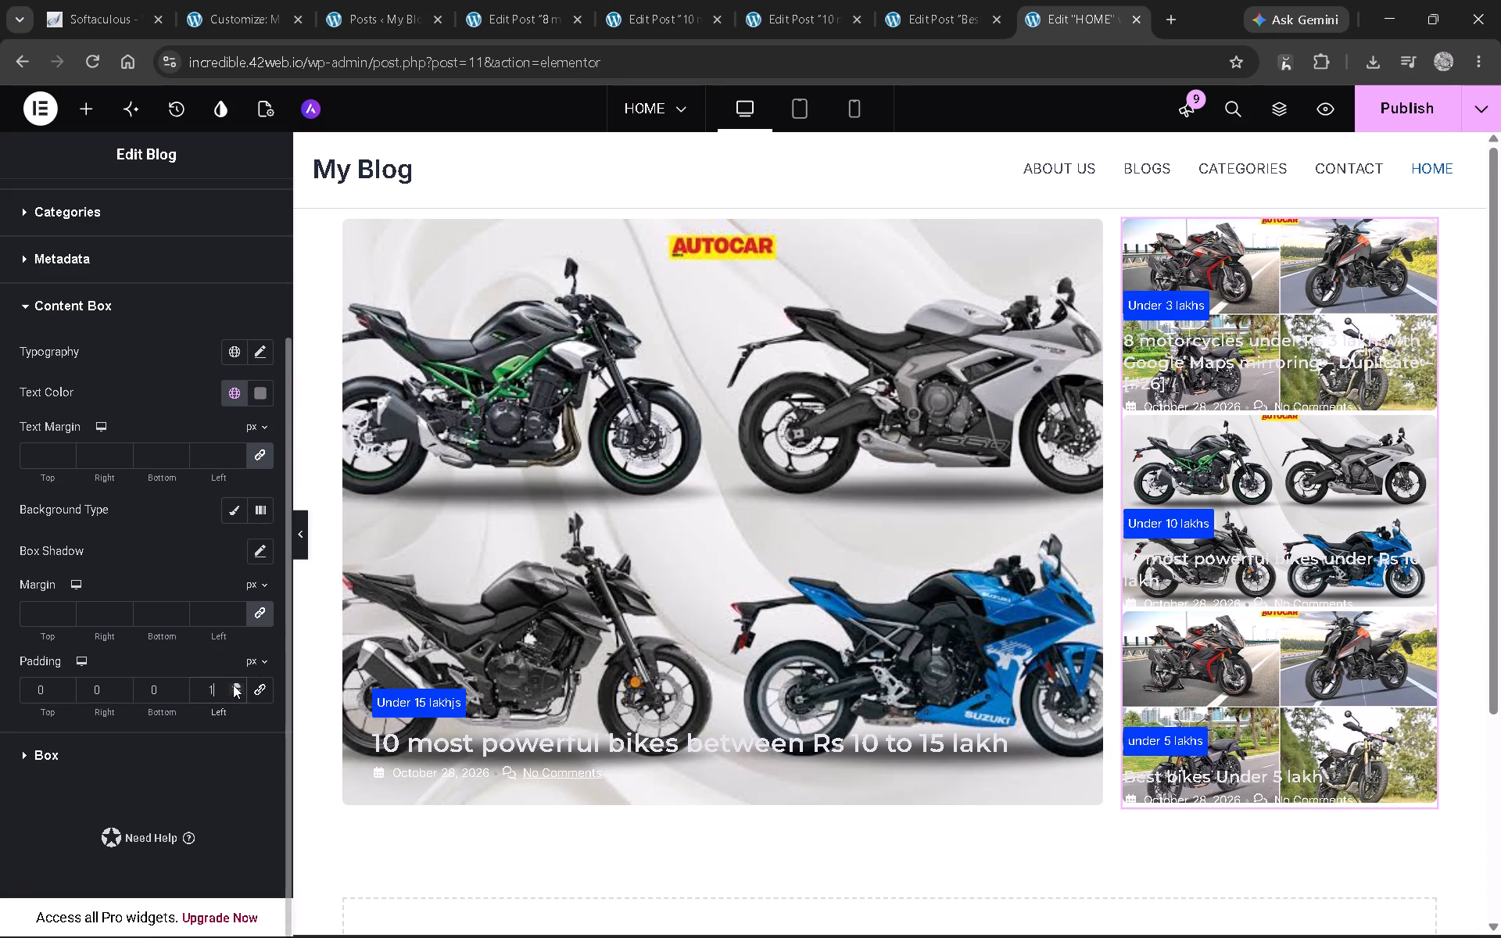
click(233, 685)
double_click(233, 685)
click(233, 685)
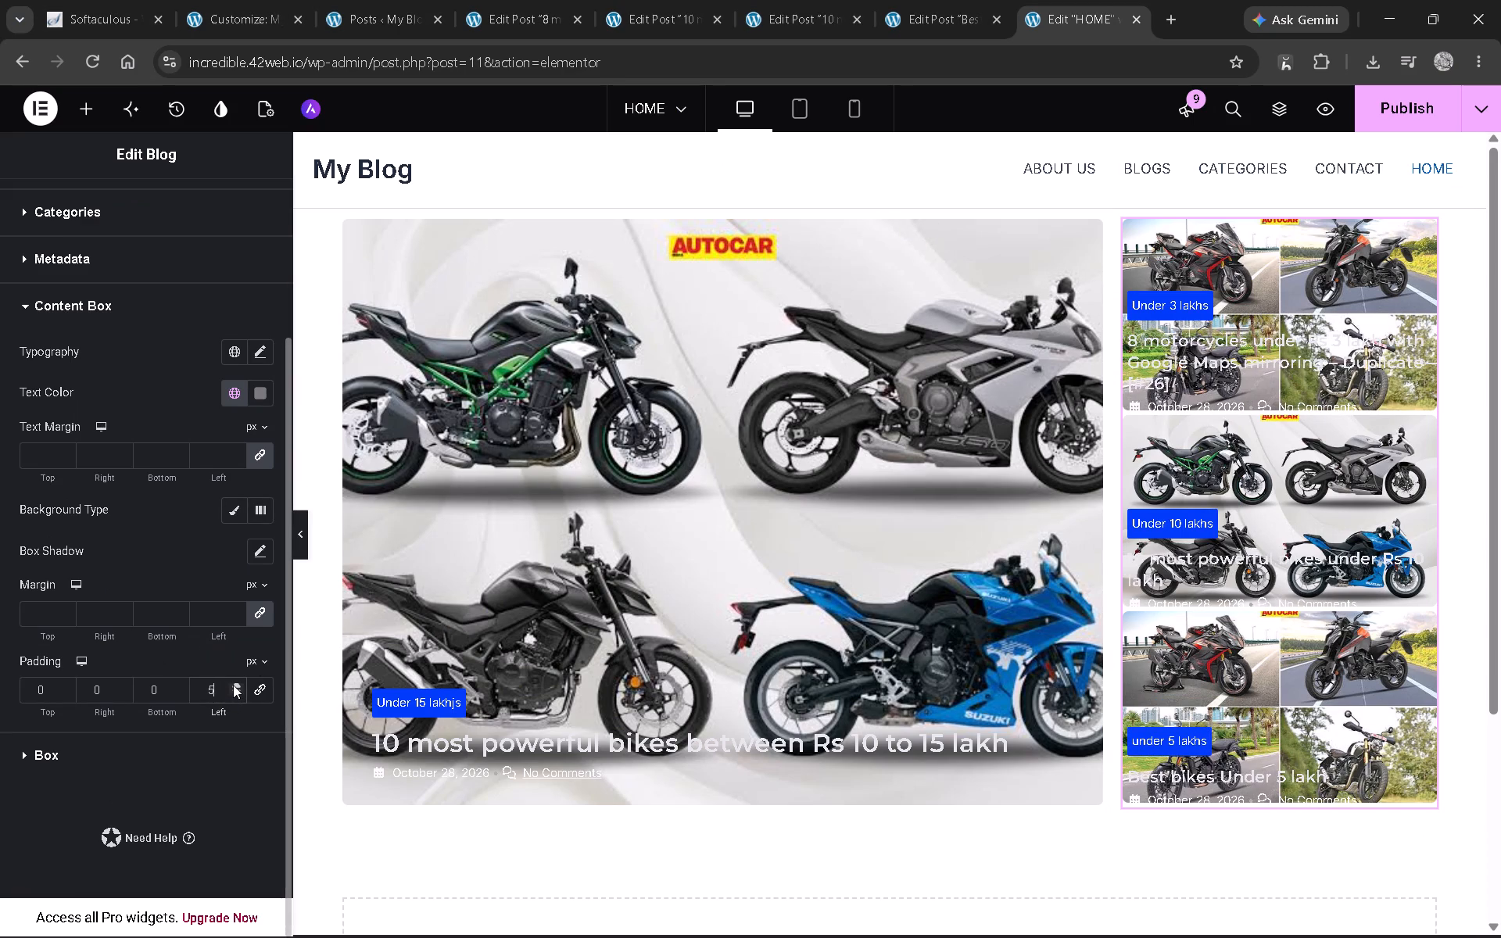
click(233, 685)
triple_click(233, 685)
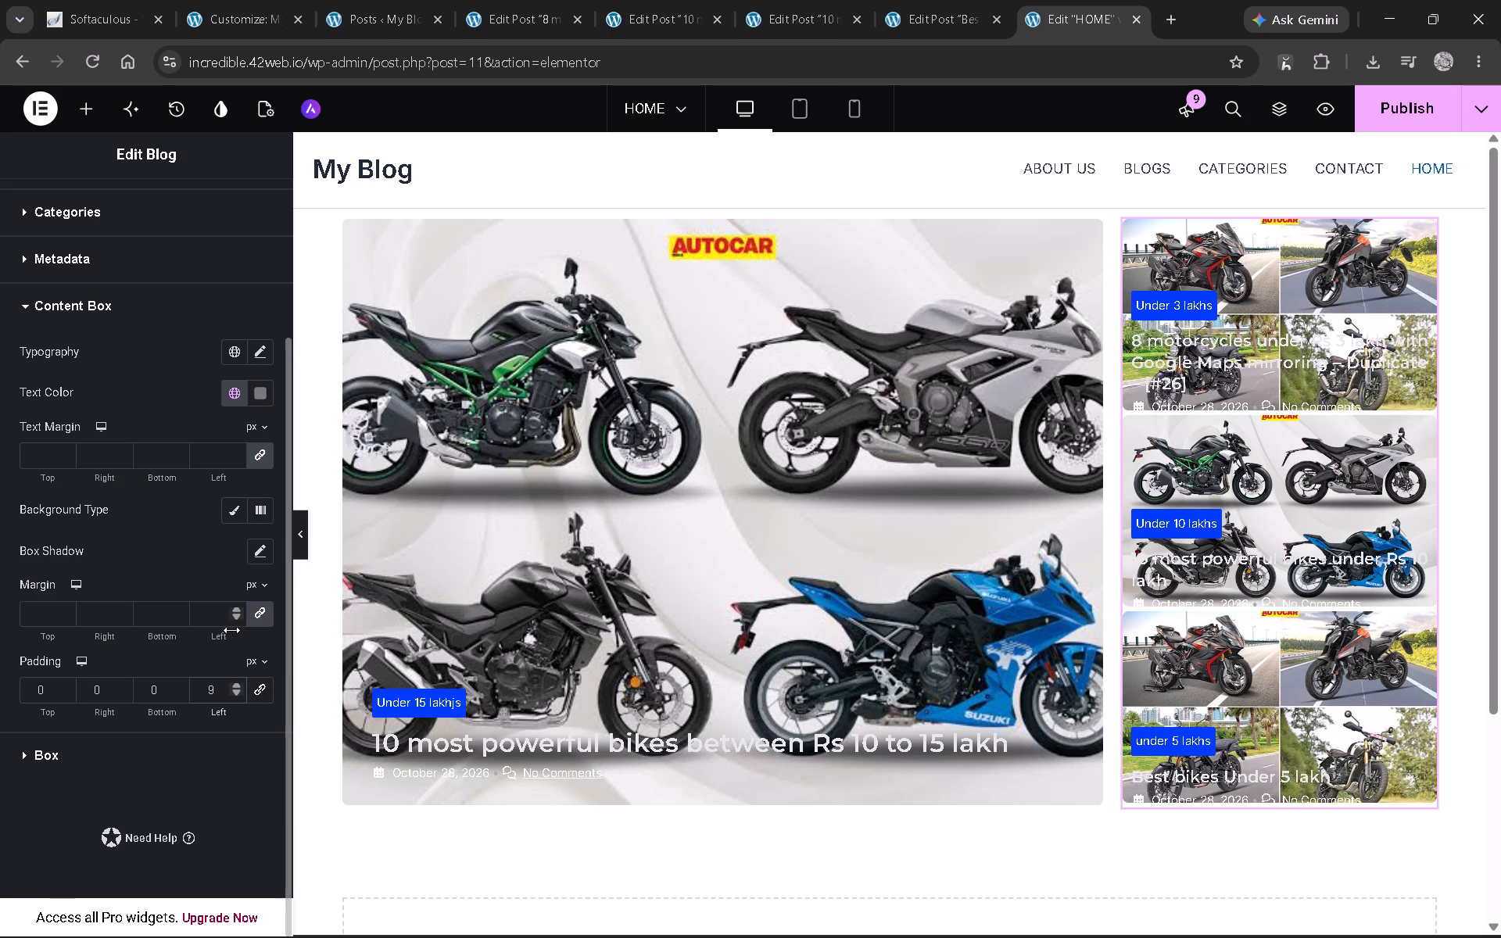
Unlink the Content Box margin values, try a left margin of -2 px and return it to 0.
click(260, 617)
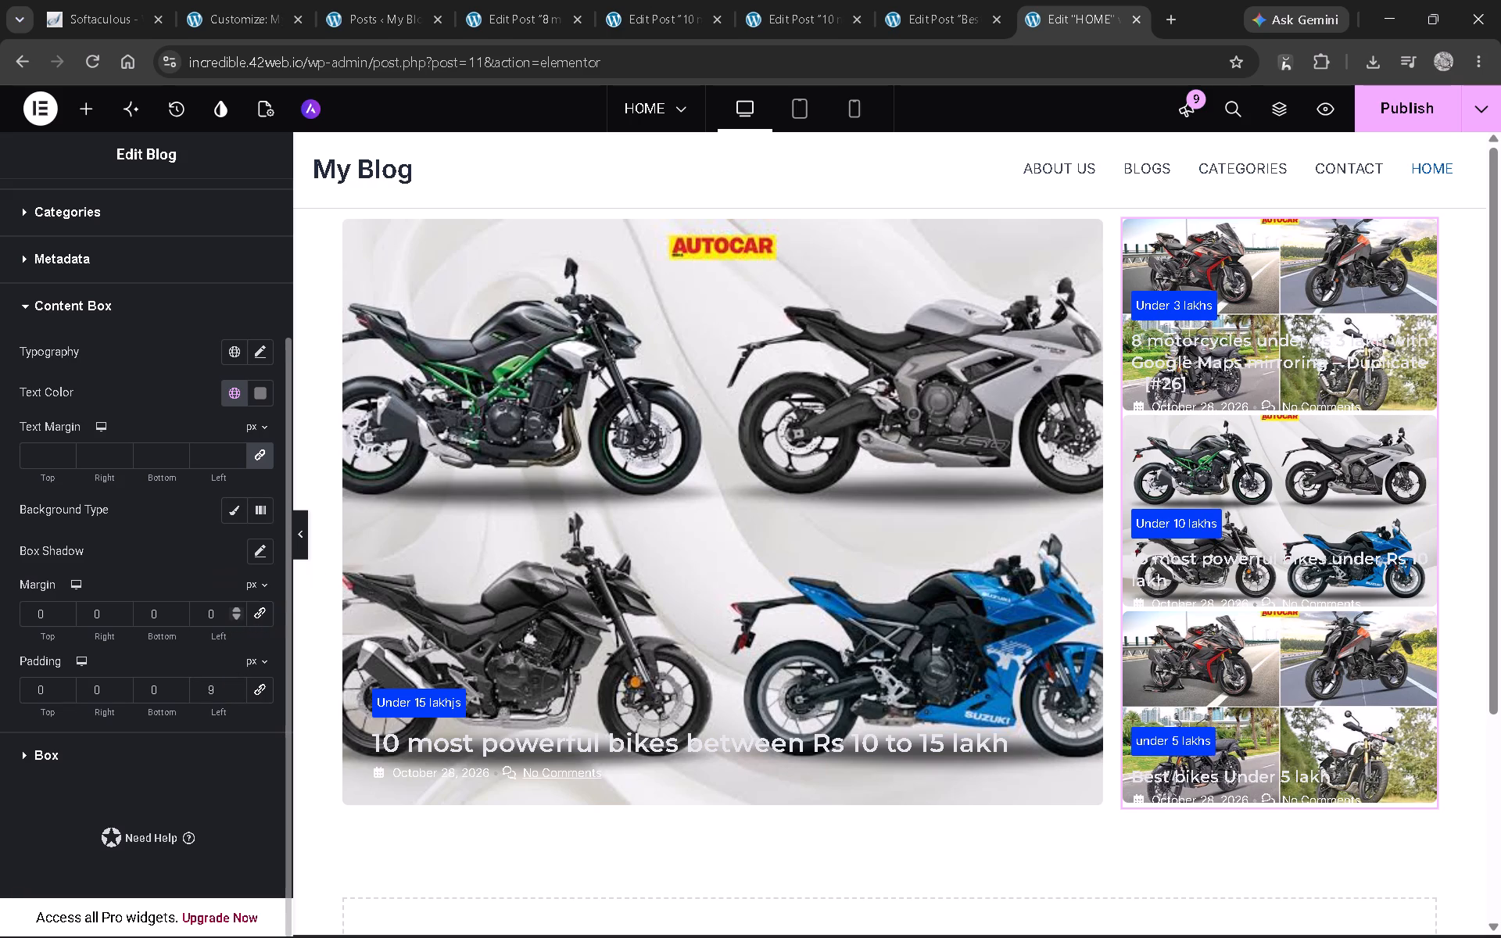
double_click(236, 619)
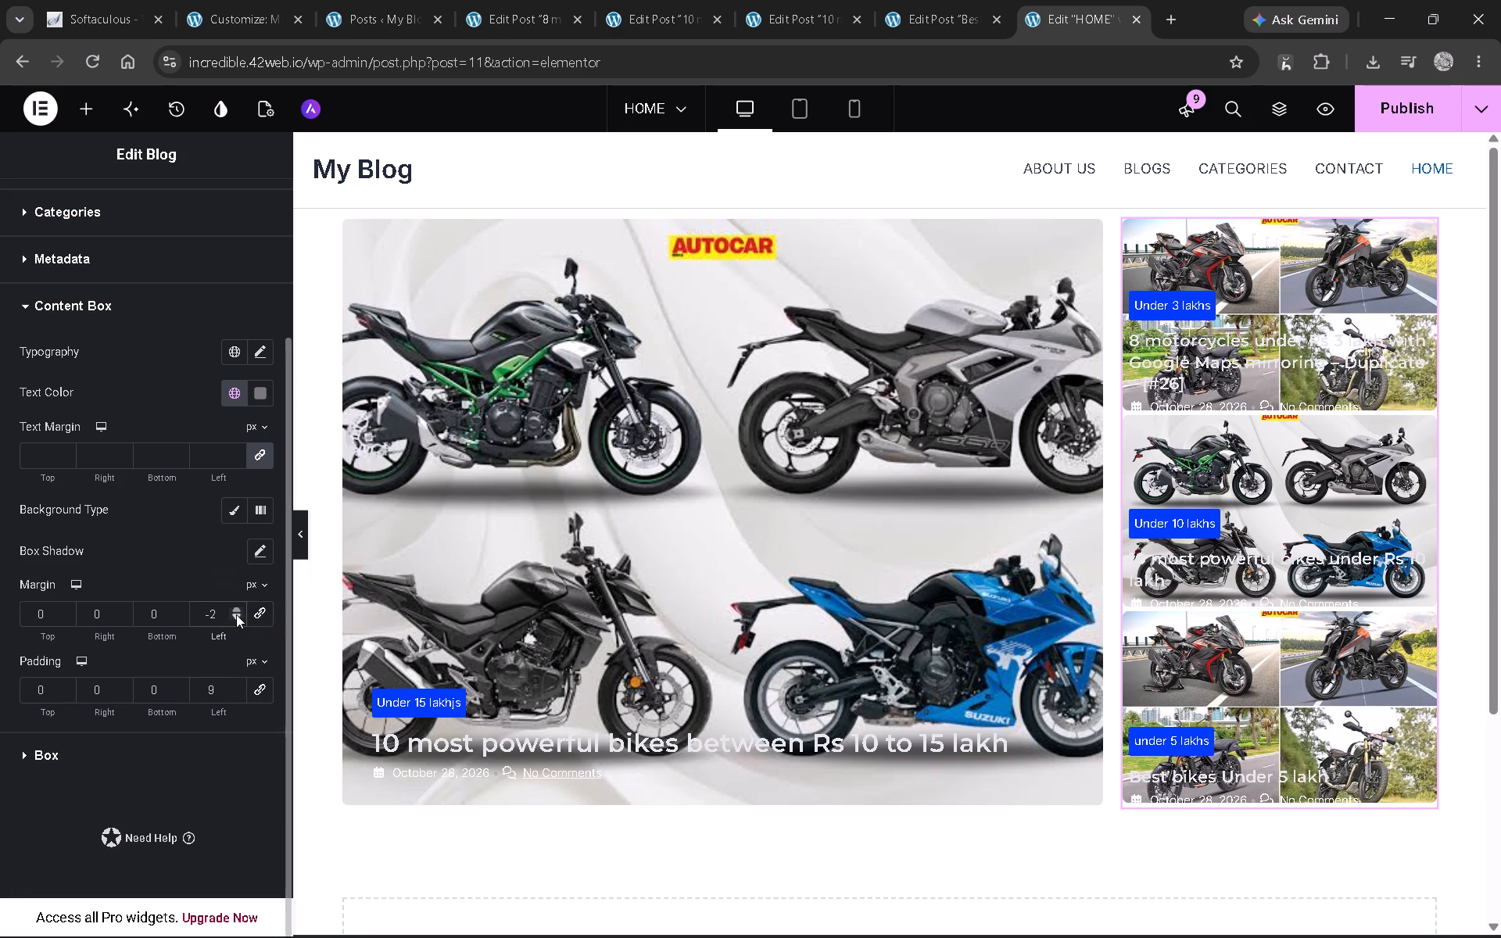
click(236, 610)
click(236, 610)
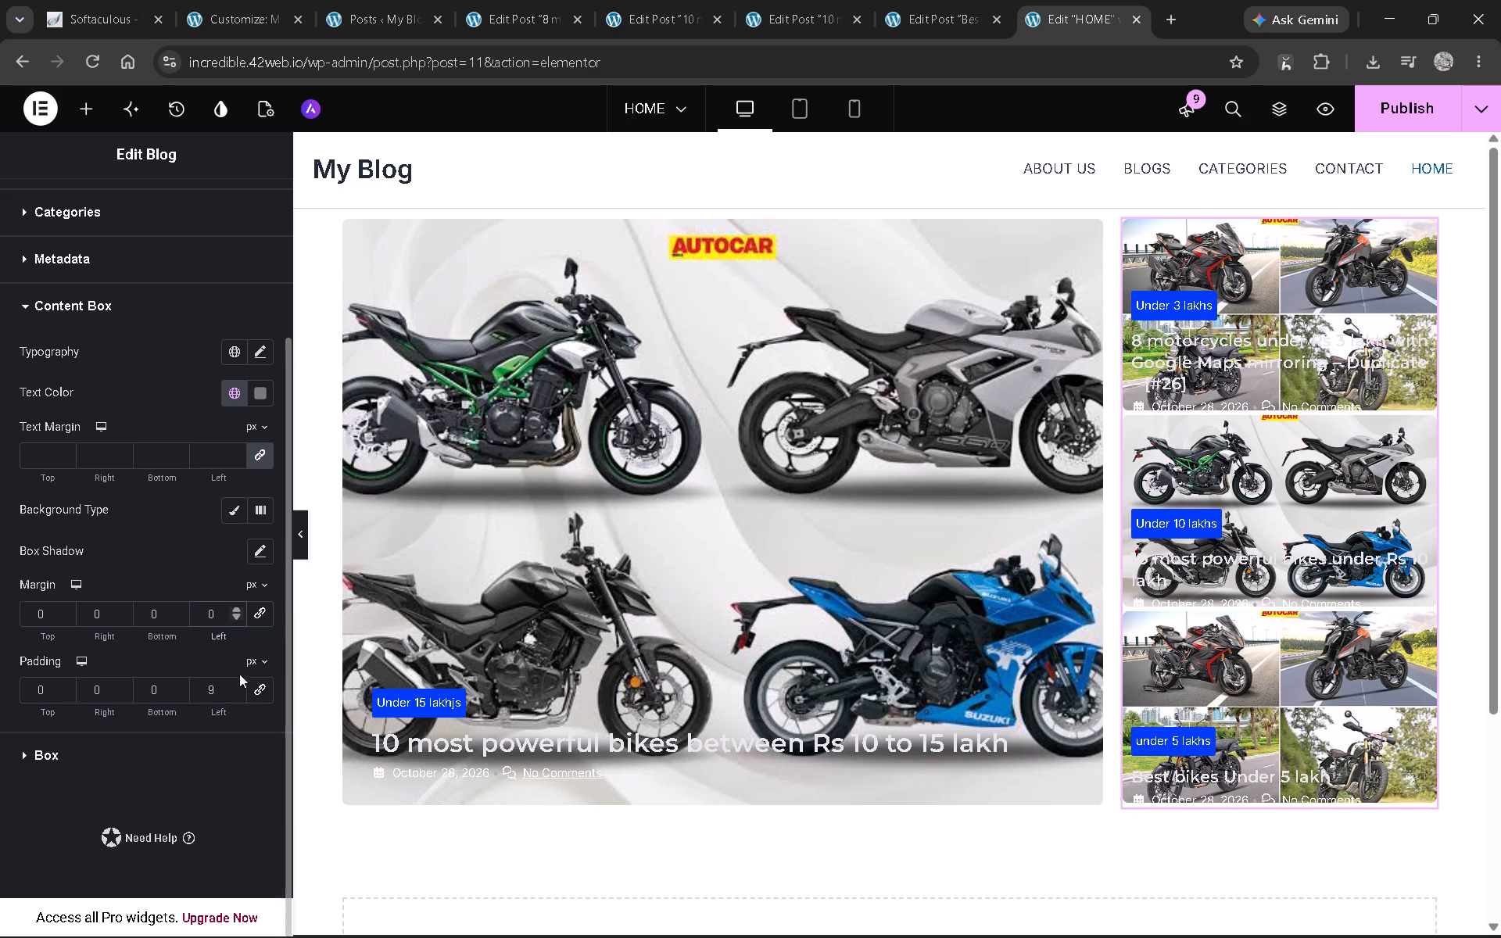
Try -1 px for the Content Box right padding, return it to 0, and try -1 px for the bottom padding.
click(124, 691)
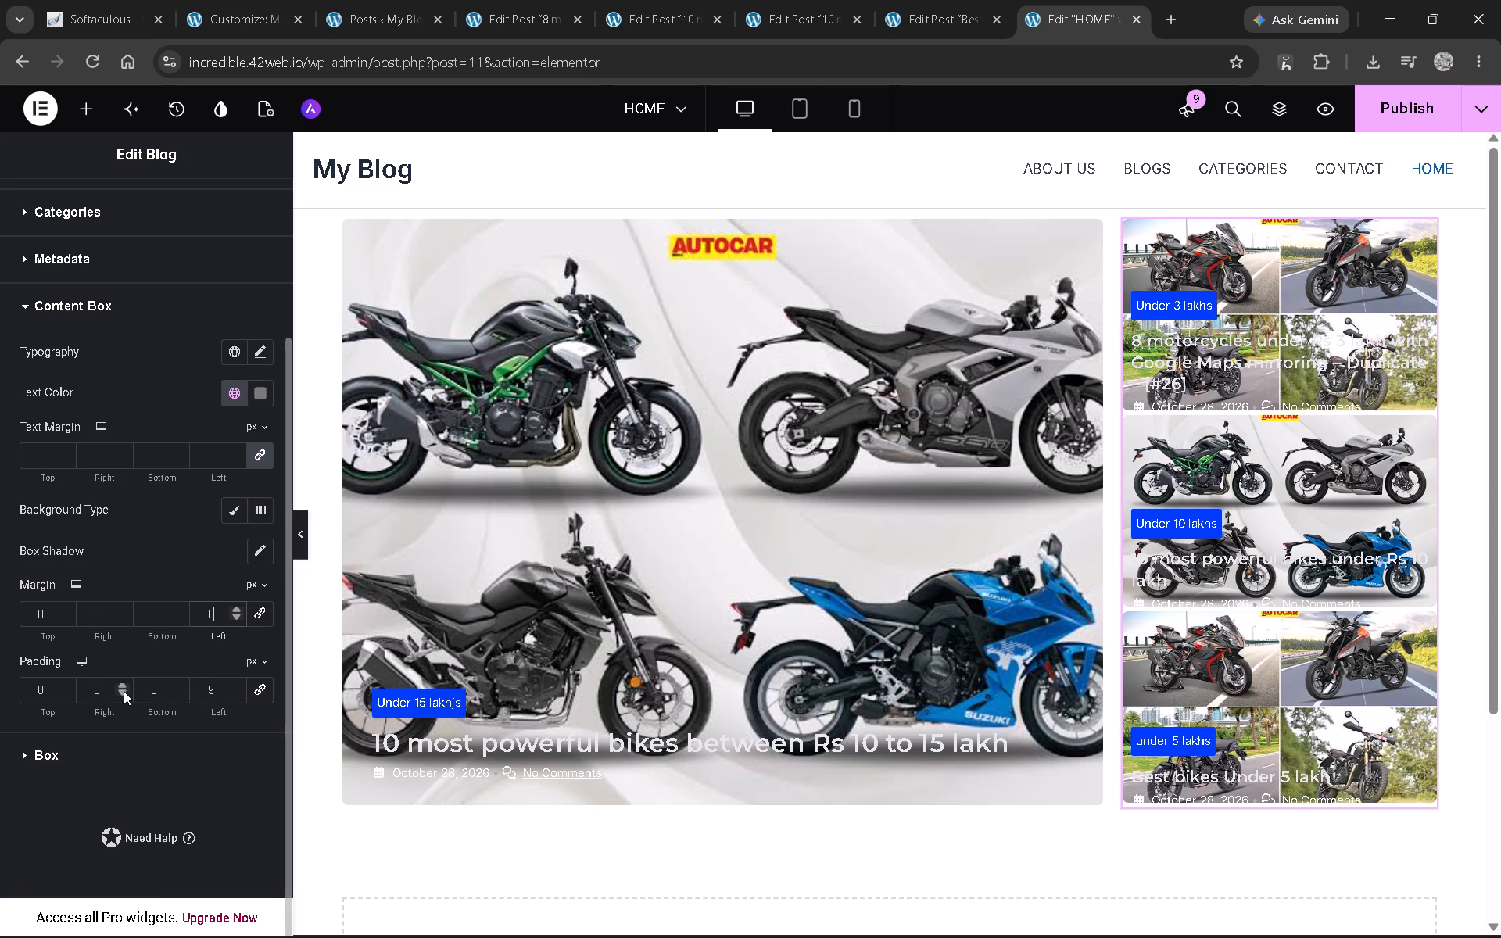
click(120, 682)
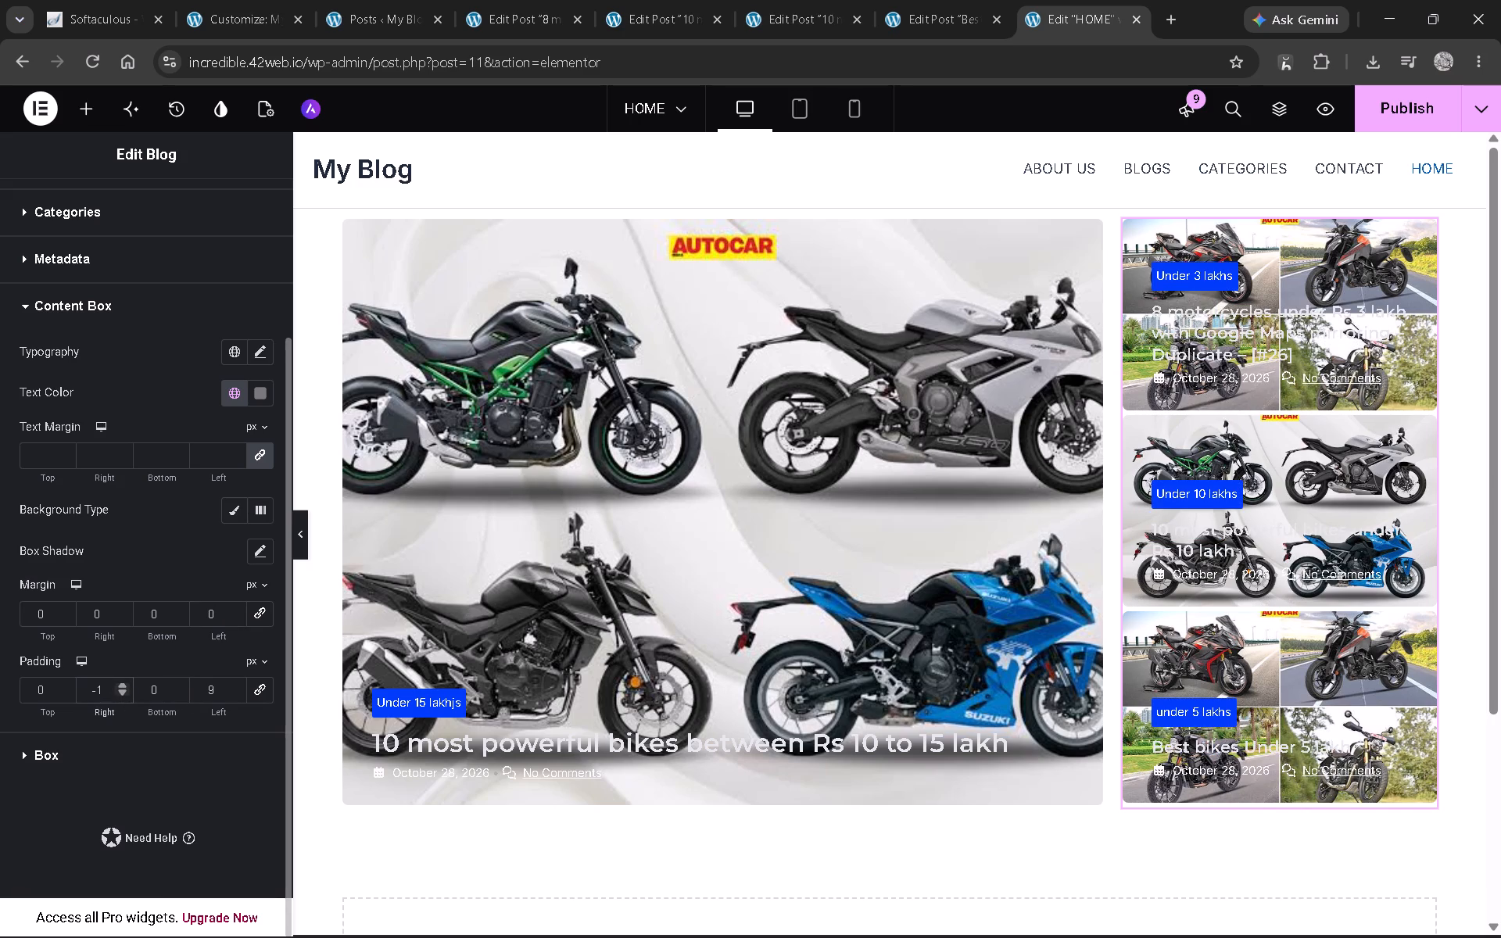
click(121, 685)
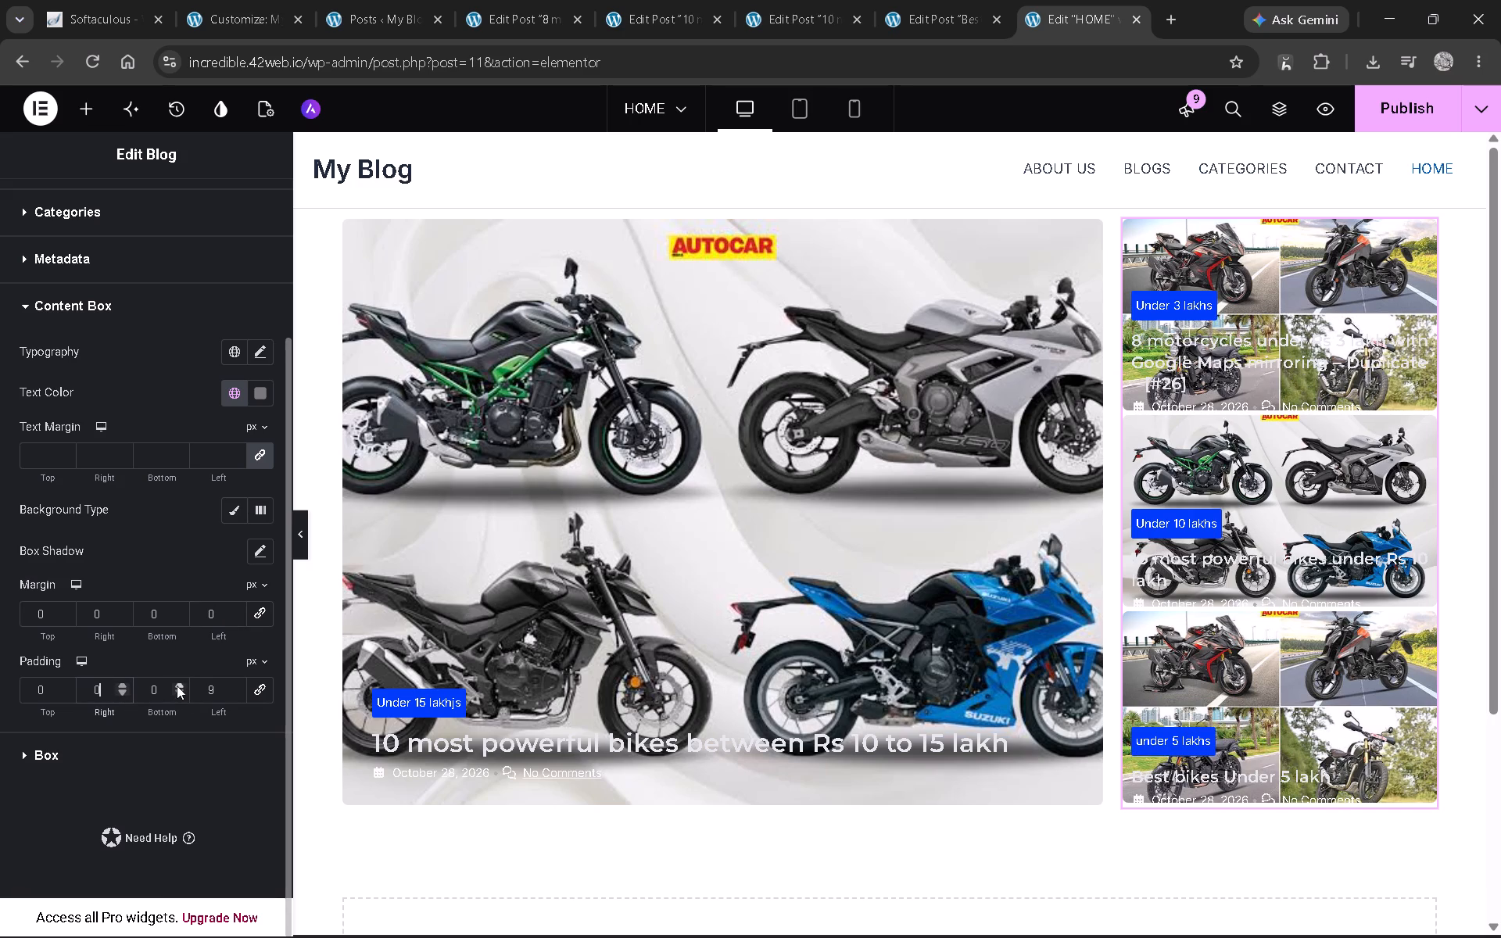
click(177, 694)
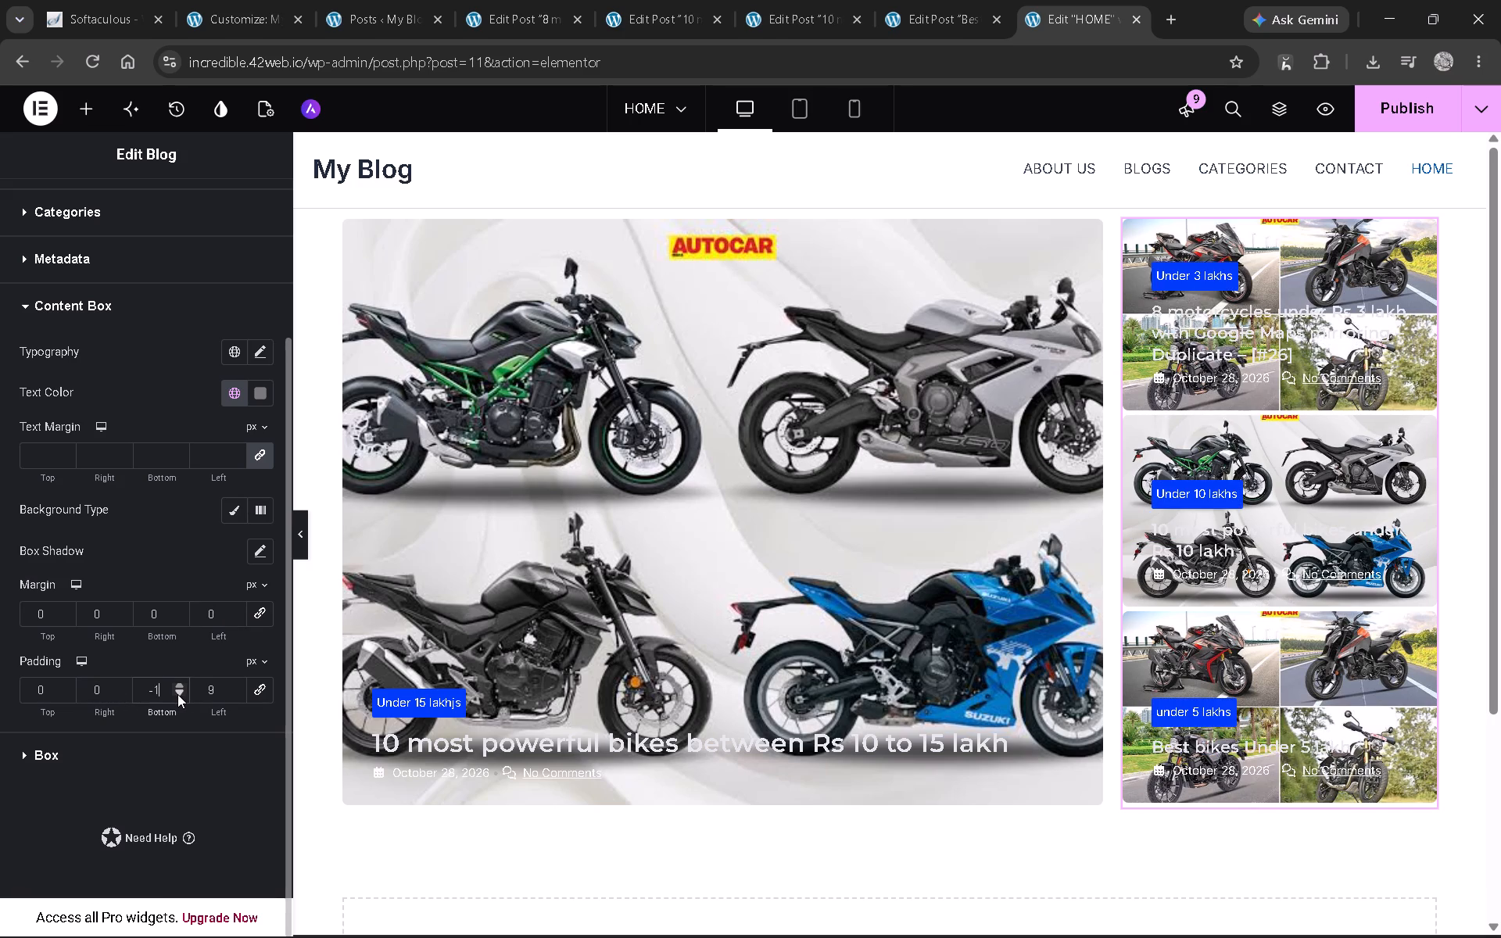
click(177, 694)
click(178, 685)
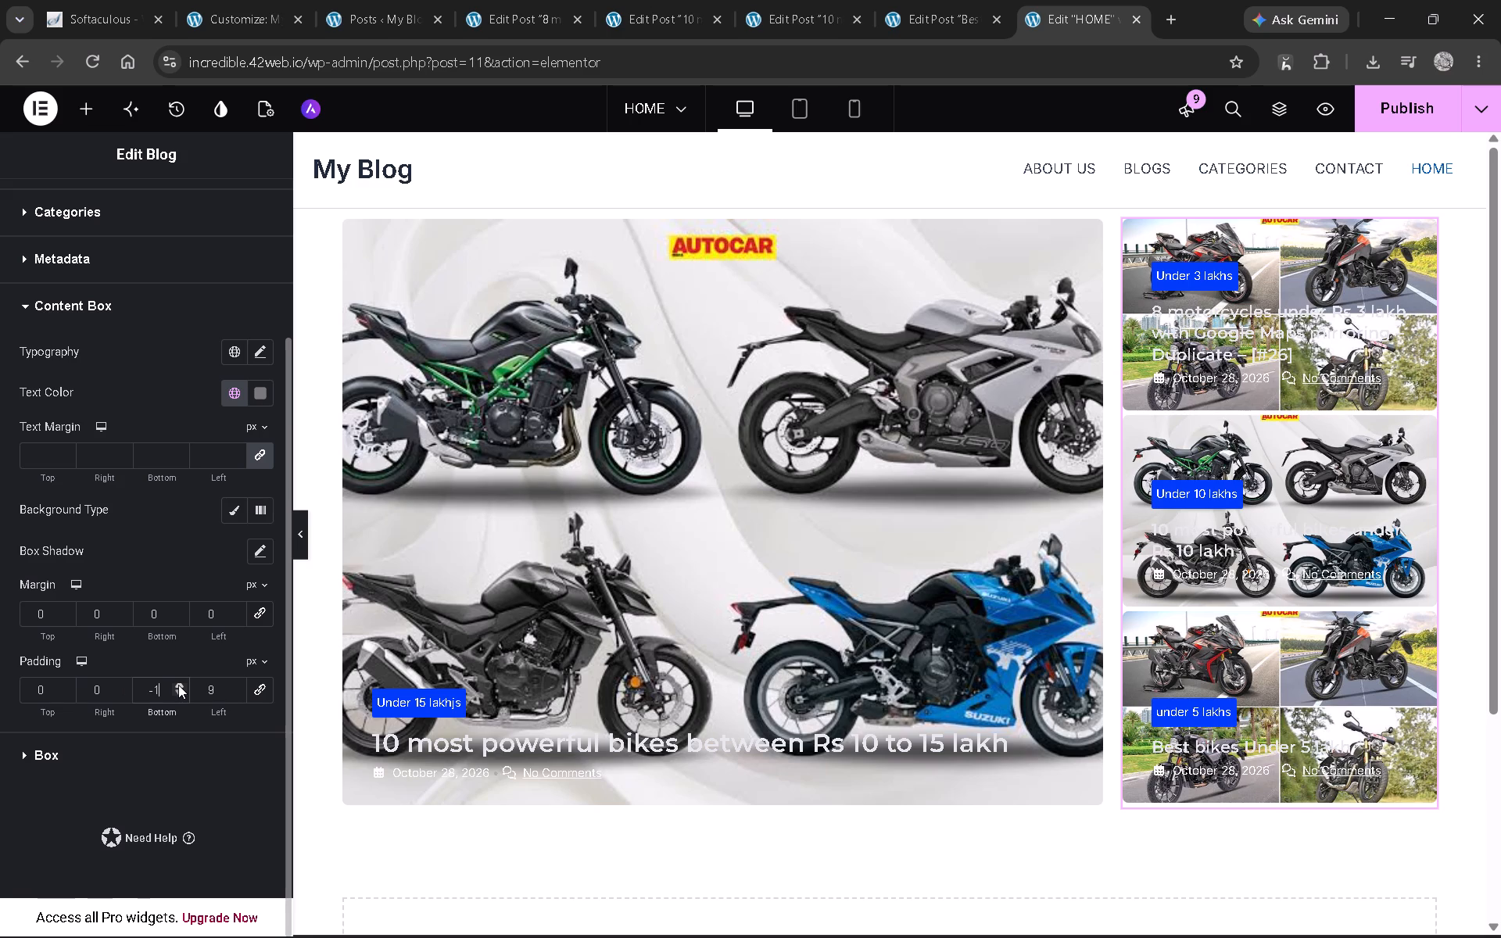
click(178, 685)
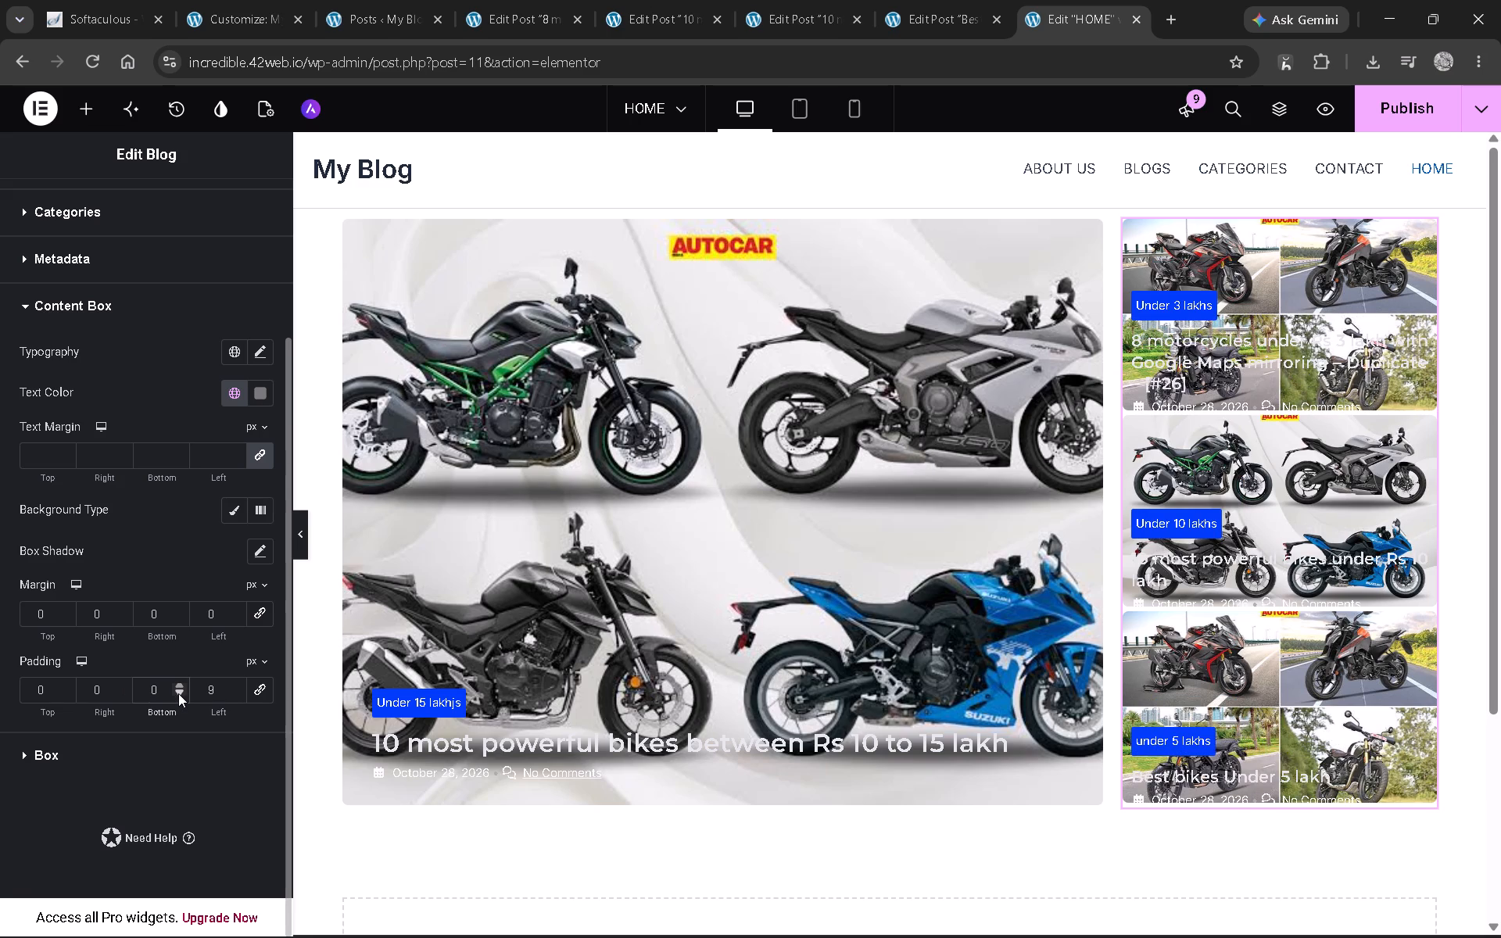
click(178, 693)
Check the tutorial's bottom padding edit and set the narrow column widget's Content Box bottom padding to 12 px.
key(alt+Tab)
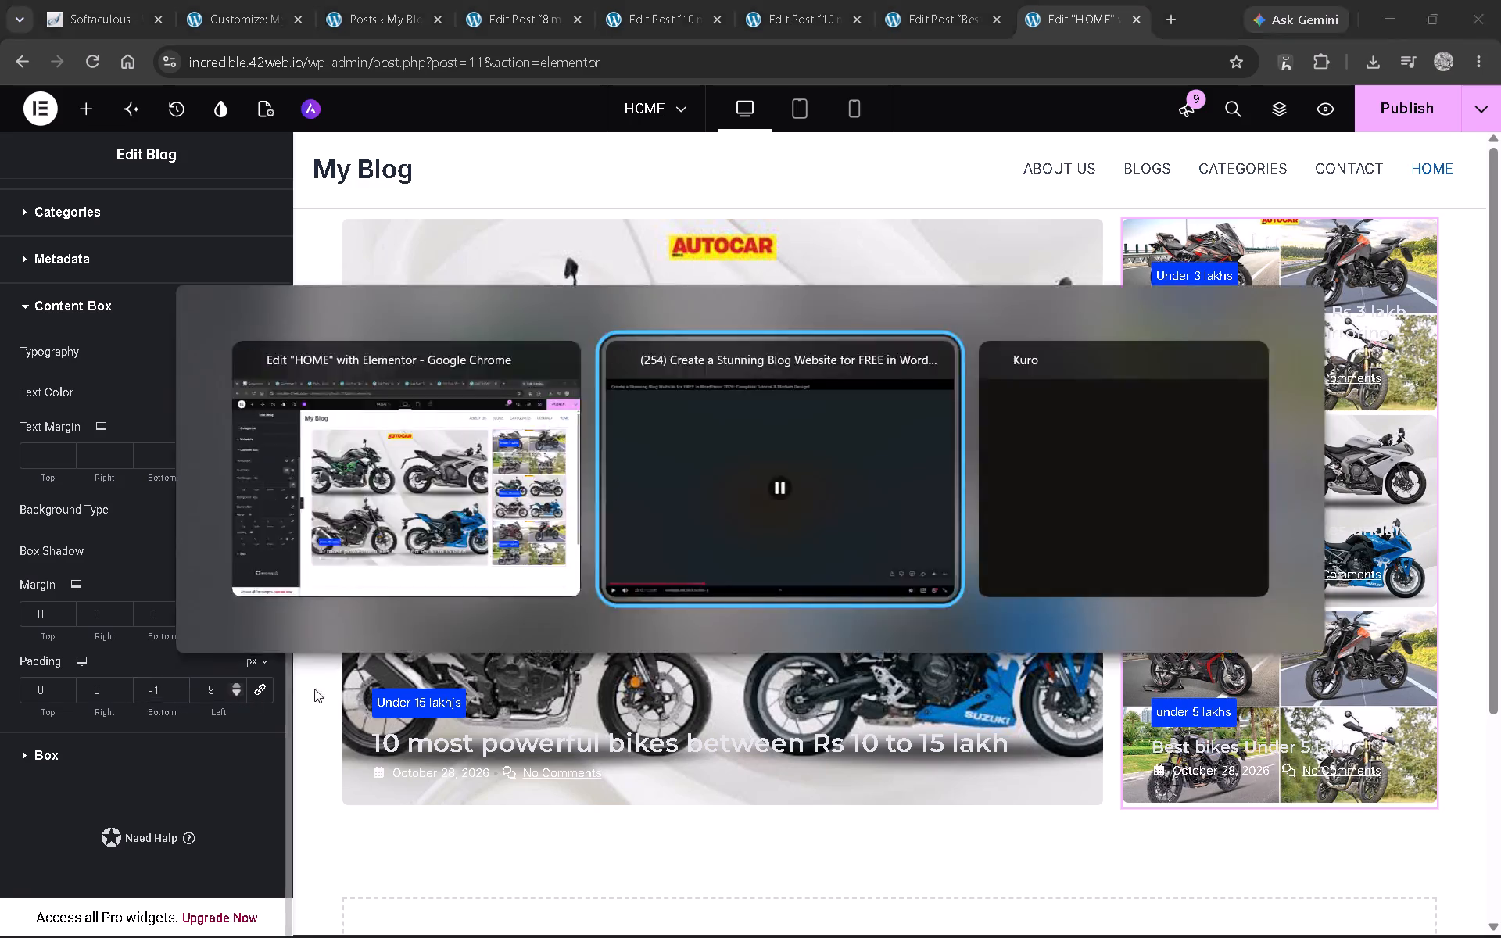
click(467, 654)
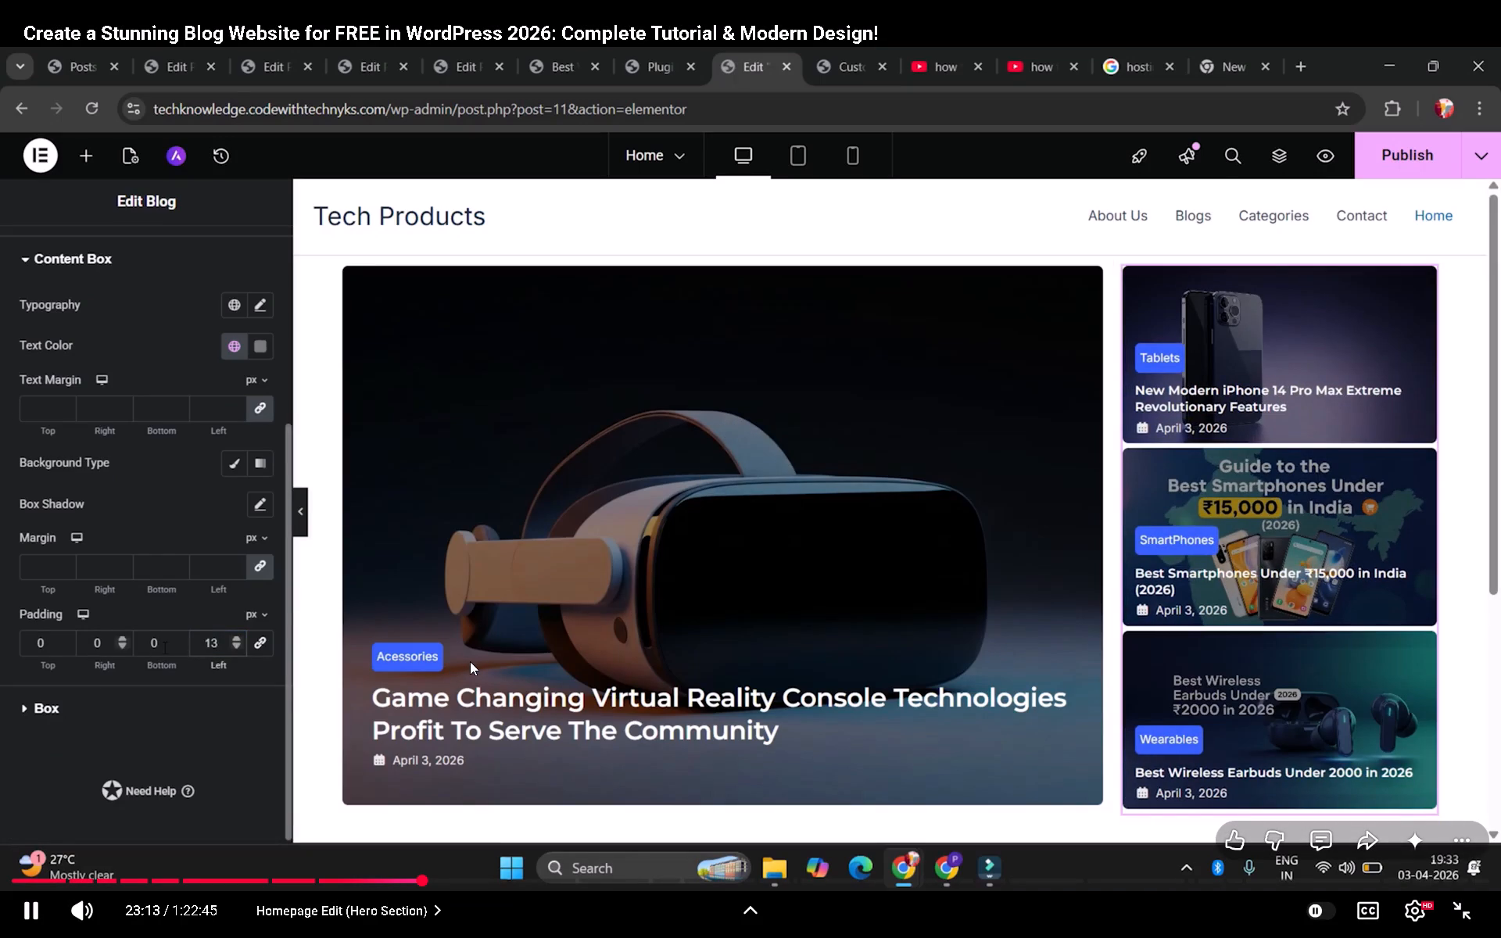
click(470, 661)
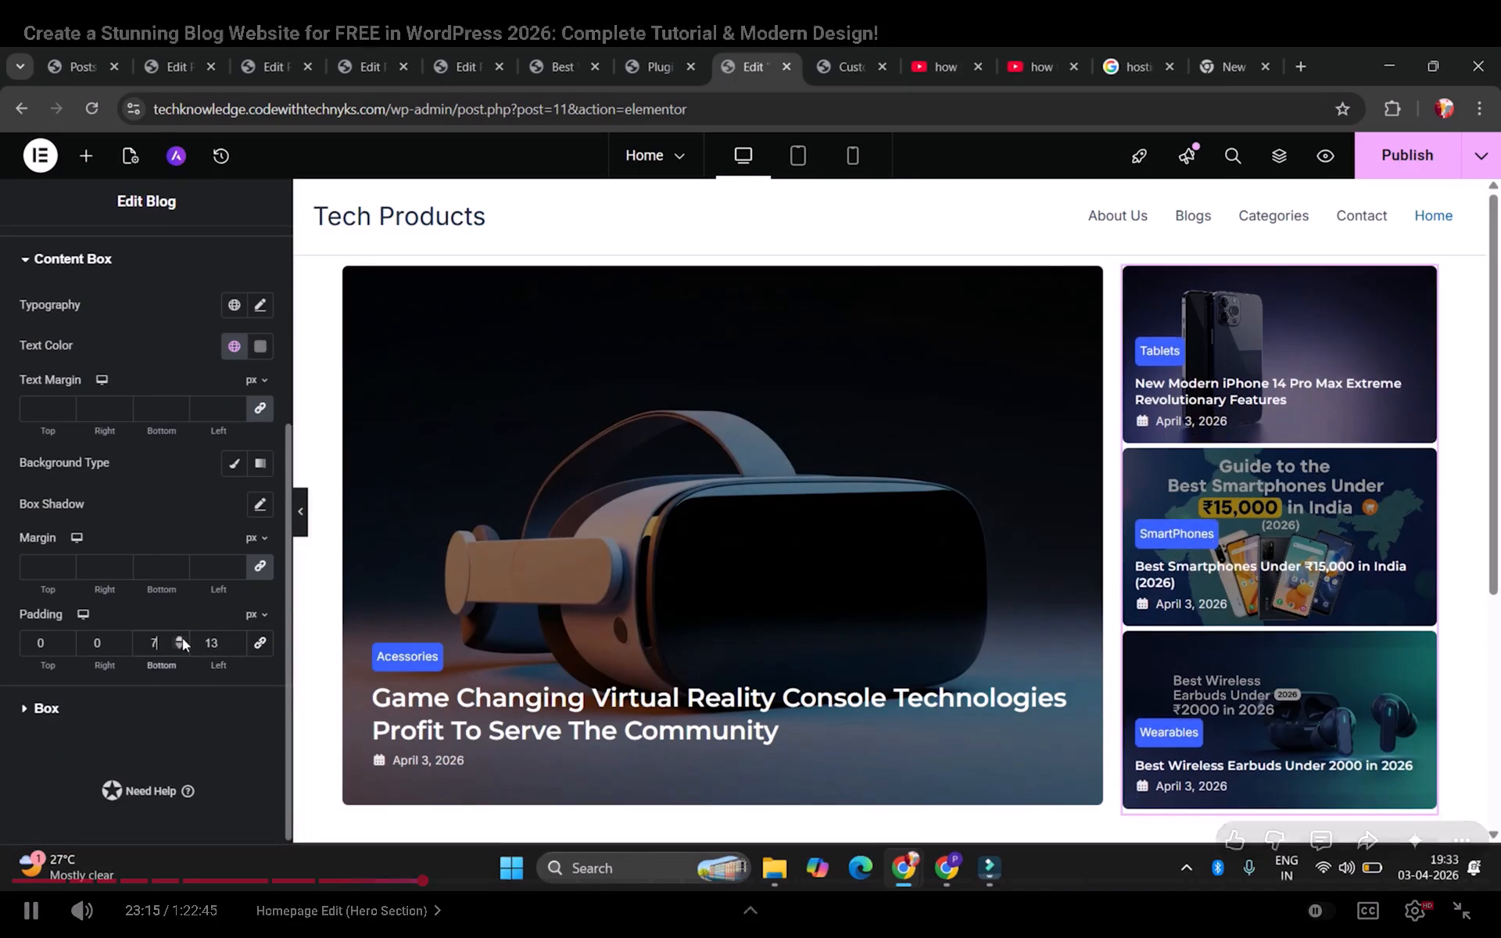
key(alt+Tab)
key(alt+Tab)
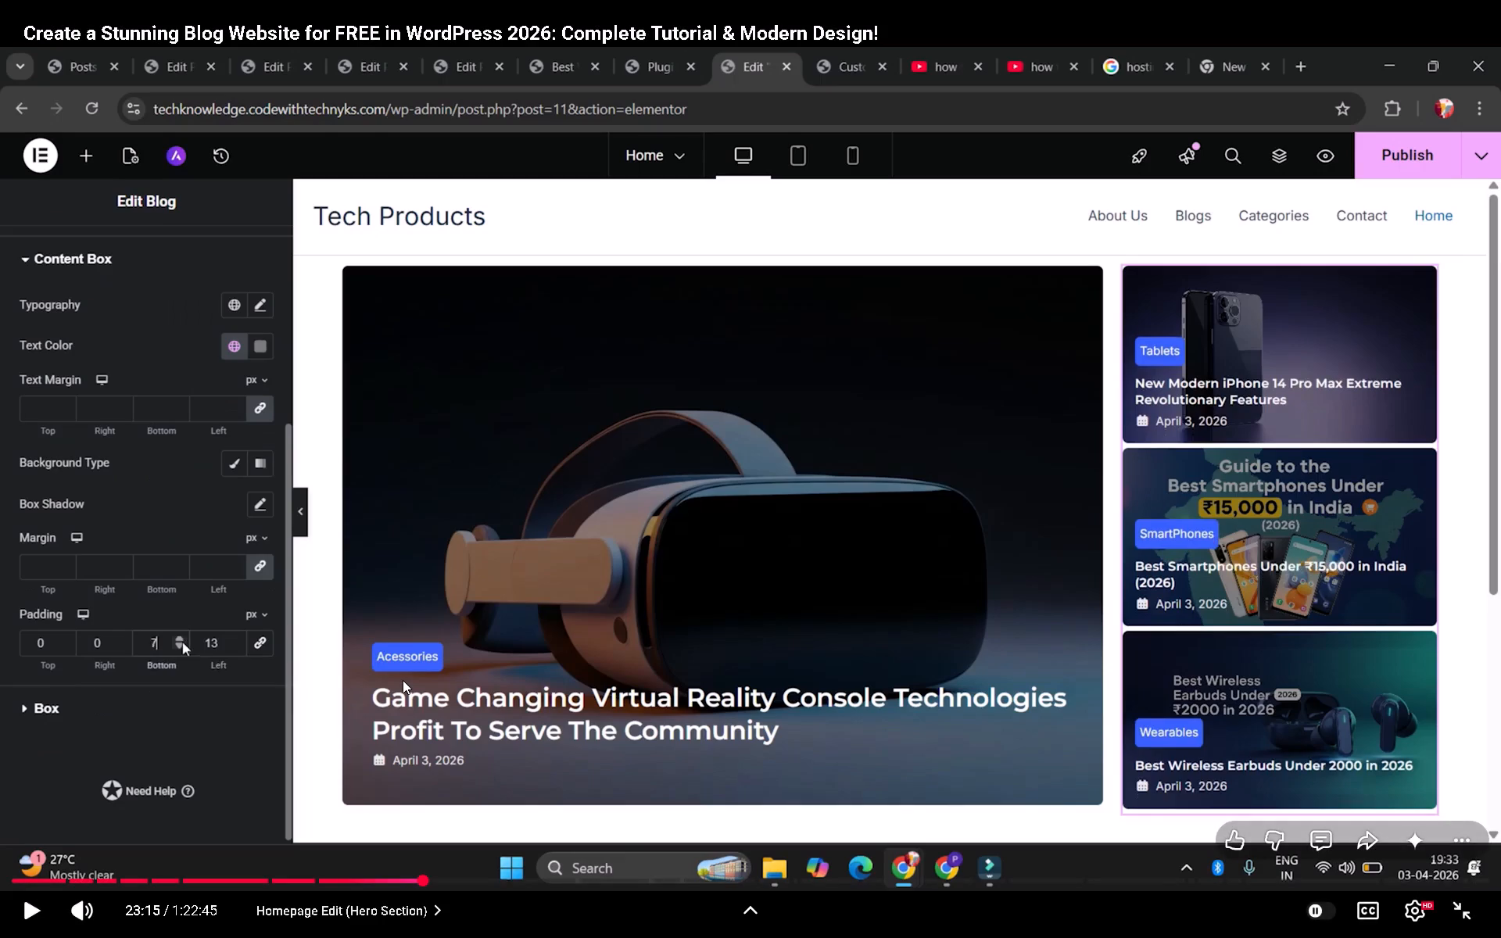
key(alt+Tab)
triple_click(180, 687)
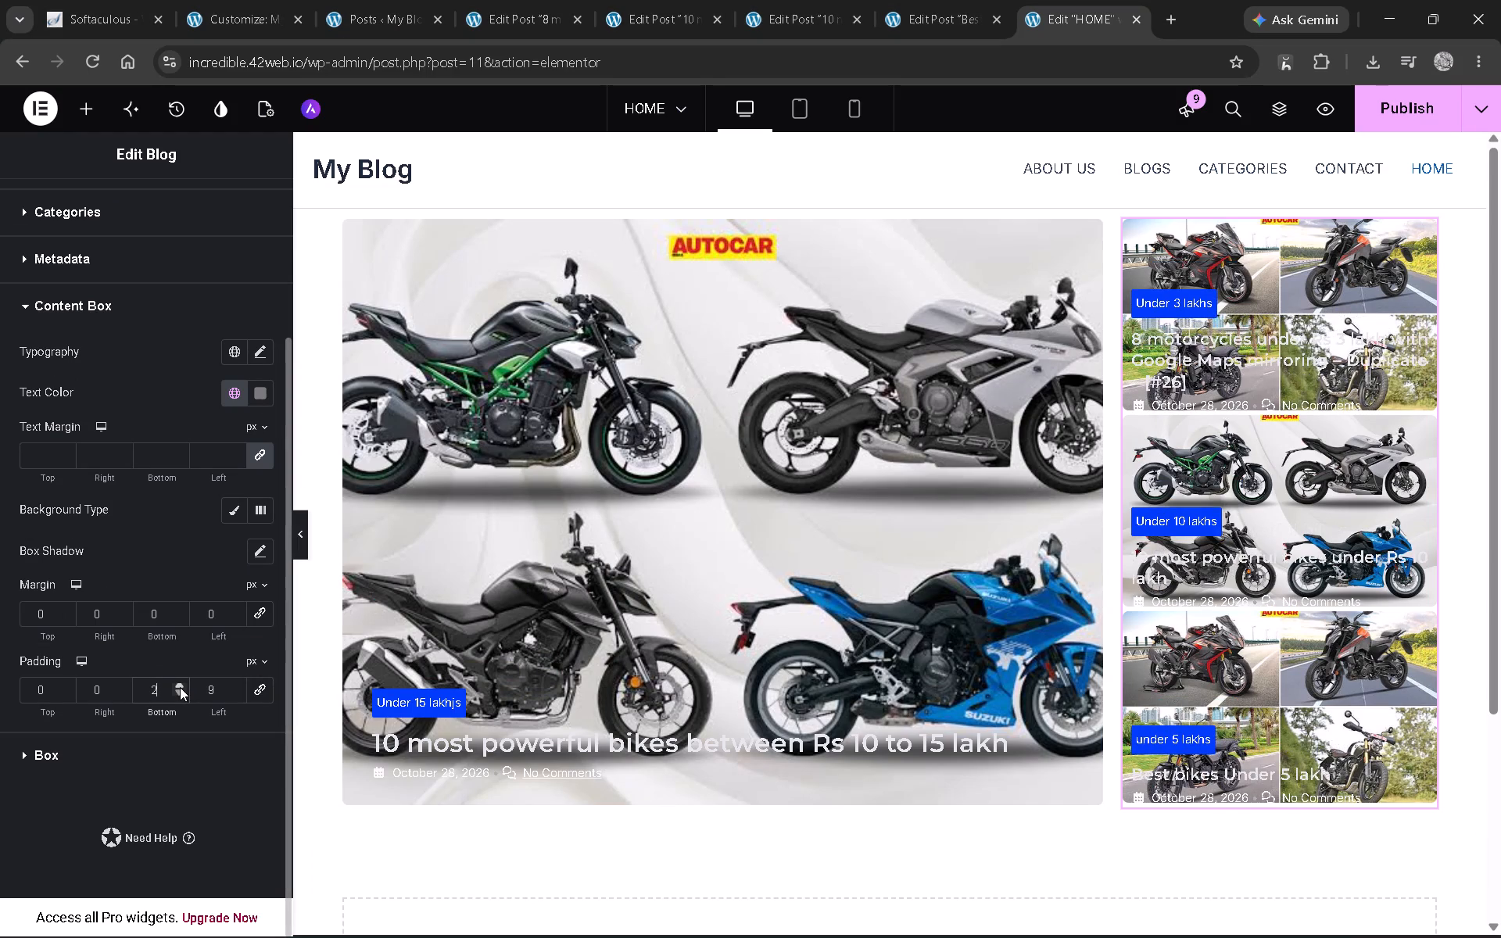
triple_click(180, 687)
triple_click(180, 687)
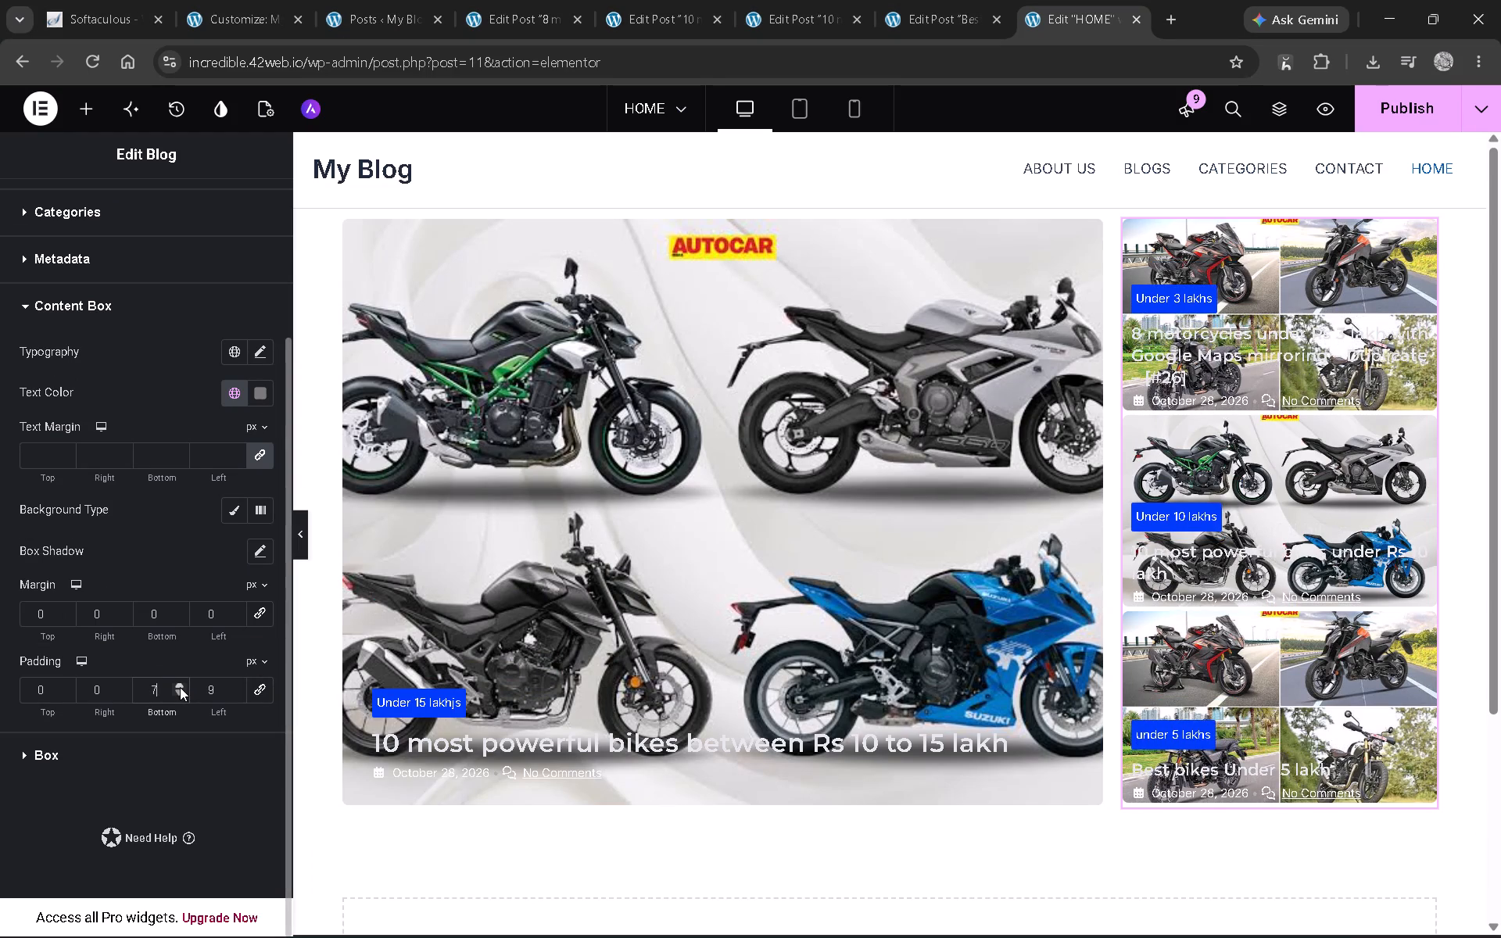
click(180, 687)
click(180, 687)
click(180, 687)
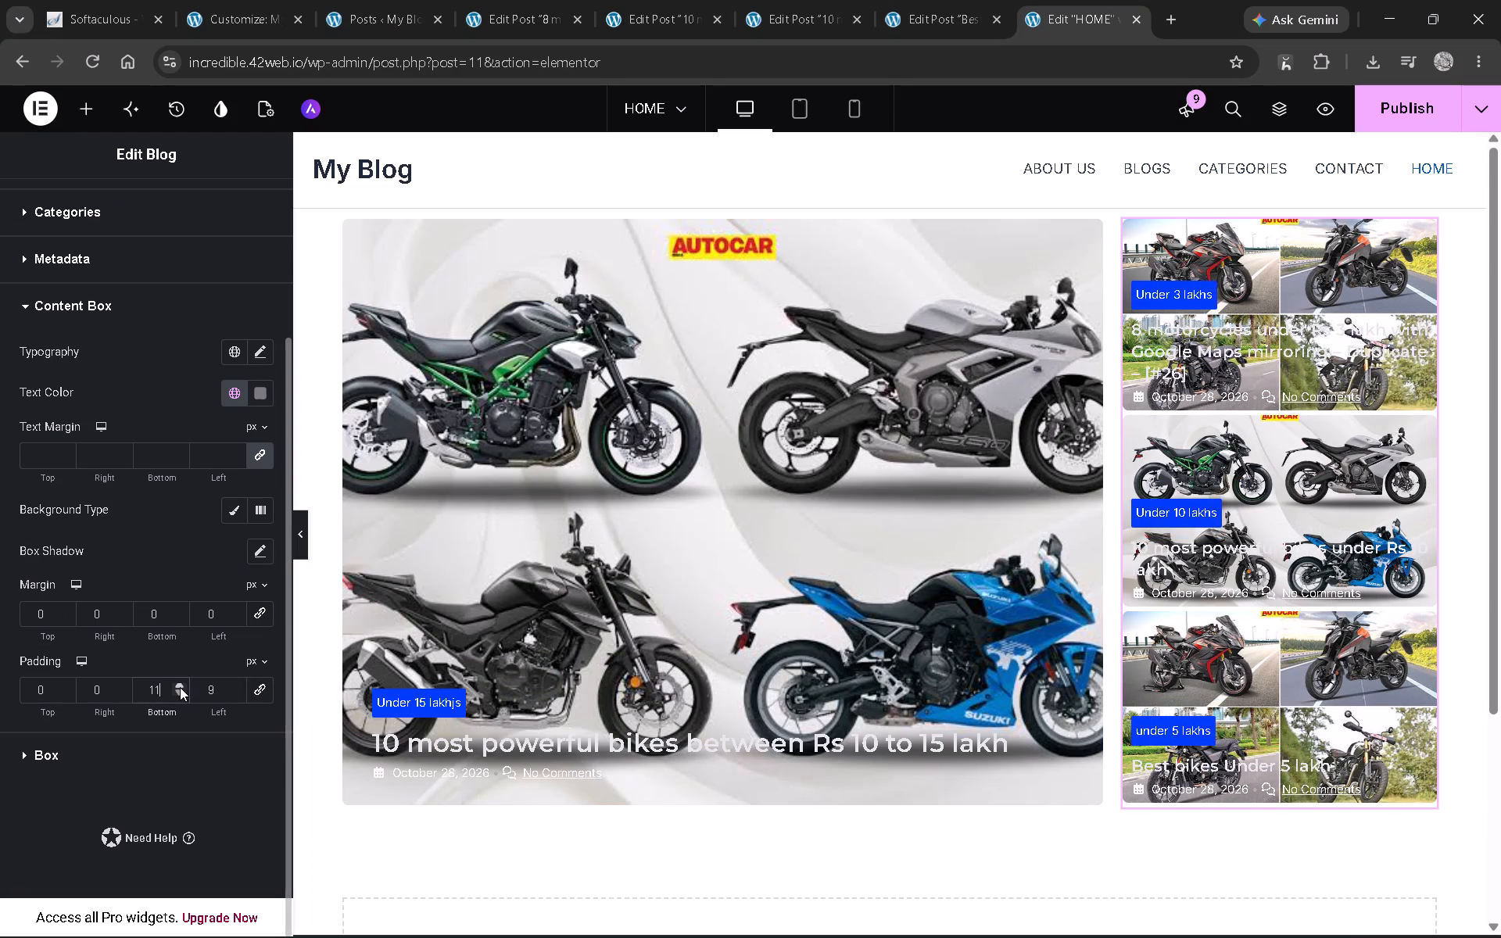
click(180, 687)
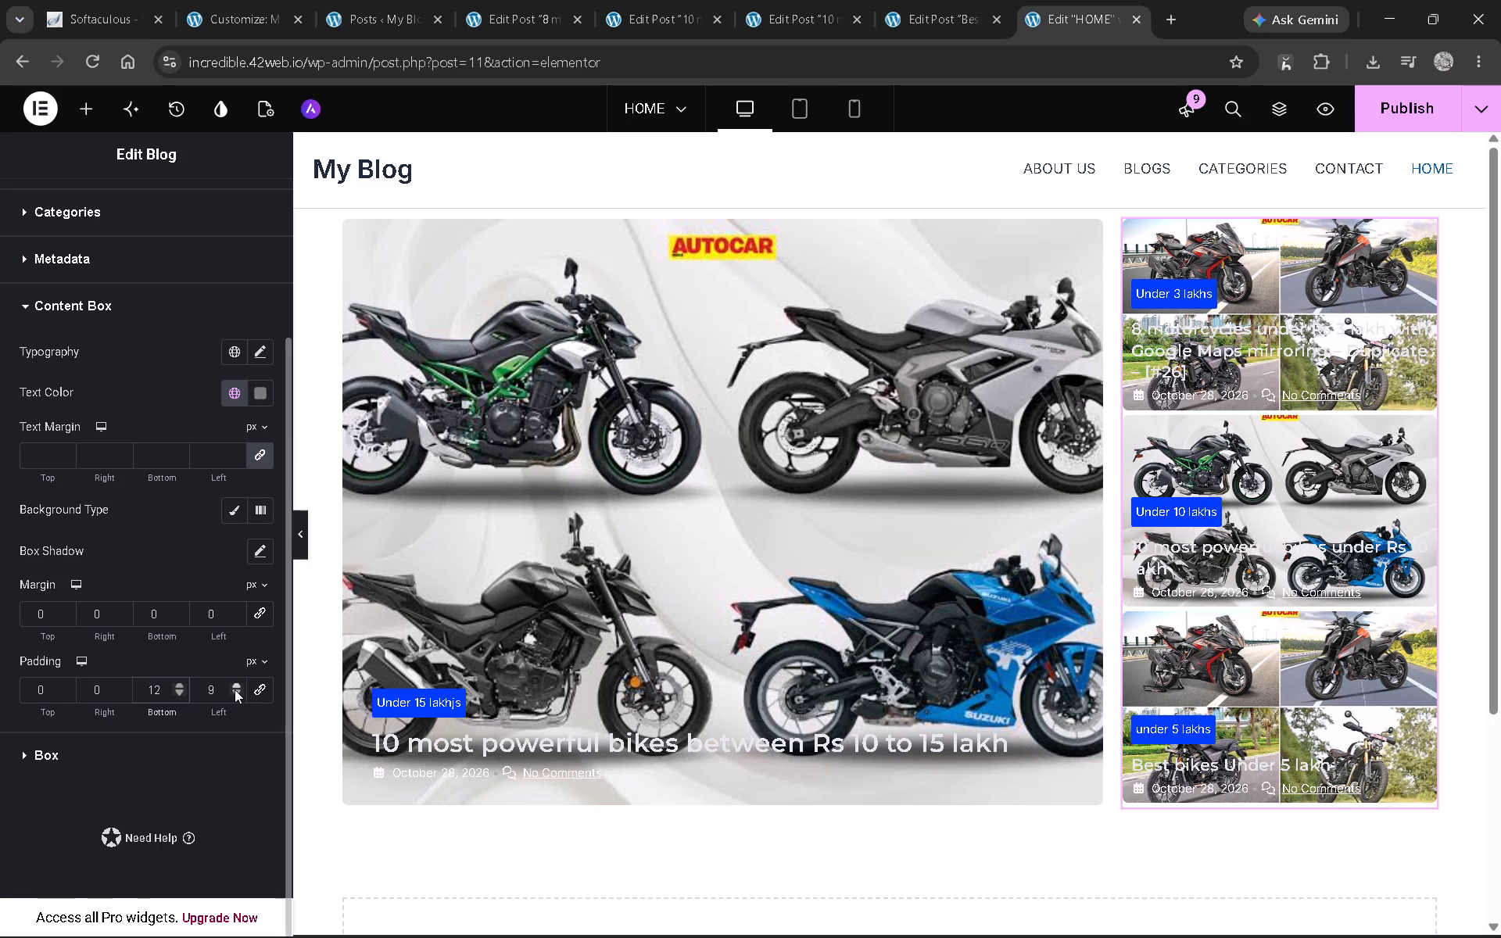
Set the narrow column widget's Content Box left padding to 12 px.
click(235, 689)
click(235, 689)
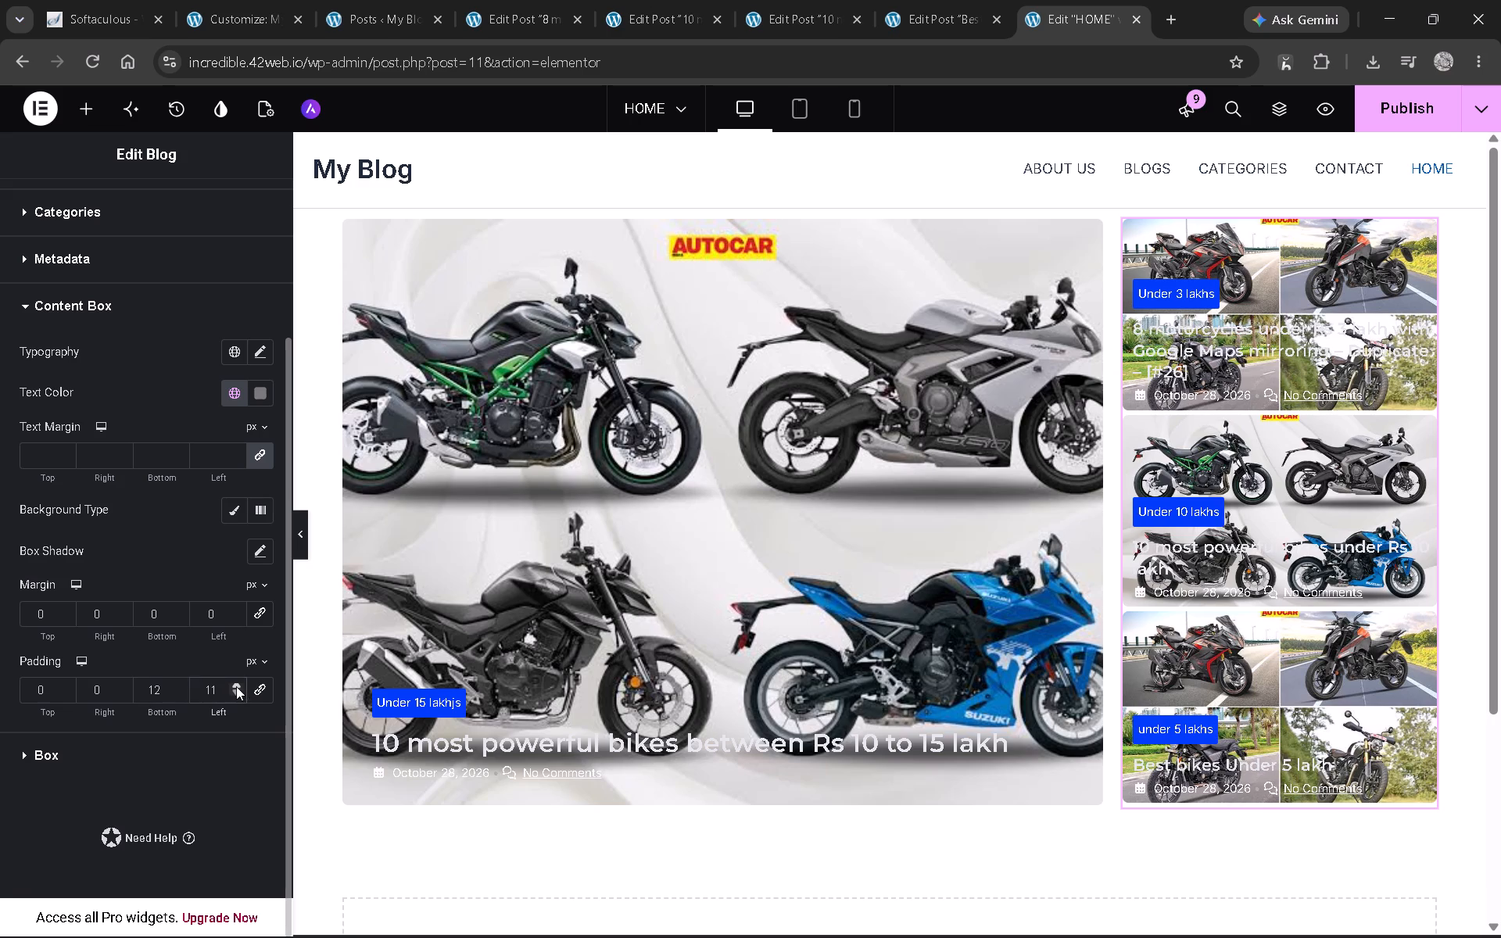
click(237, 682)
click(236, 688)
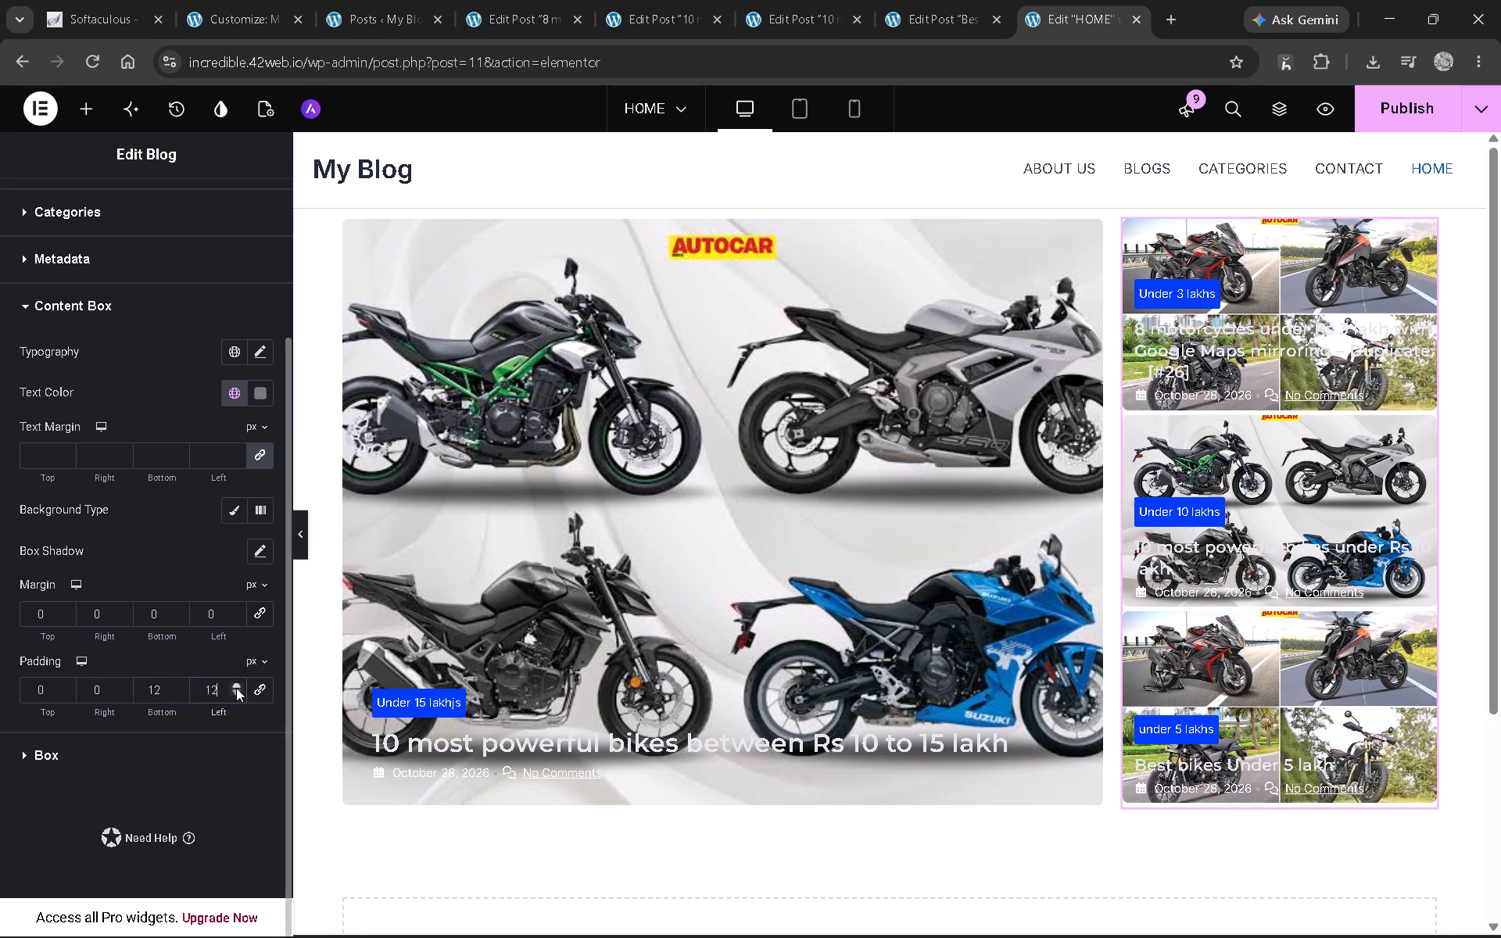
Set the narrow column widget's Content Box left padding to 13 px and compare it with the tutorial.
click(236, 688)
key(alt+Tab)
key(alt+Tab)
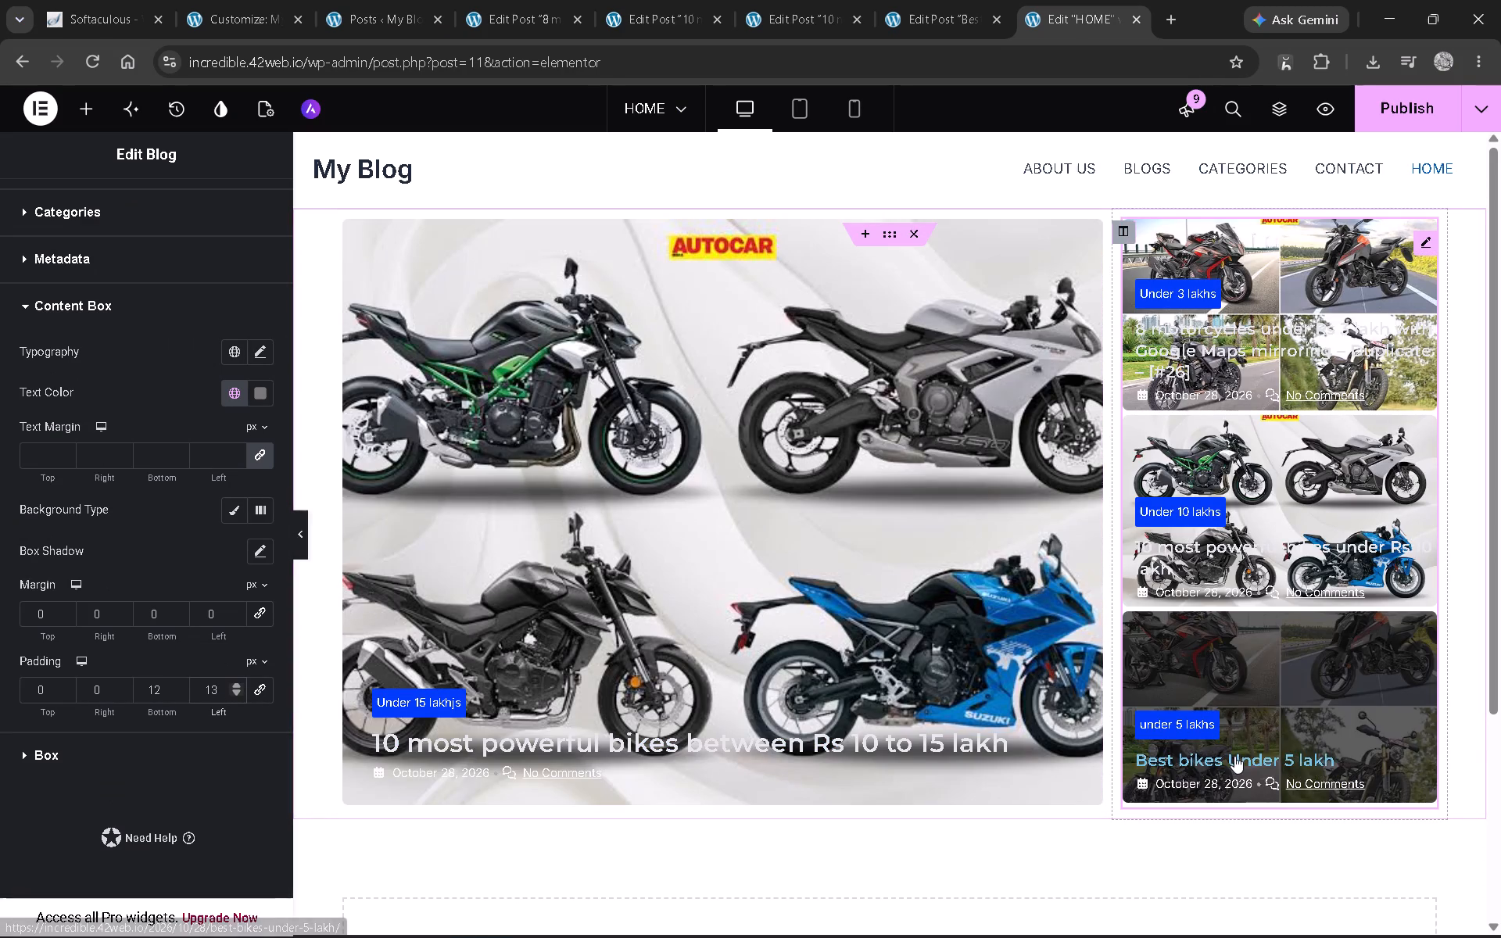
Switch to the tutorial video and resume playback to follow the Content Box padding adjustments.
key(alt+Tab)
click(851, 612)
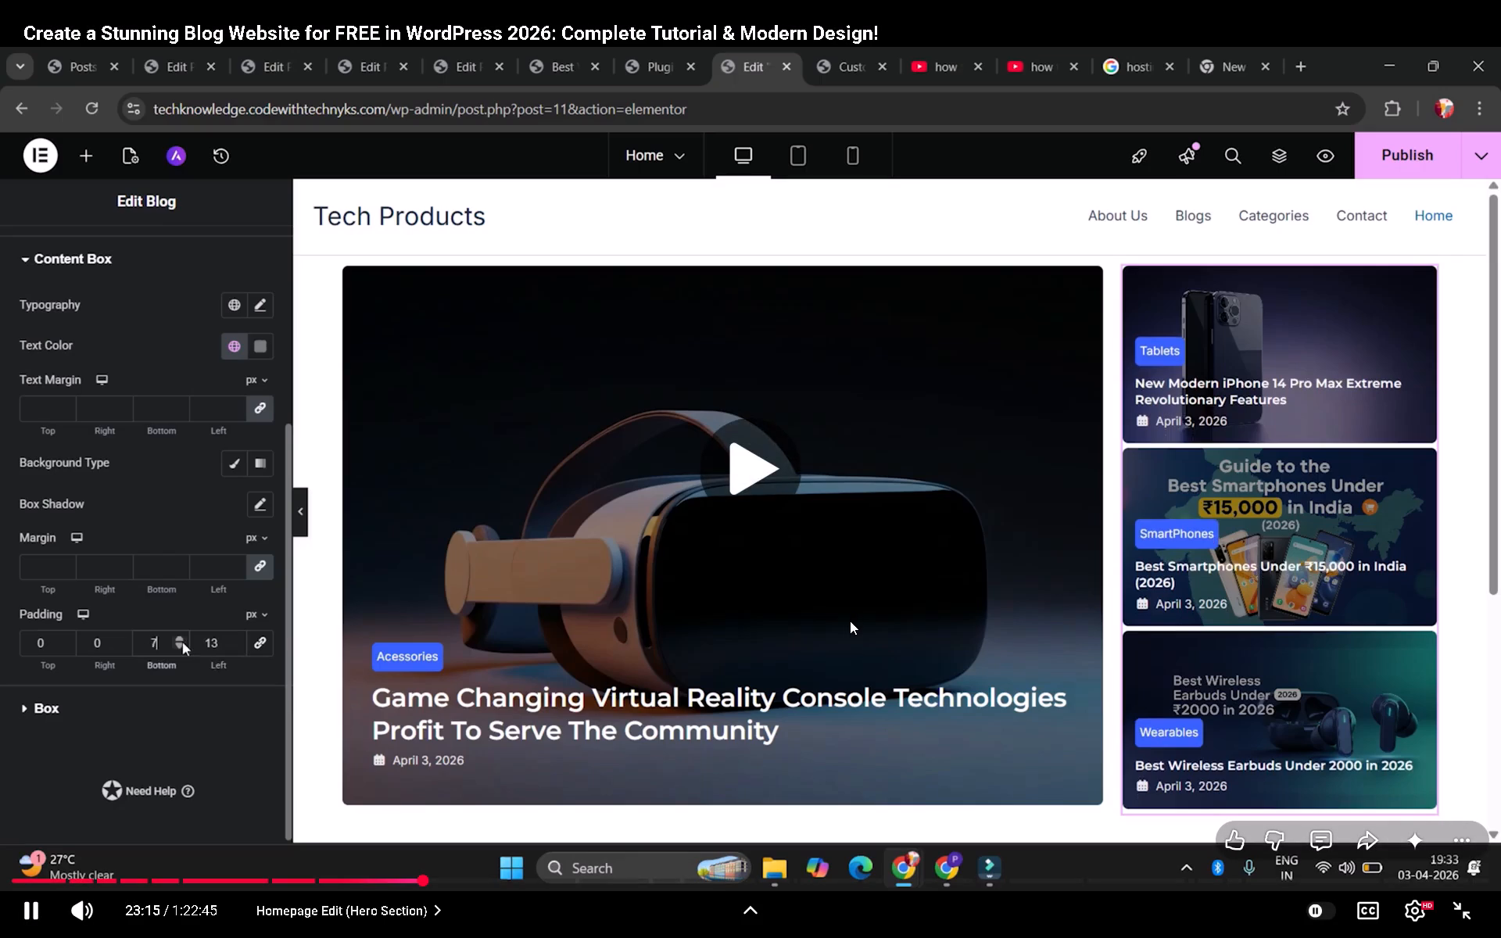
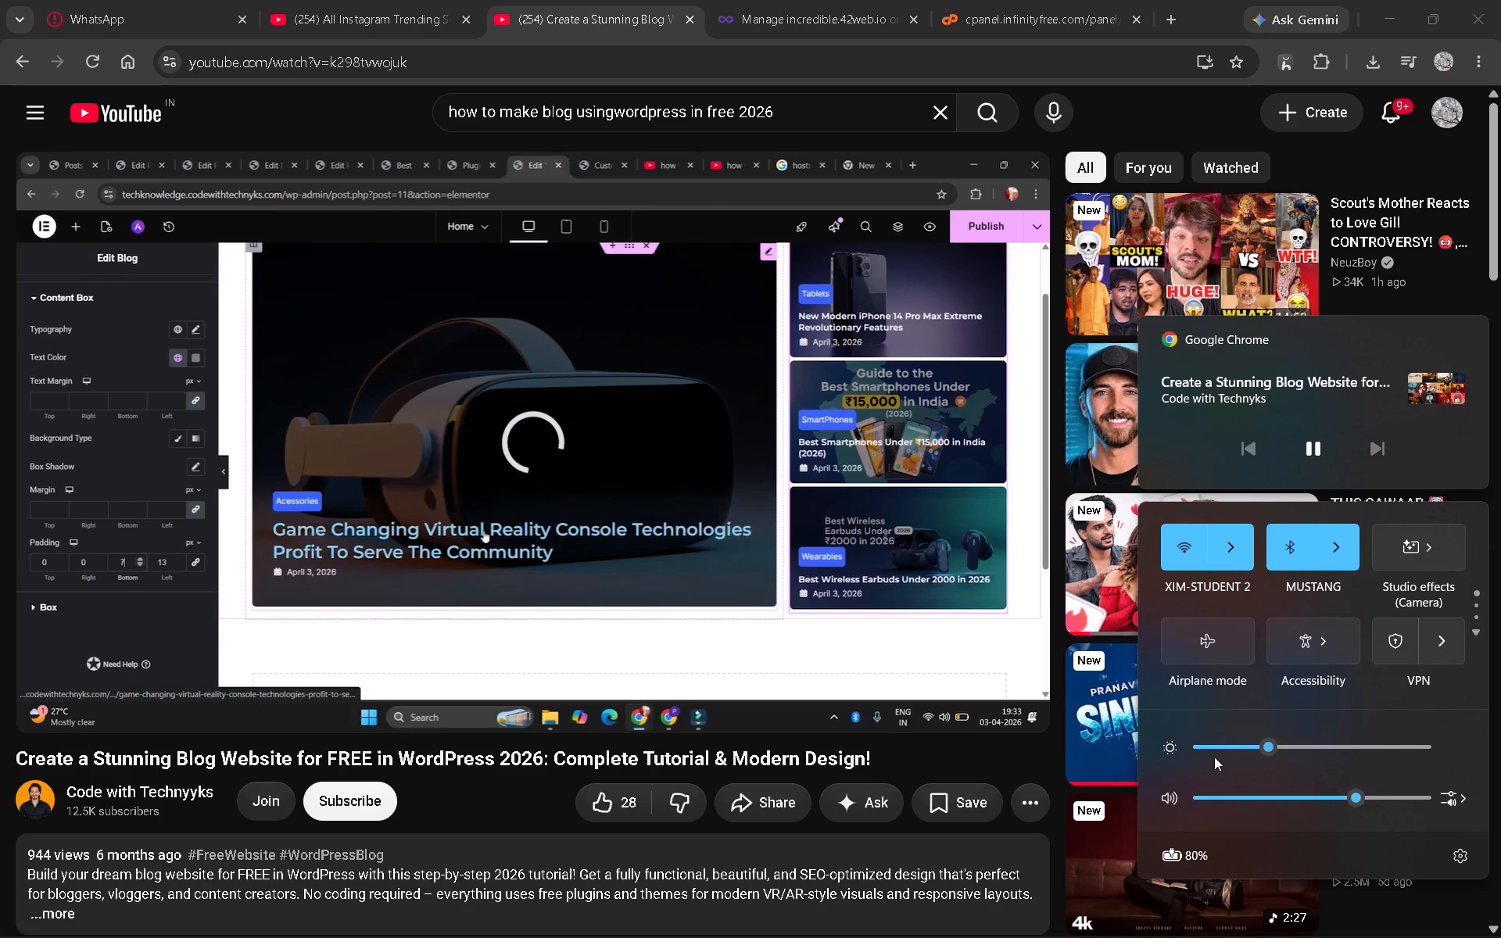
Switch the Wi-Fi connection to the XIM-GUEST network.
click(1231, 561)
click(1315, 672)
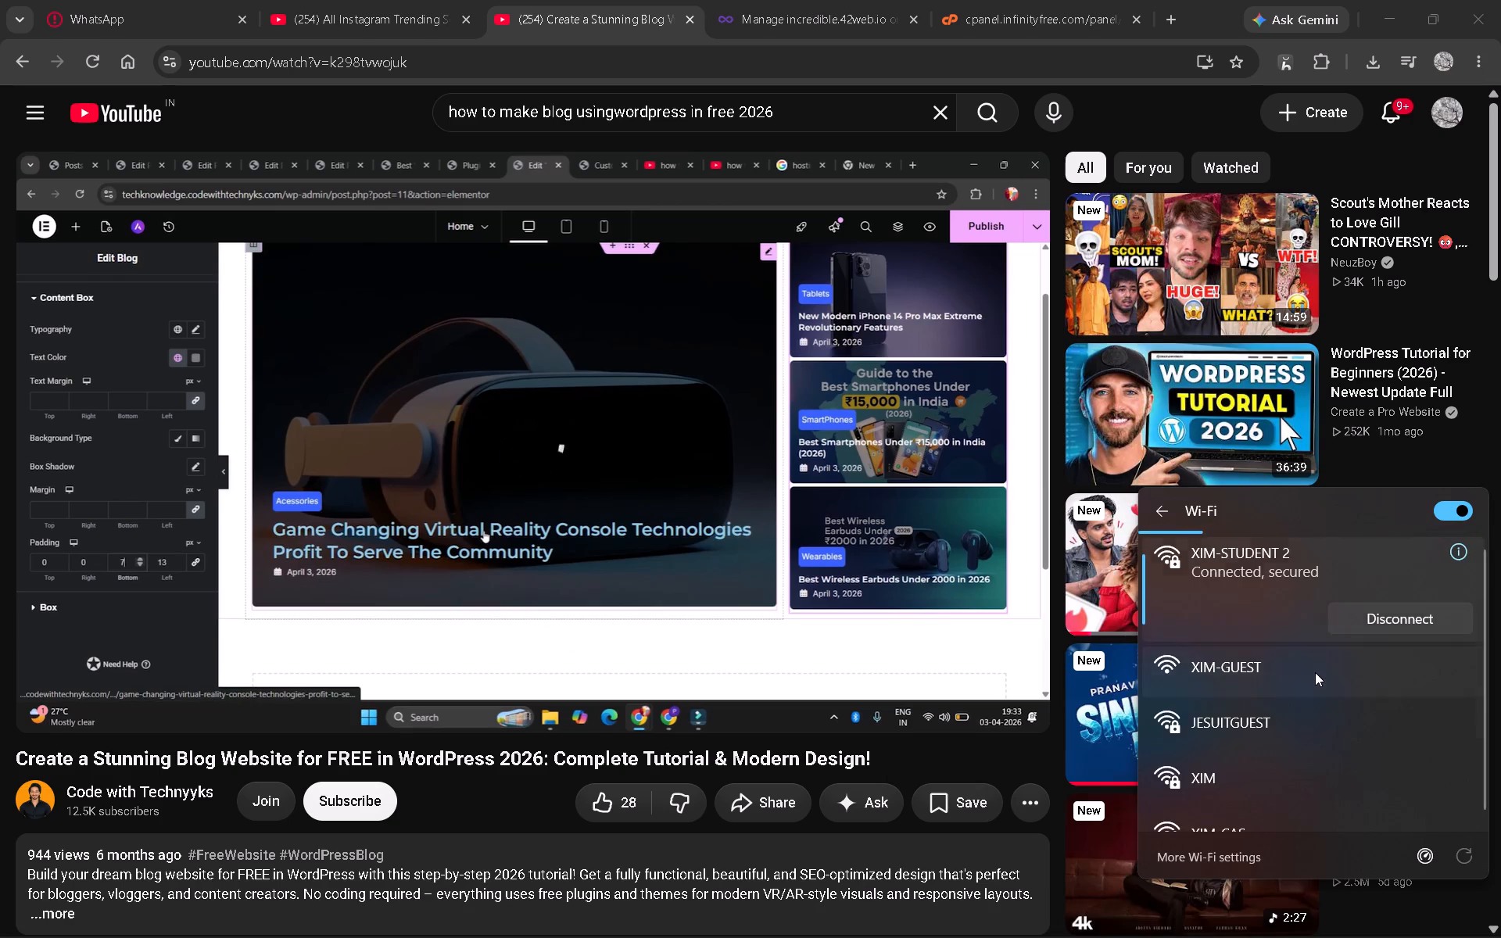
click(1366, 728)
click(1370, 746)
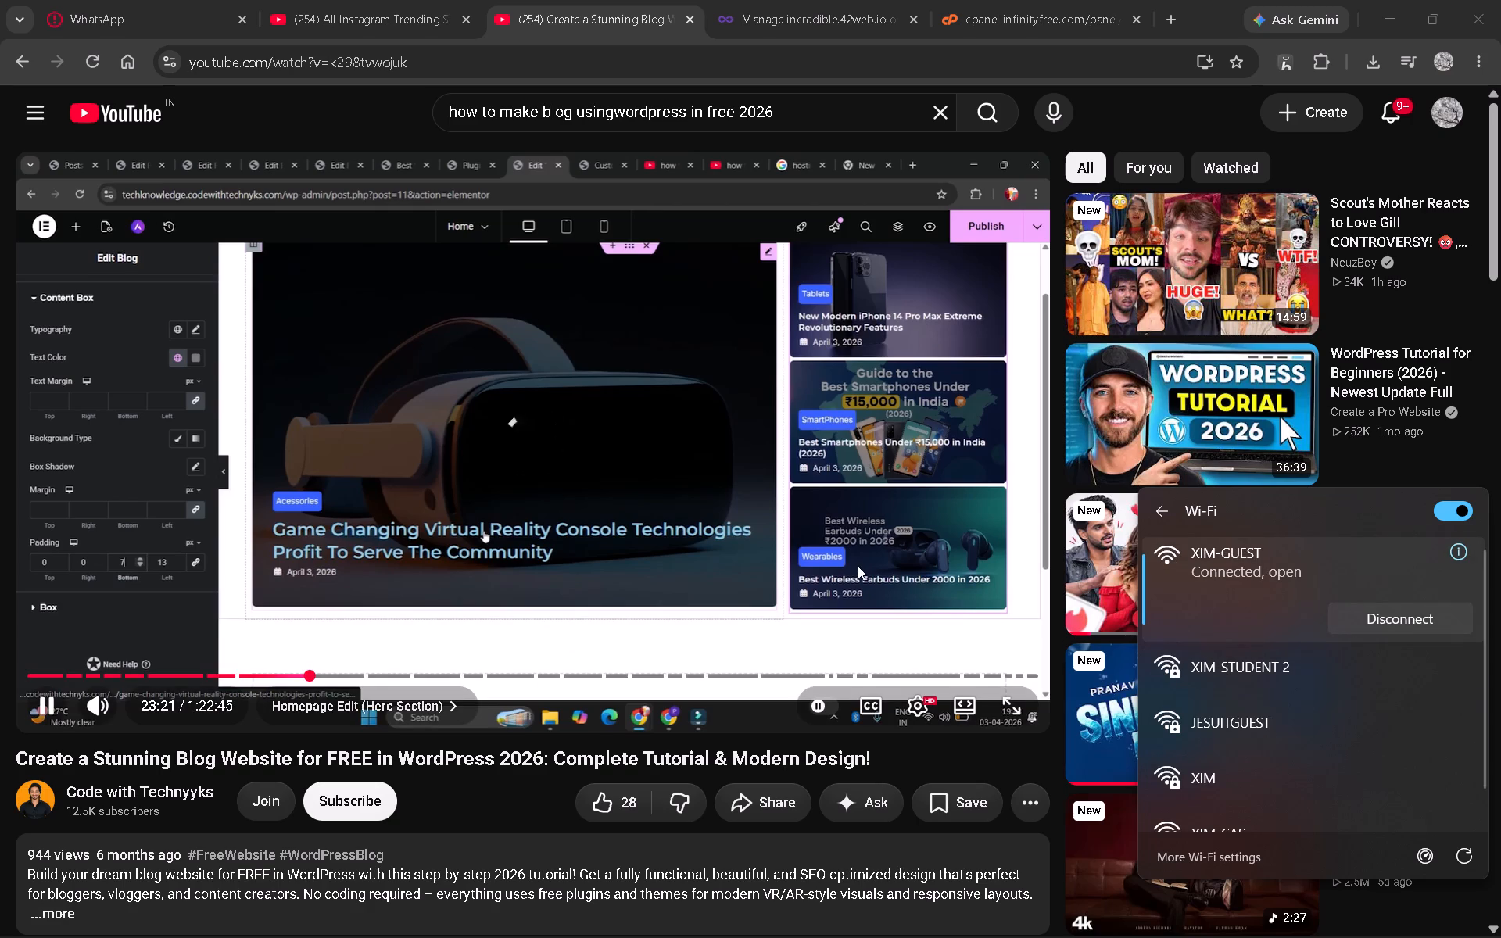
Replay the tutorial's Content Box padding edit in full screen, skip forward, and watch what follows the hero section.
click(708, 494)
click(708, 494)
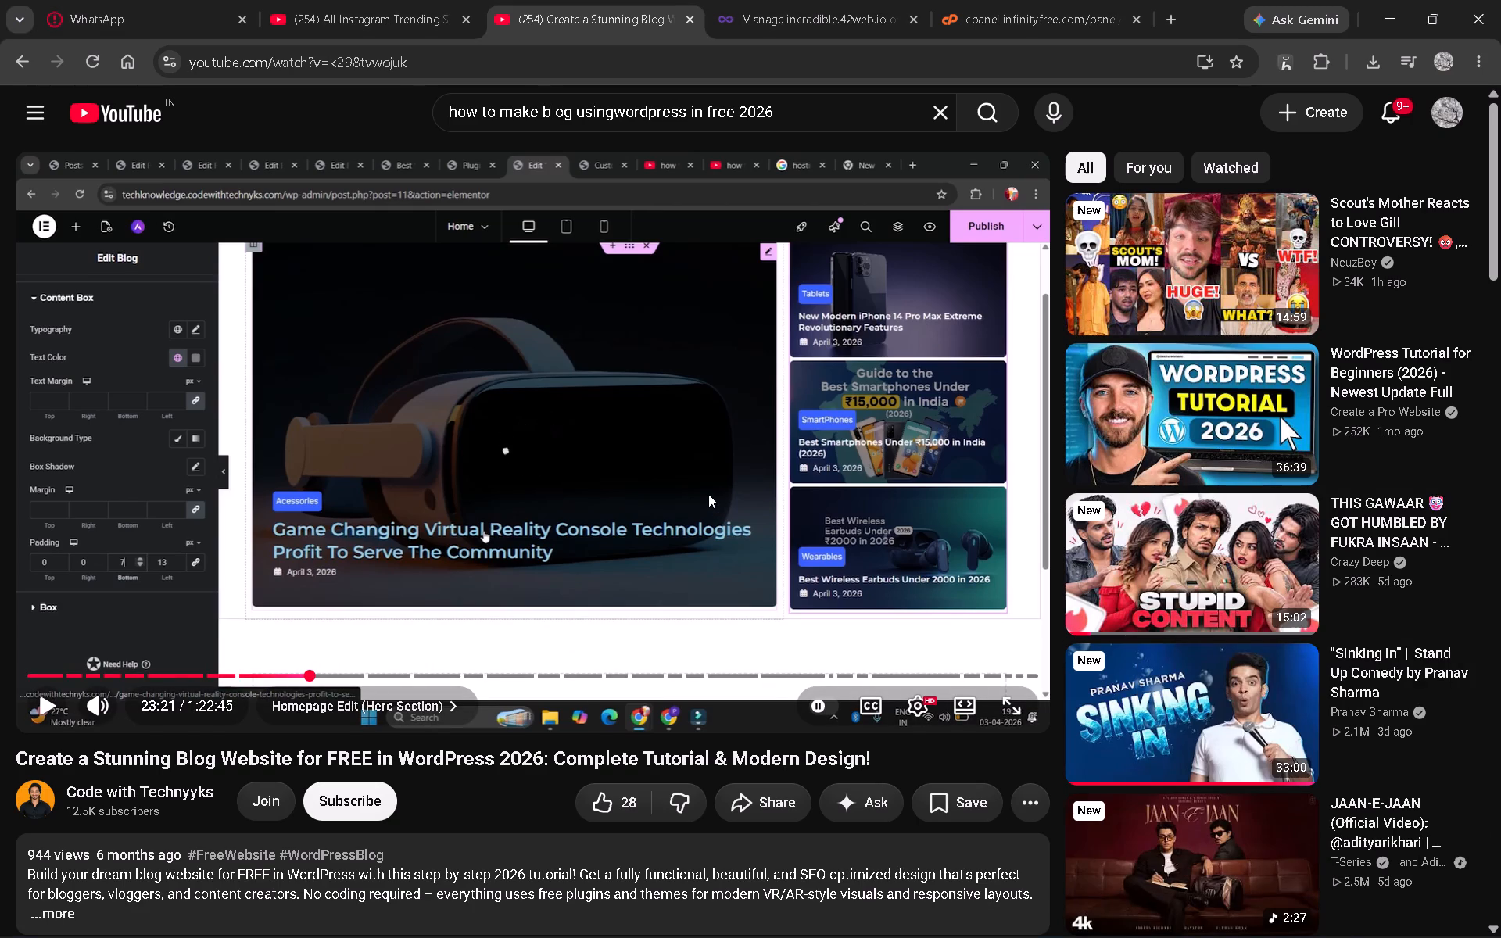
key(Left)
key(Left)
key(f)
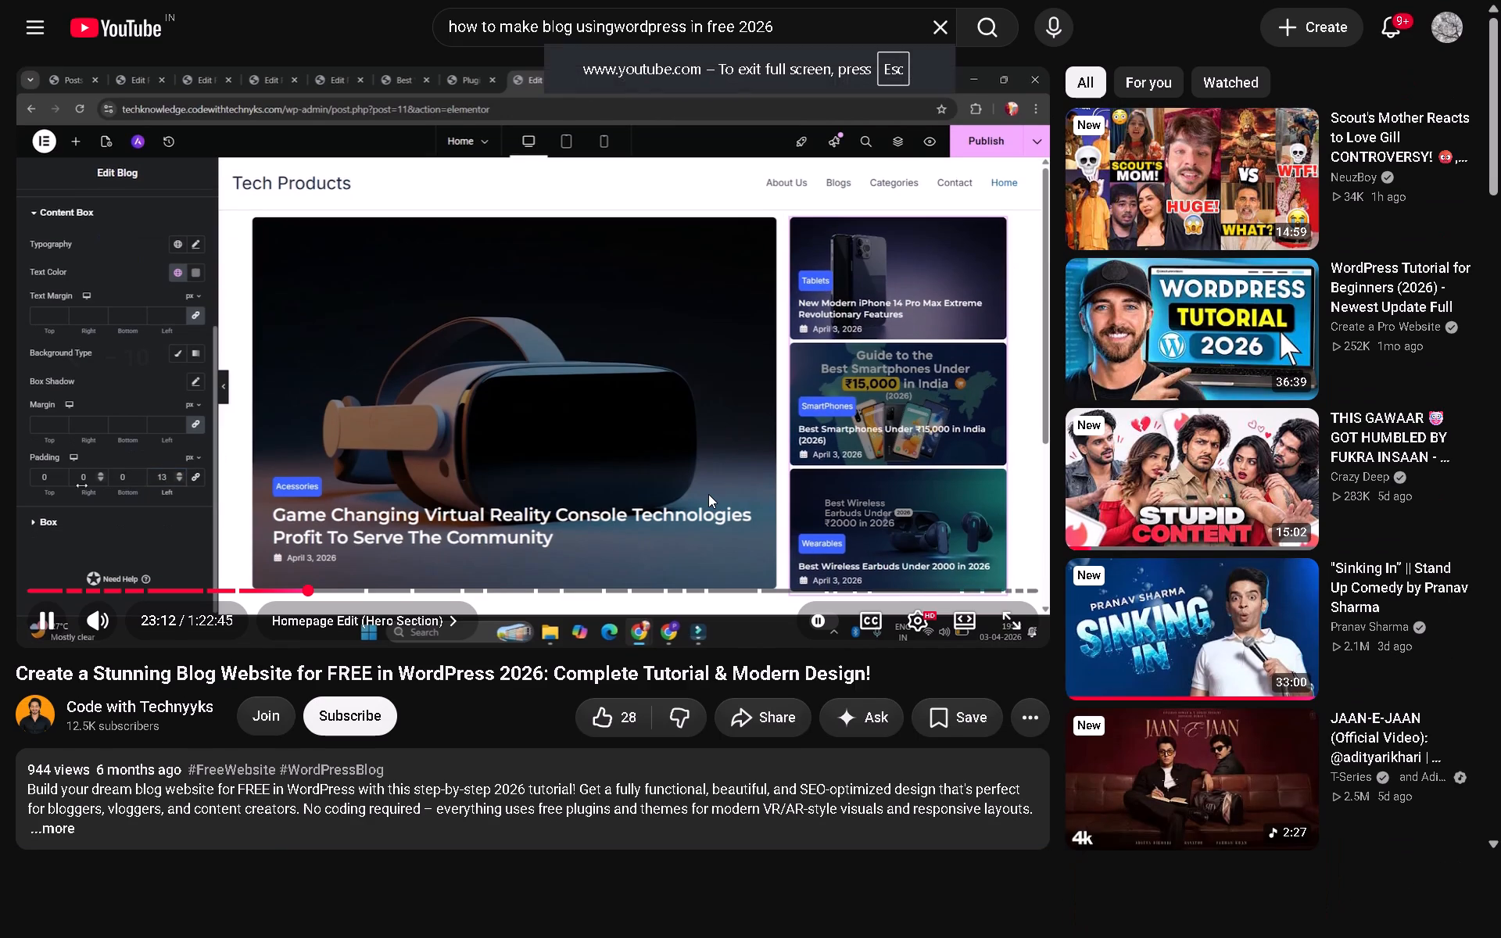
key(Right)
key(Right)
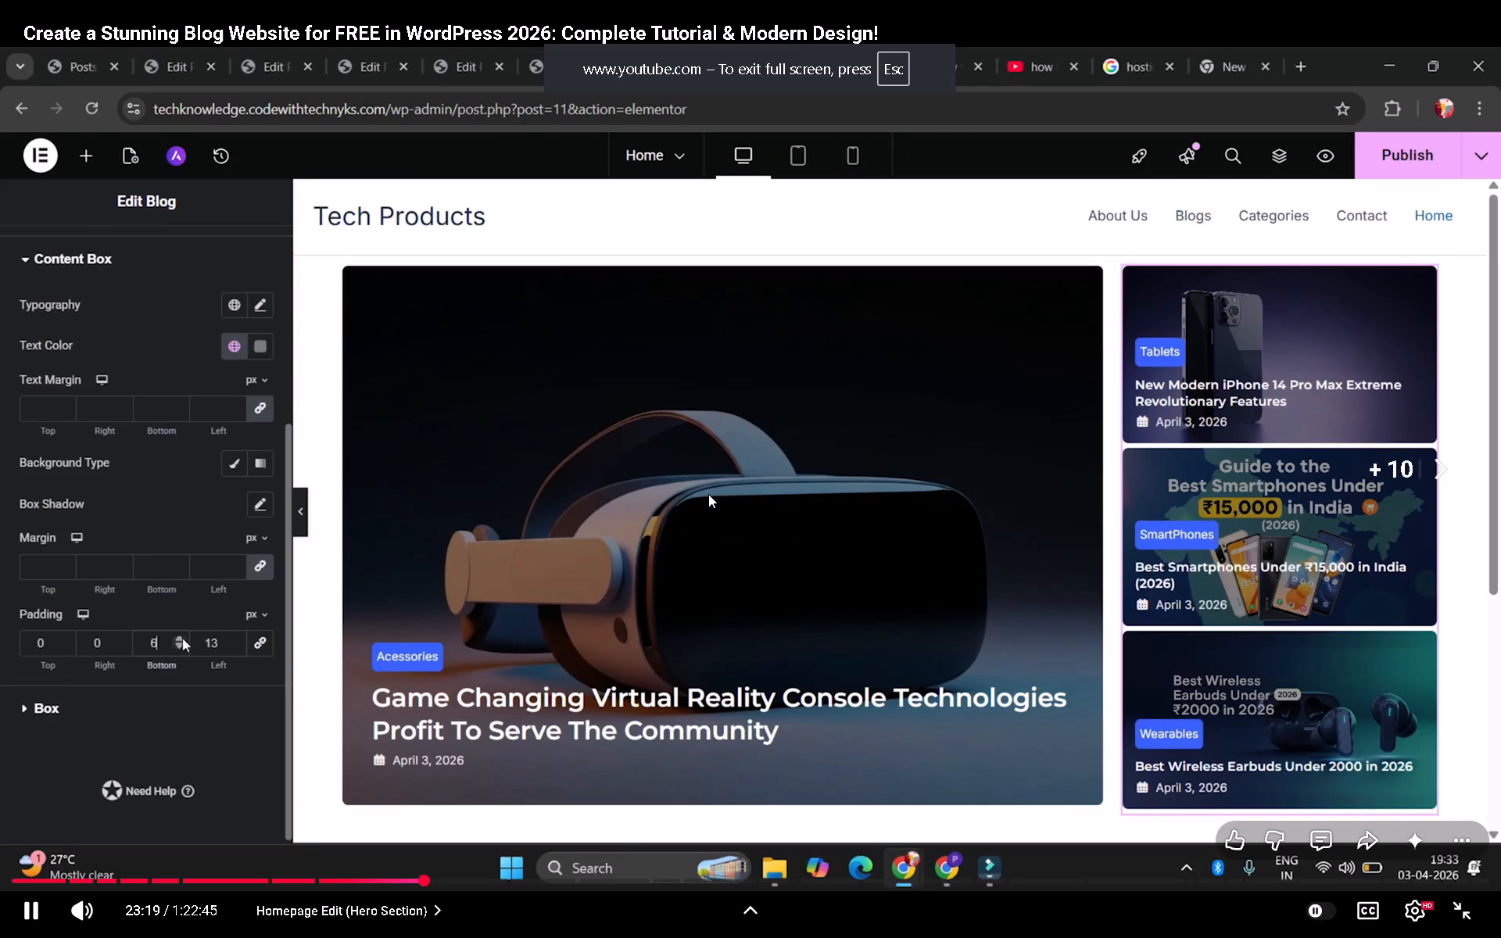
key(Right)
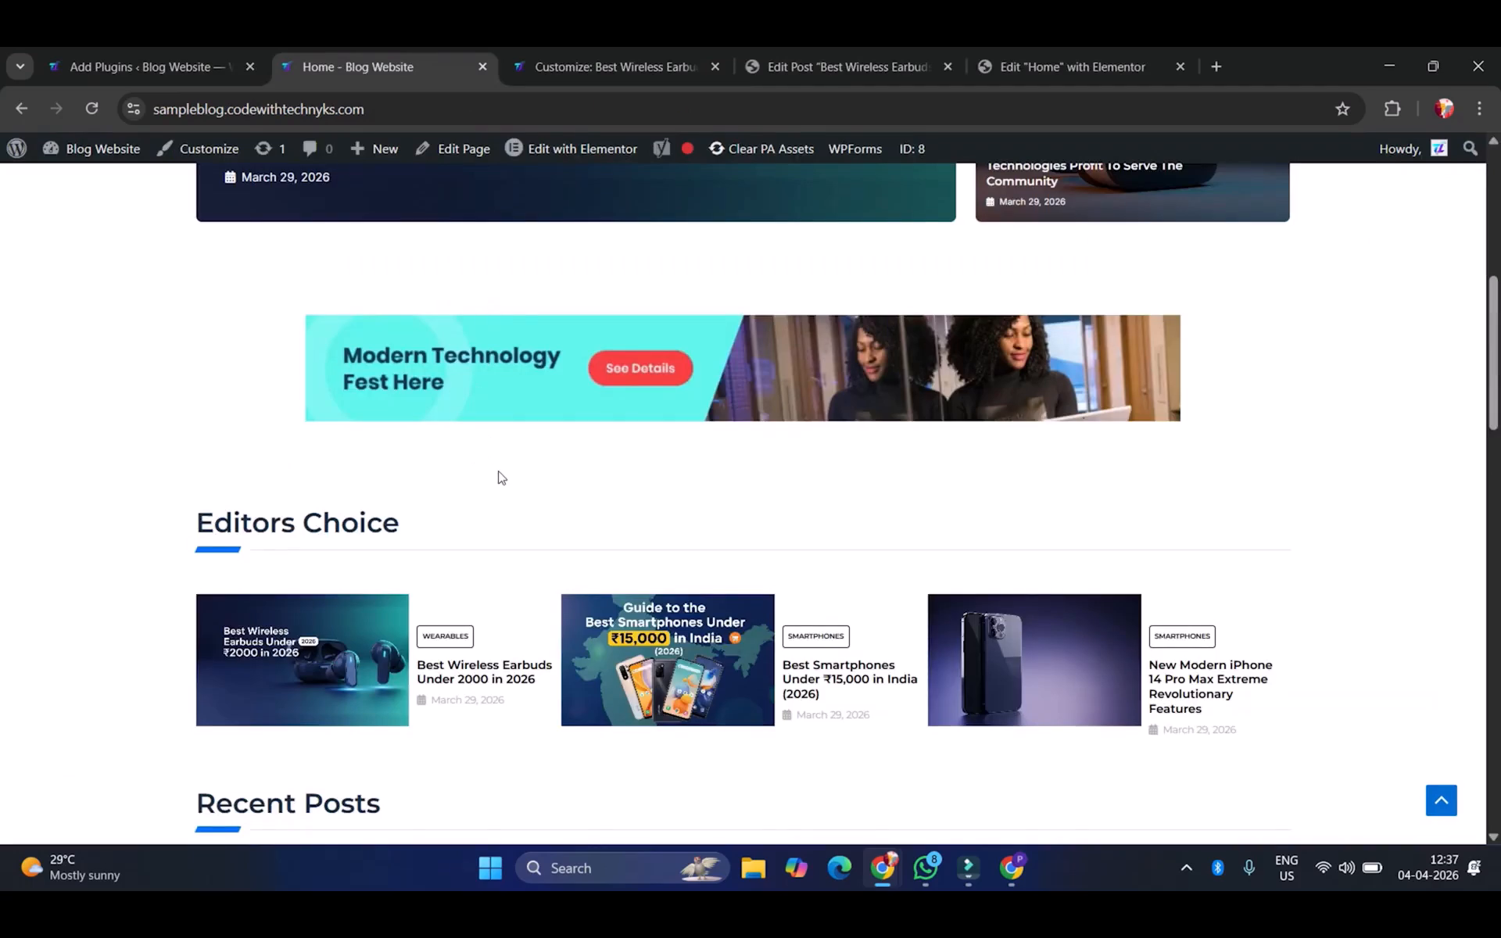
Replay the tutorial's section step and add a new single-column section below the hero section.
key(Left)
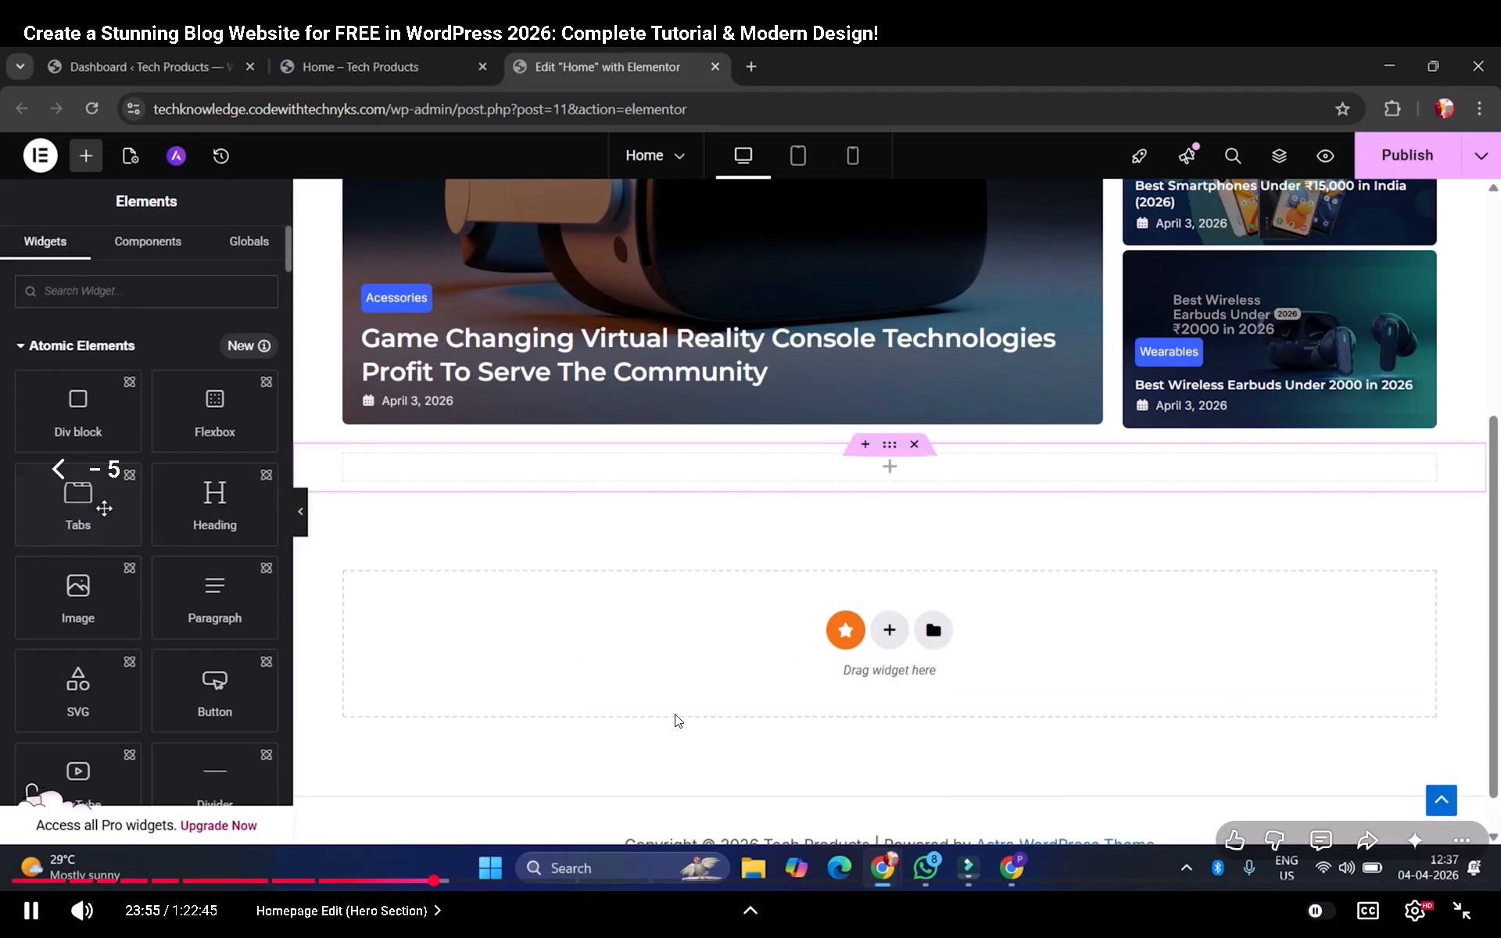
key(Left)
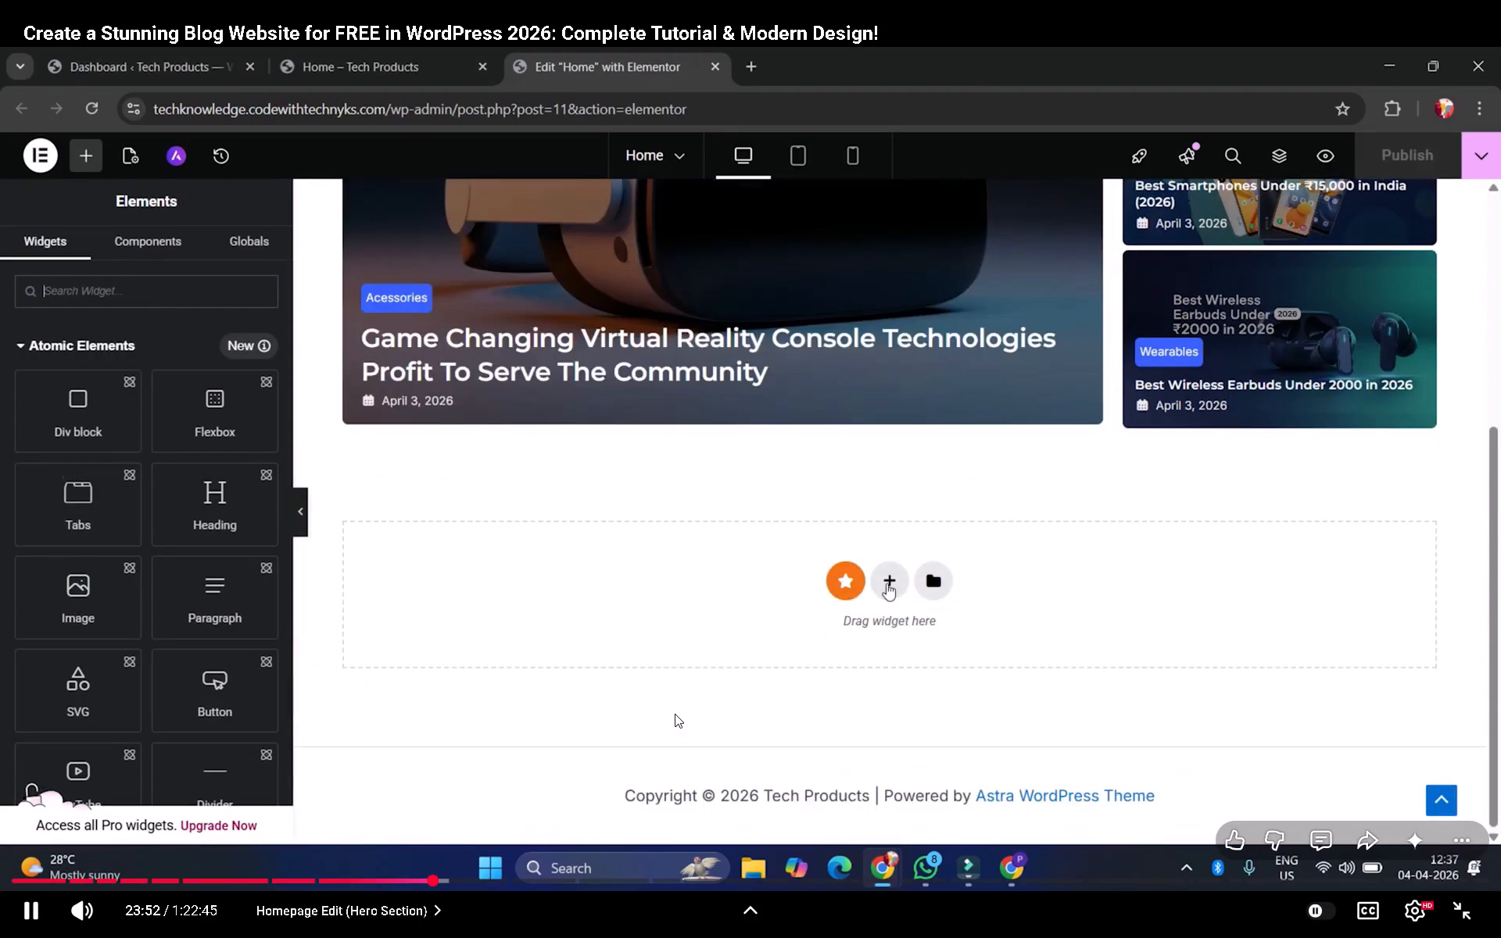
key(space)
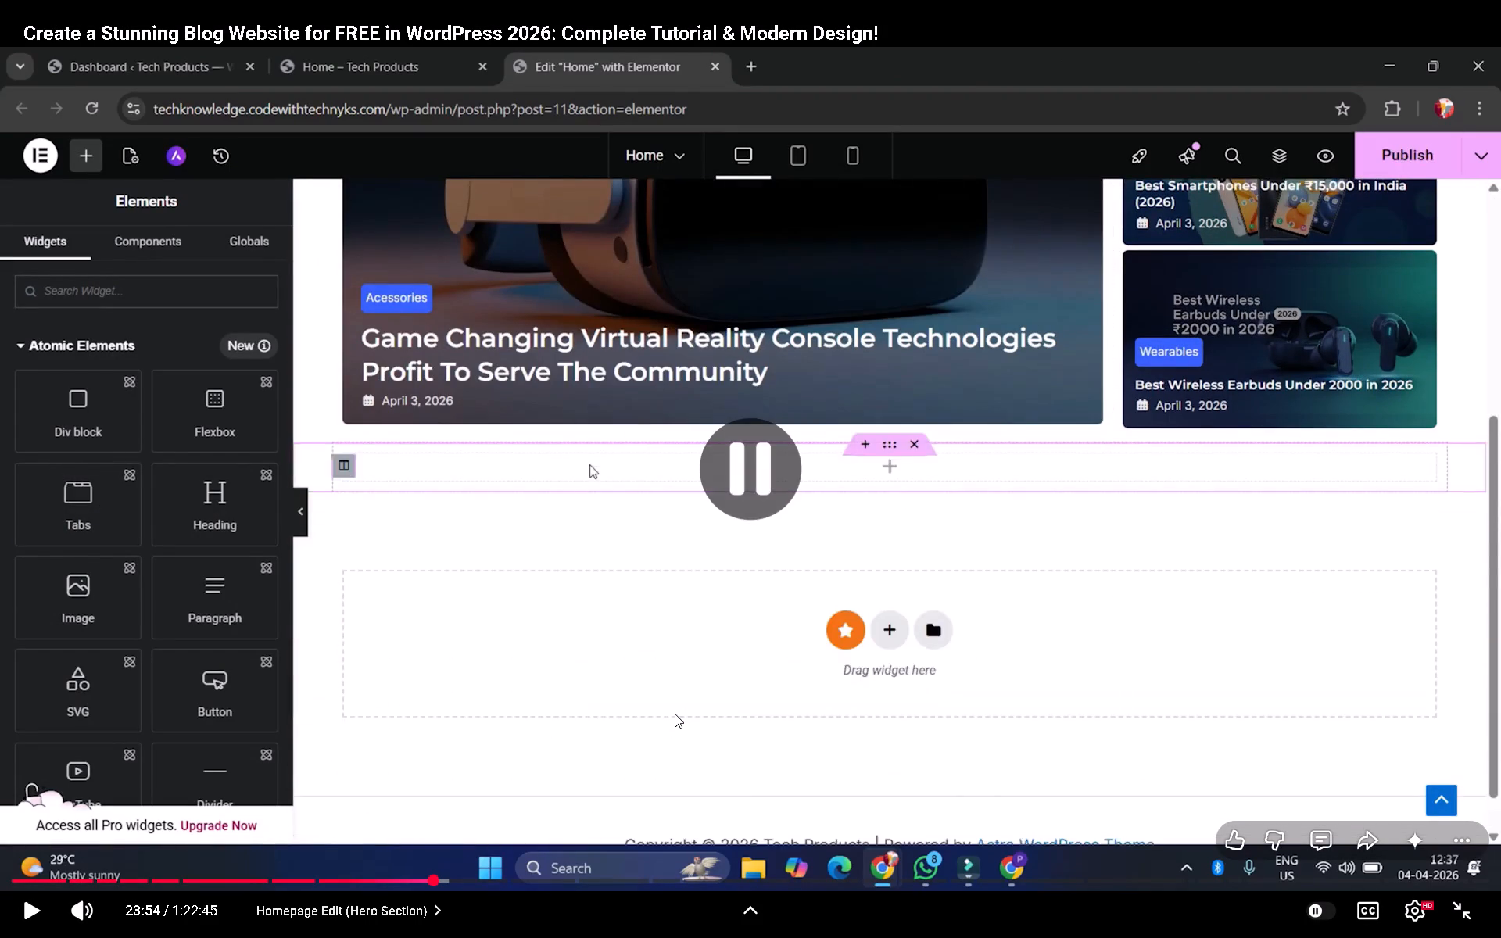
key(alt+Tab)
scroll(703, 560, down, 3)
click(854, 661)
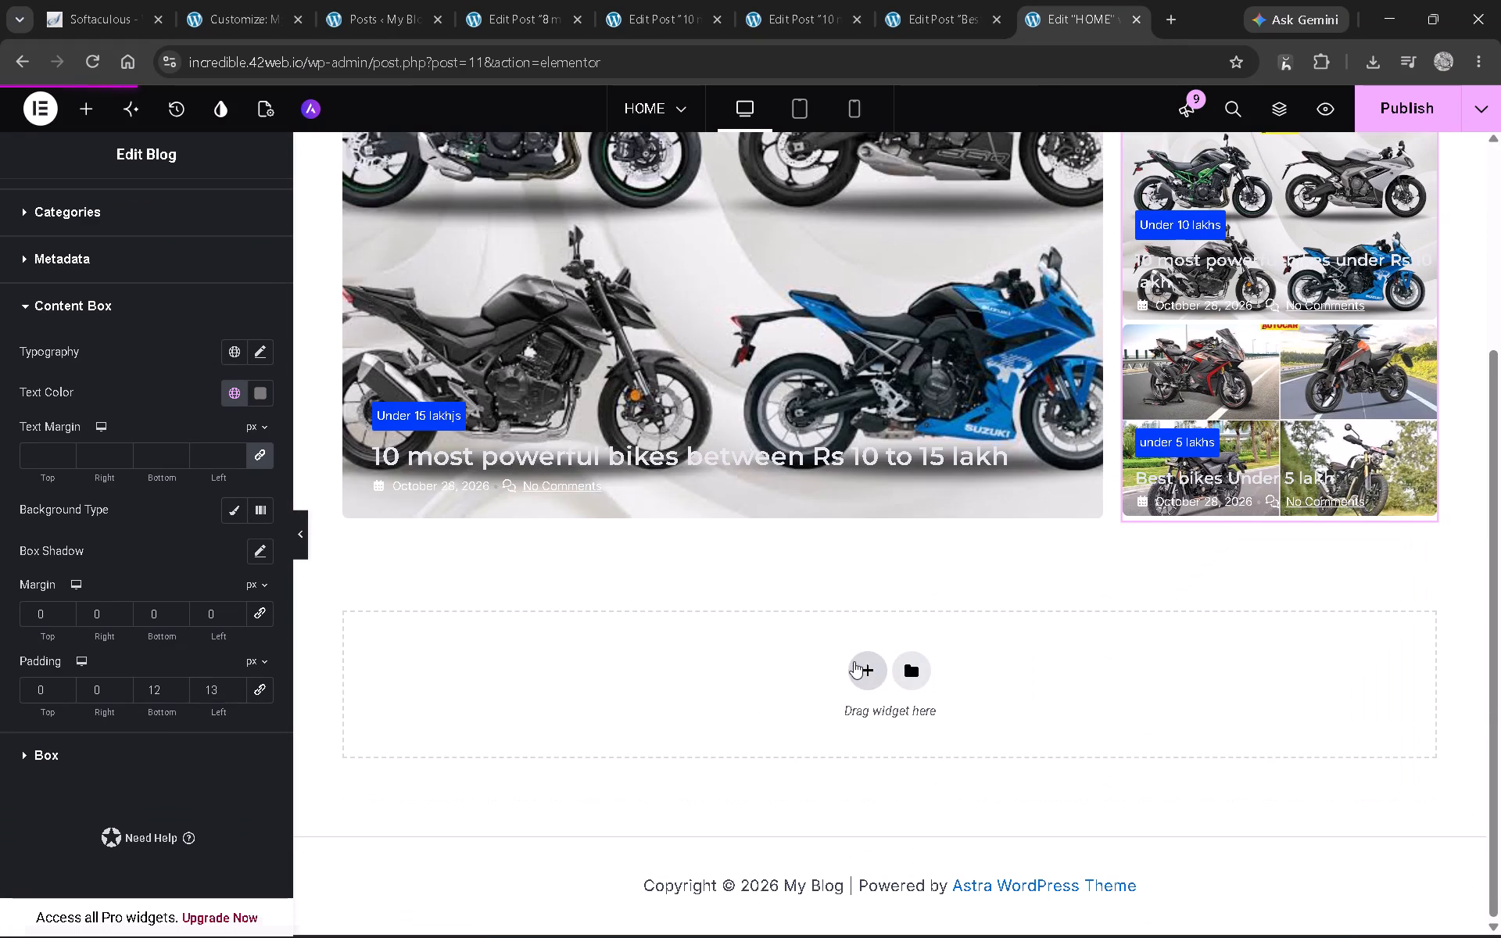
click(660, 700)
Follow the tutorial and place a basic Spacer widget in the empty section below the hero.
key(alt+Tab)
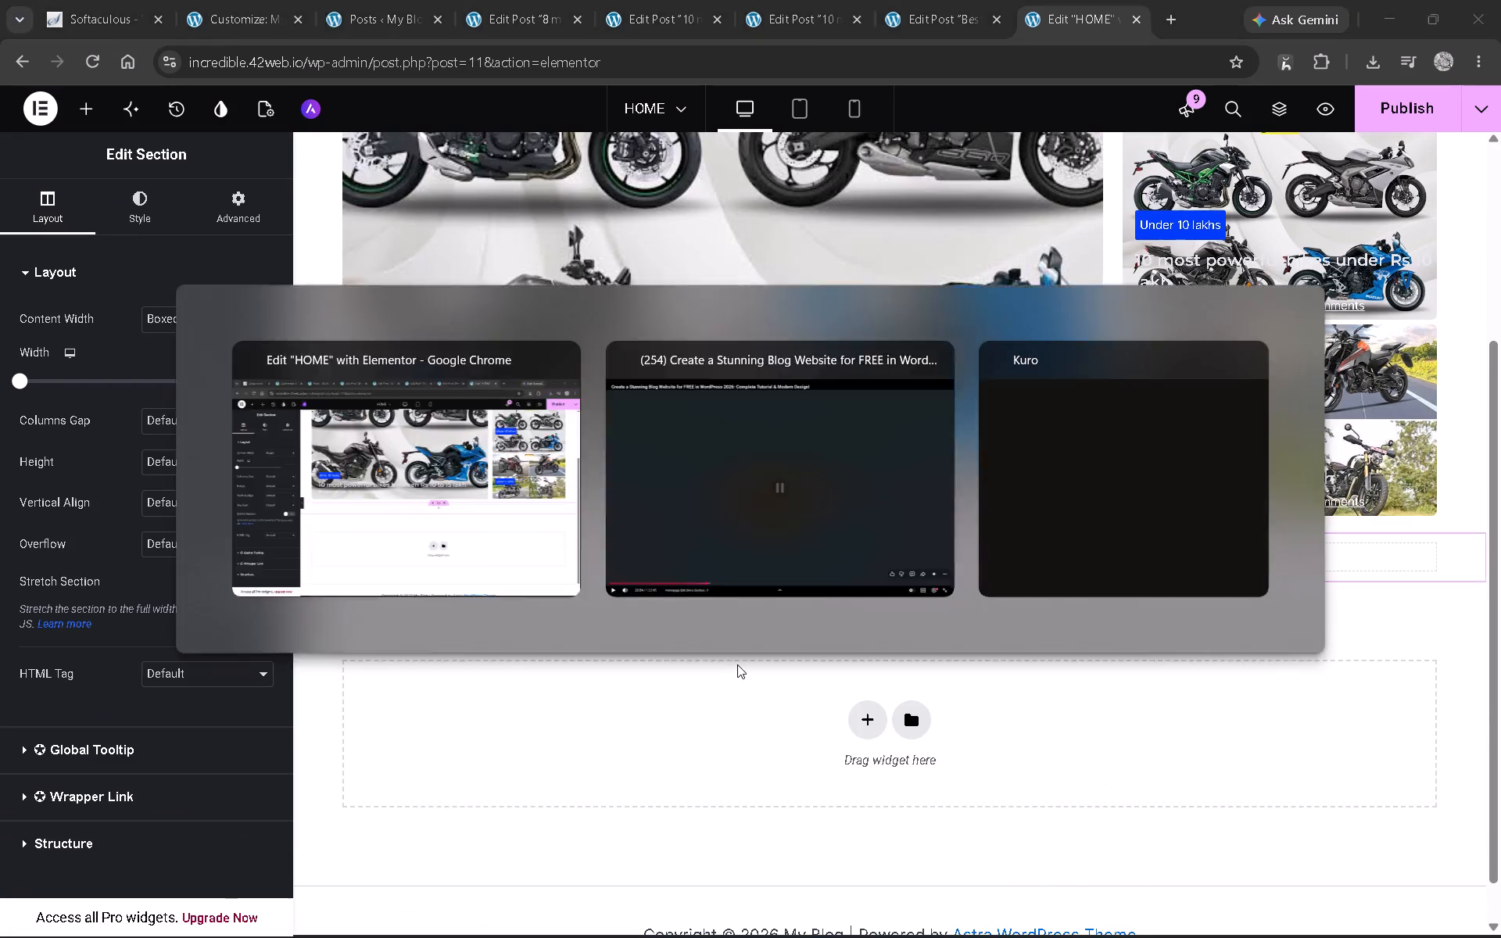
click(744, 654)
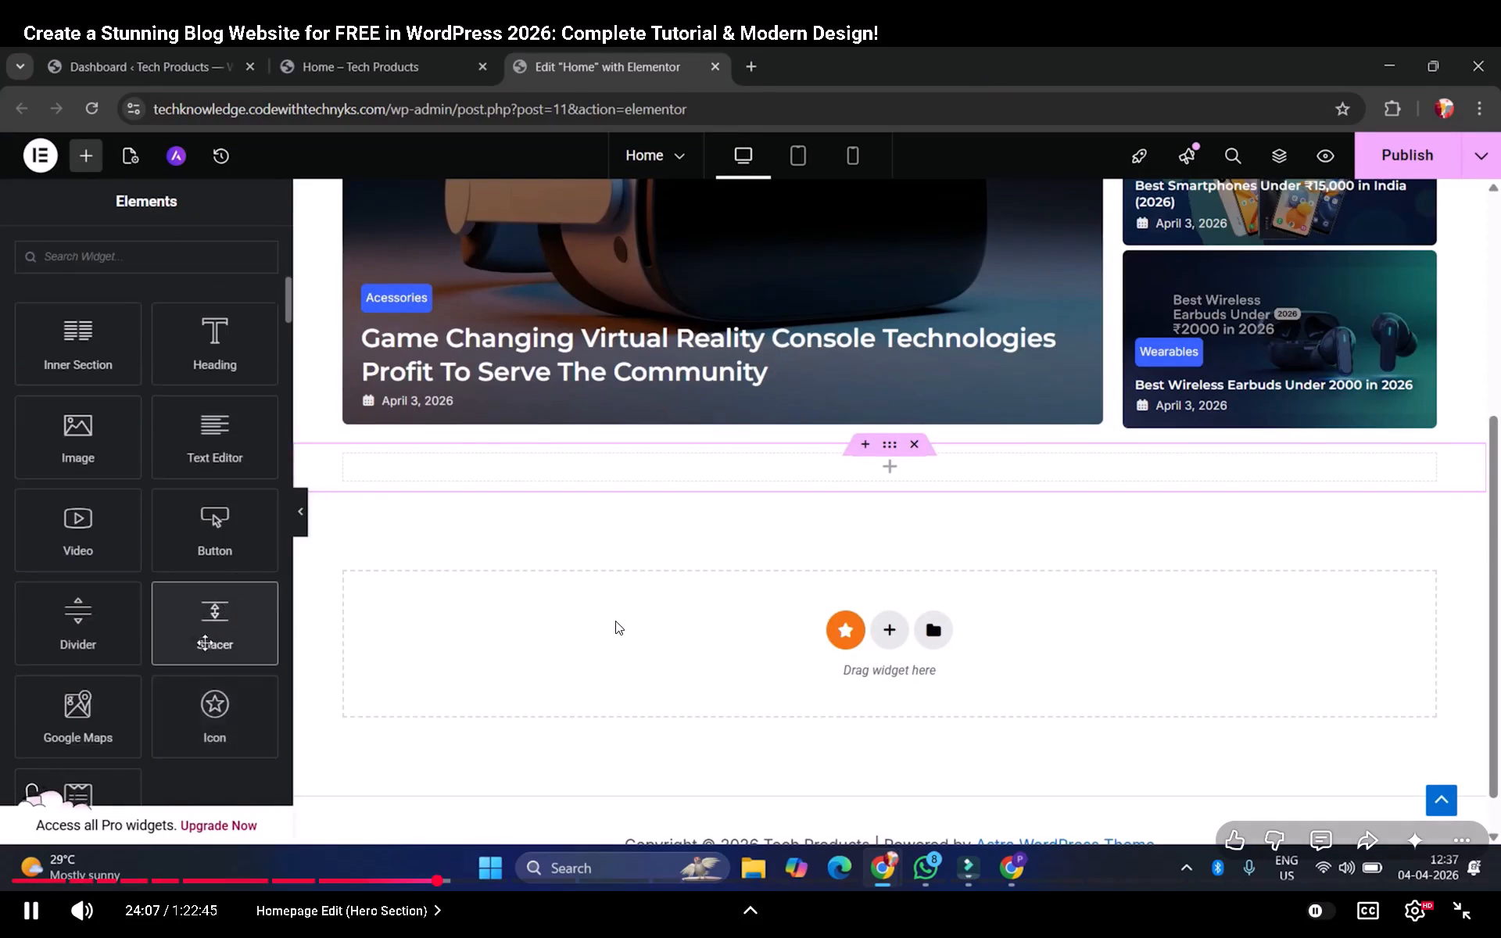
click(585, 629)
key(alt+Tab)
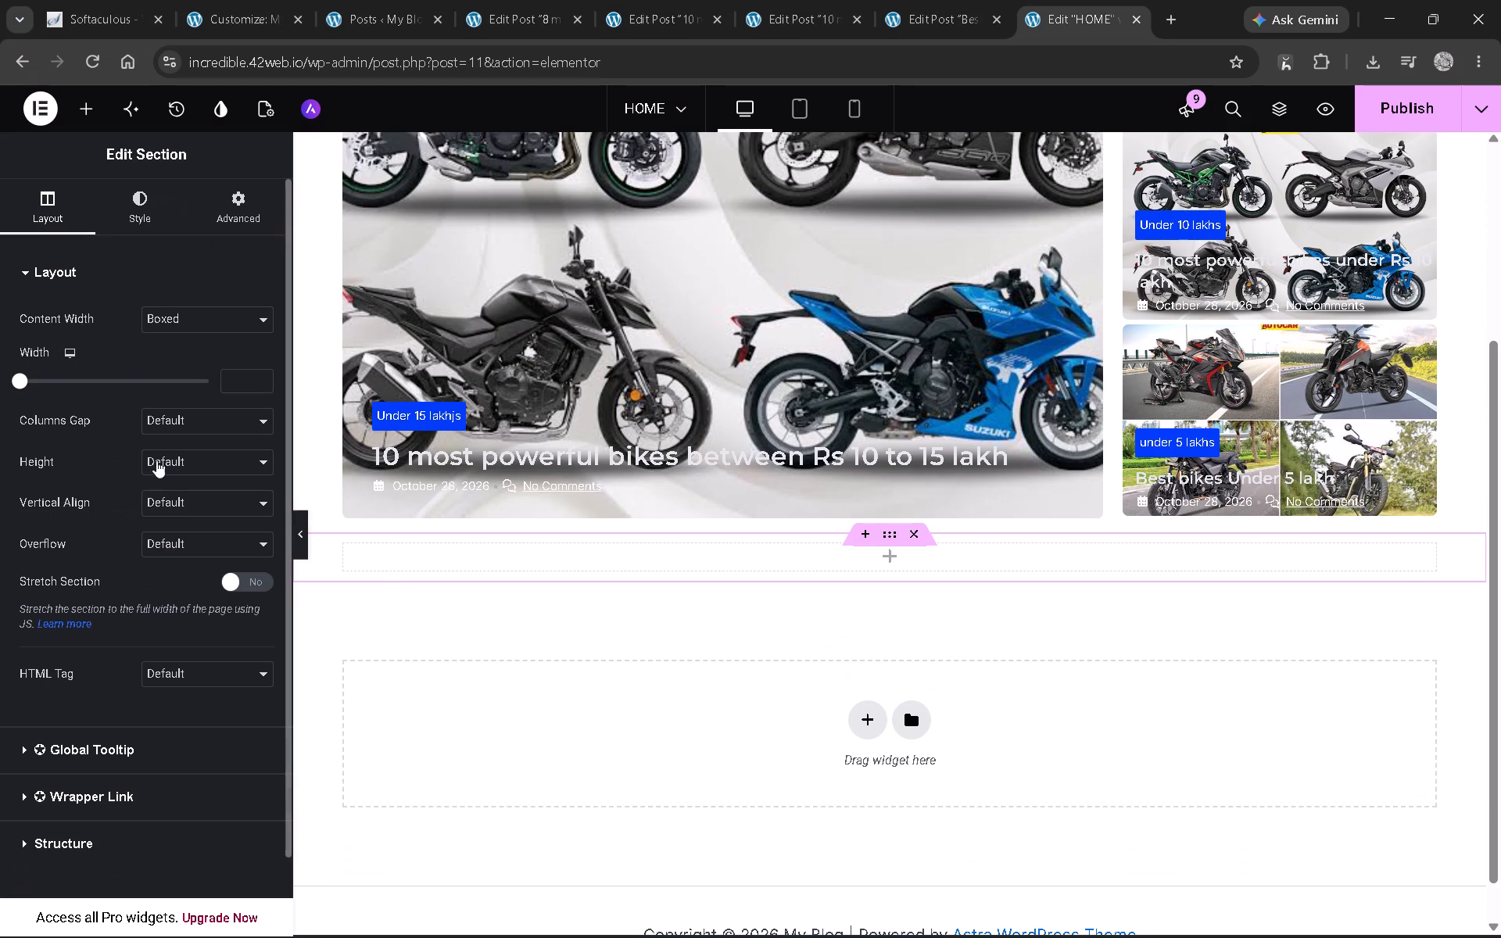
click(599, 561)
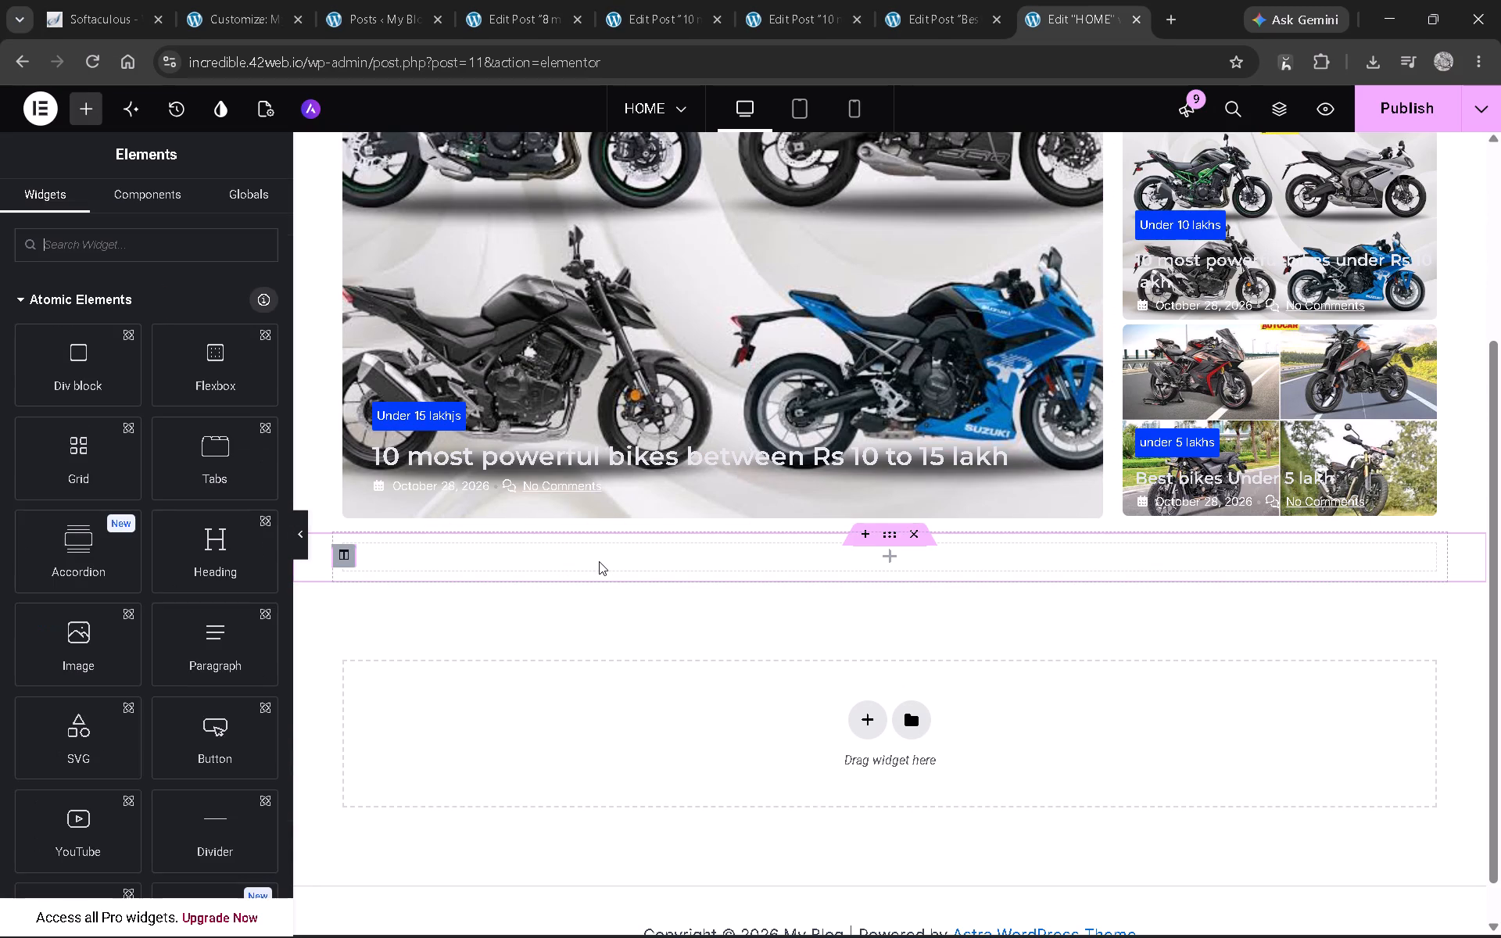
scroll(220, 625, down, 3)
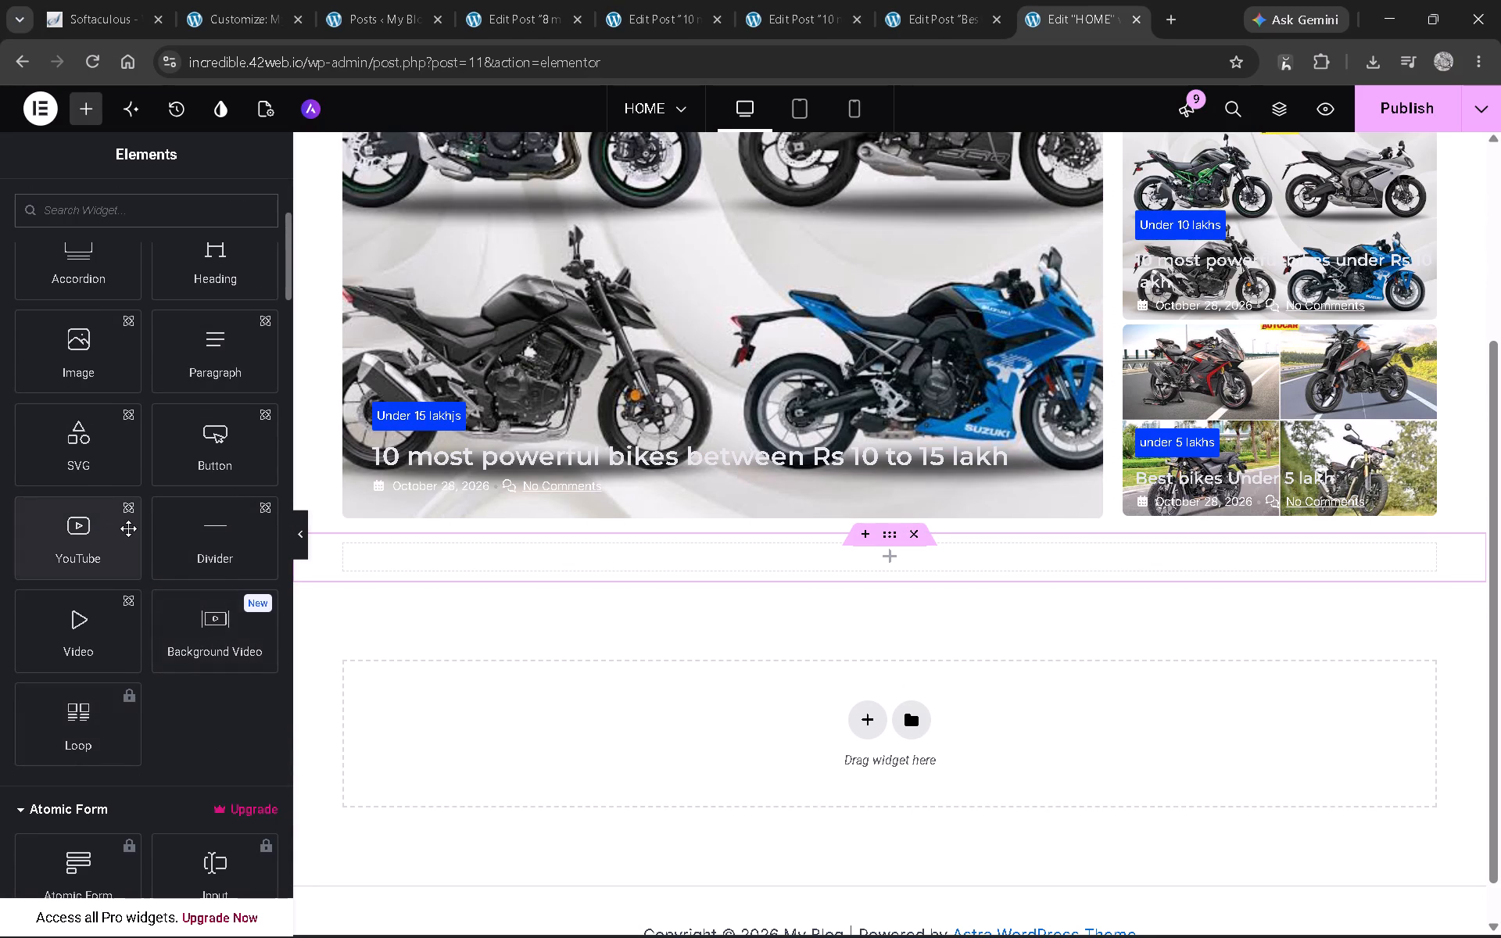
scroll(128, 528, up, 1)
scroll(128, 532, down, 3)
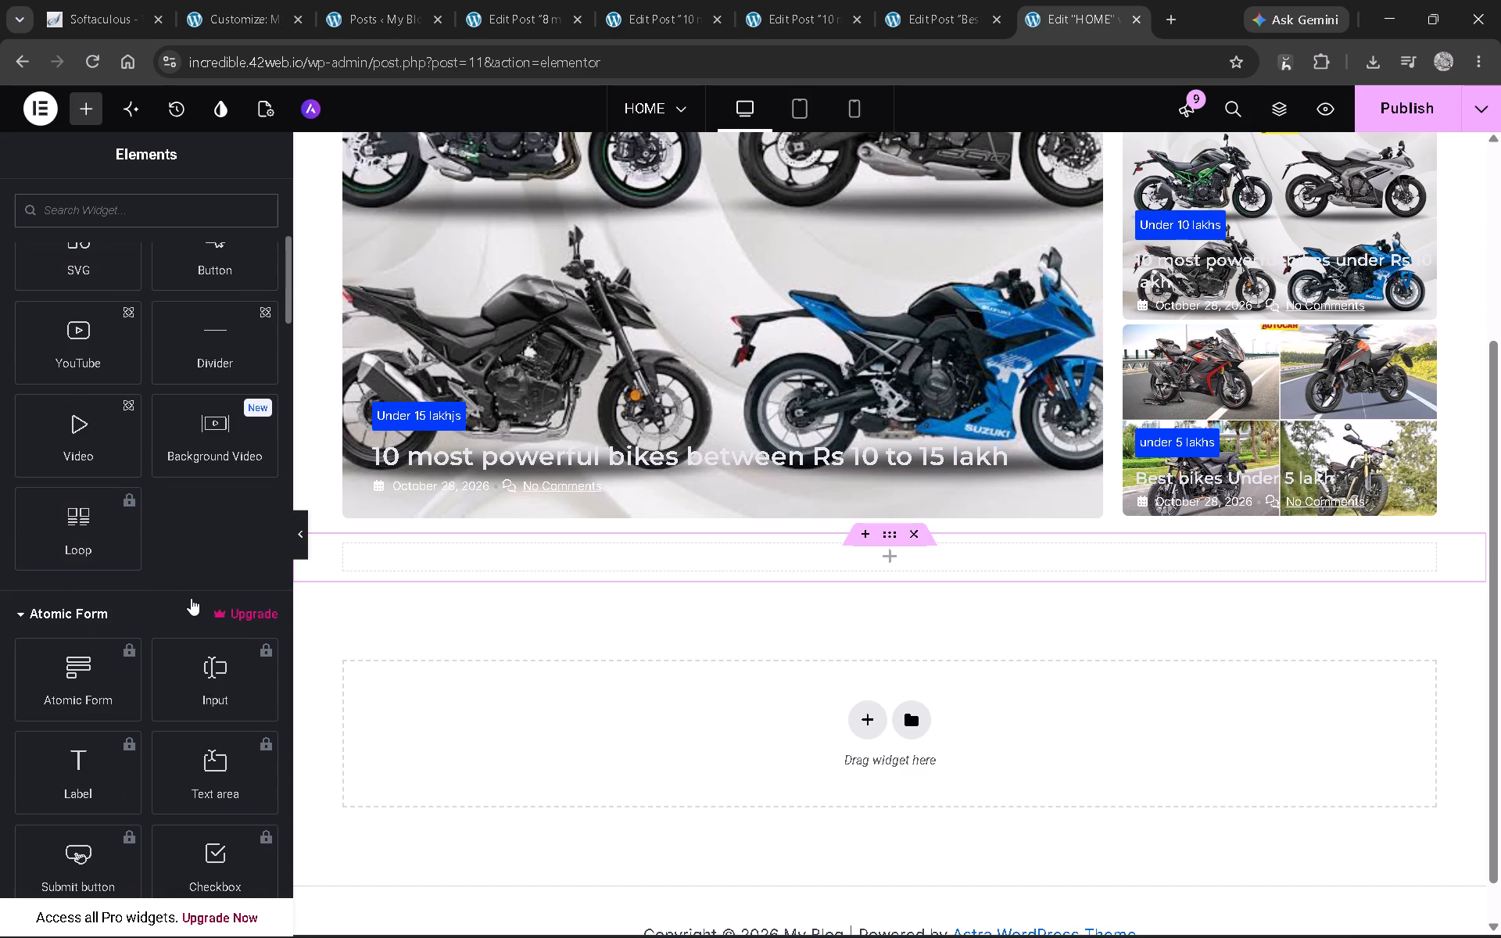
scroll(191, 598, up, 4)
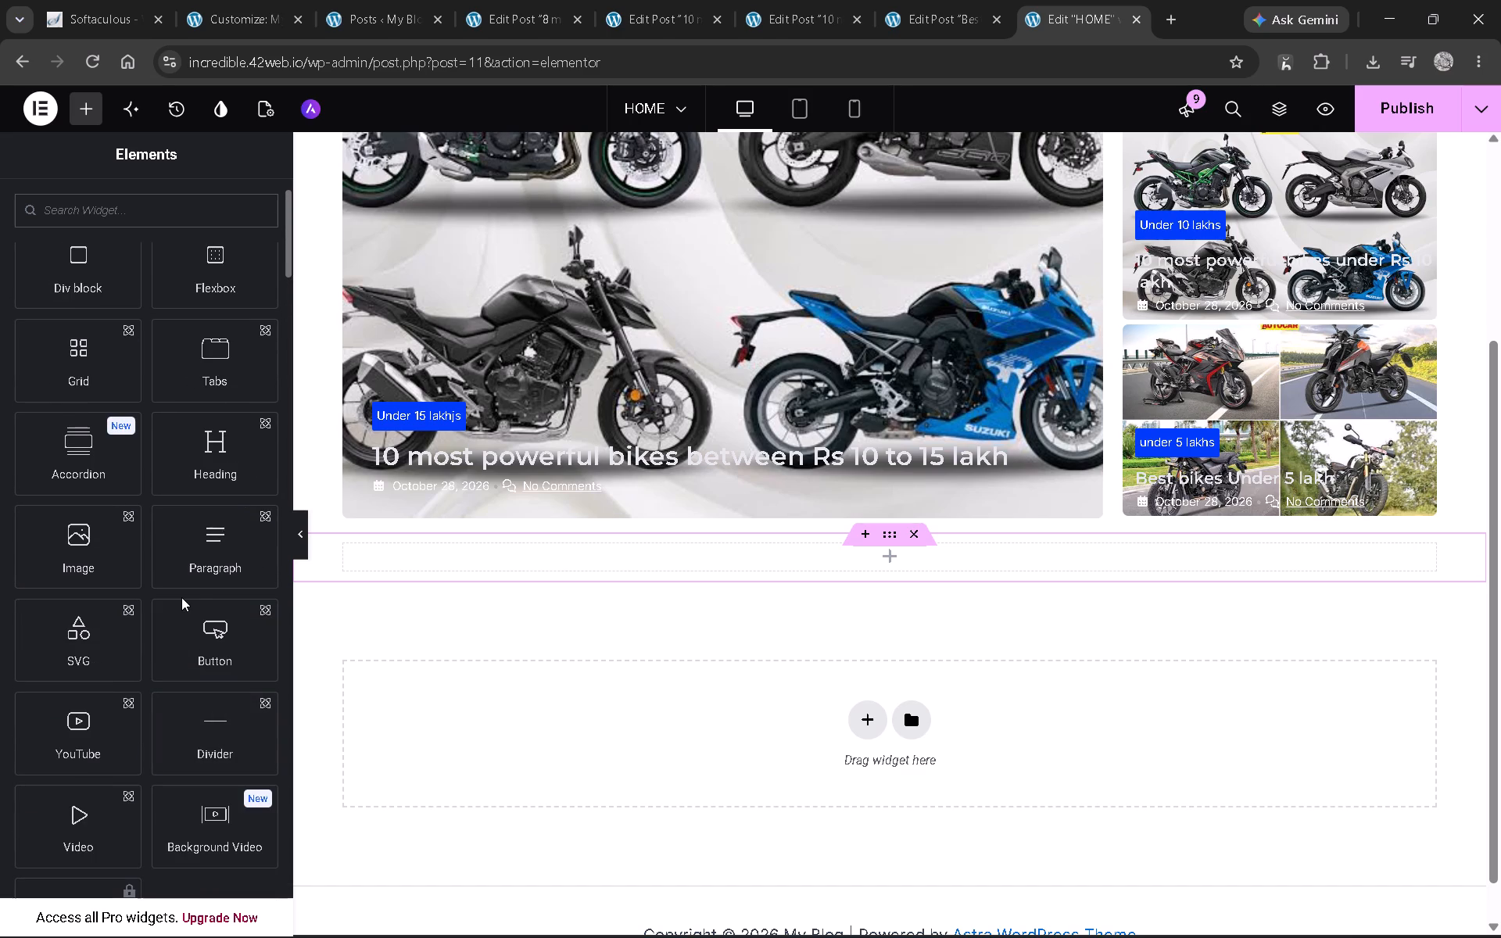
scroll(162, 589, down, 1)
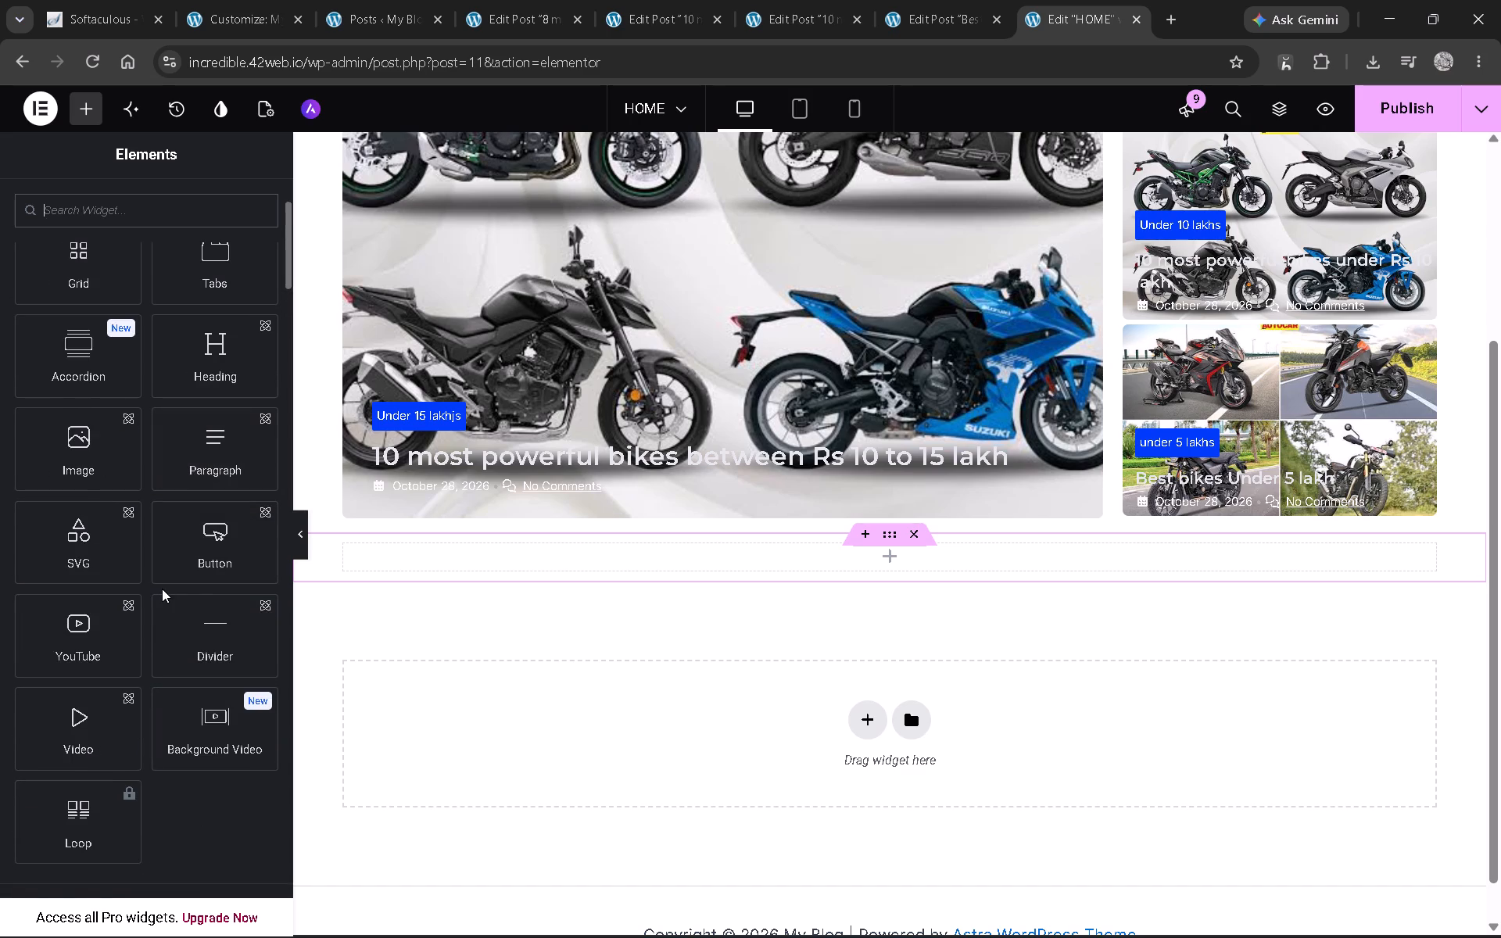
scroll(162, 589, down, 7)
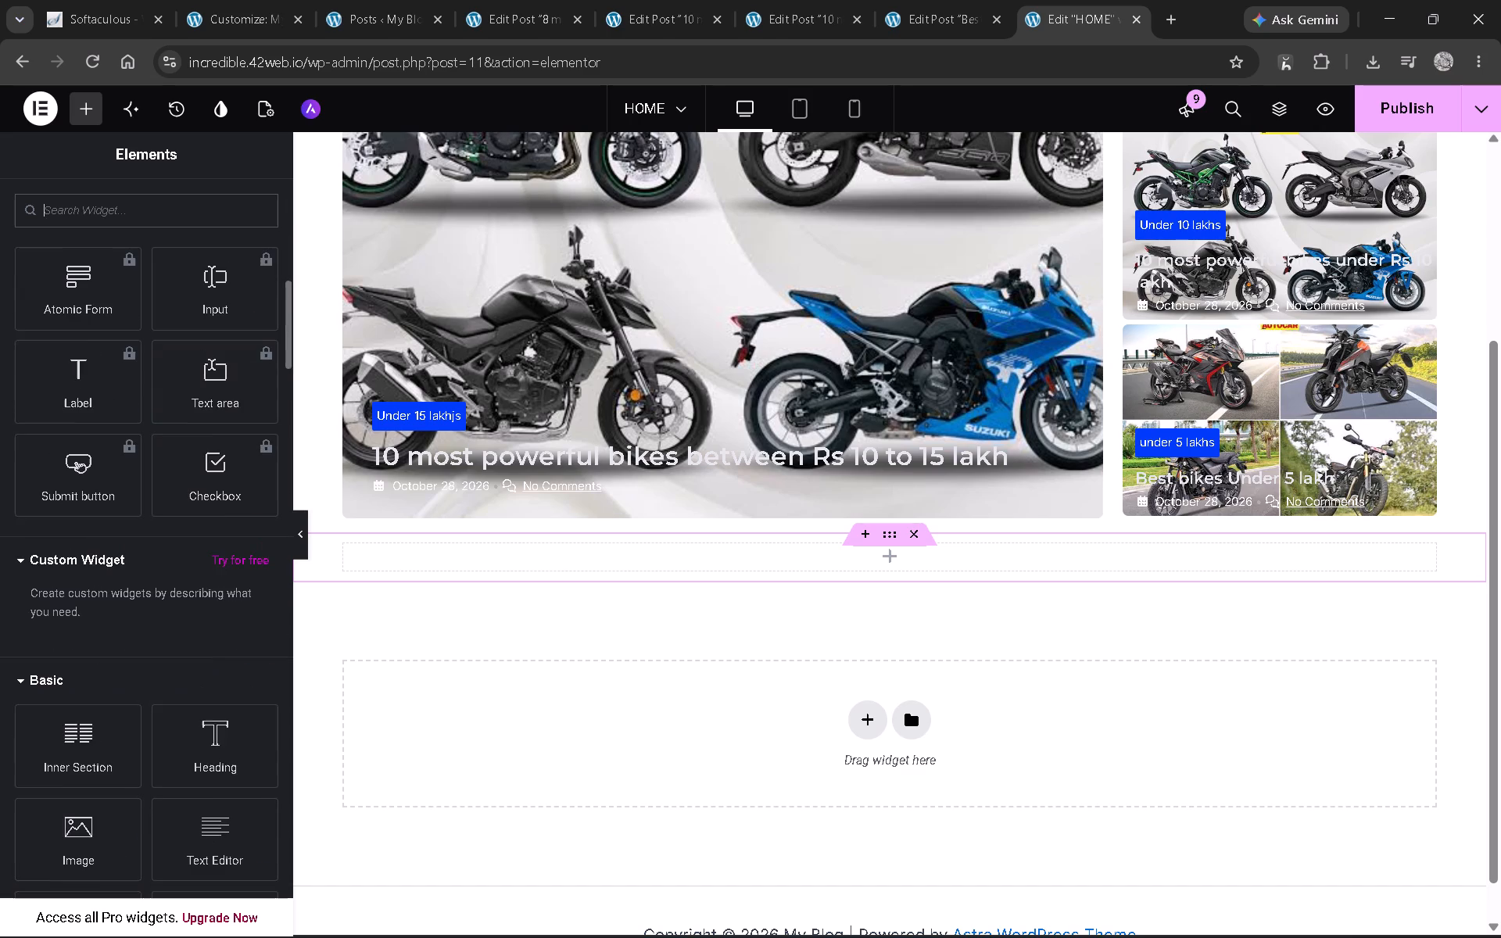
scroll(162, 589, down, 4)
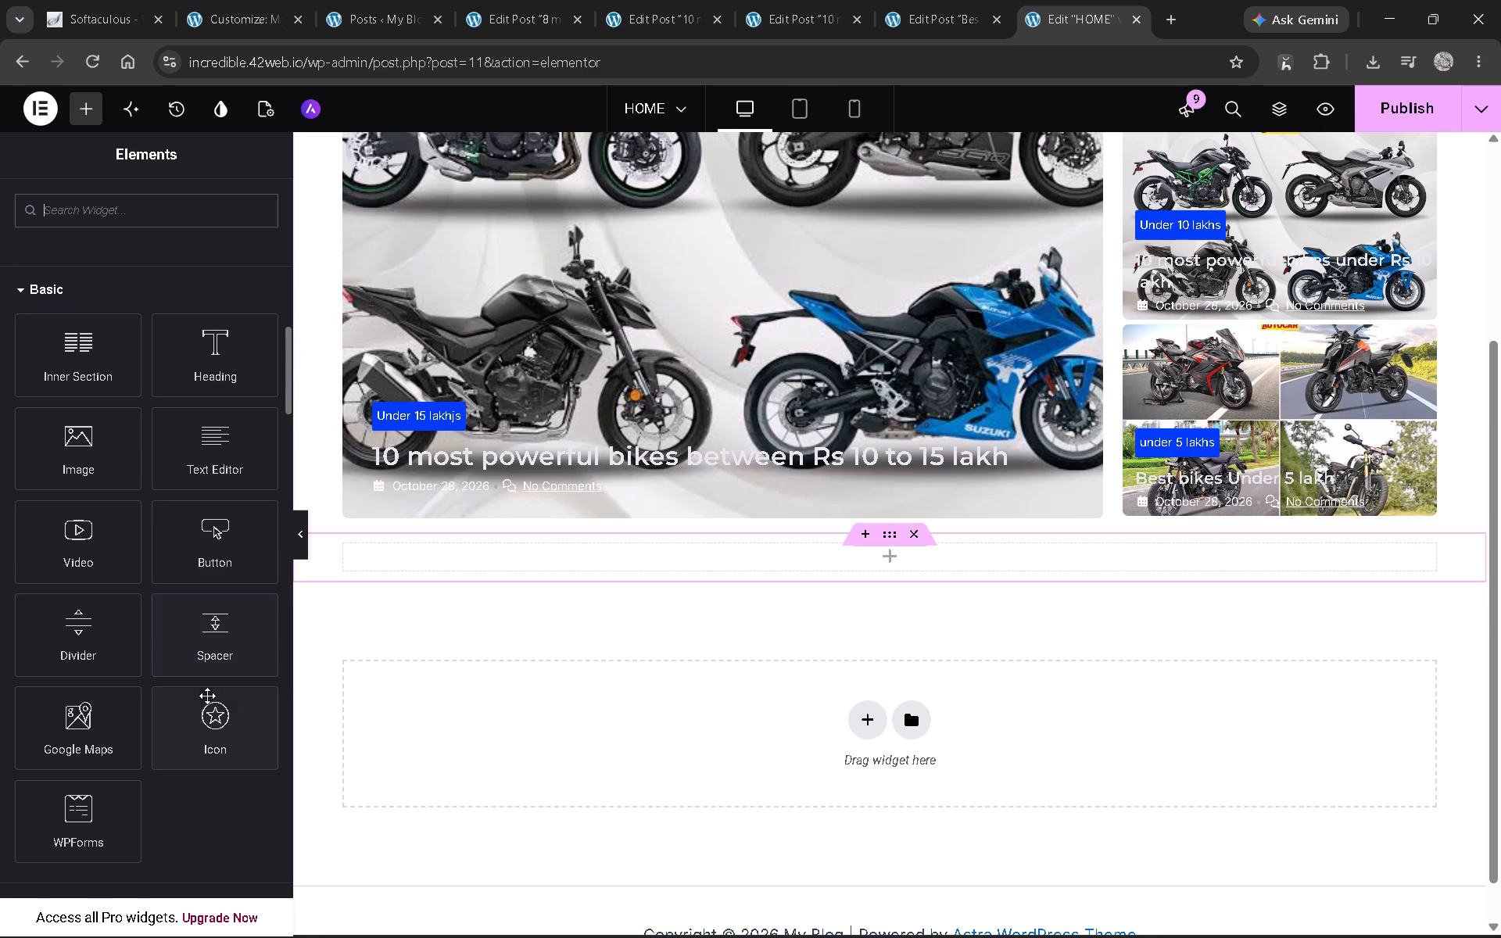
drag(214, 649, 460, 552)
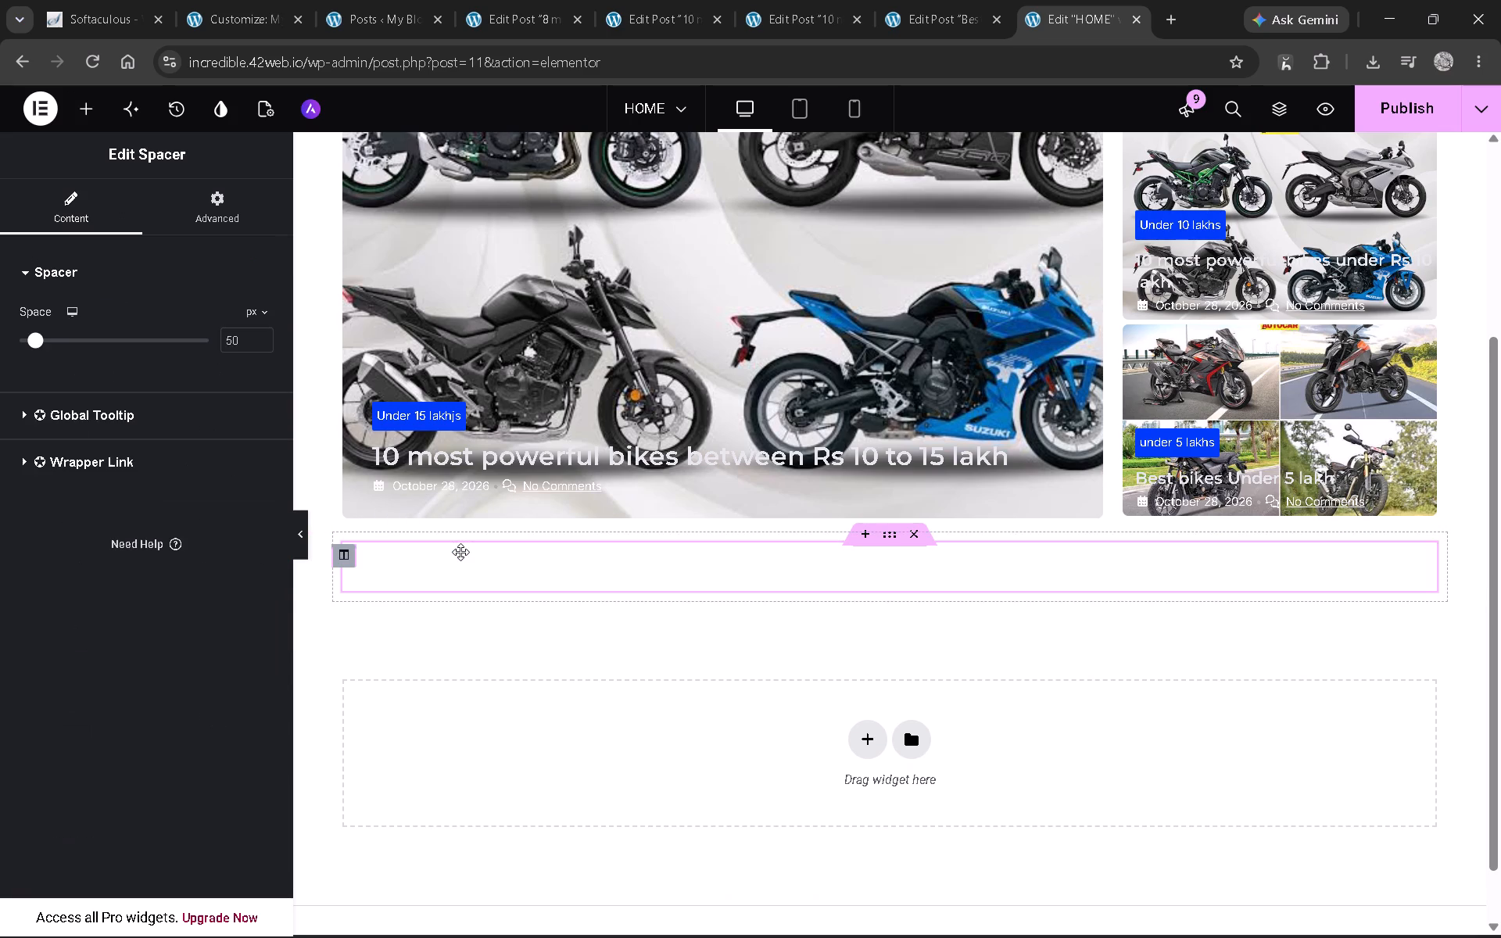
Add another single-column section below the spacer and select its empty column, checking the tutorial along the way.
key(Tab)
key(alt+Tab)
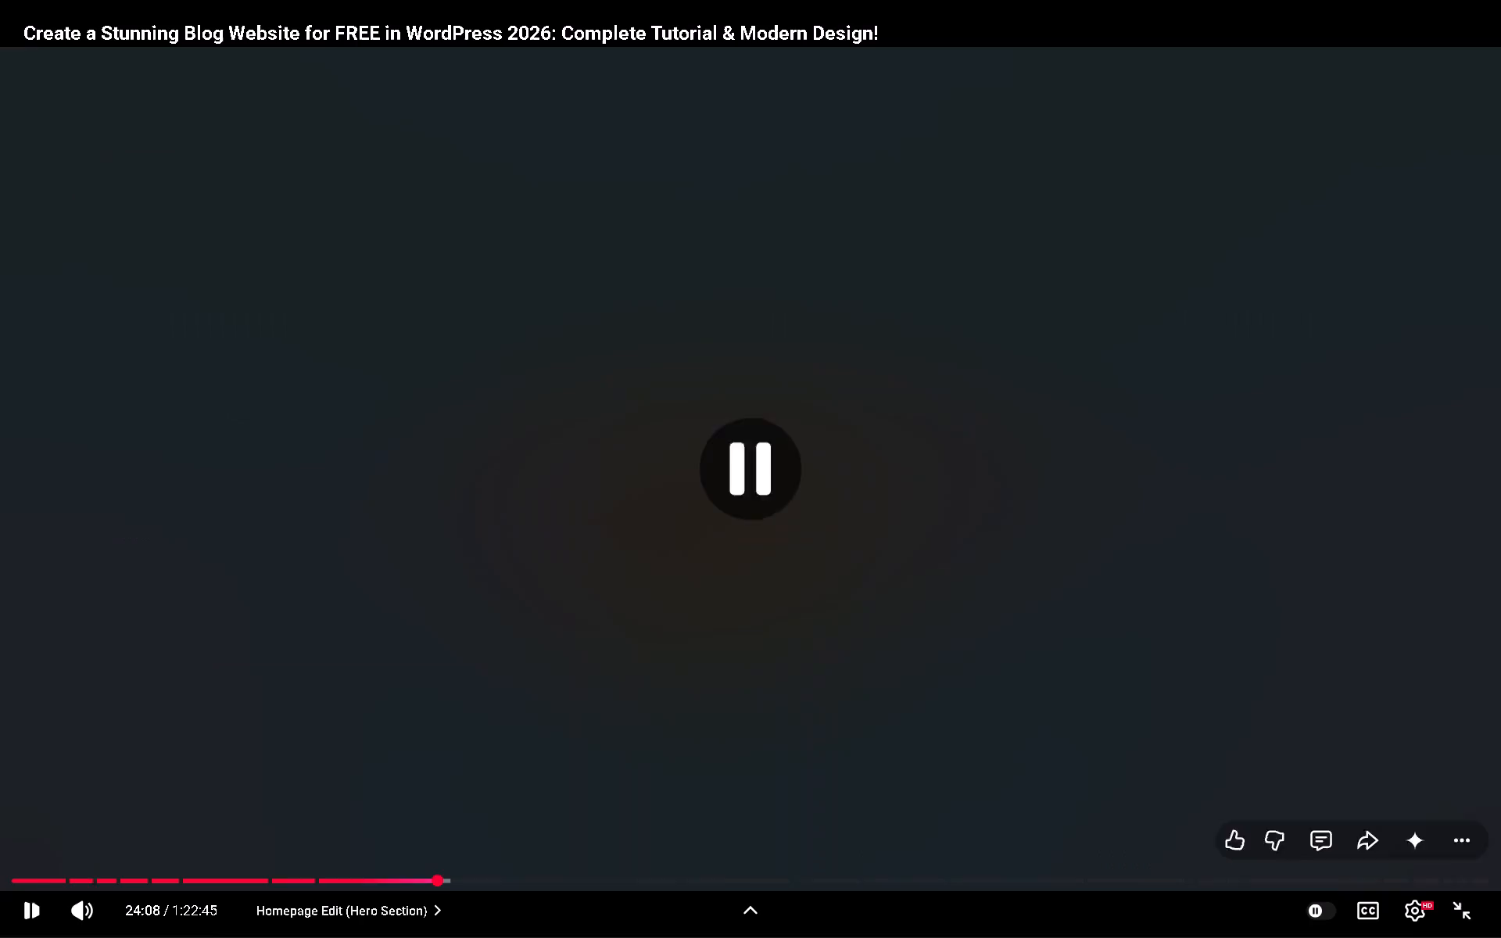
click(505, 574)
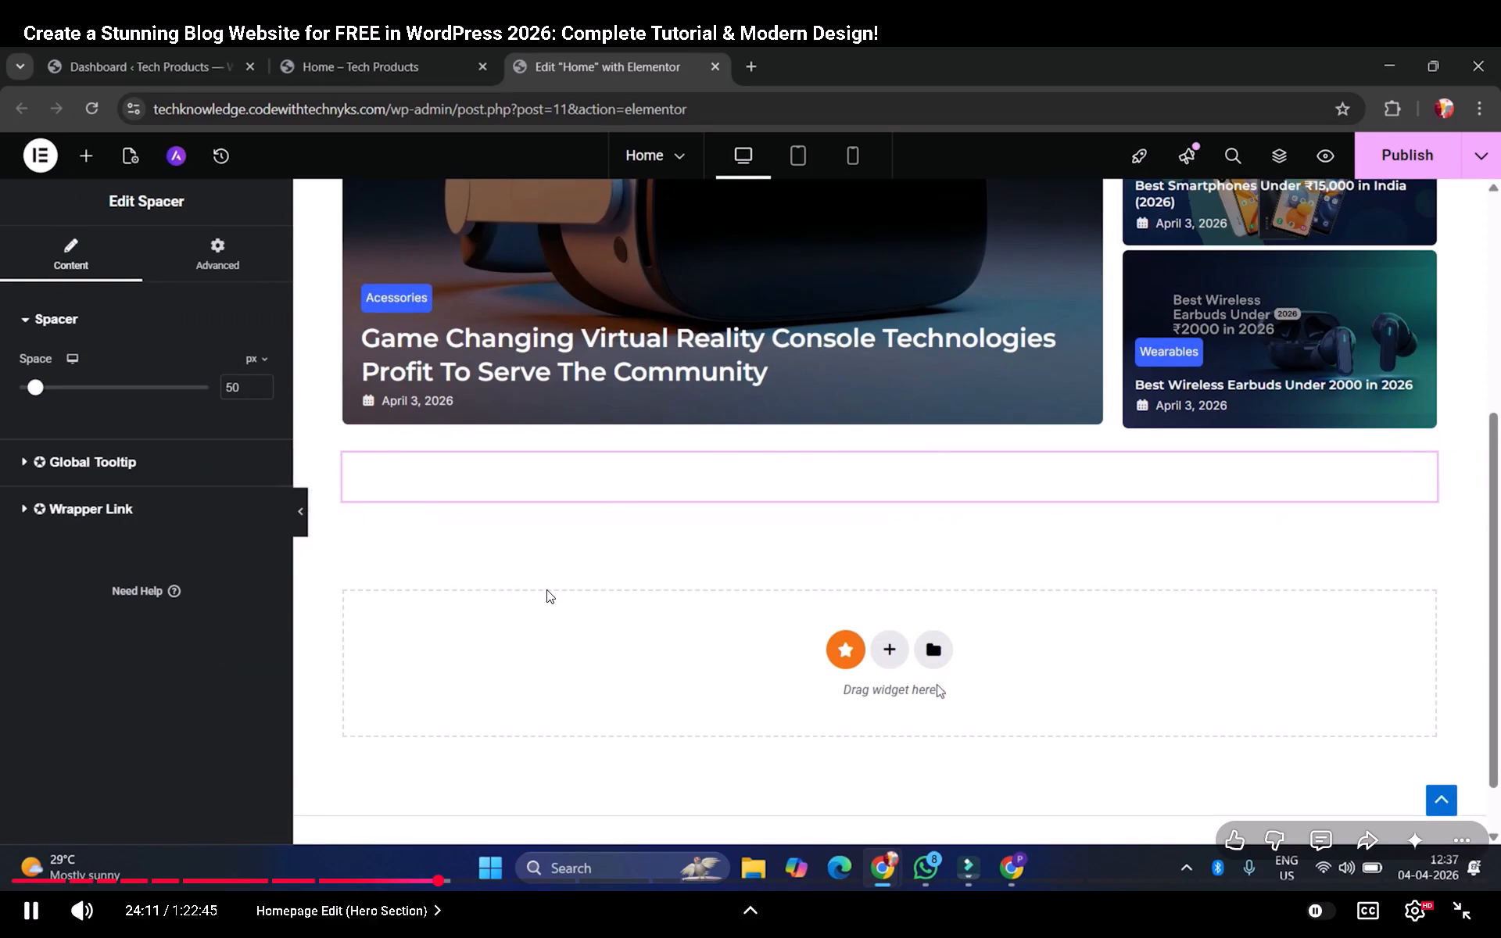
key(alt+Tab)
click(871, 734)
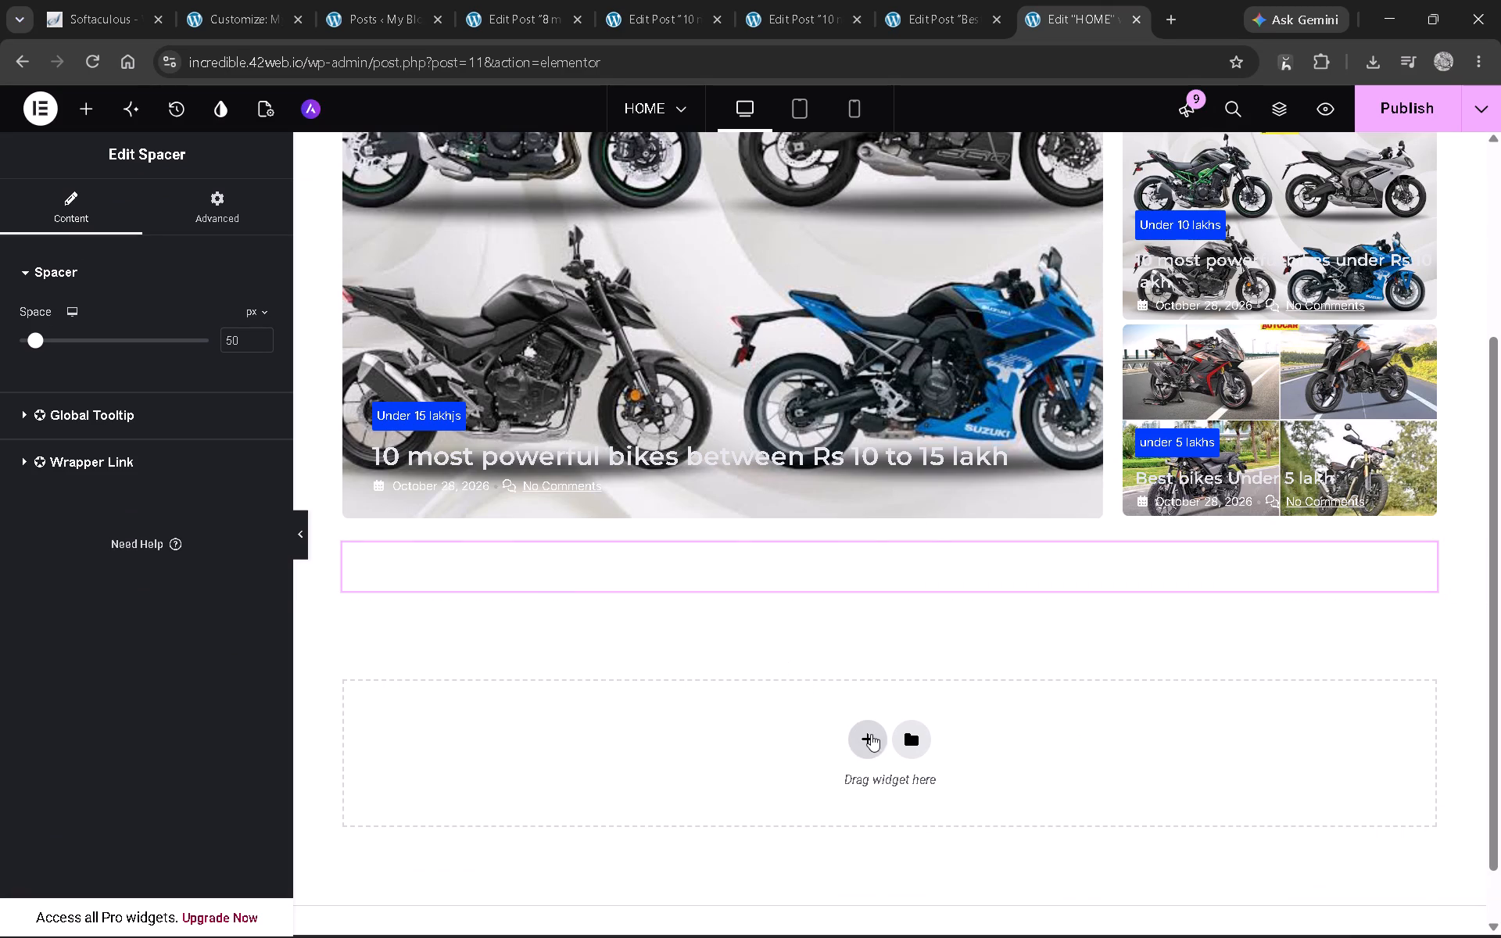
click(636, 759)
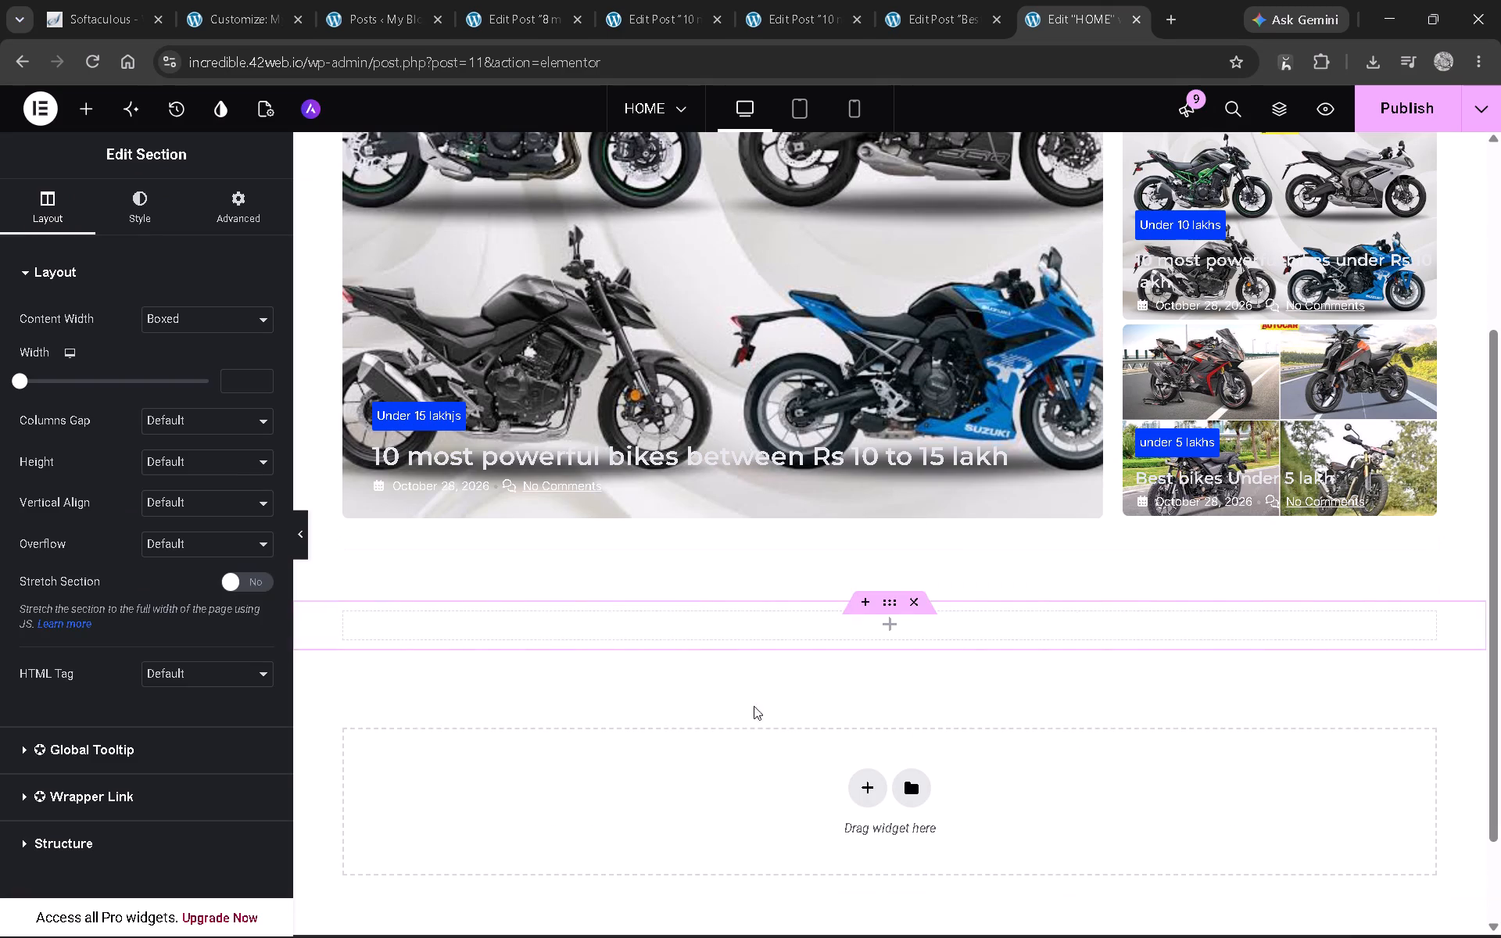
key(alt+Tab)
key(alt+Tab)
click(782, 631)
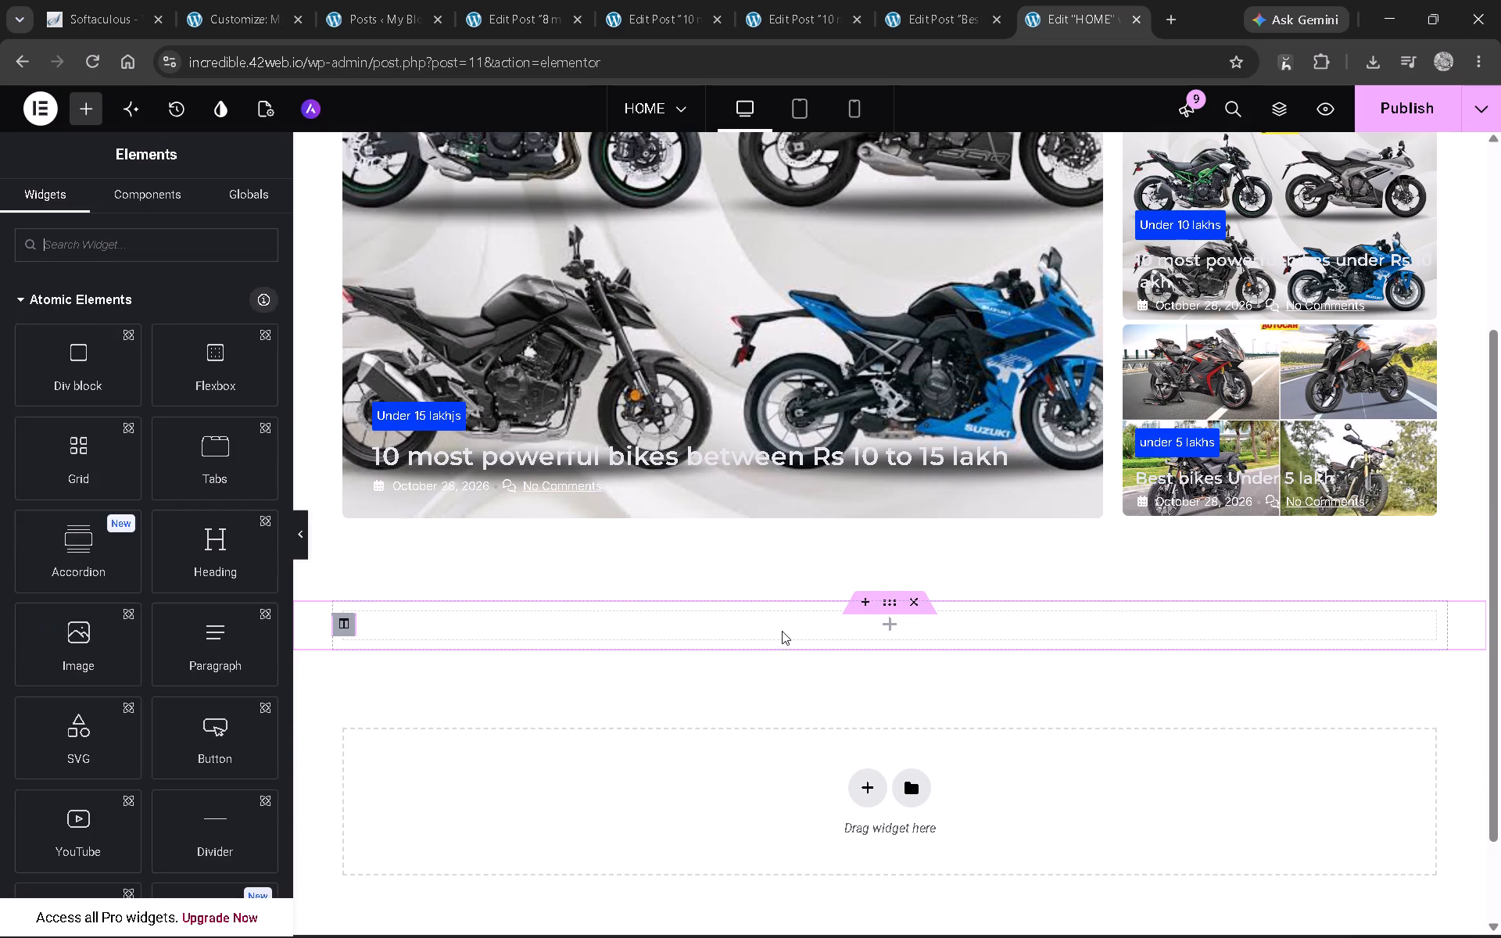
key(alt+Tab)
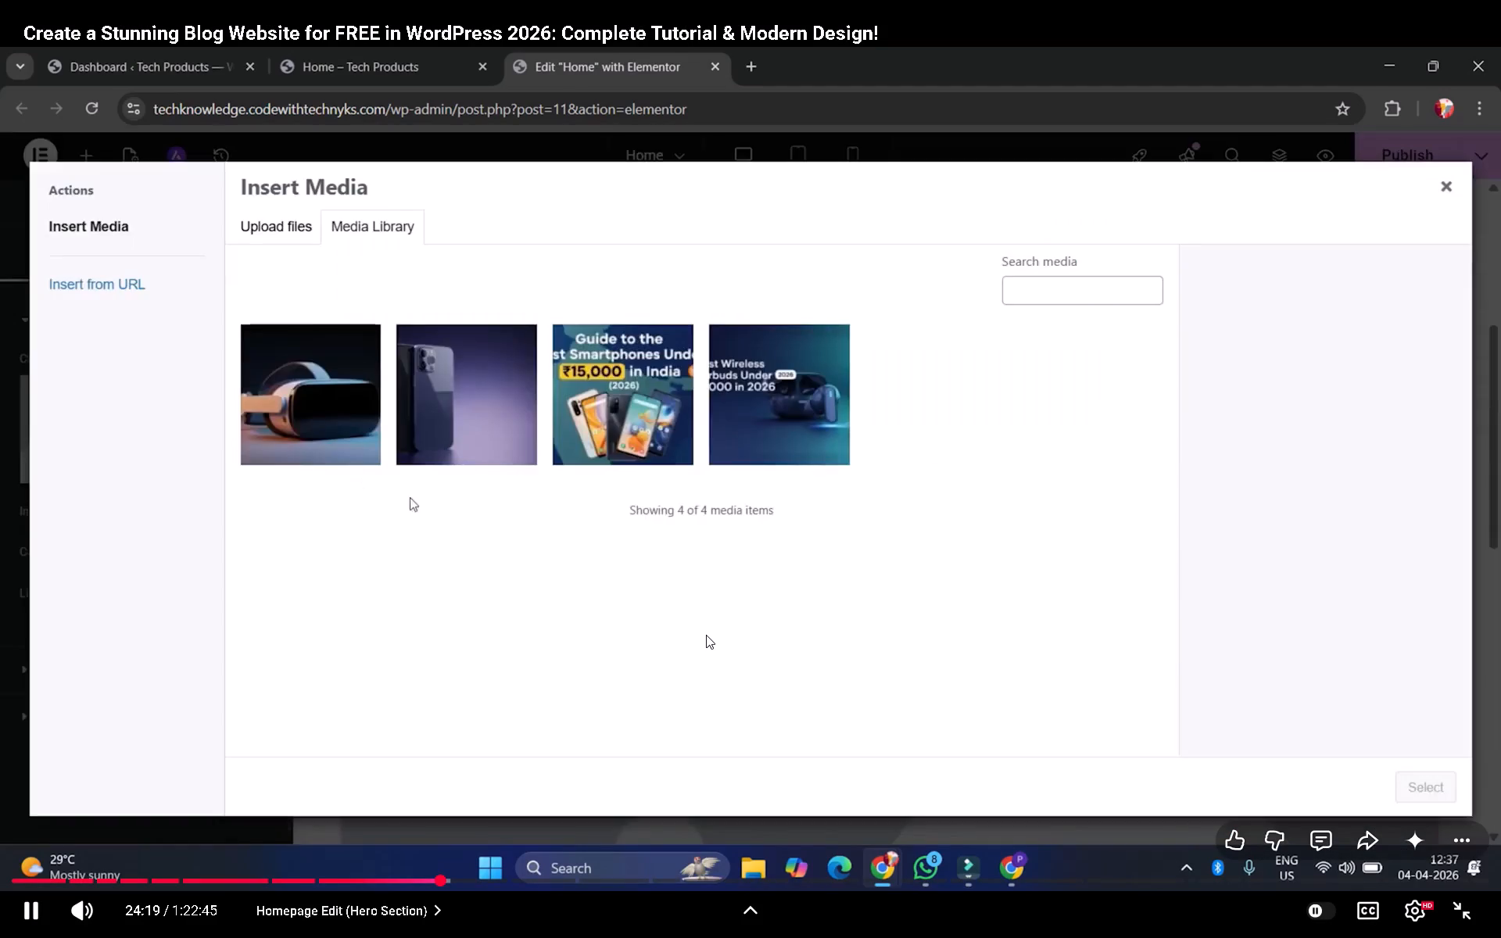
click(706, 635)
key(alt+Tab)
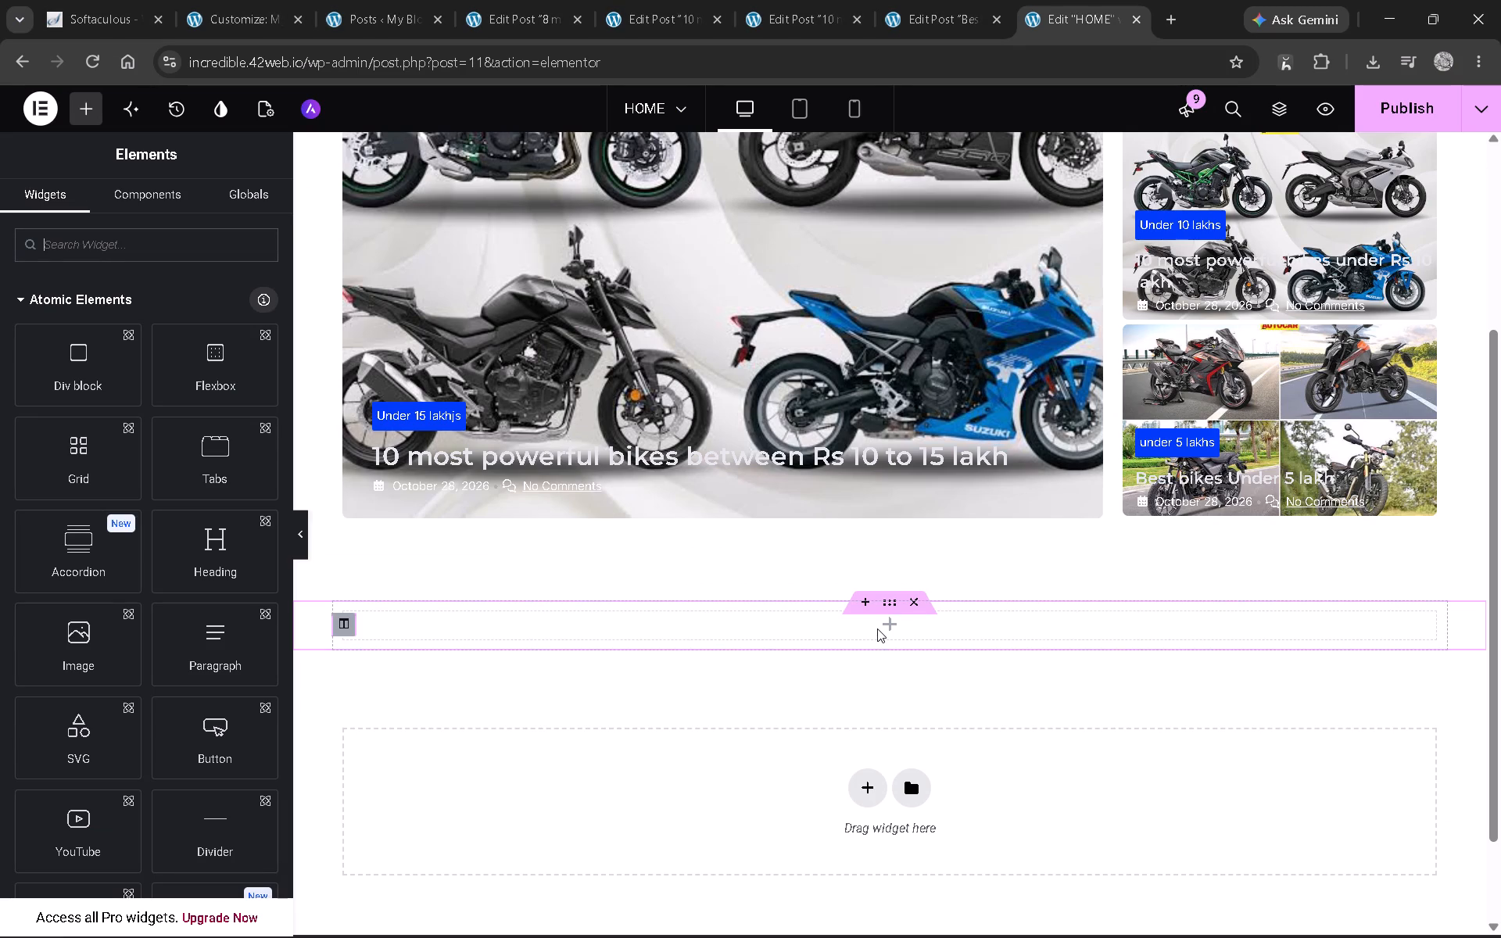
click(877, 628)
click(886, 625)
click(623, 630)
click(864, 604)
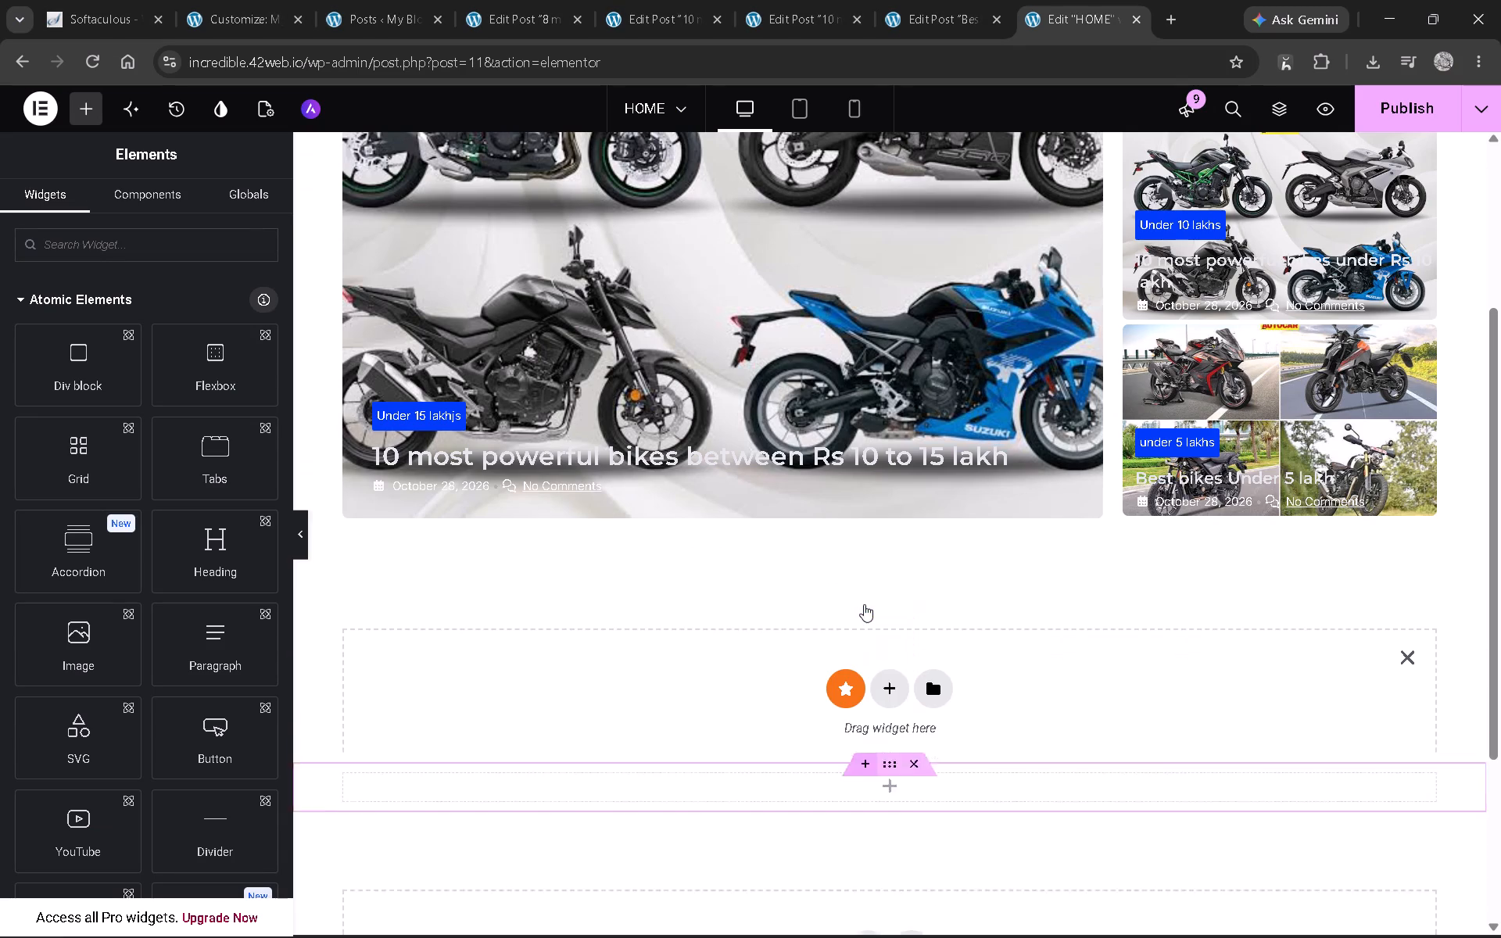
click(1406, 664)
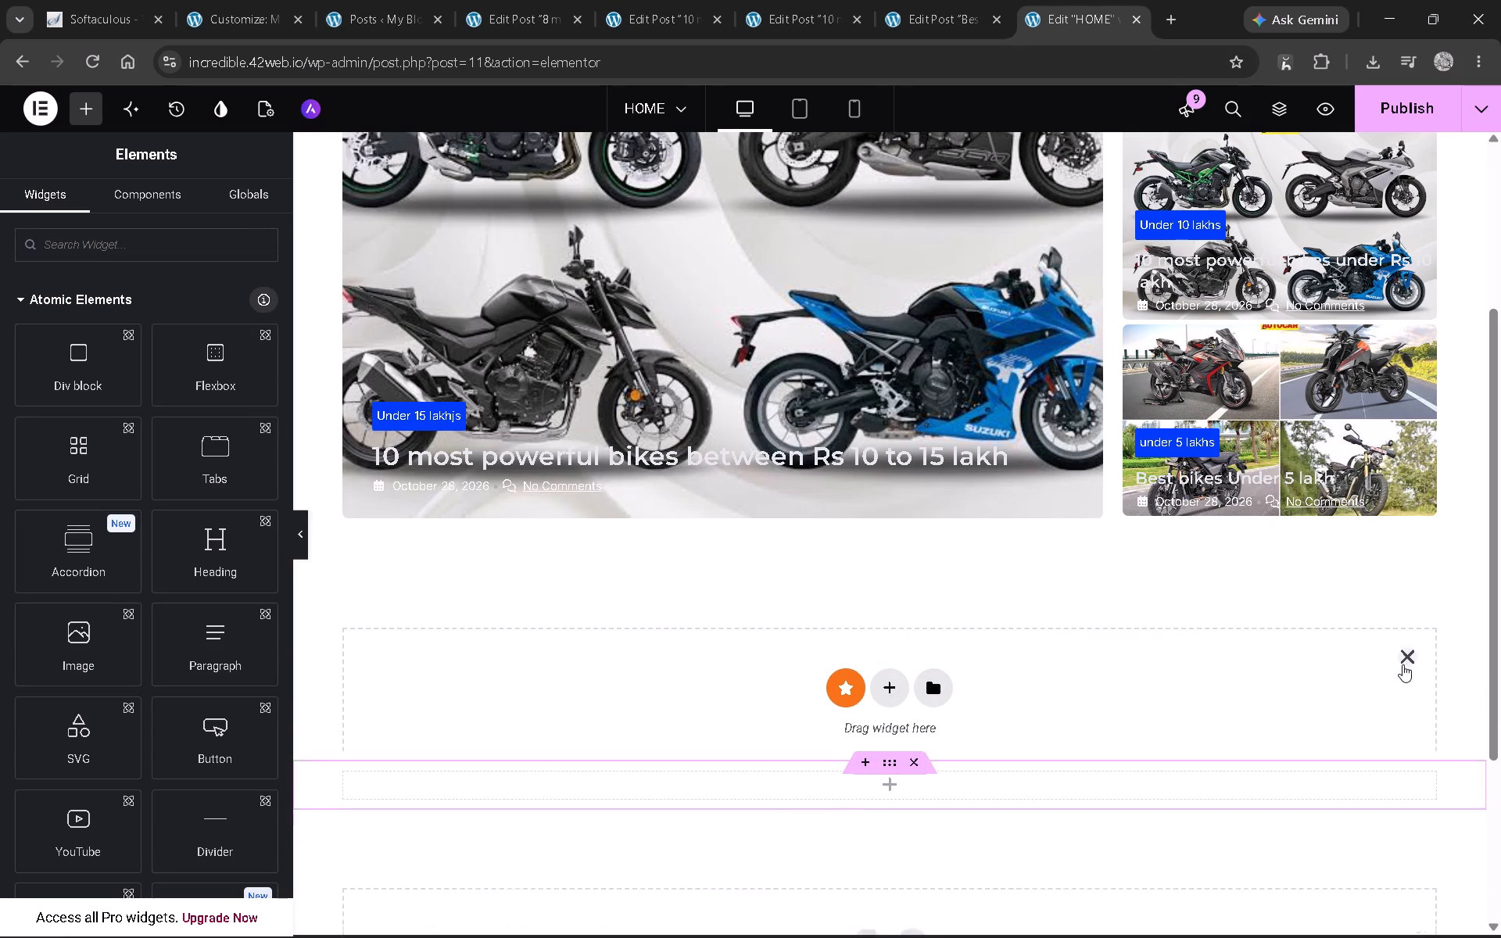
Recheck the tutorial, find the widgets matching "image" and place the atomic Image widget in the empty section below the spacer.
key(alt+Tab)
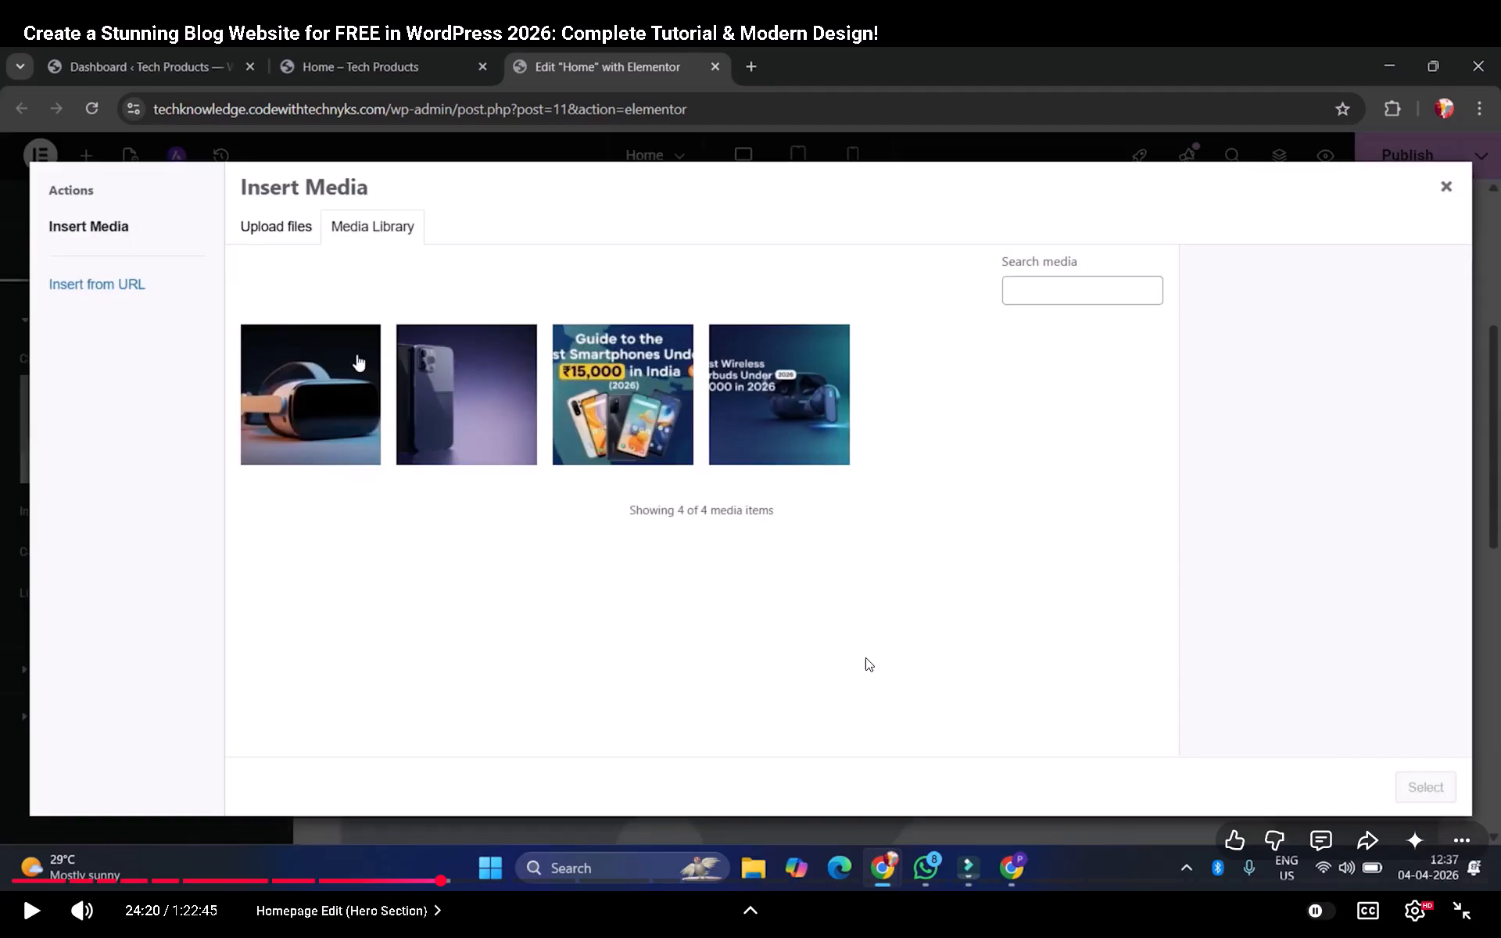
key(Left)
key(space)
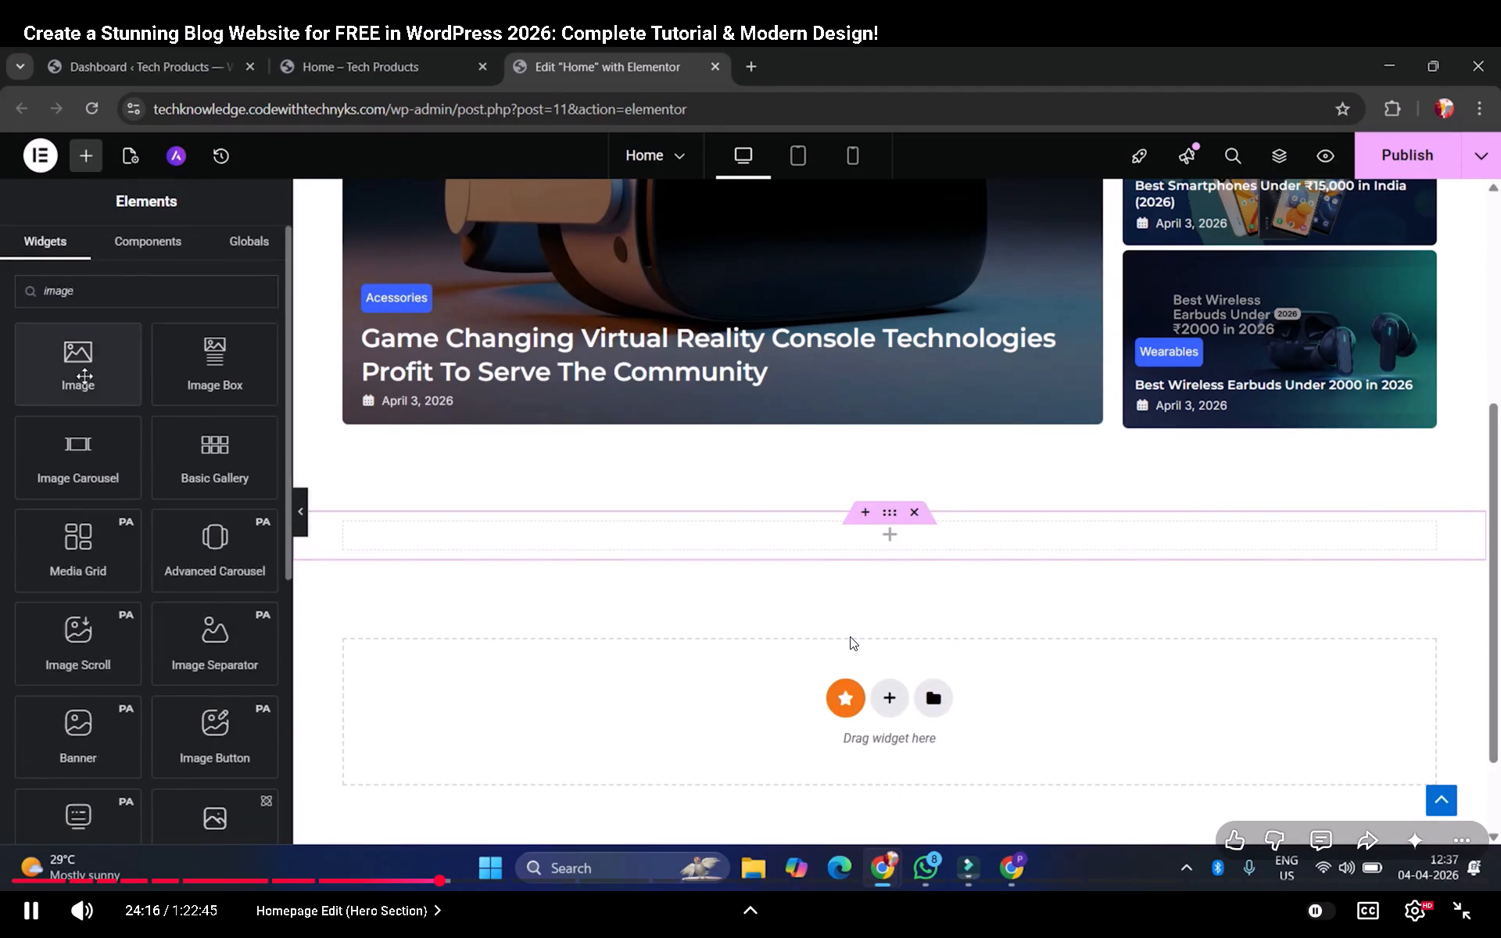
click(850, 636)
key(alt+Tab)
click(195, 248)
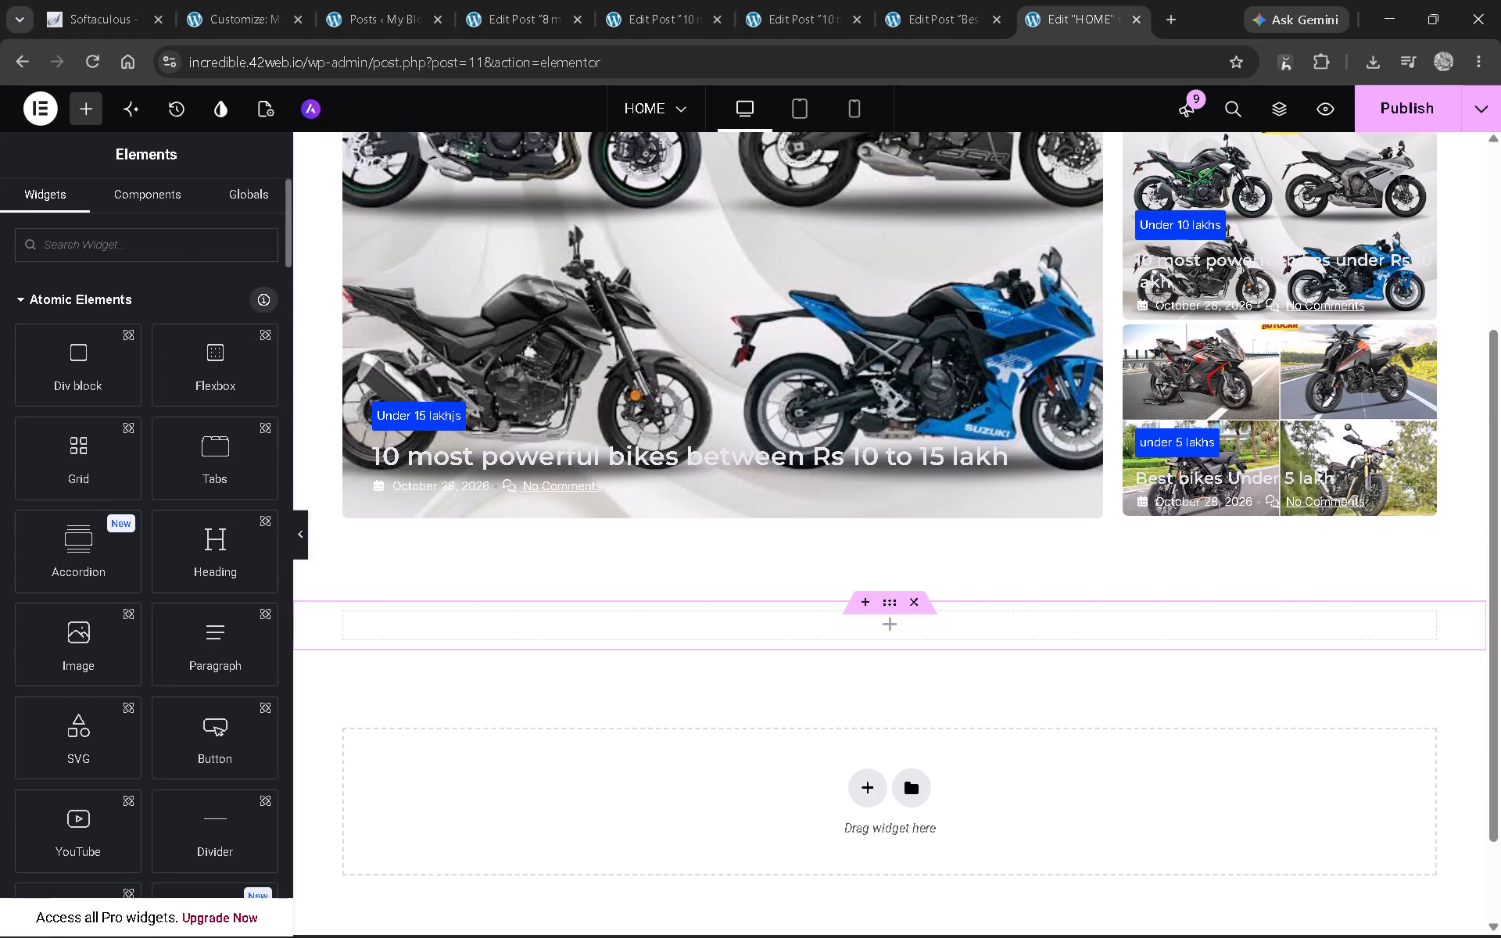
text(image)
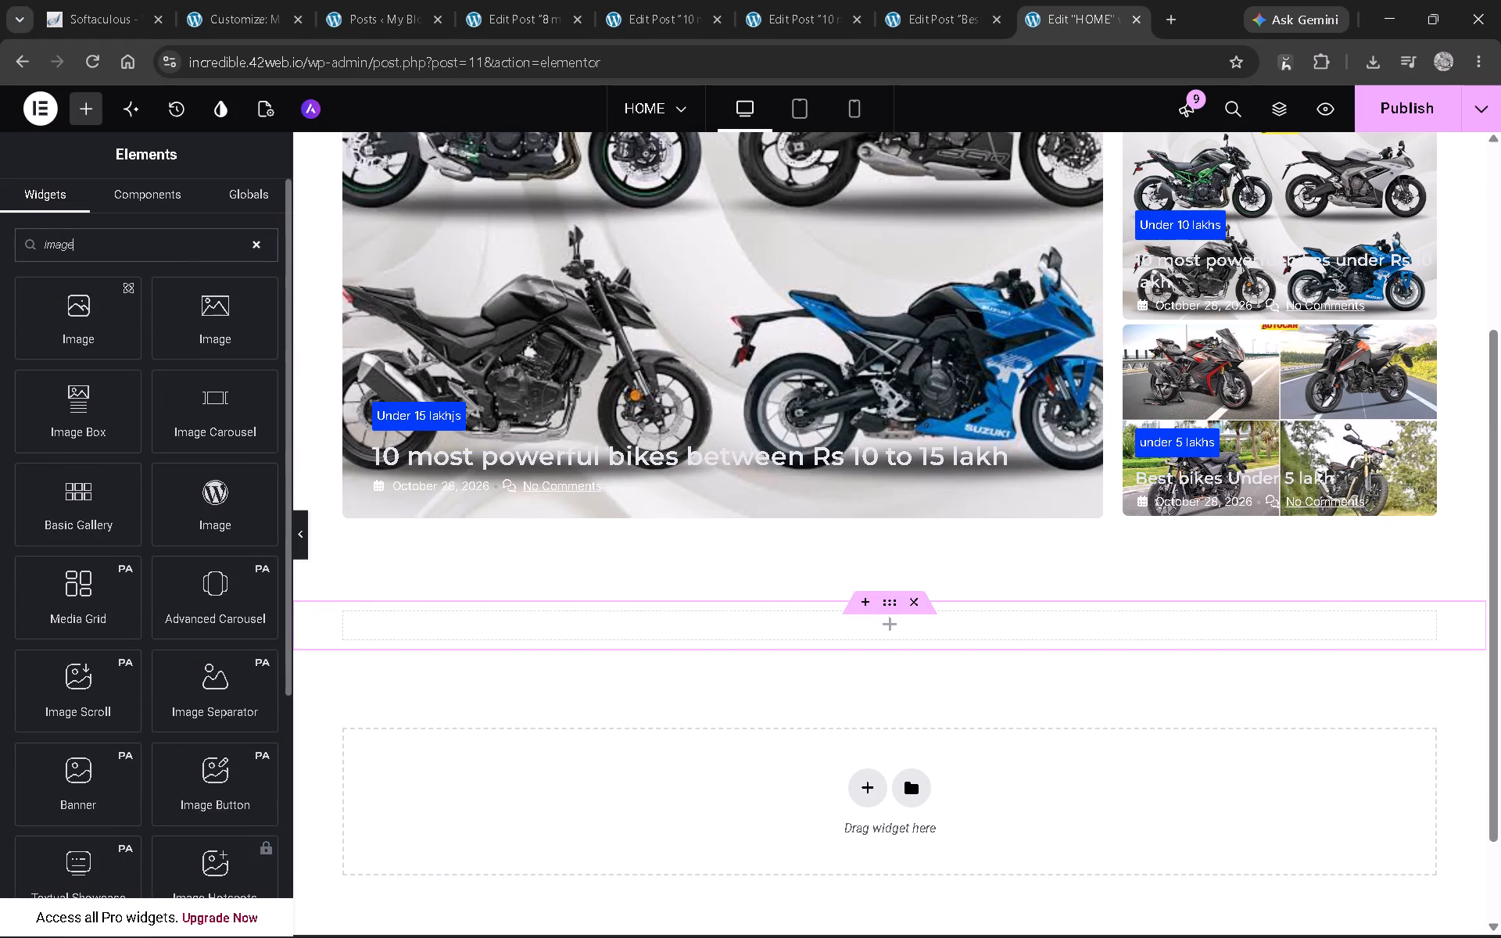
drag(65, 315, 734, 609)
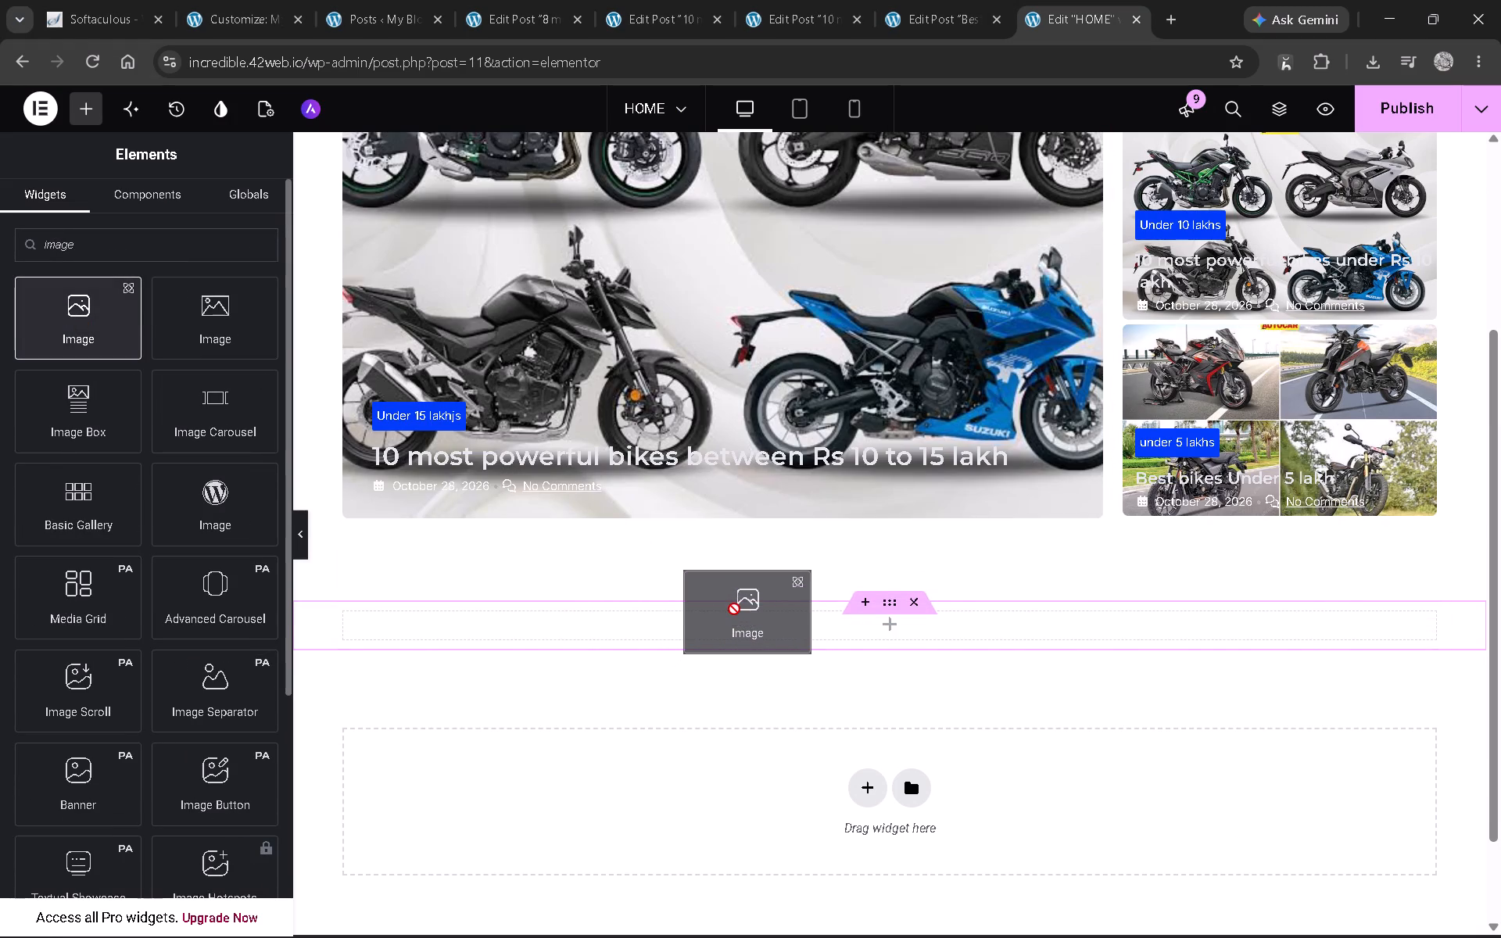
drag(734, 609, 733, 621)
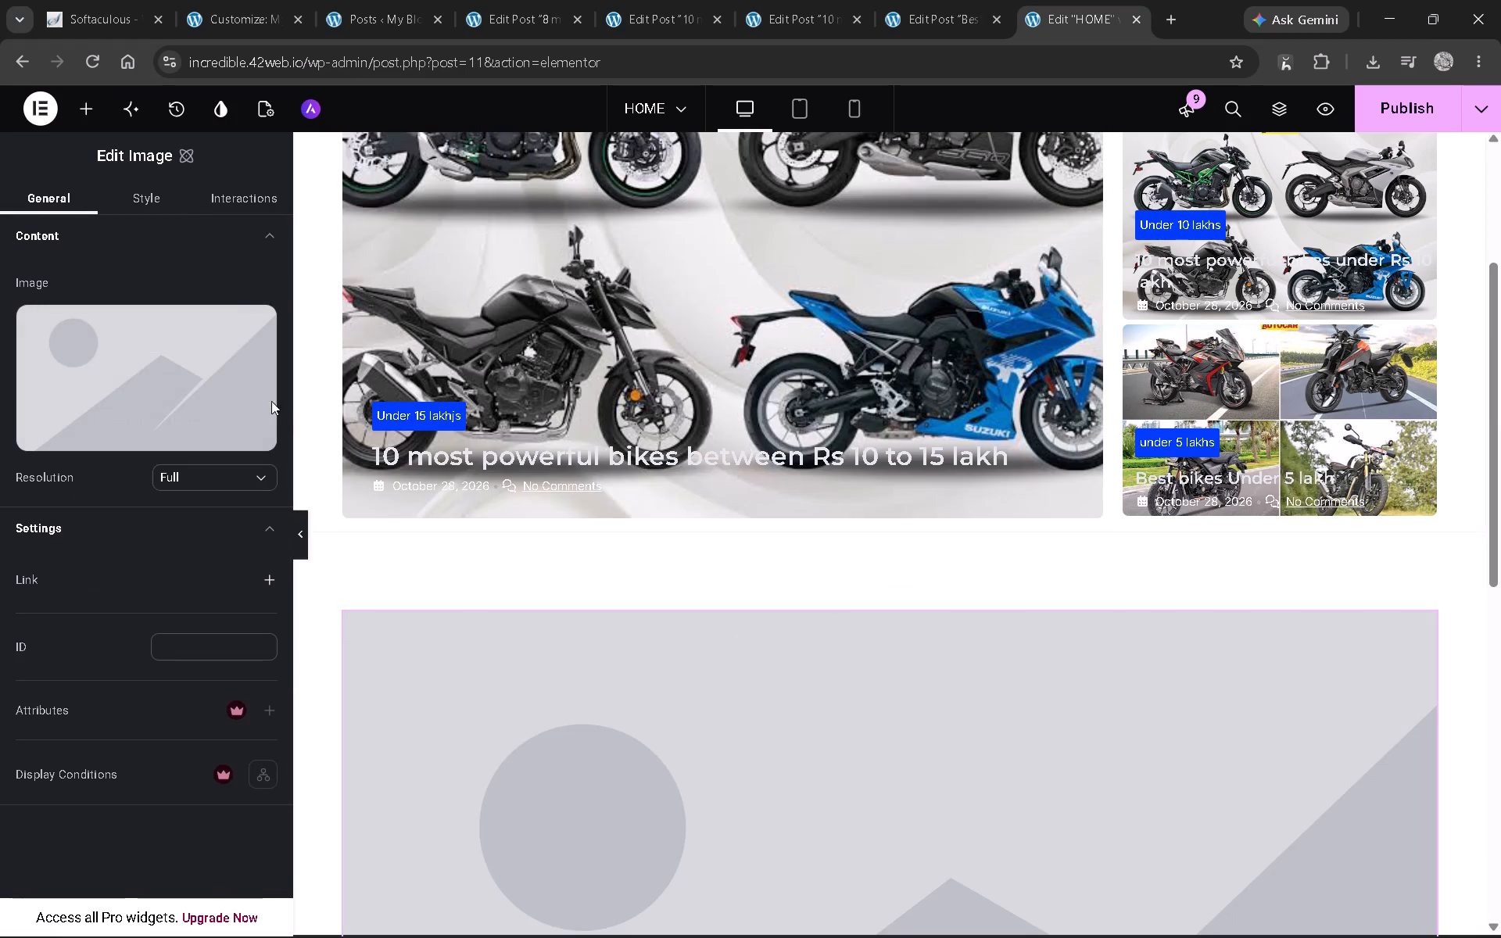
Set the Image widget's picture to "hhe" from the Media Library.
click(146, 374)
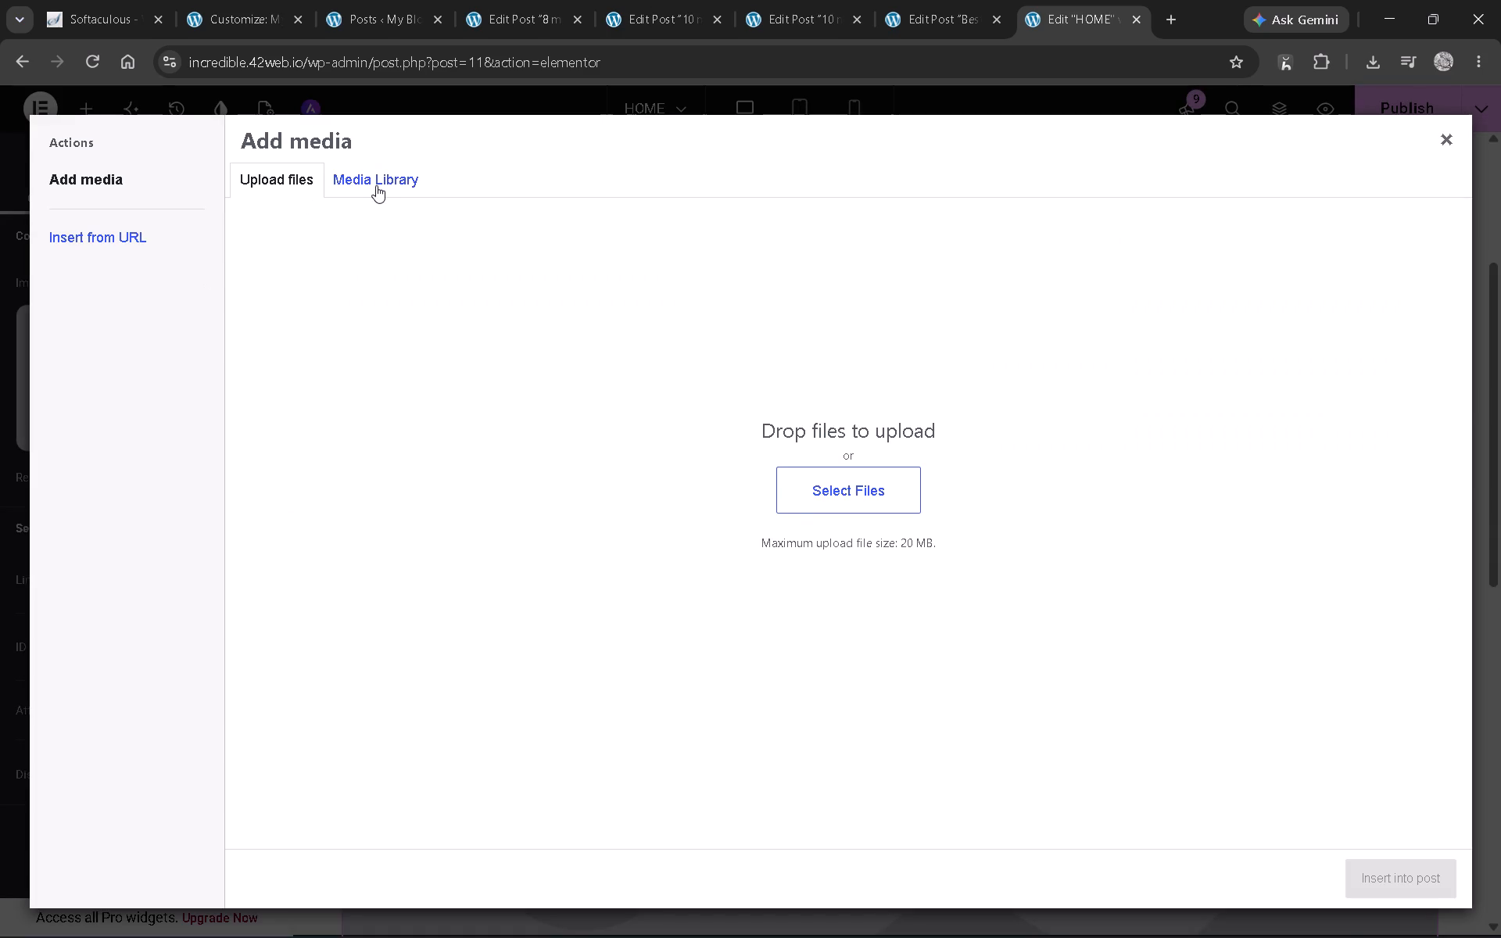
click(382, 171)
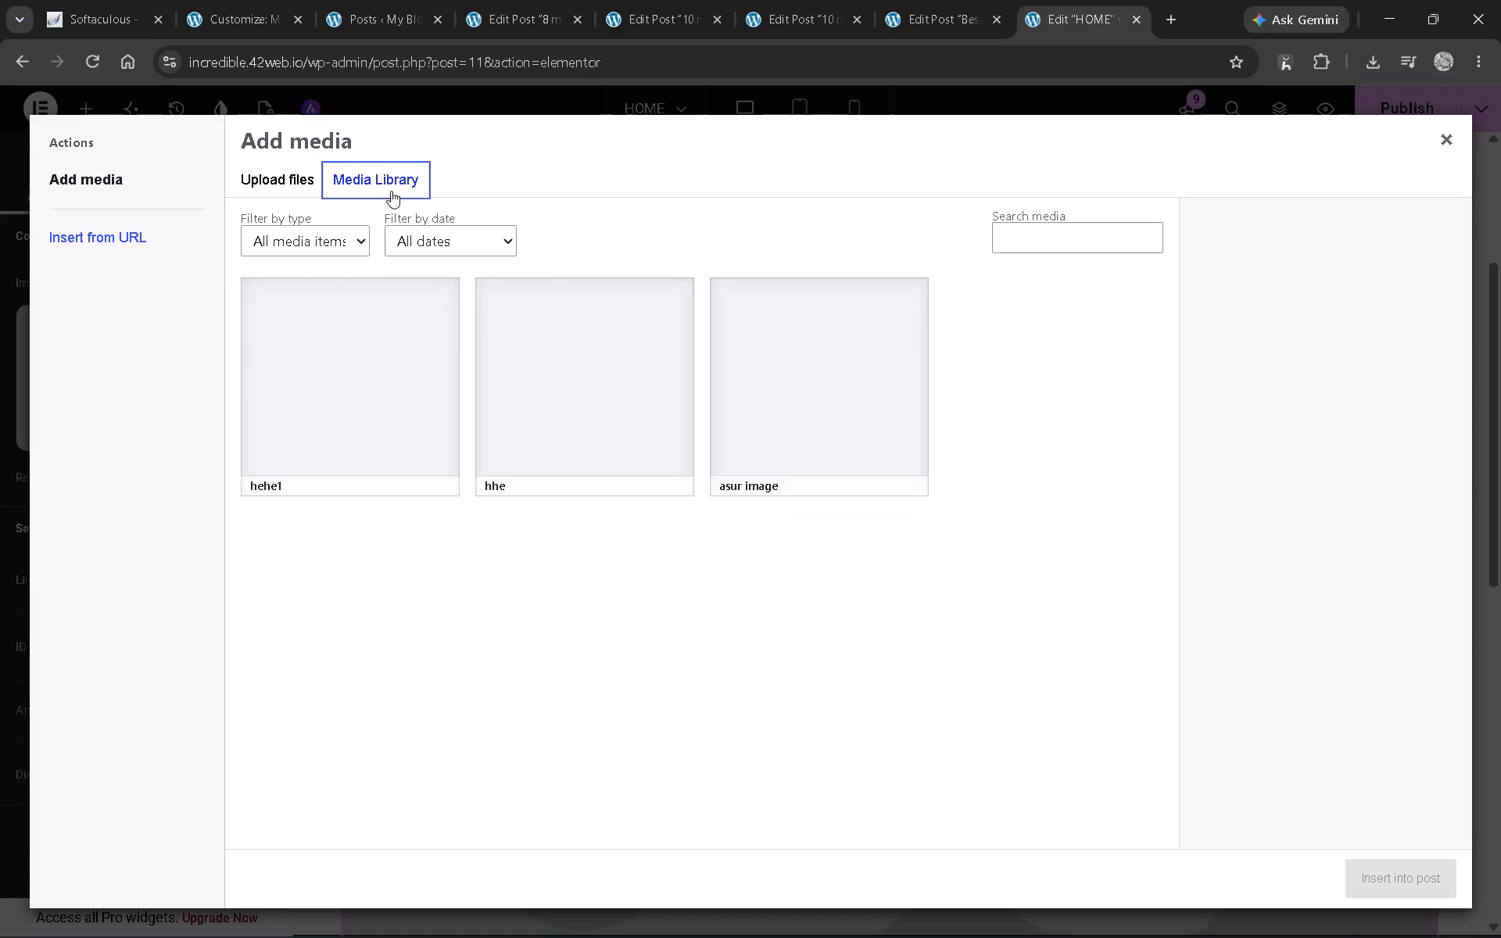
click(622, 330)
click(1366, 879)
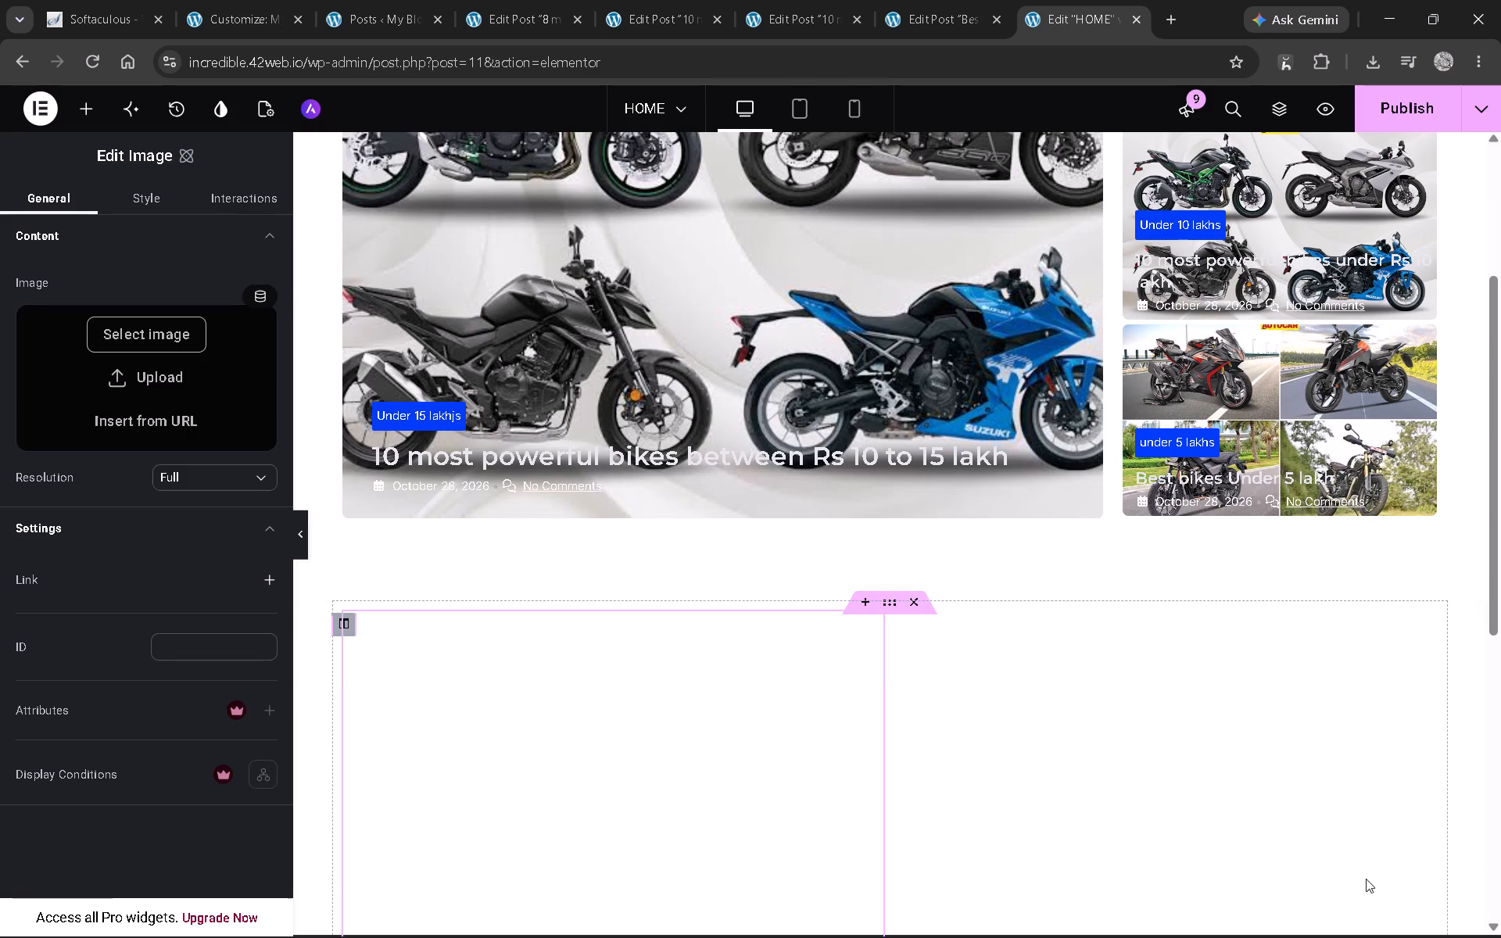
scroll(937, 729, down, 2)
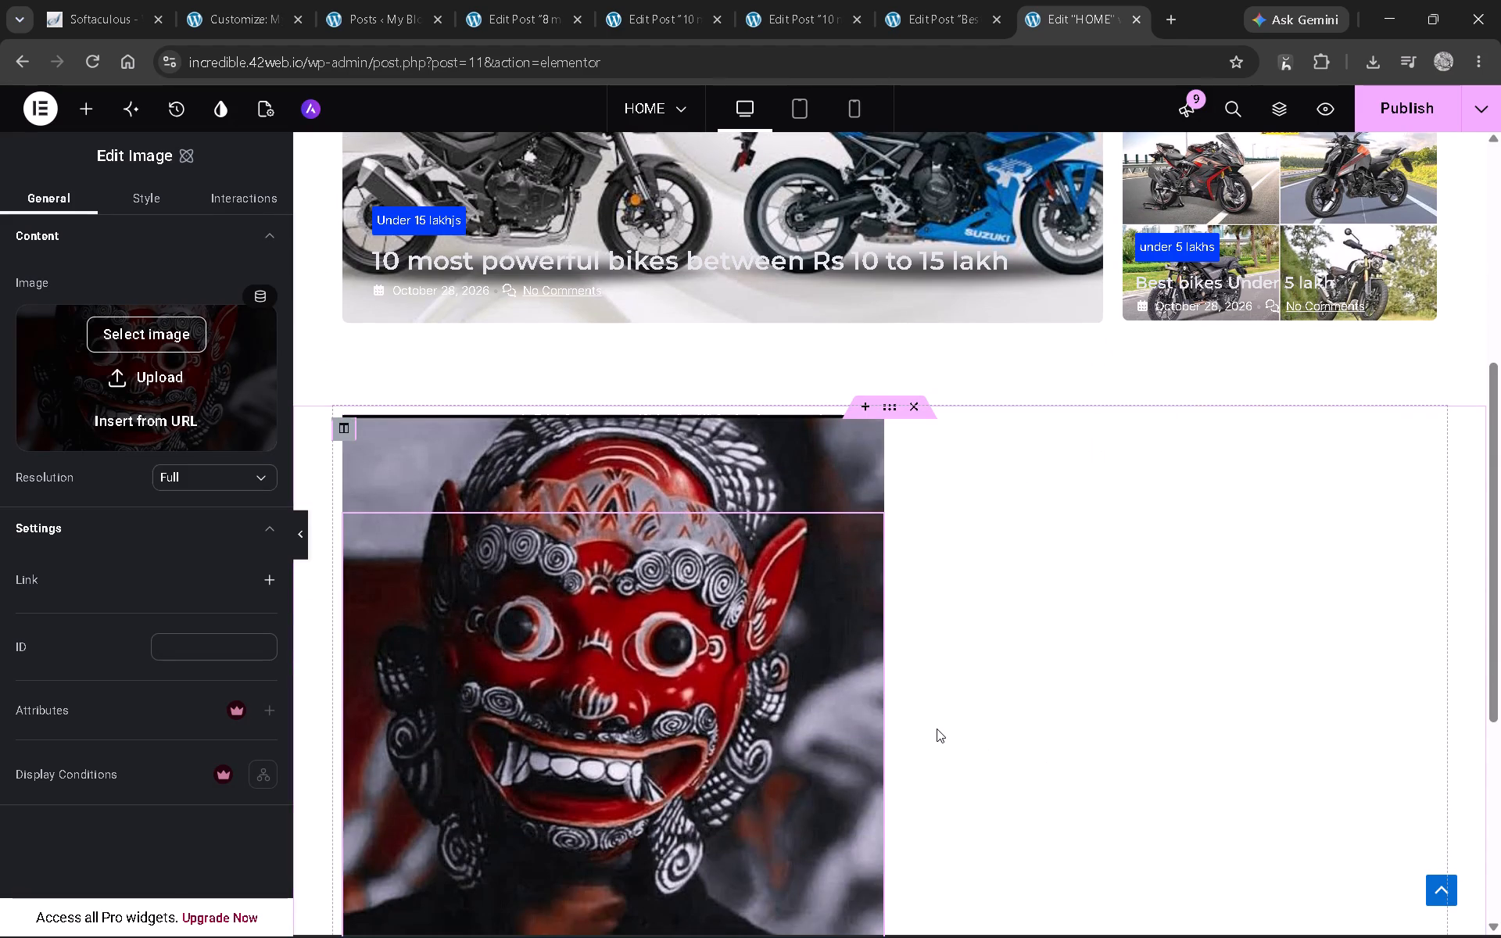
Check which banner picture the tutorial picks, and open the media upload for the Image widget's picture.
key(alt+Tab)
click(850, 714)
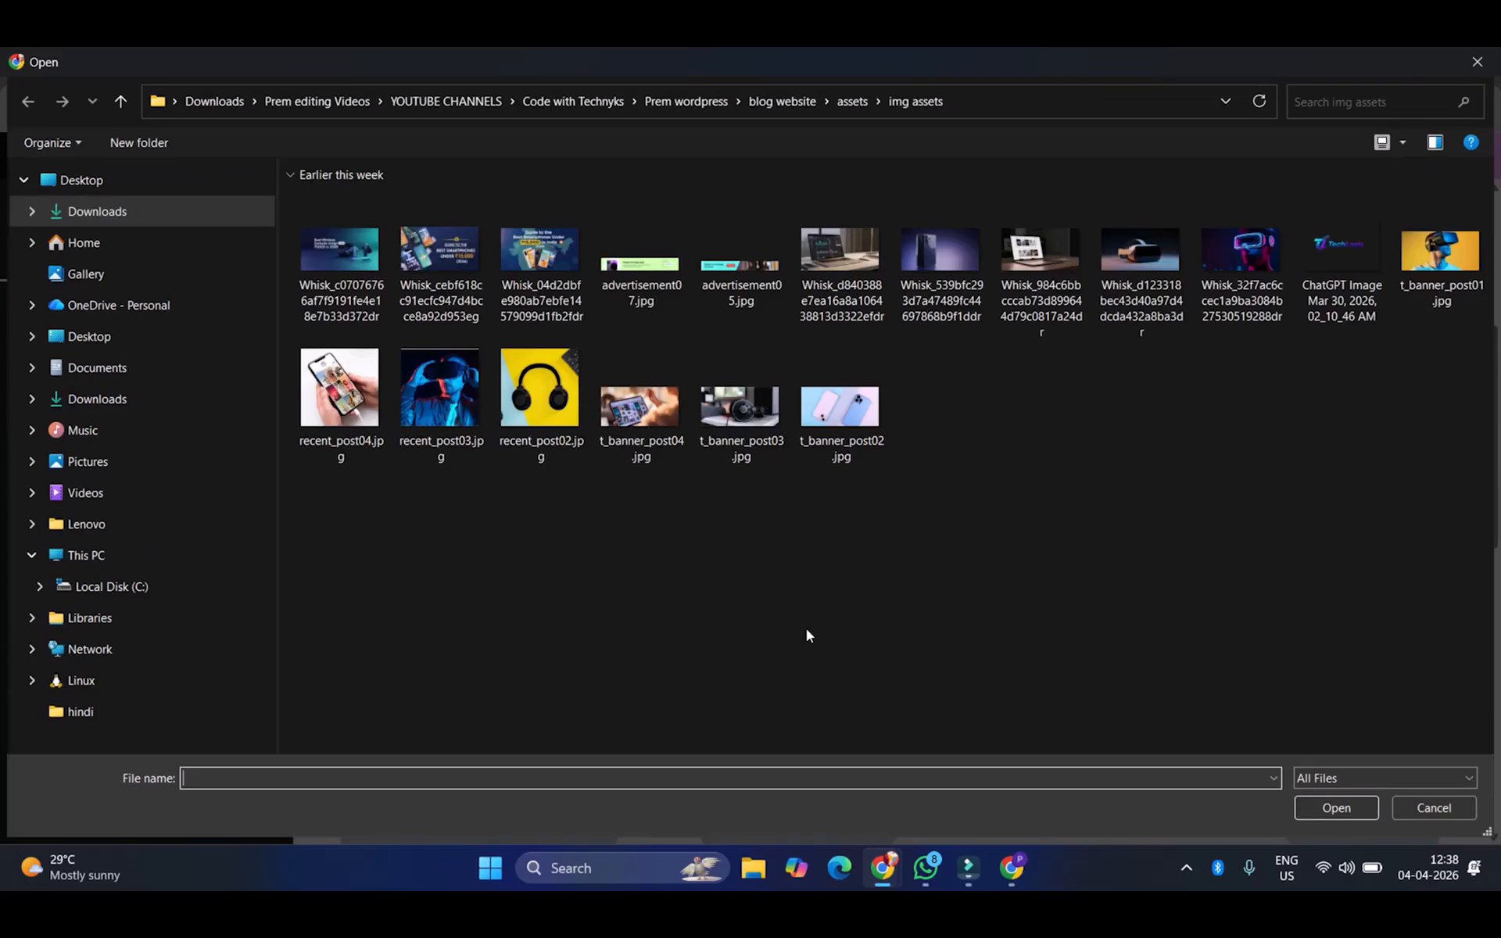
click(810, 631)
click(810, 631)
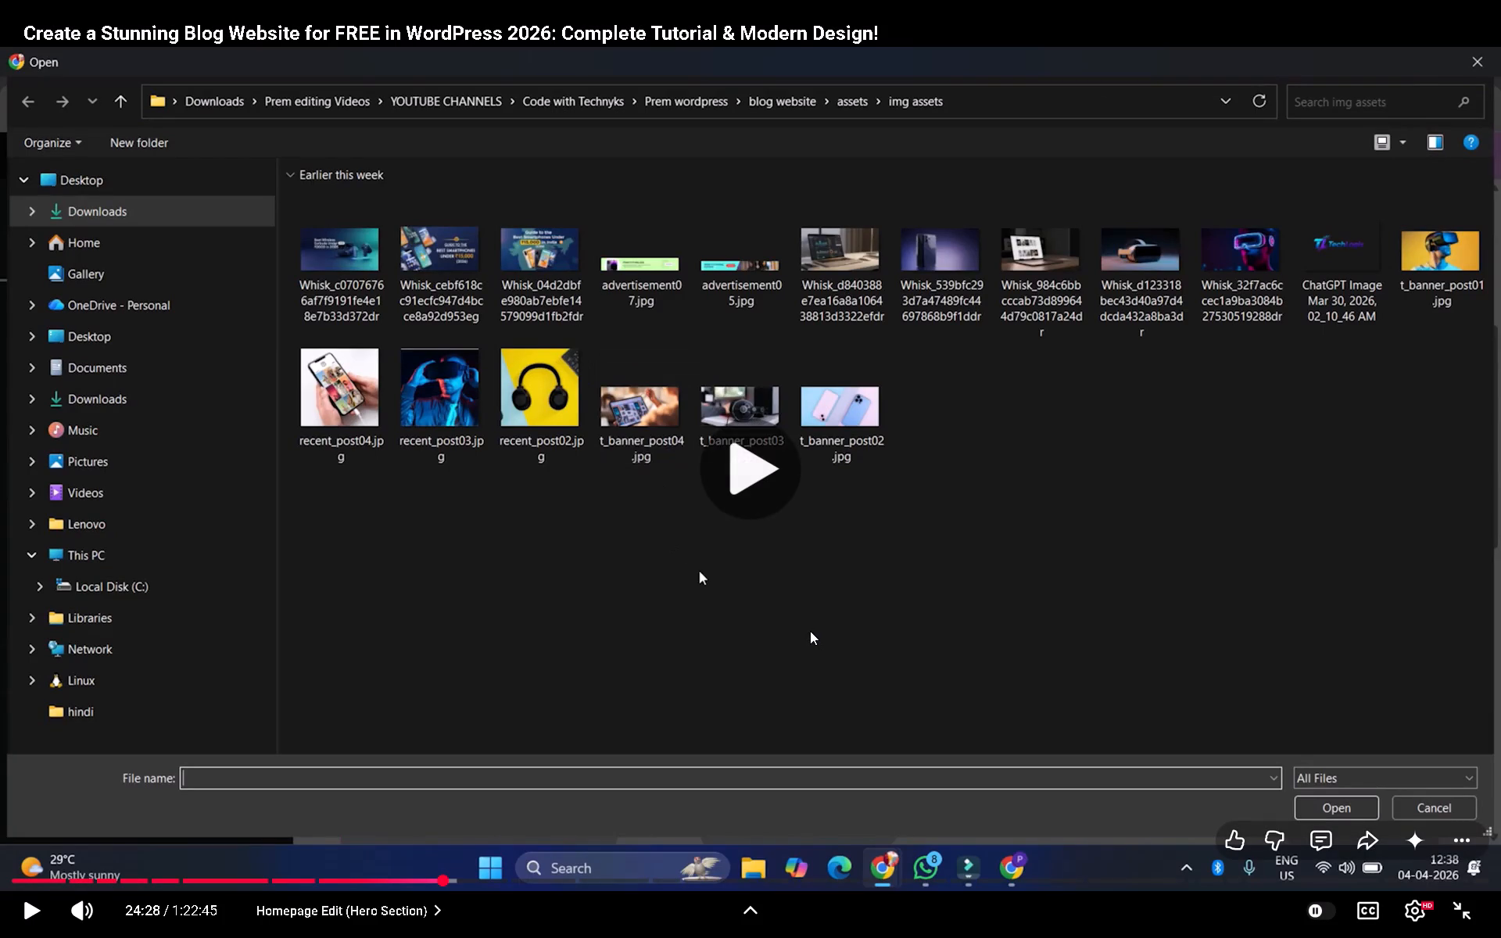
click(810, 631)
key(alt+Tab)
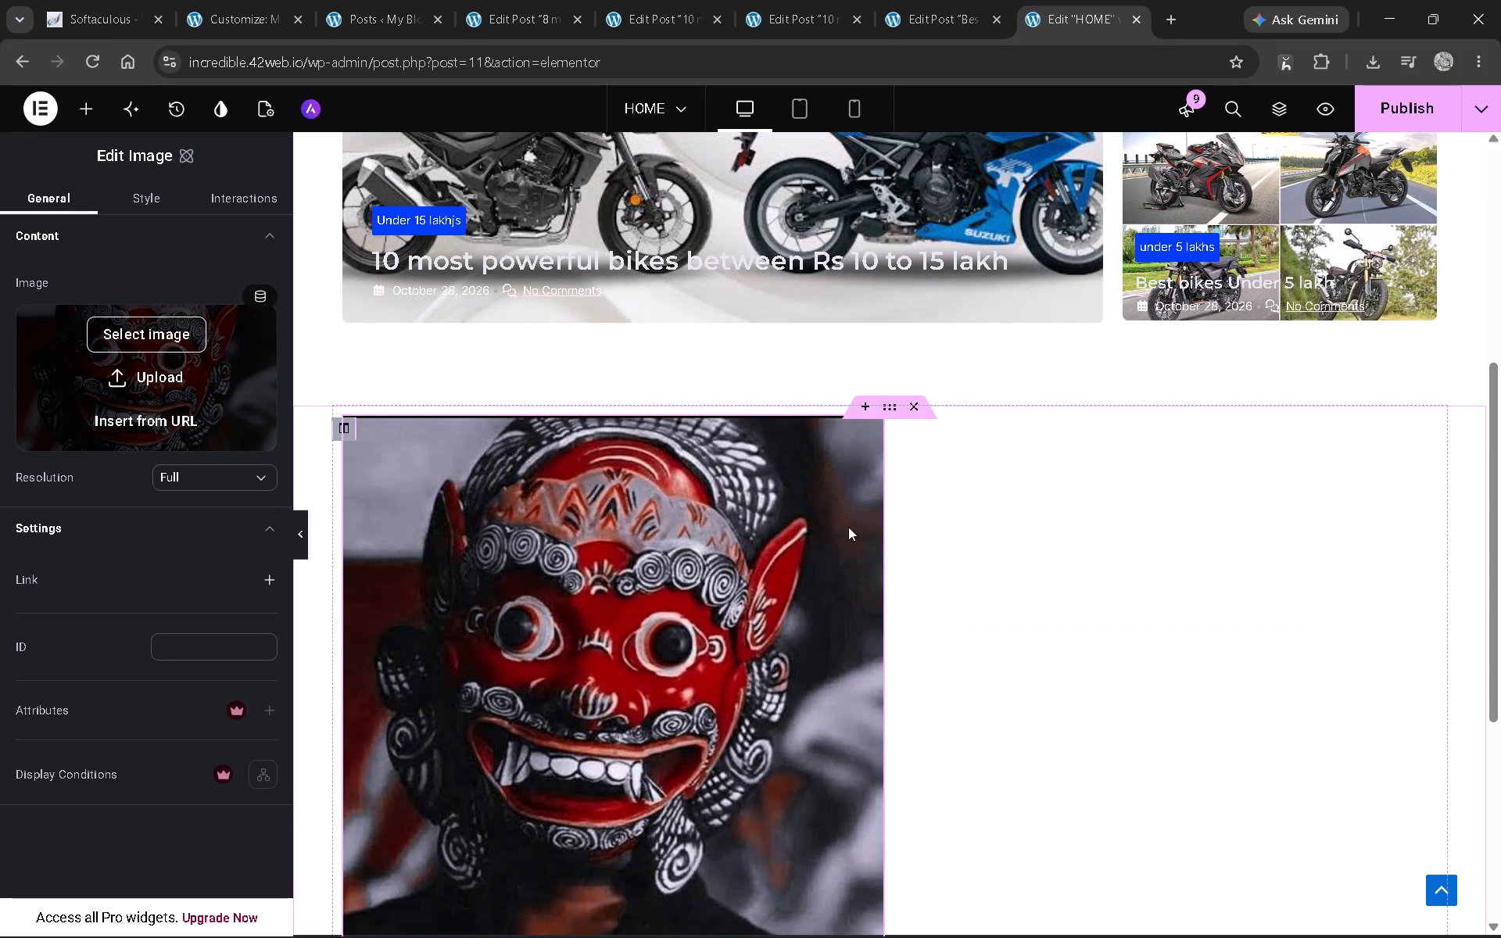
click(160, 360)
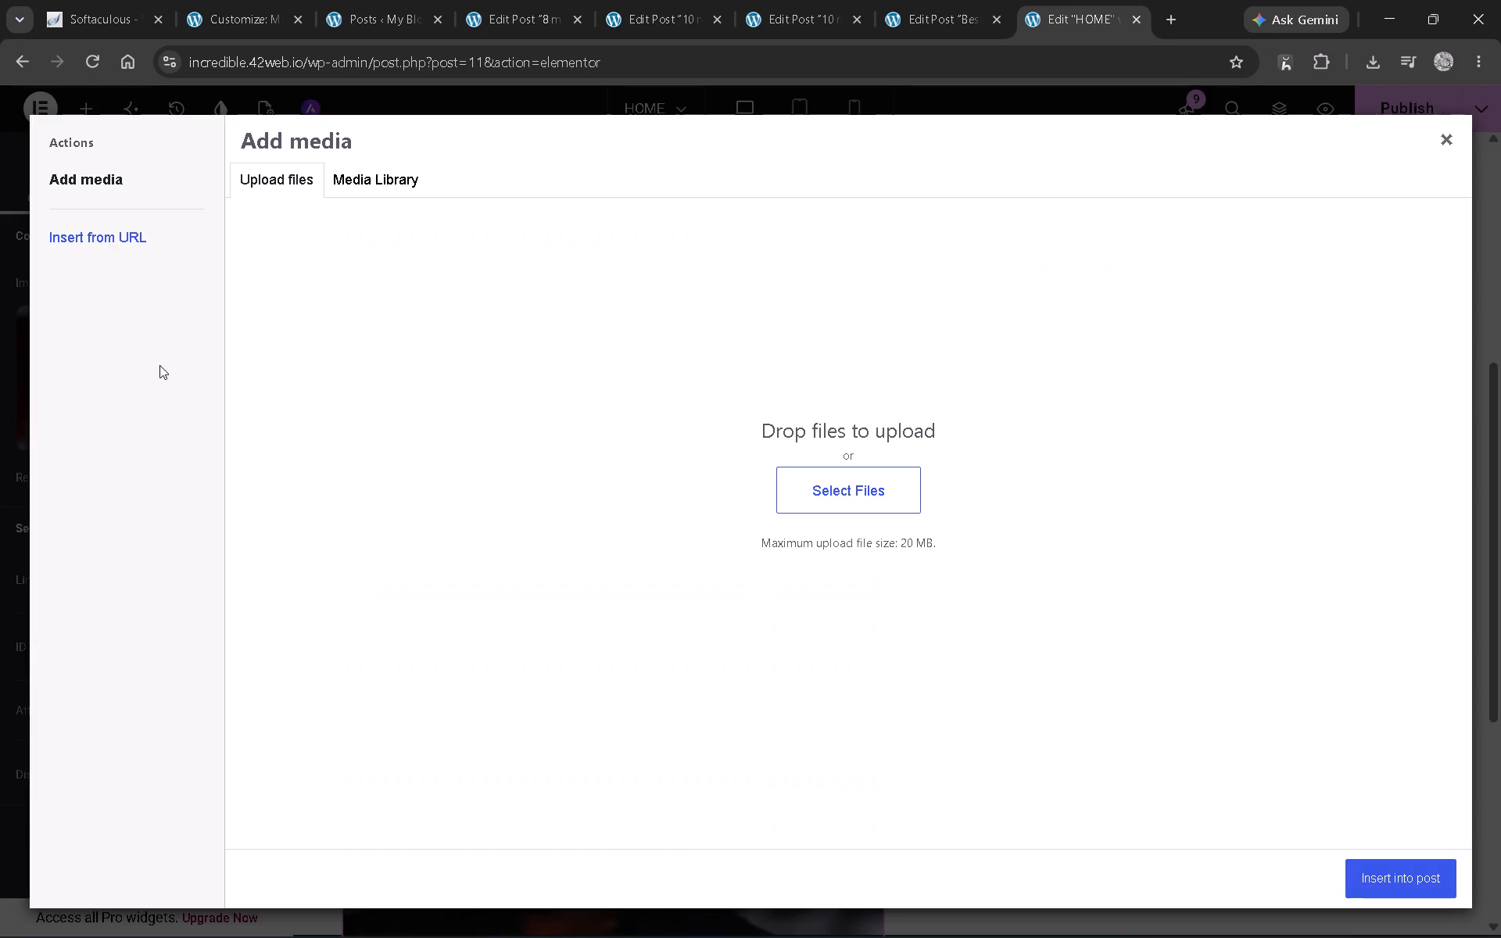
Search Google Images for "advertisement in website" in a new browser tab.
click(1161, 17)
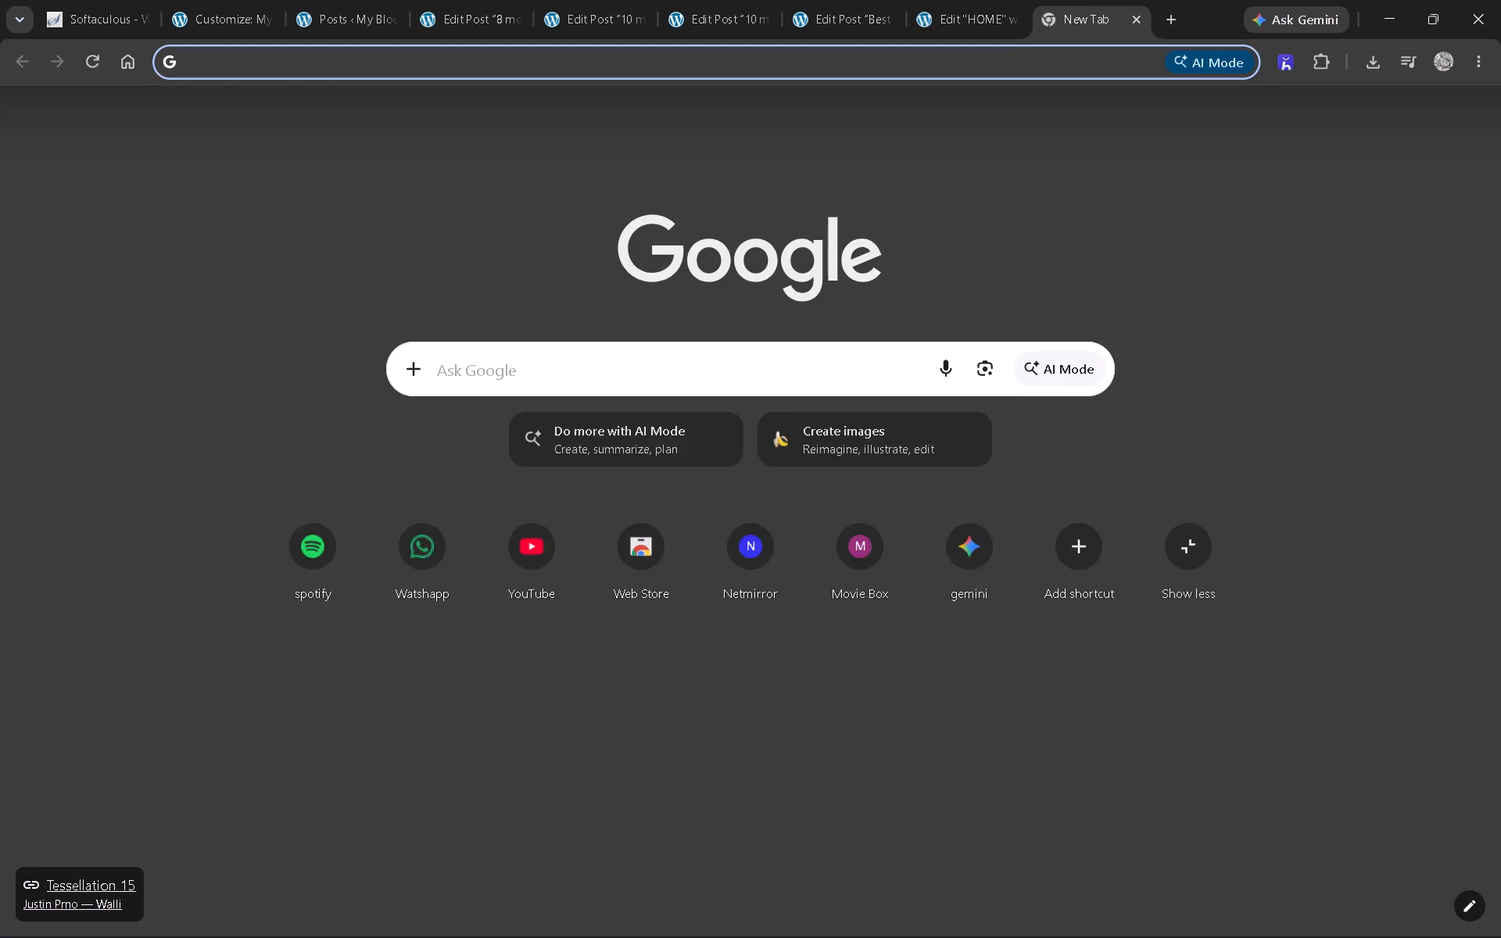
click(769, 369)
text(advertisemnet)
key(space)
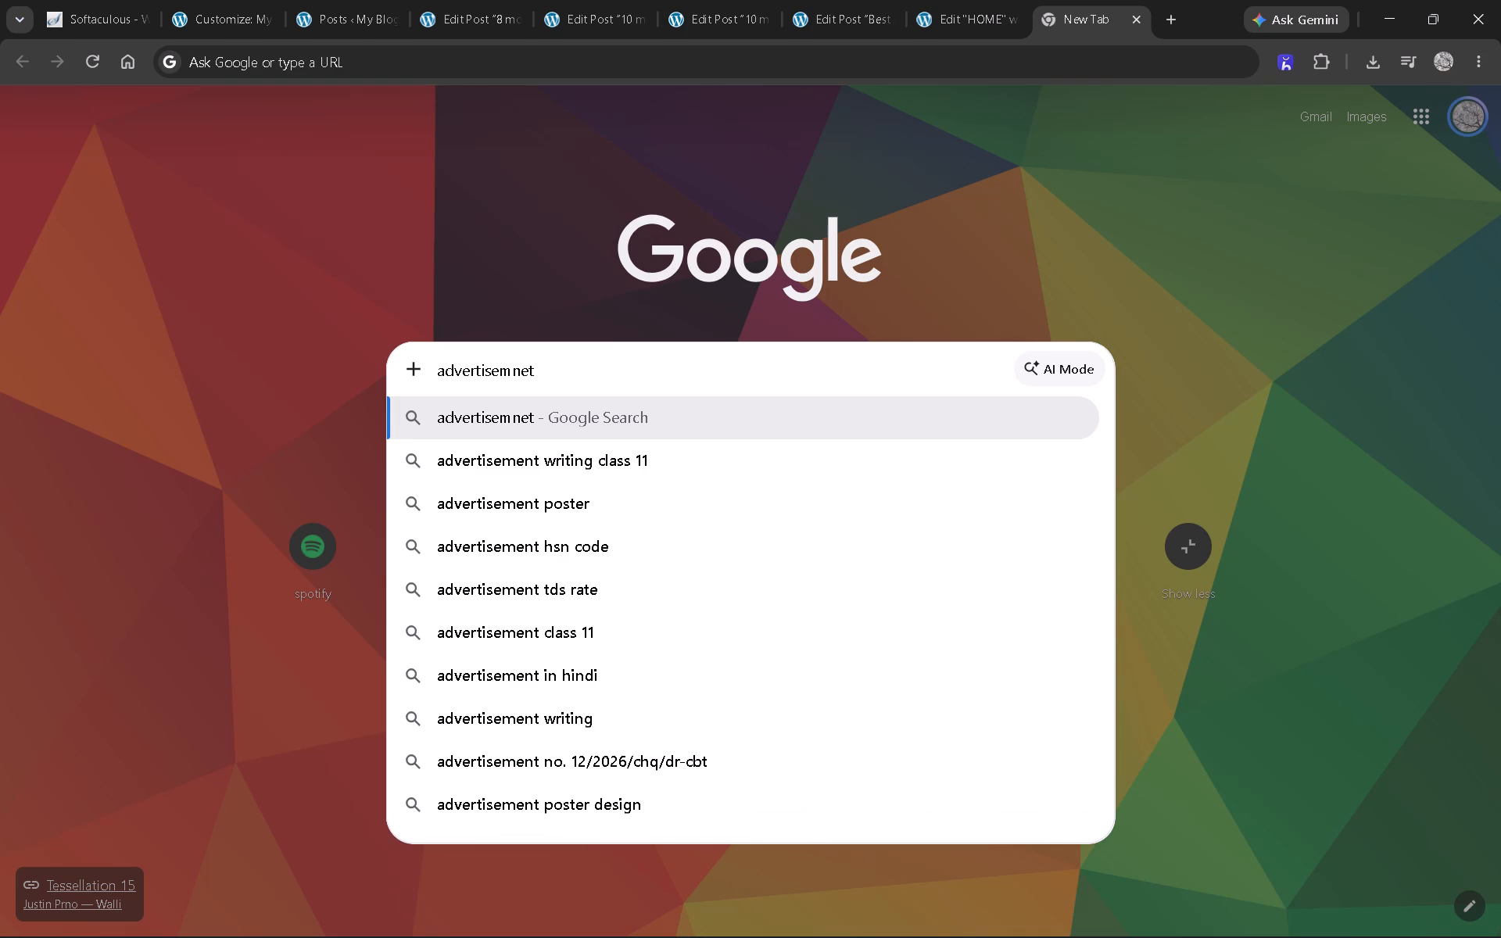
text(in website)
key(Return)
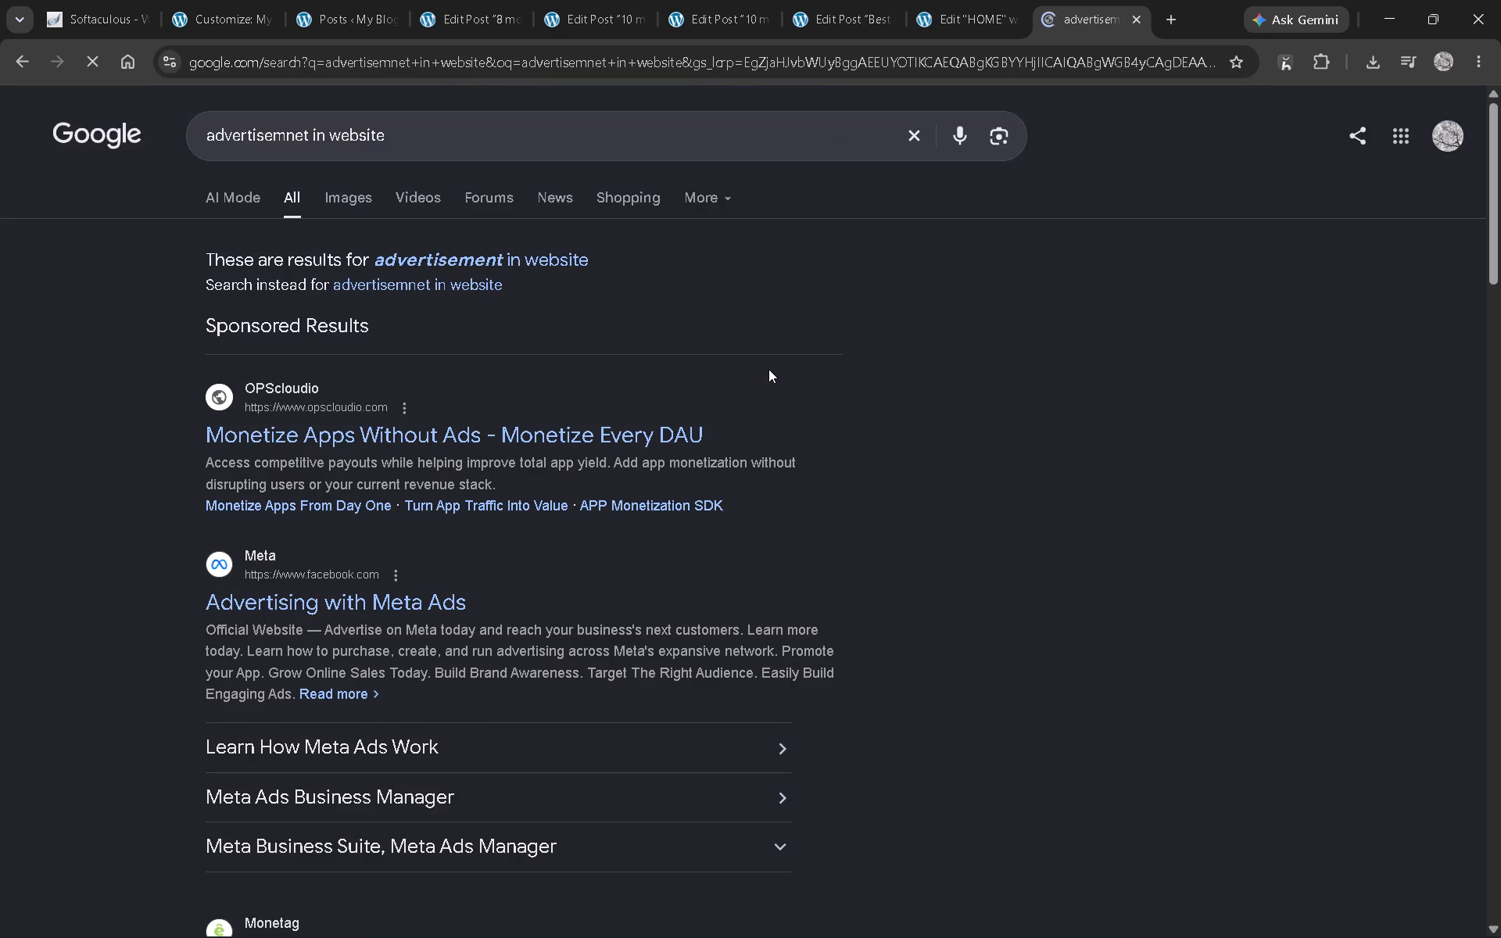
click(328, 206)
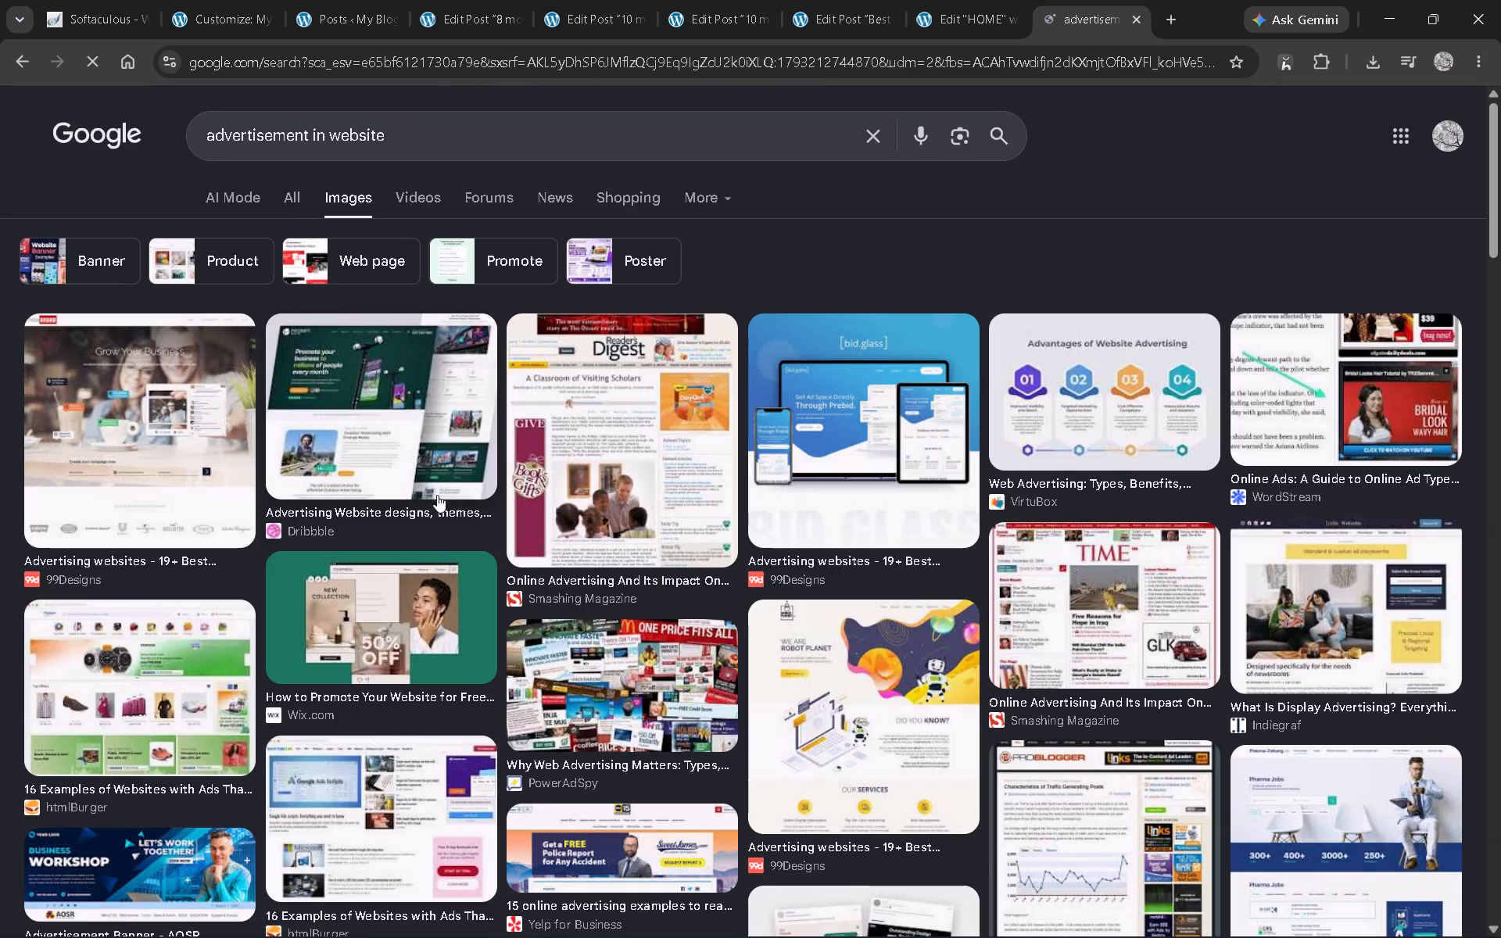
Browse the website advertisement image results for a picture suitable as the page's banner.
scroll(743, 501, down, 3)
scroll(925, 600, down, 12)
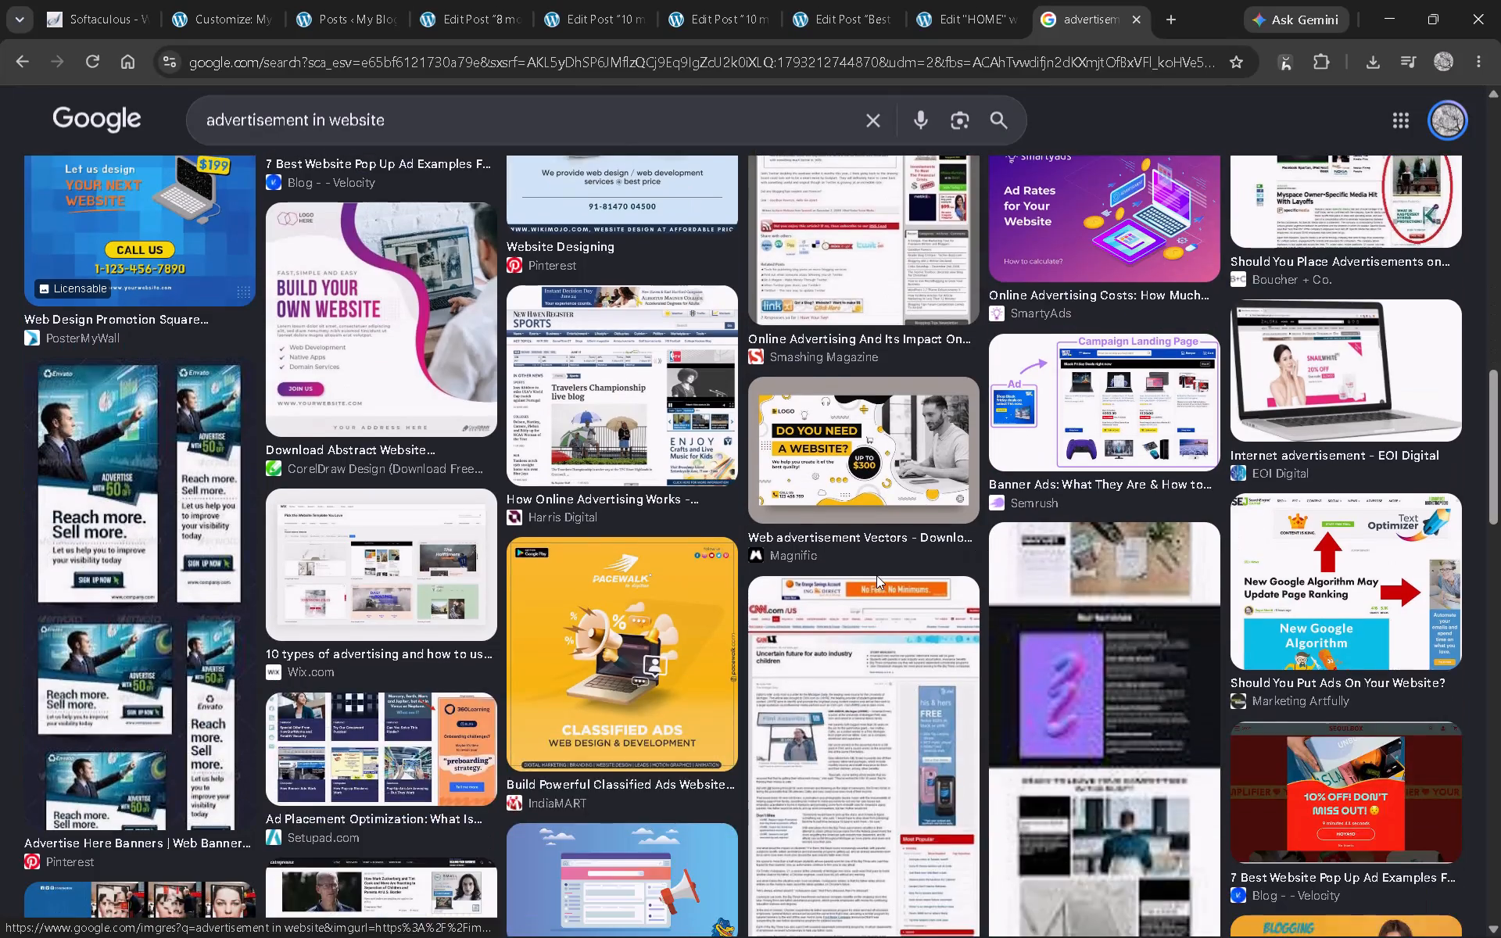
scroll(876, 575, down, 2)
scroll(876, 575, up, 3)
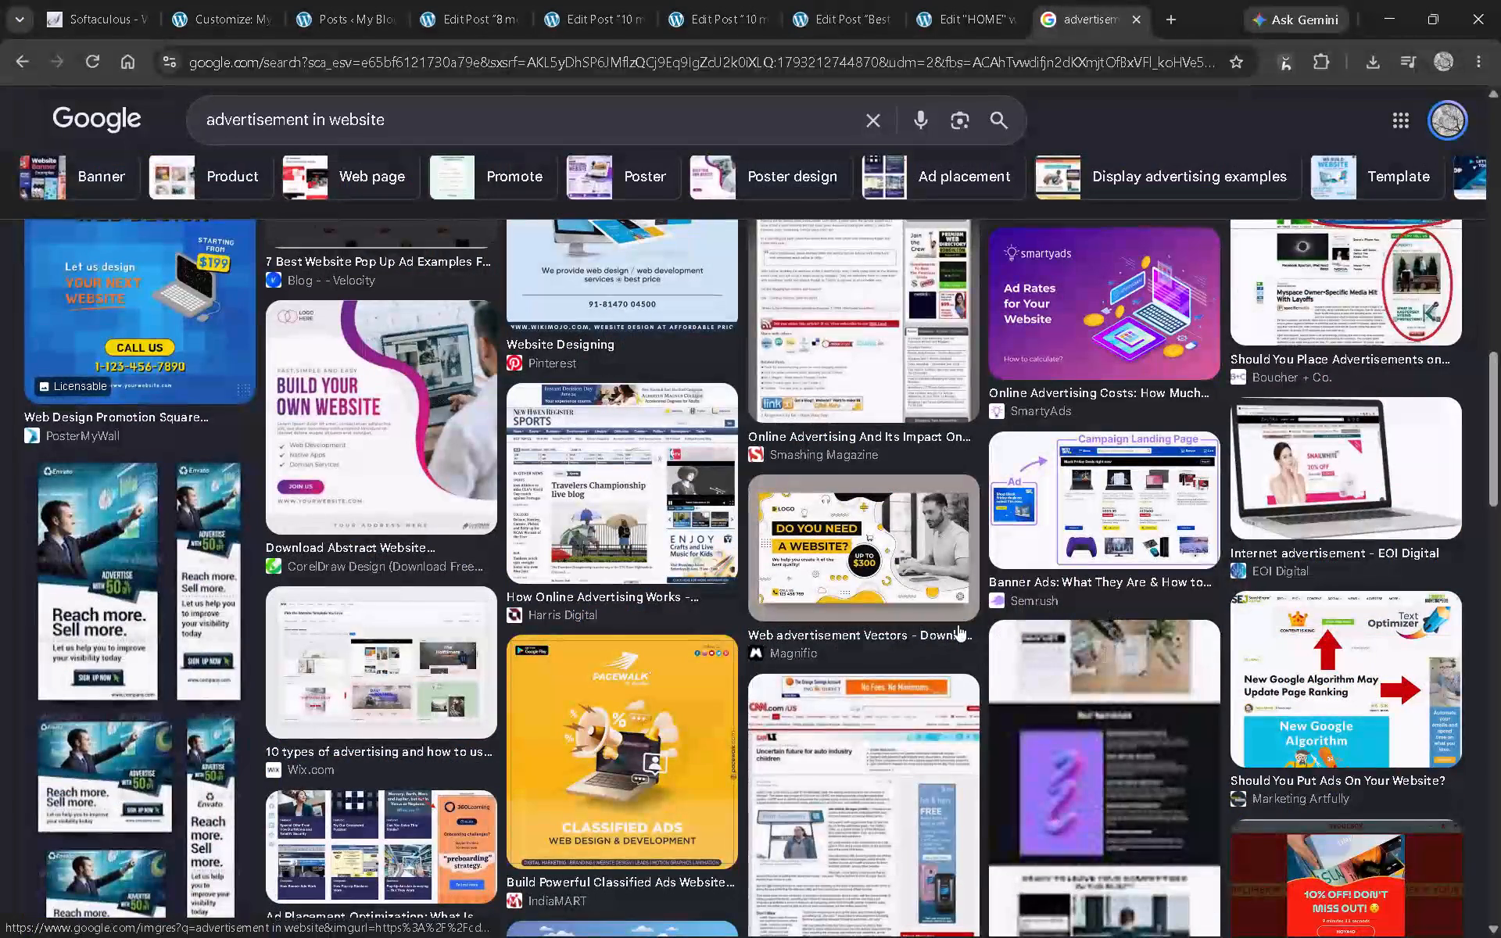
scroll(1441, 672, down, 6)
scroll(1209, 683, down, 1)
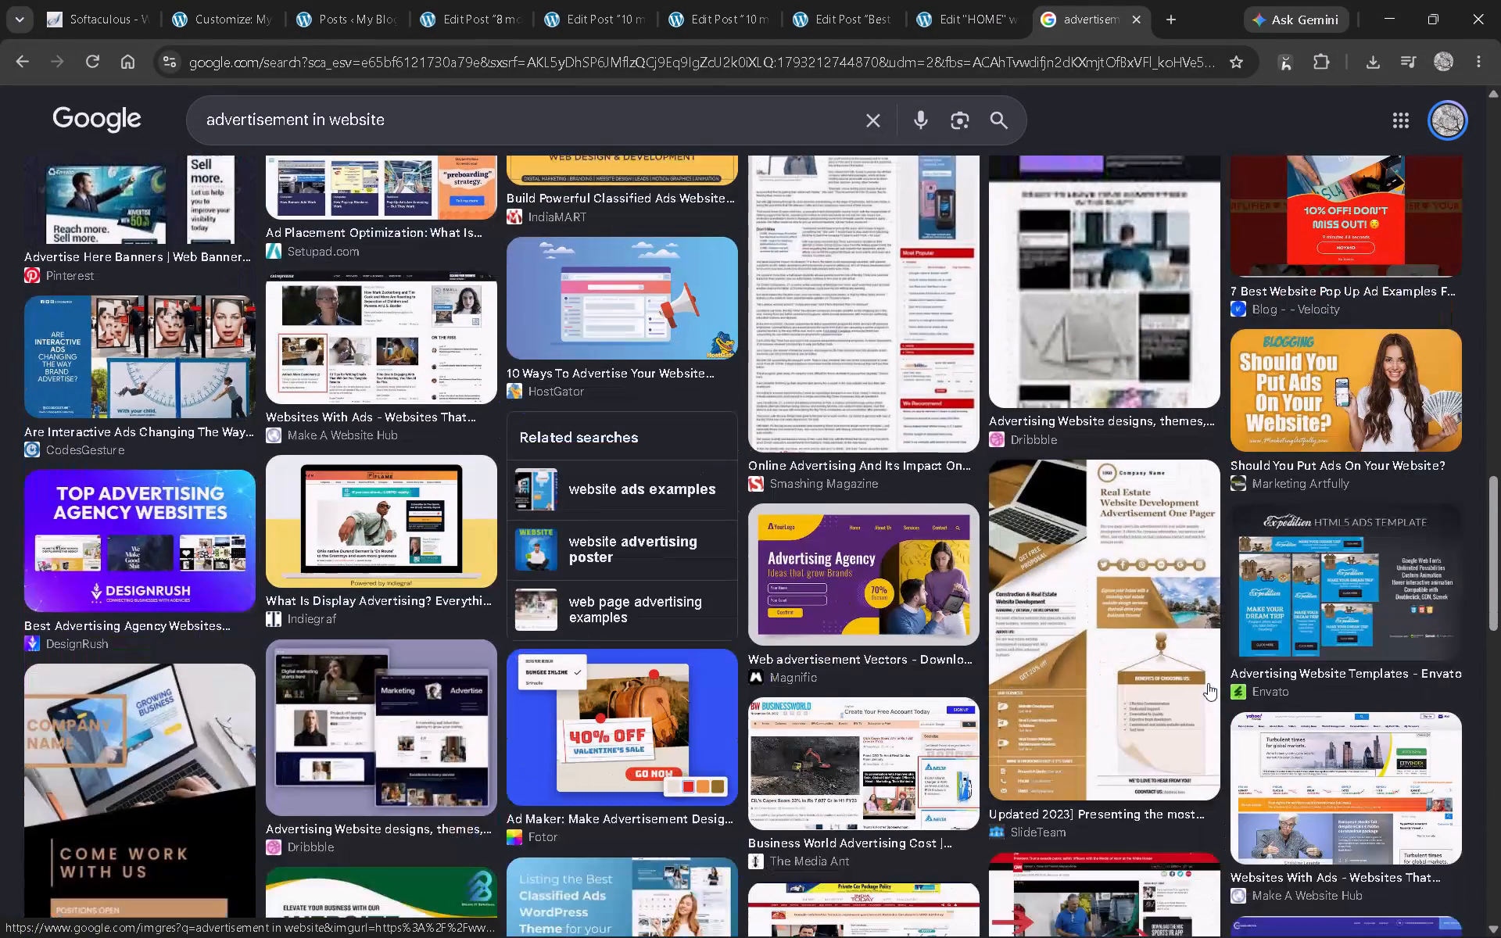
scroll(1190, 670, down, 1)
scroll(1100, 669, down, 2)
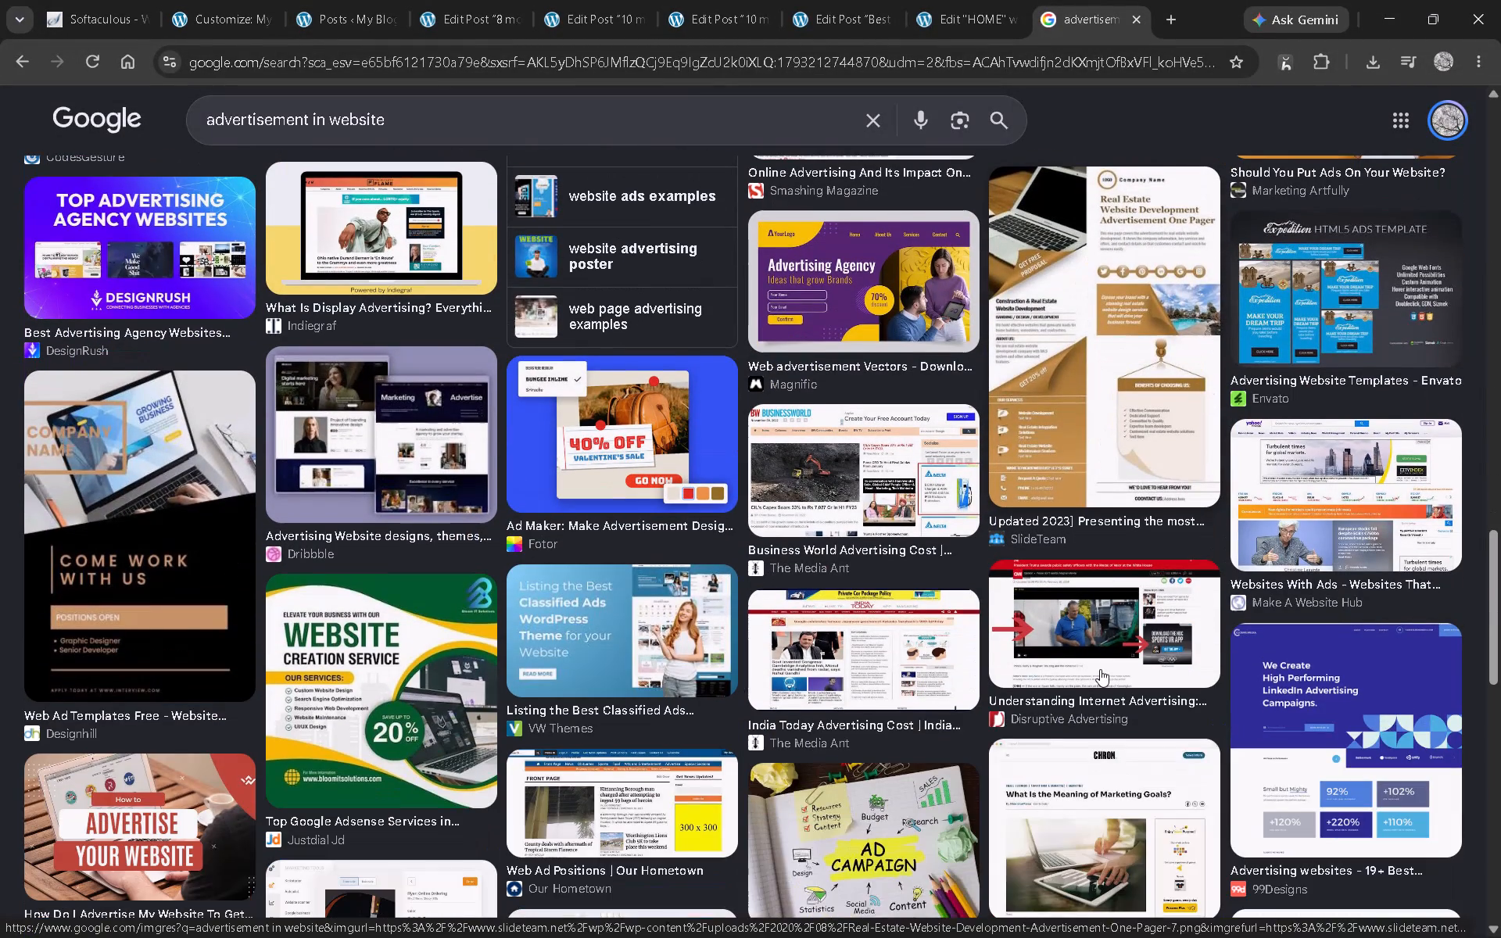
scroll(1098, 668, down, 1)
scroll(1097, 668, up, 2)
scroll(1097, 668, down, 5)
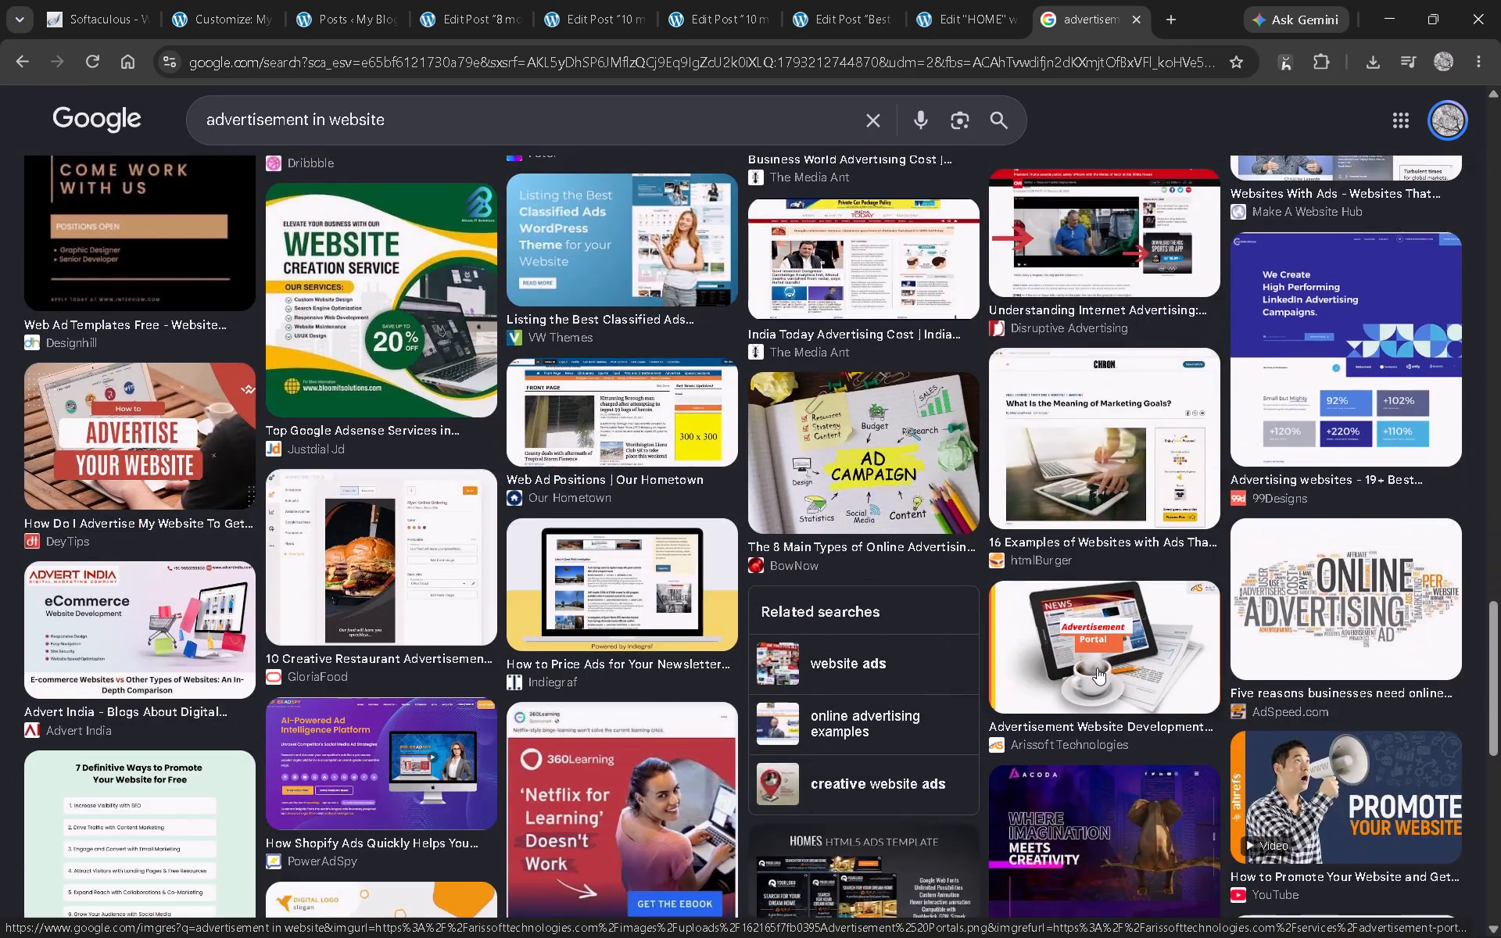
scroll(1097, 668, down, 7)
scroll(1119, 667, up, 1)
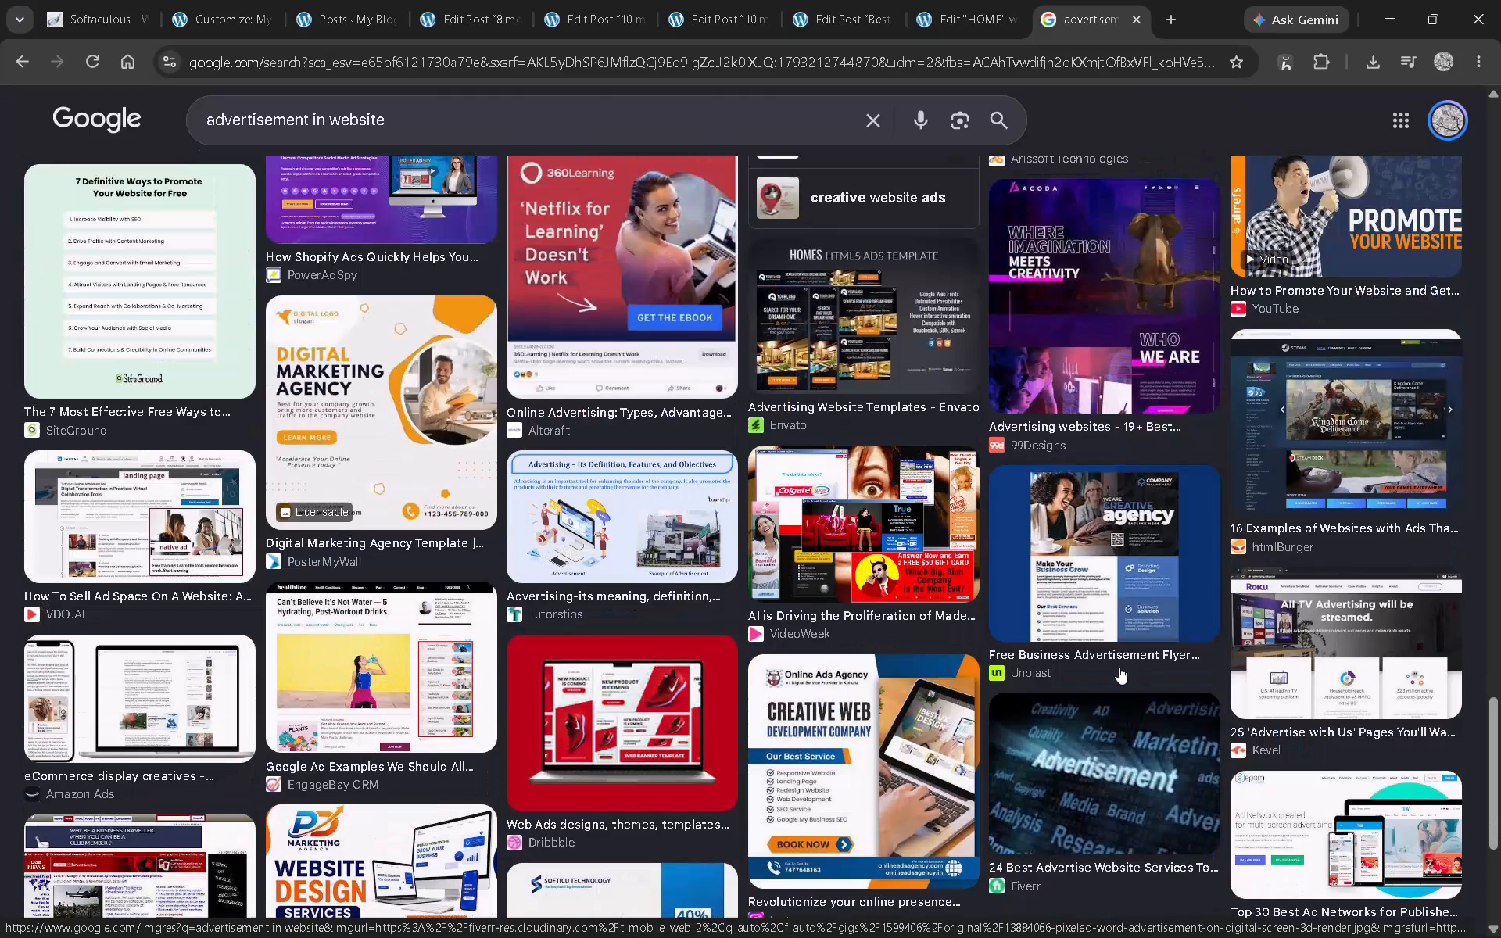
scroll(1119, 667, down, 1)
scroll(1119, 667, up, 4)
click(639, 796)
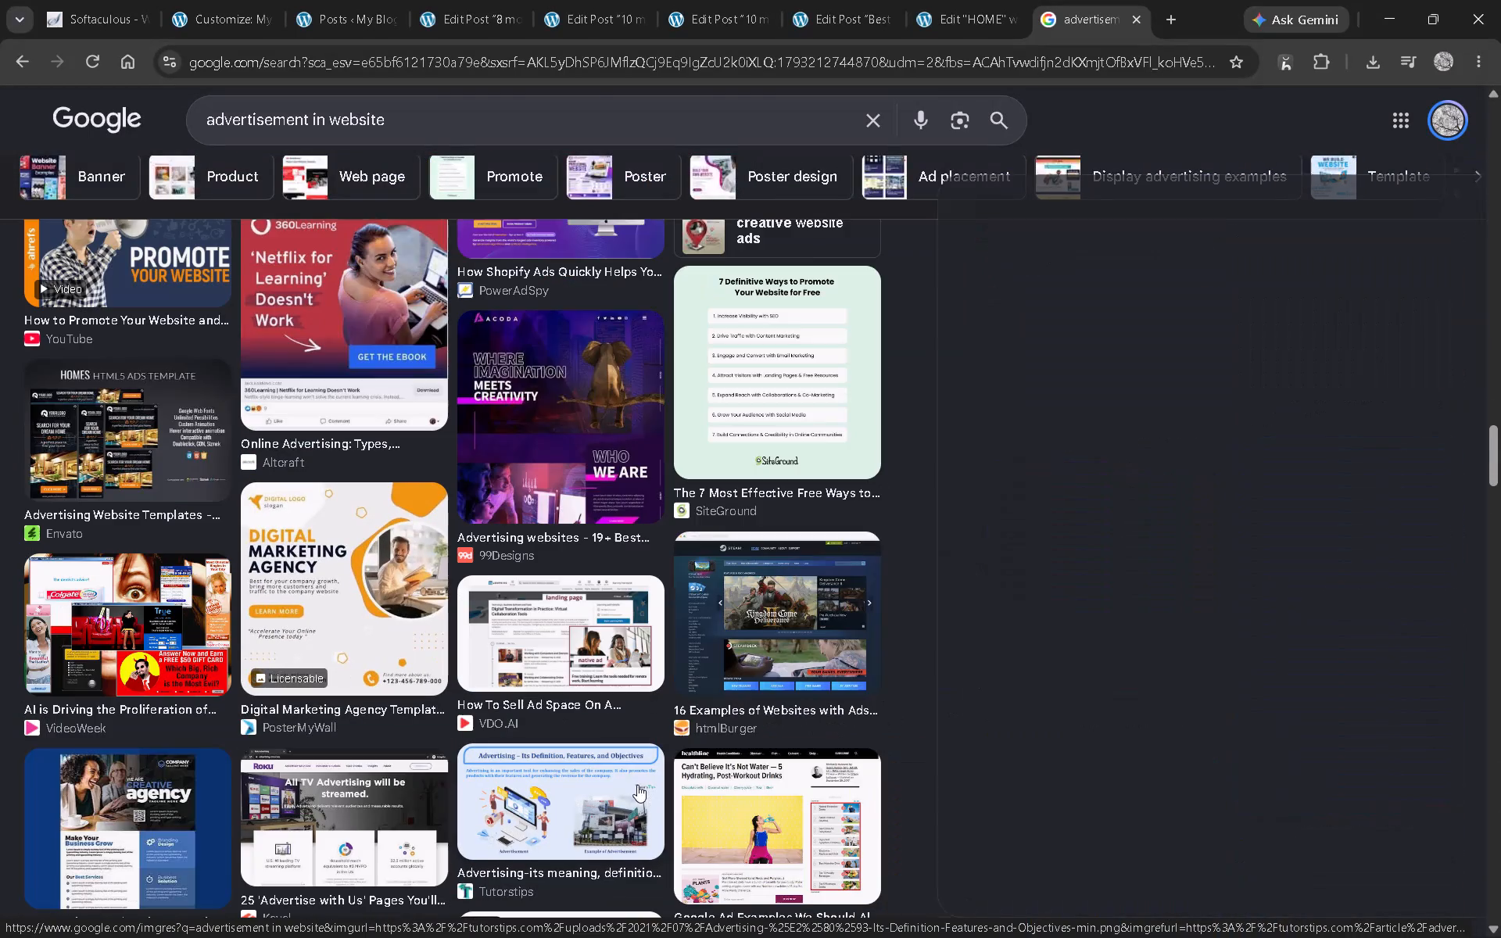
scroll(746, 542, up, 3)
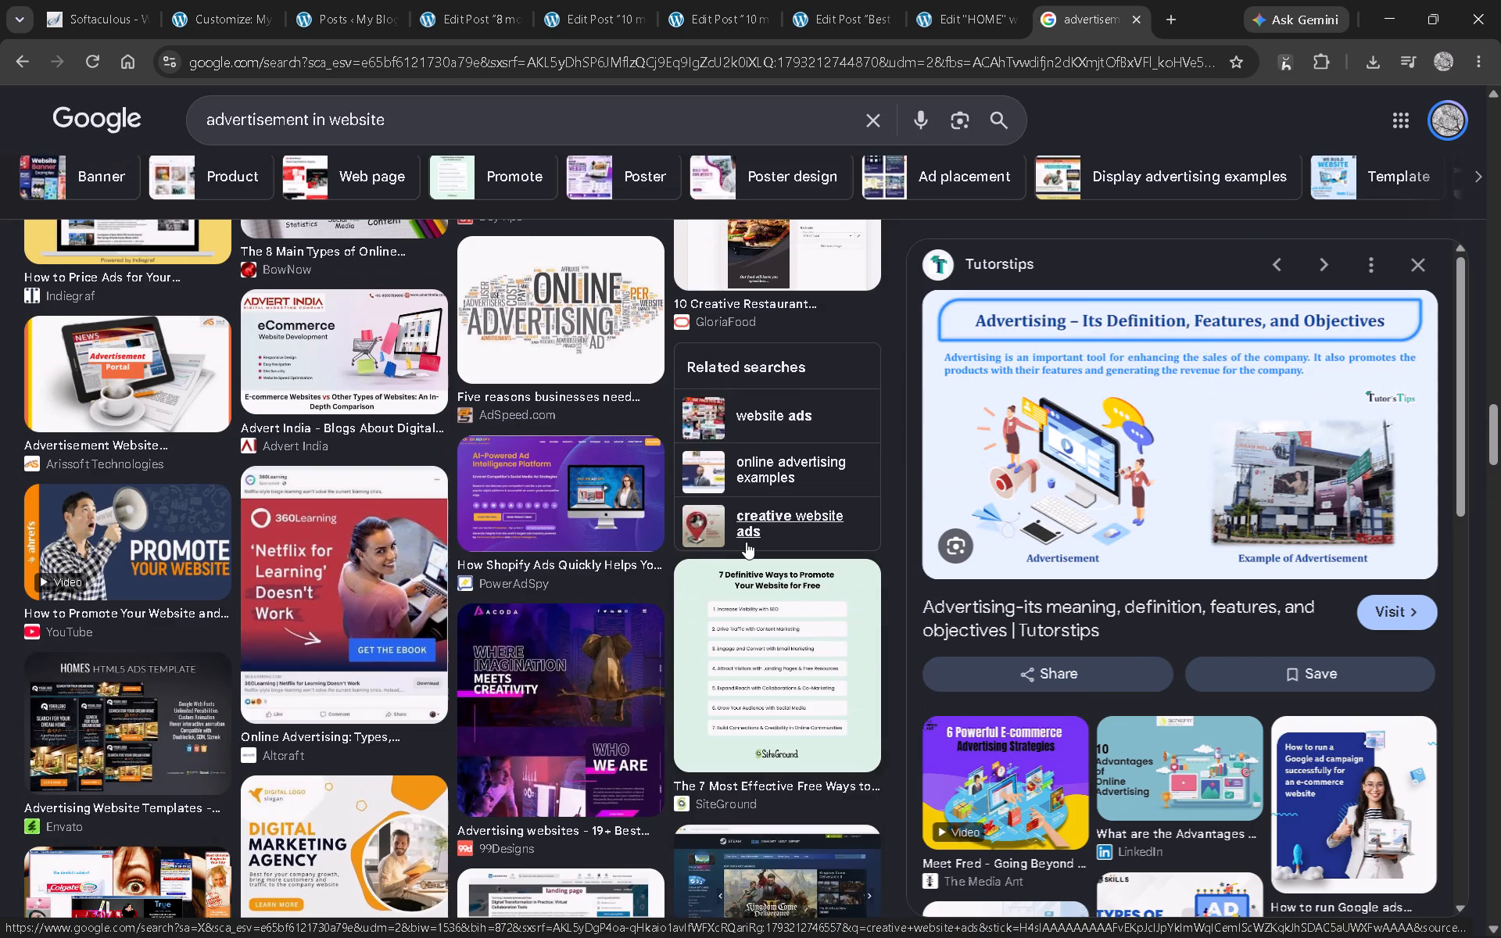
scroll(746, 542, up, 3)
Shorten the image search to just "advertisement" and run it again.
click(608, 117)
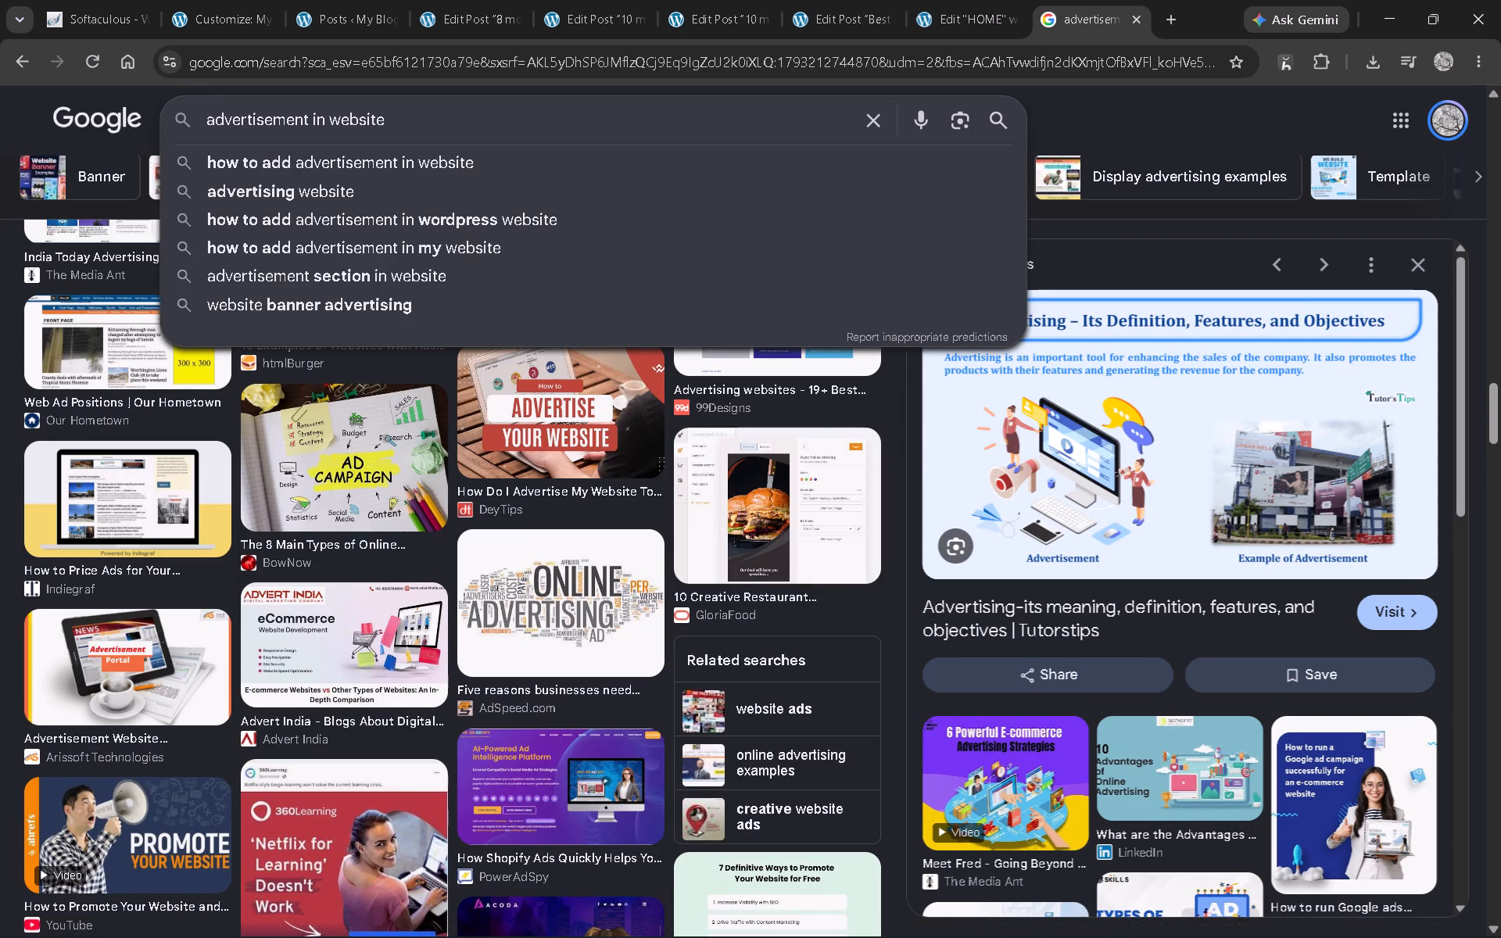
key(BackSpace)
key(BackSpace)
key(BackSpace)
key(BackSpace)
key(BackSpace)
key(BackSpace)
key(BackSpace)
key(BackSpace)
key(BackSpace)
key(BackSpace)
key(Return)
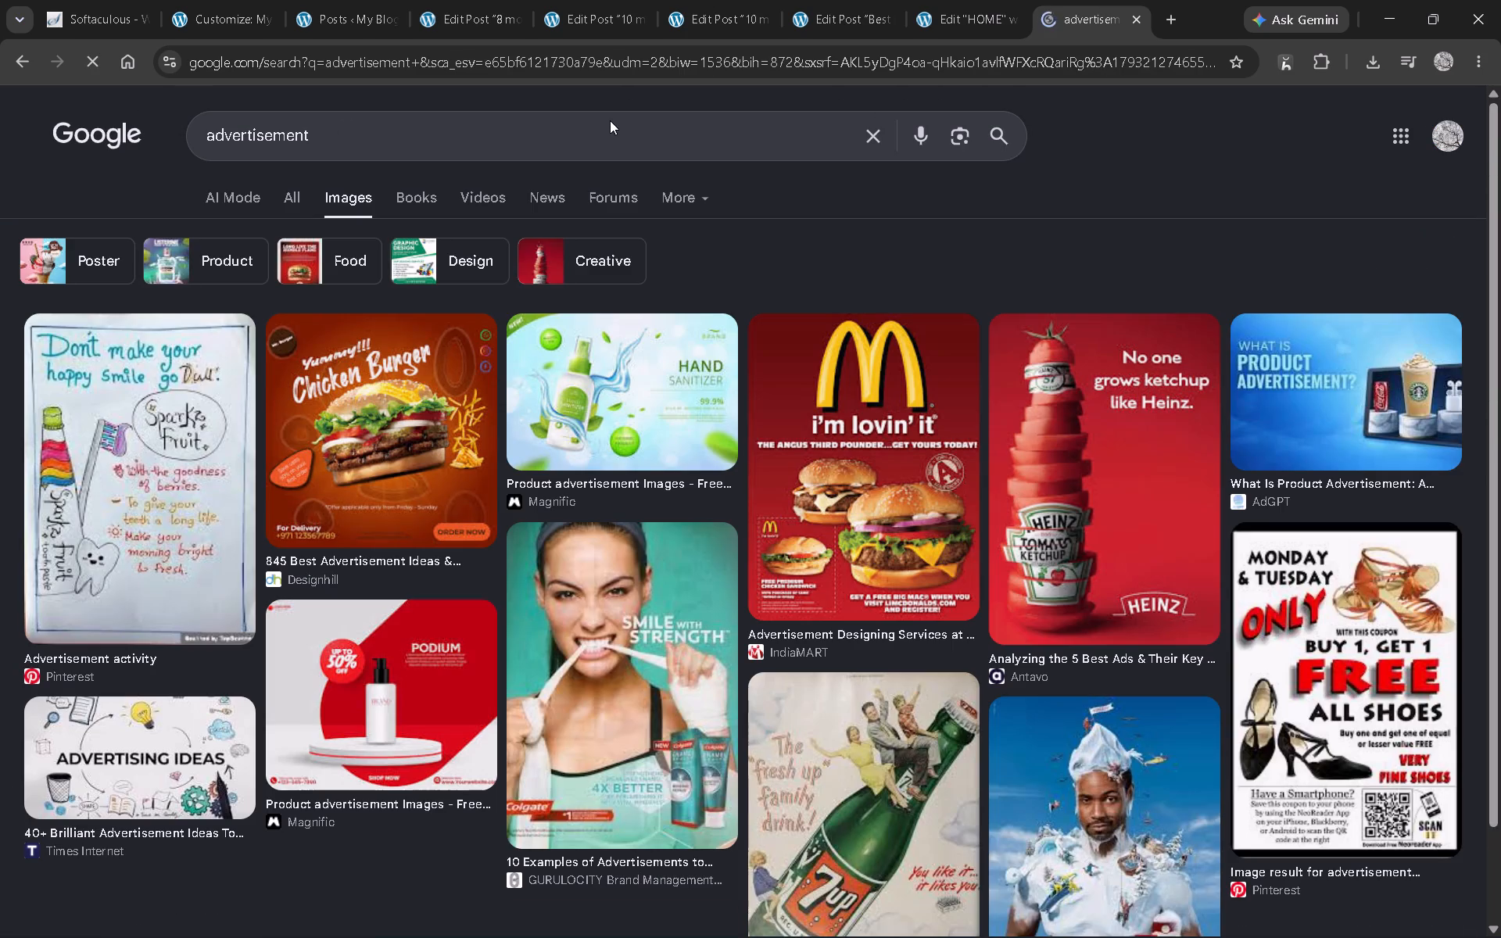
Find the retro McDonald's "real good" ad among the advertisement images and save it to the computer as "adv".
scroll(759, 477, down, 7)
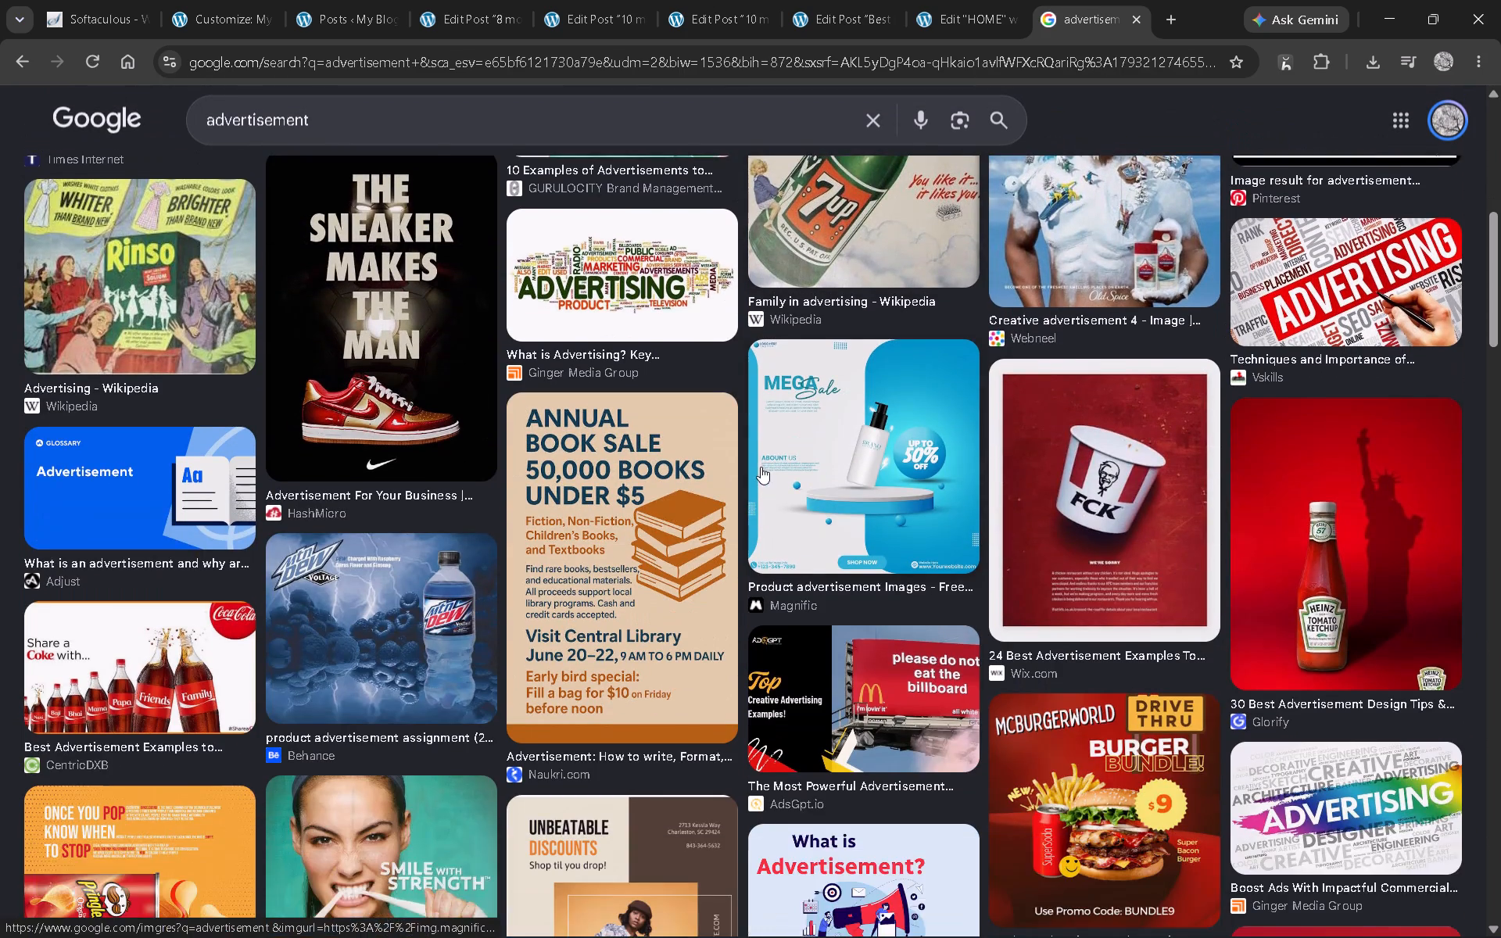
scroll(761, 467, down, 5)
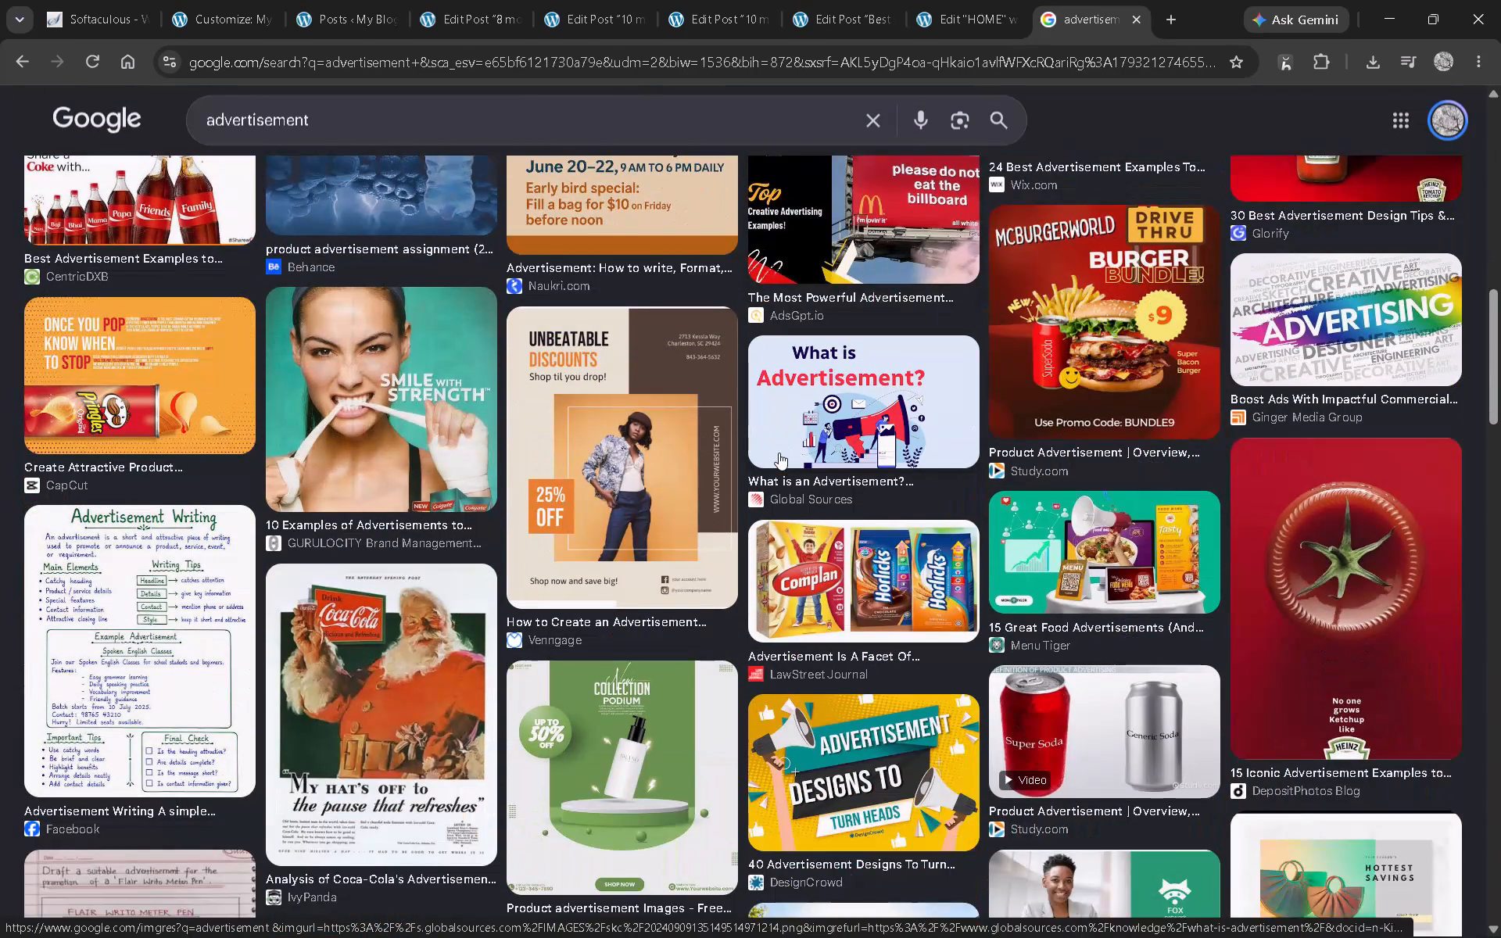
scroll(779, 453, down, 9)
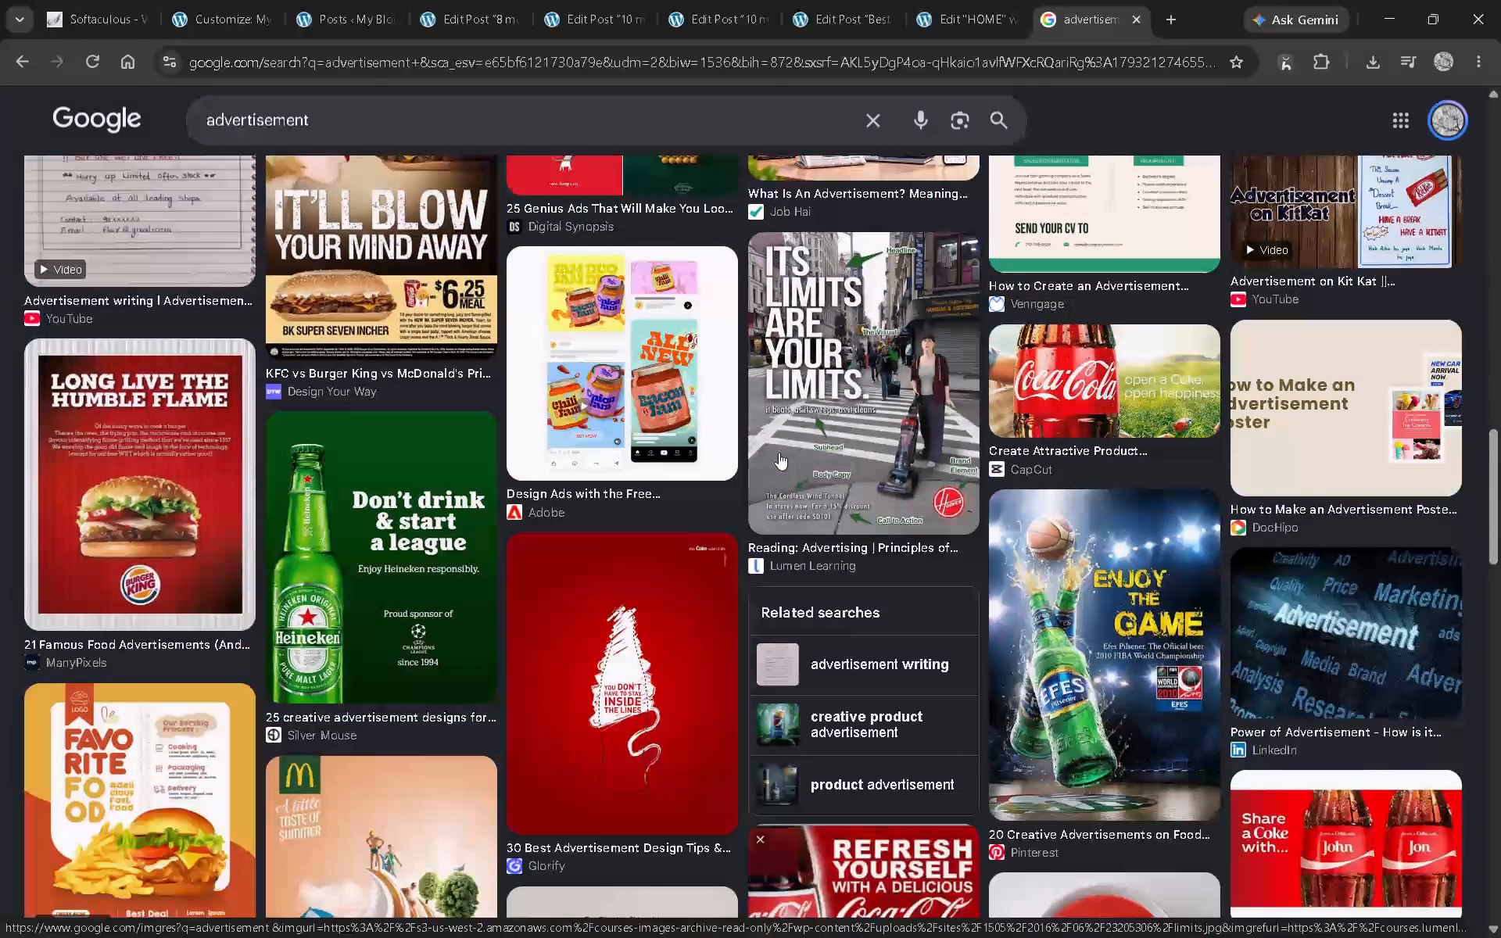
scroll(779, 453, down, 9)
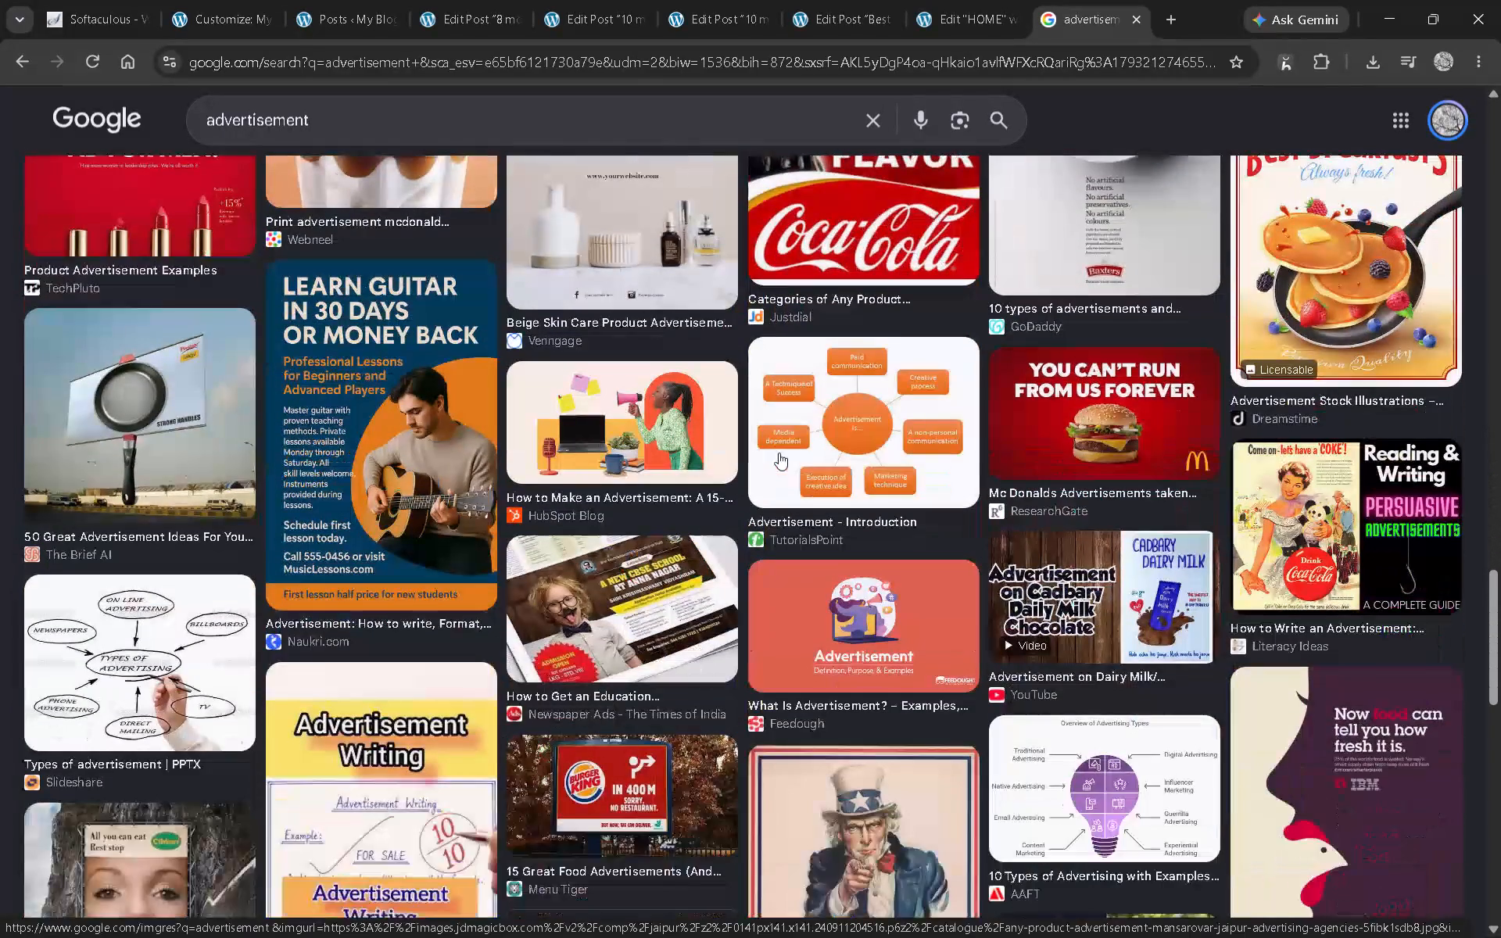
scroll(779, 453, down, 7)
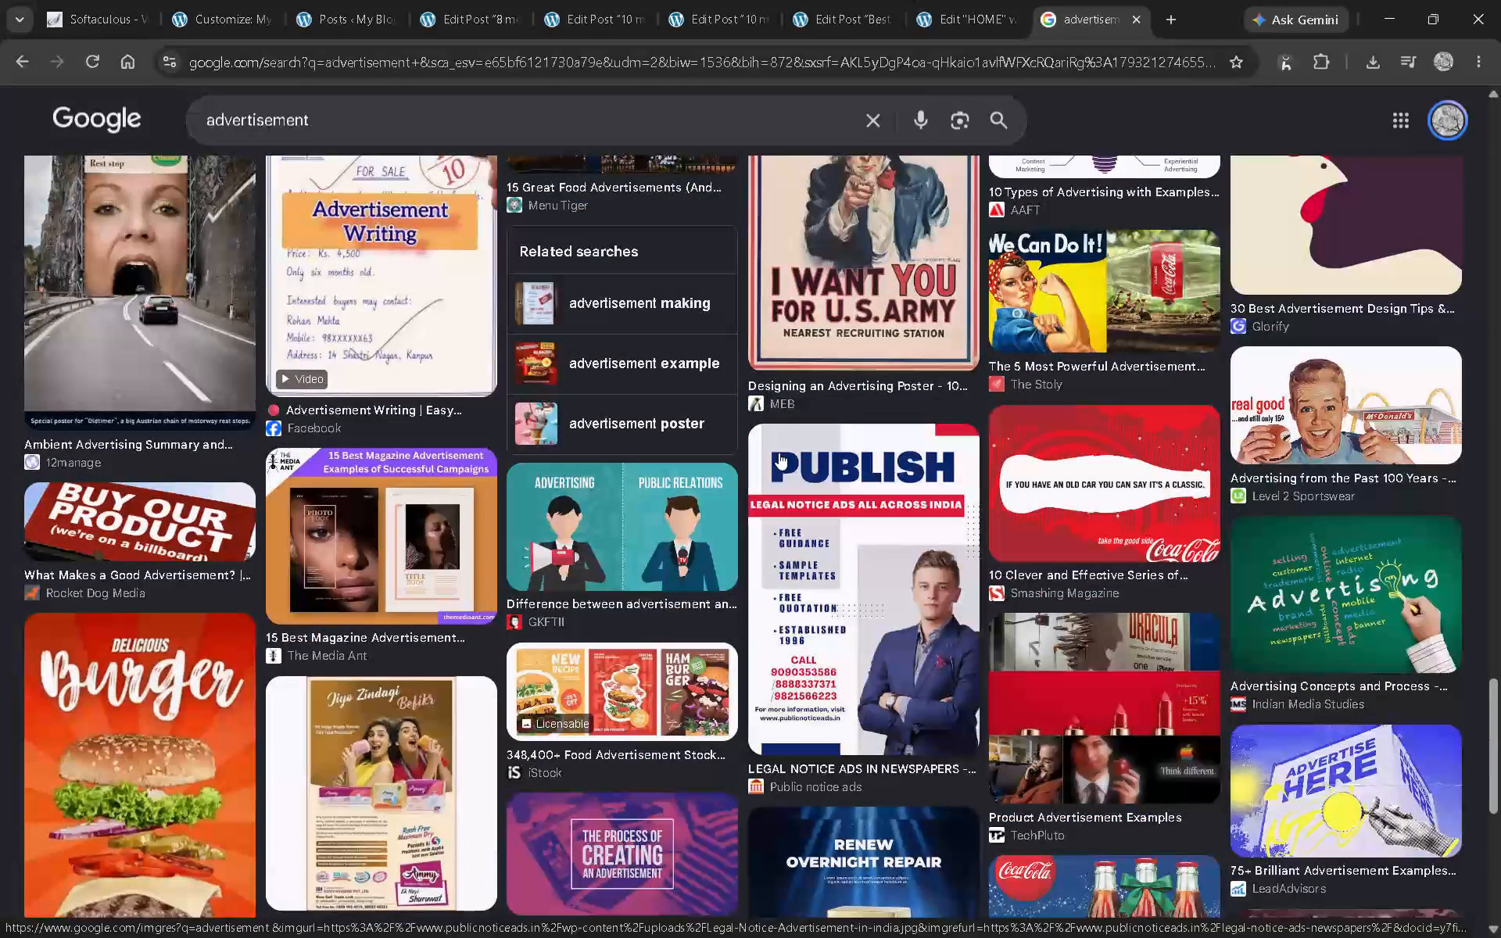
click(1381, 425)
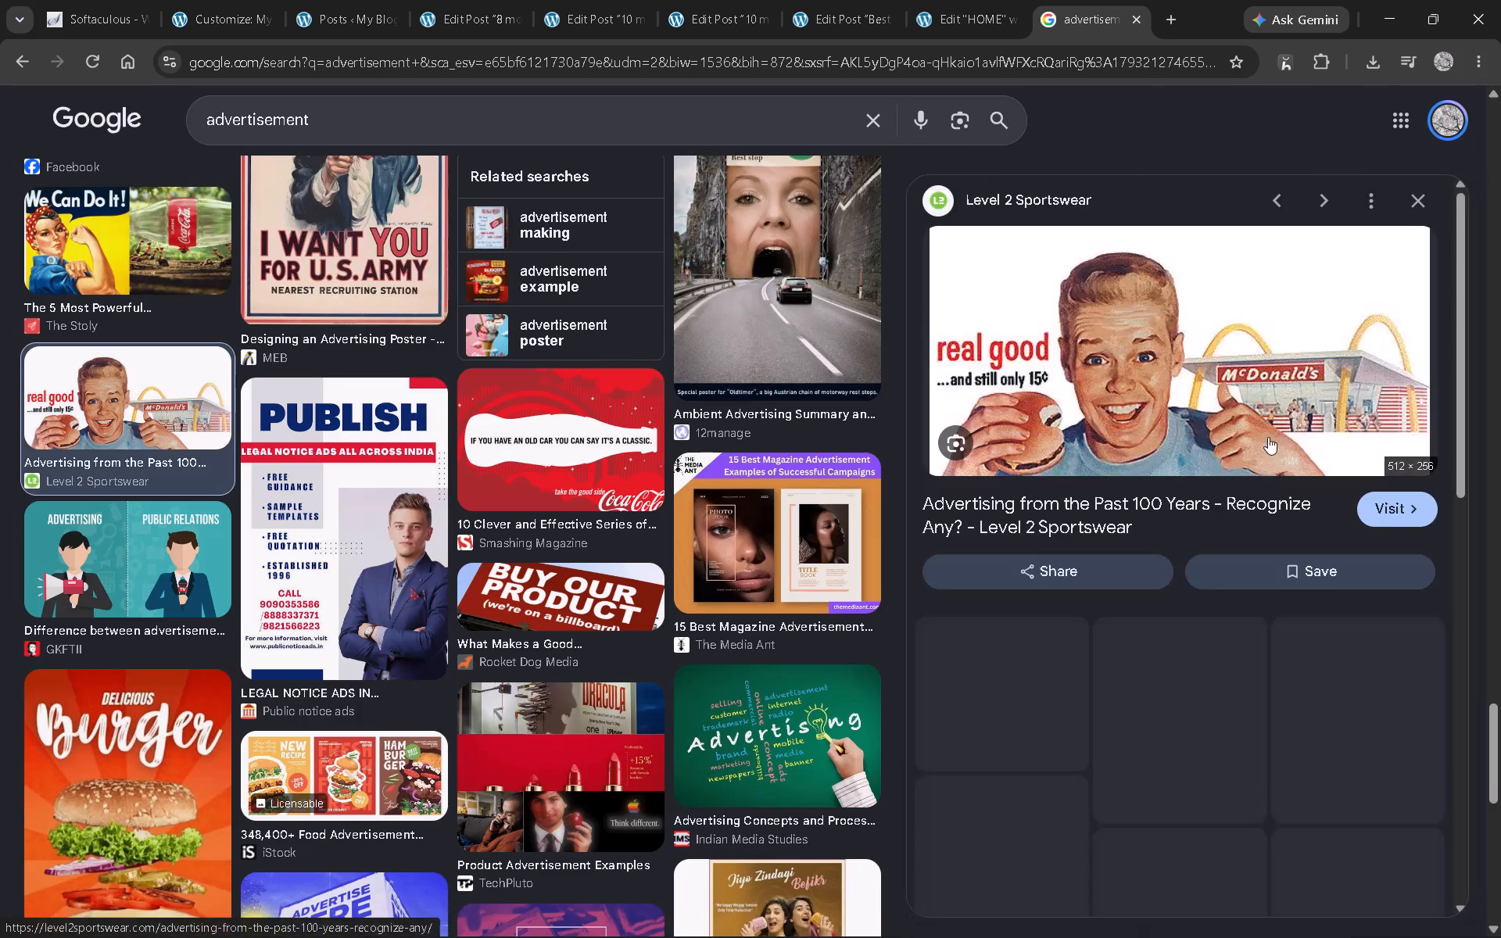
right_click(1205, 337)
click(1302, 654)
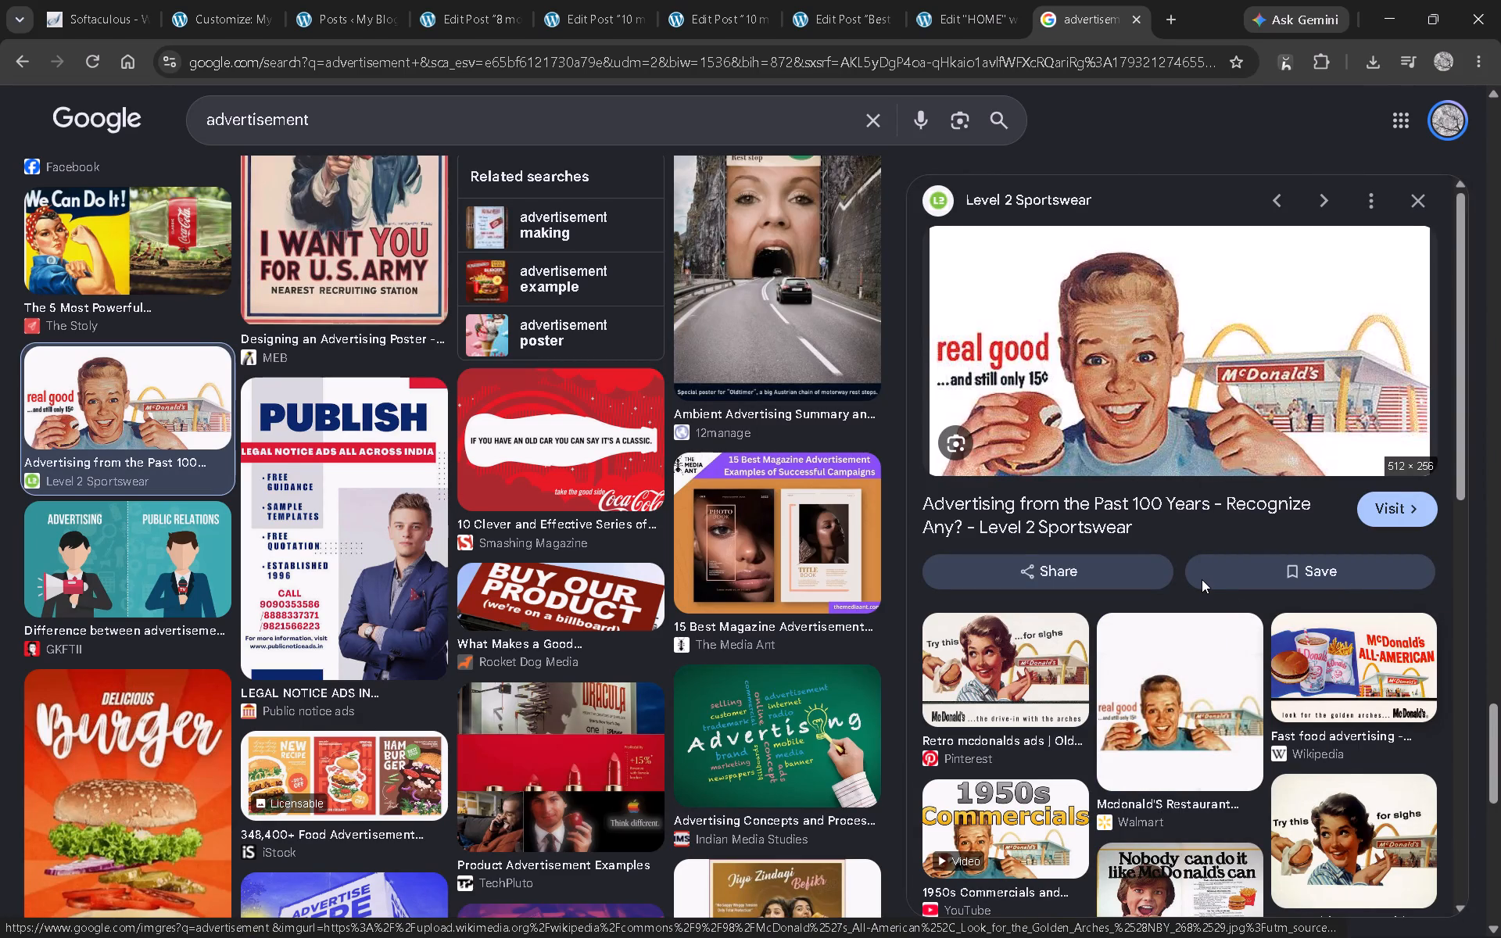
key(BackSpace)
text(adv)
key(Return)
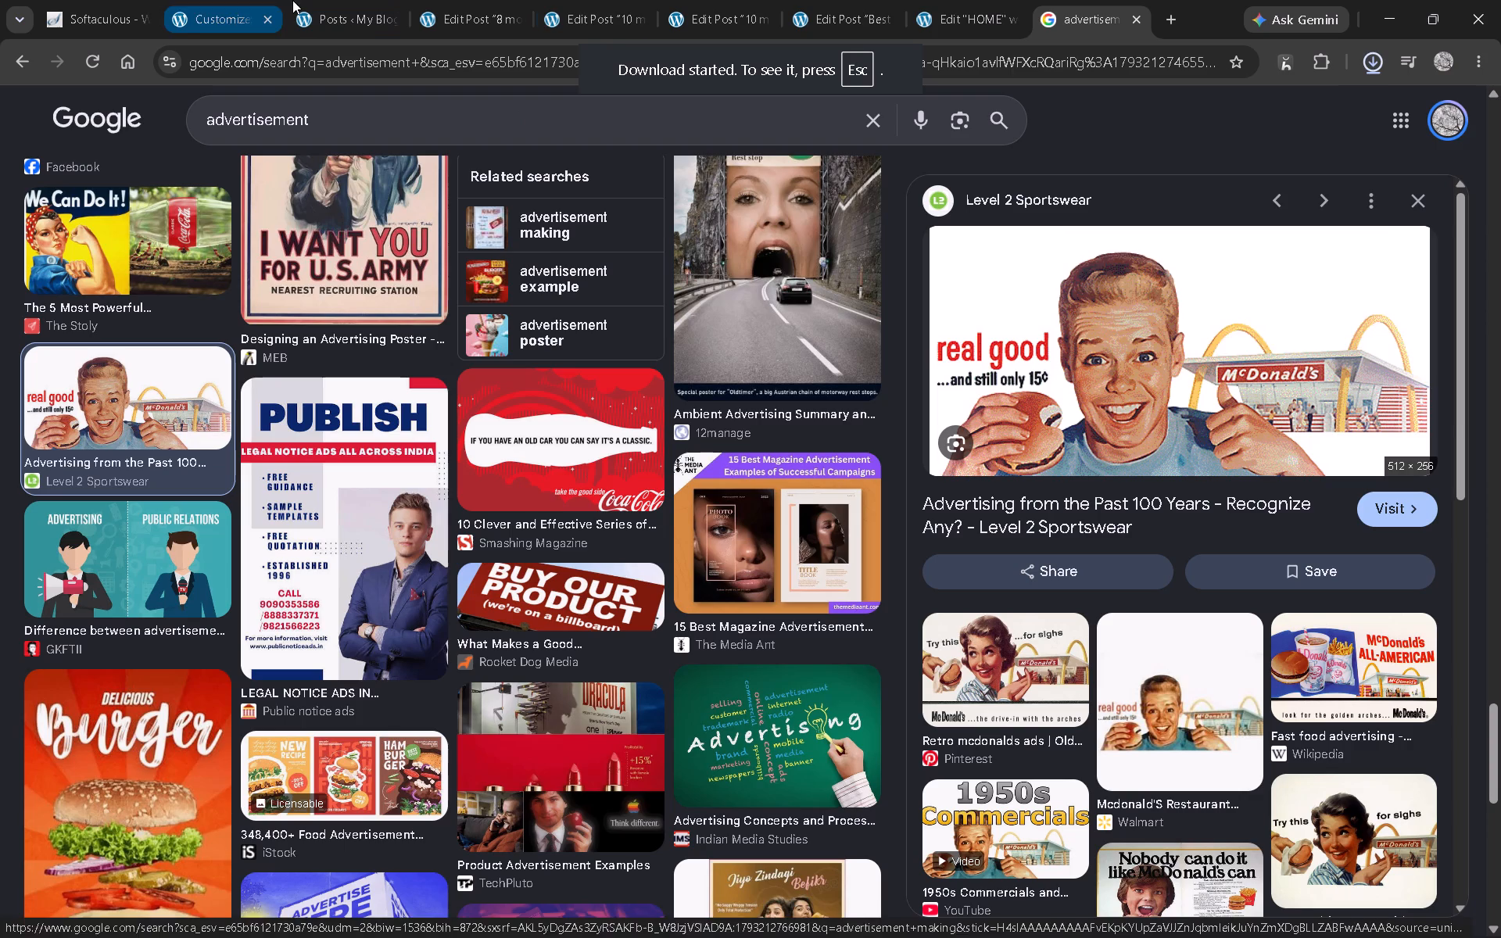
Return to the HOME page editor, upload the "adv" JPG from Downloads and insert it as the Image widget's picture.
click(991, 0)
click(835, 500)
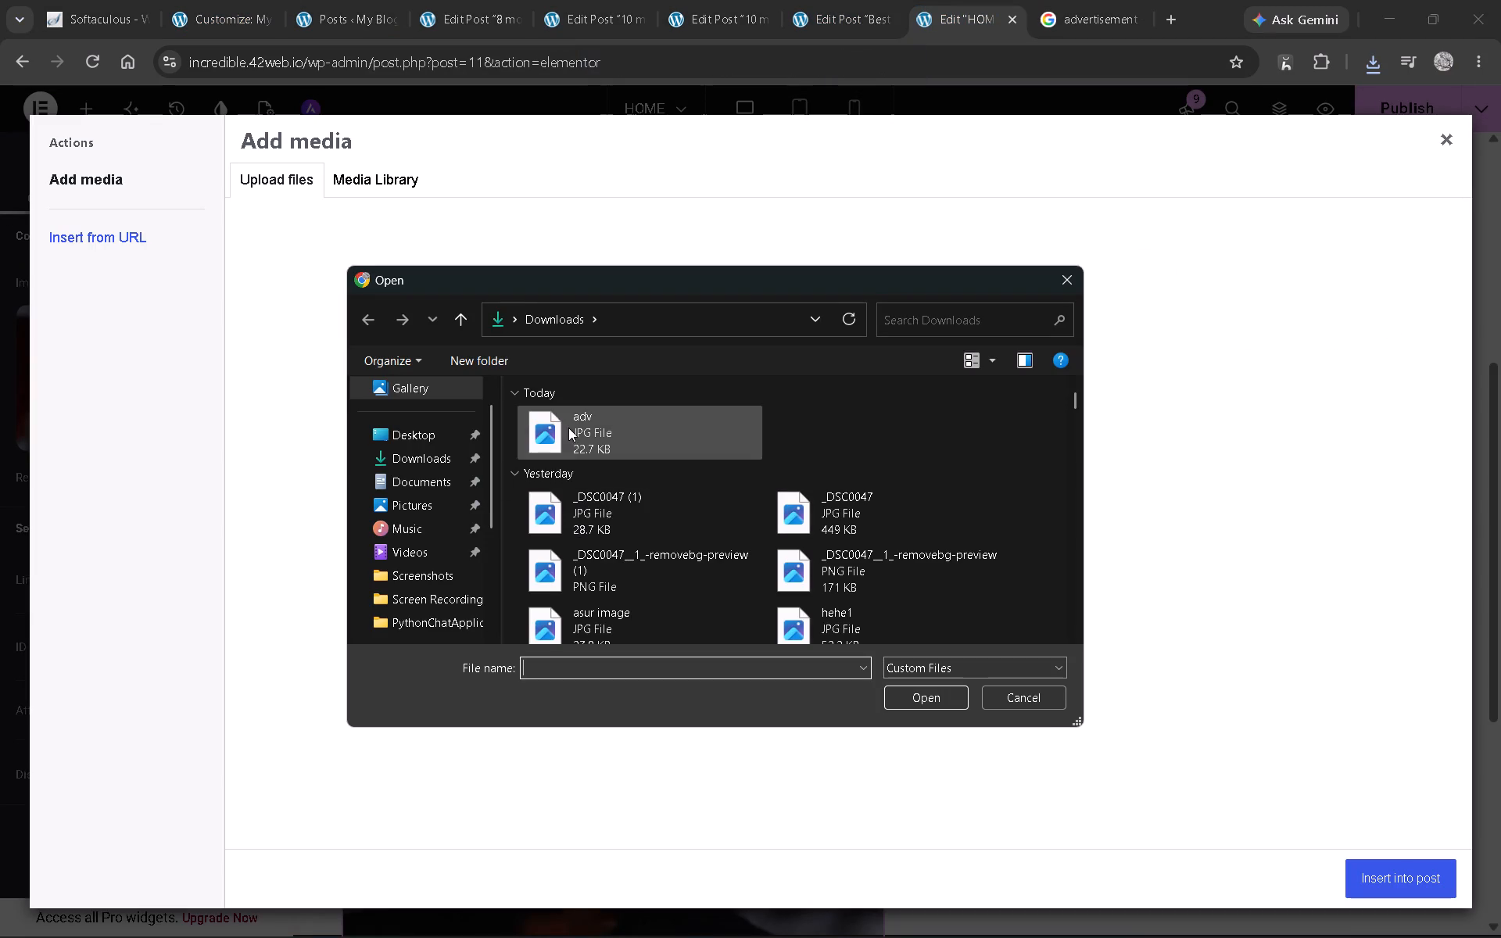
click(618, 427)
click(911, 691)
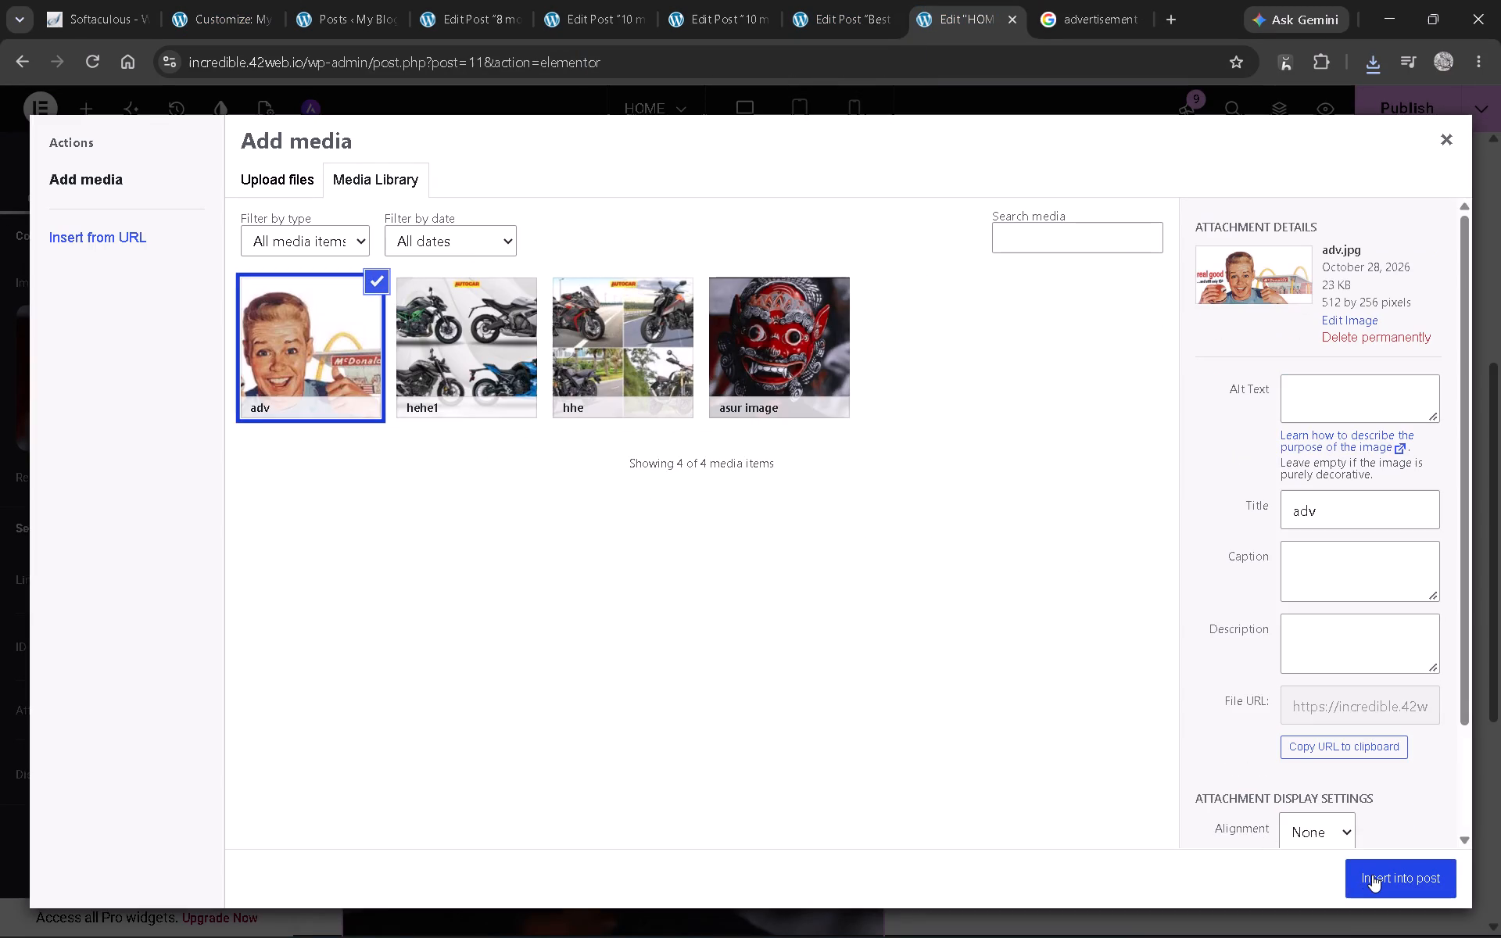
click(1372, 875)
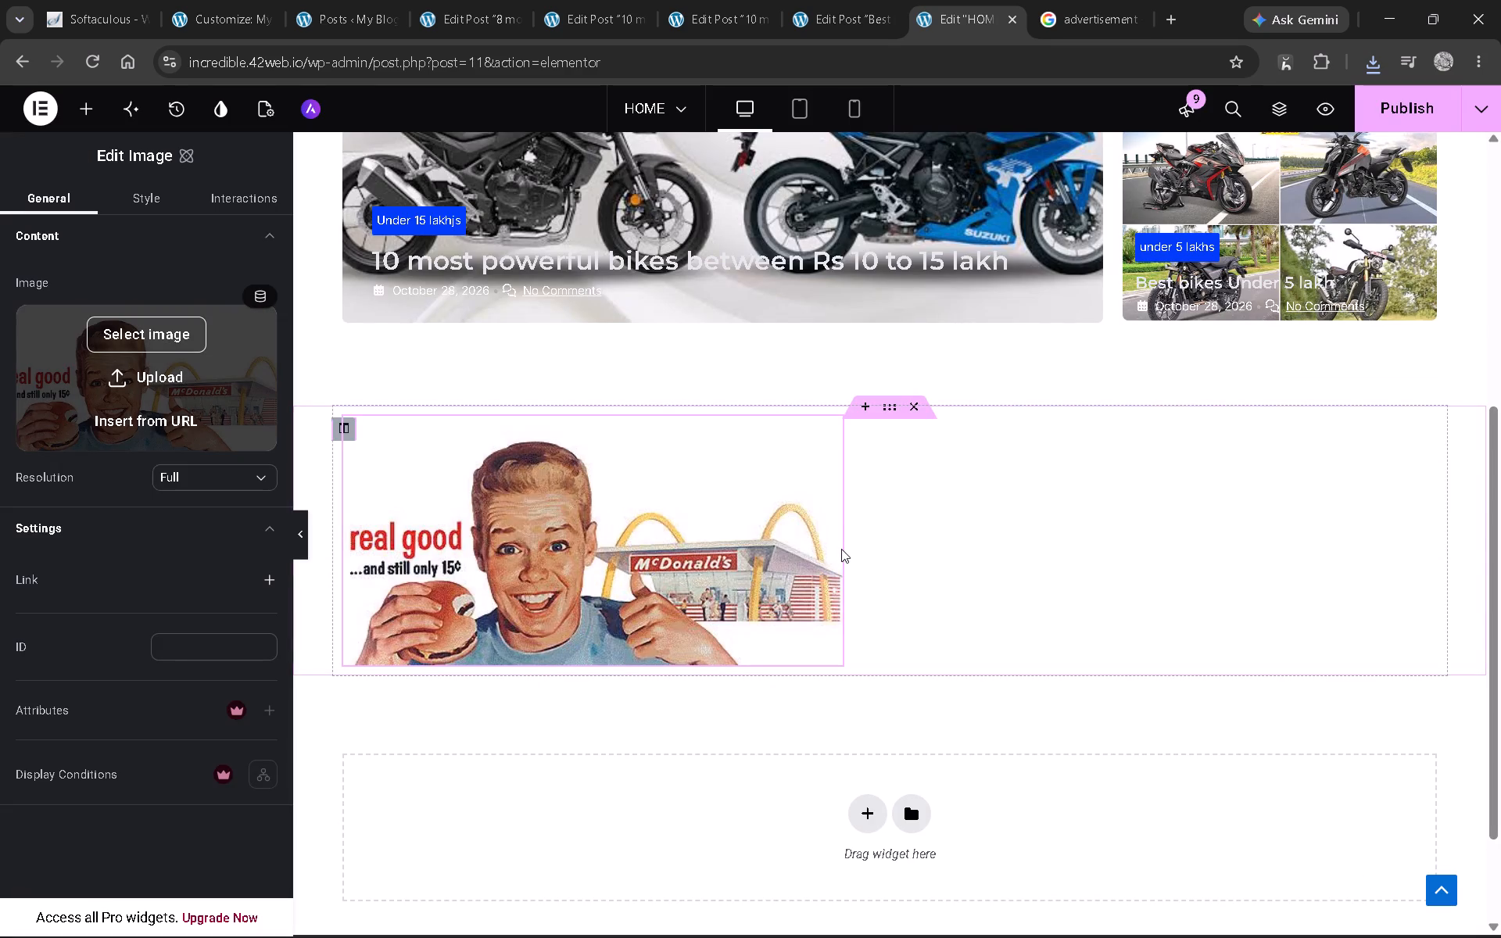
Compare the placed advertisement picture with the banner layout shown in the tutorial.
key(alt+Tab)
click(753, 547)
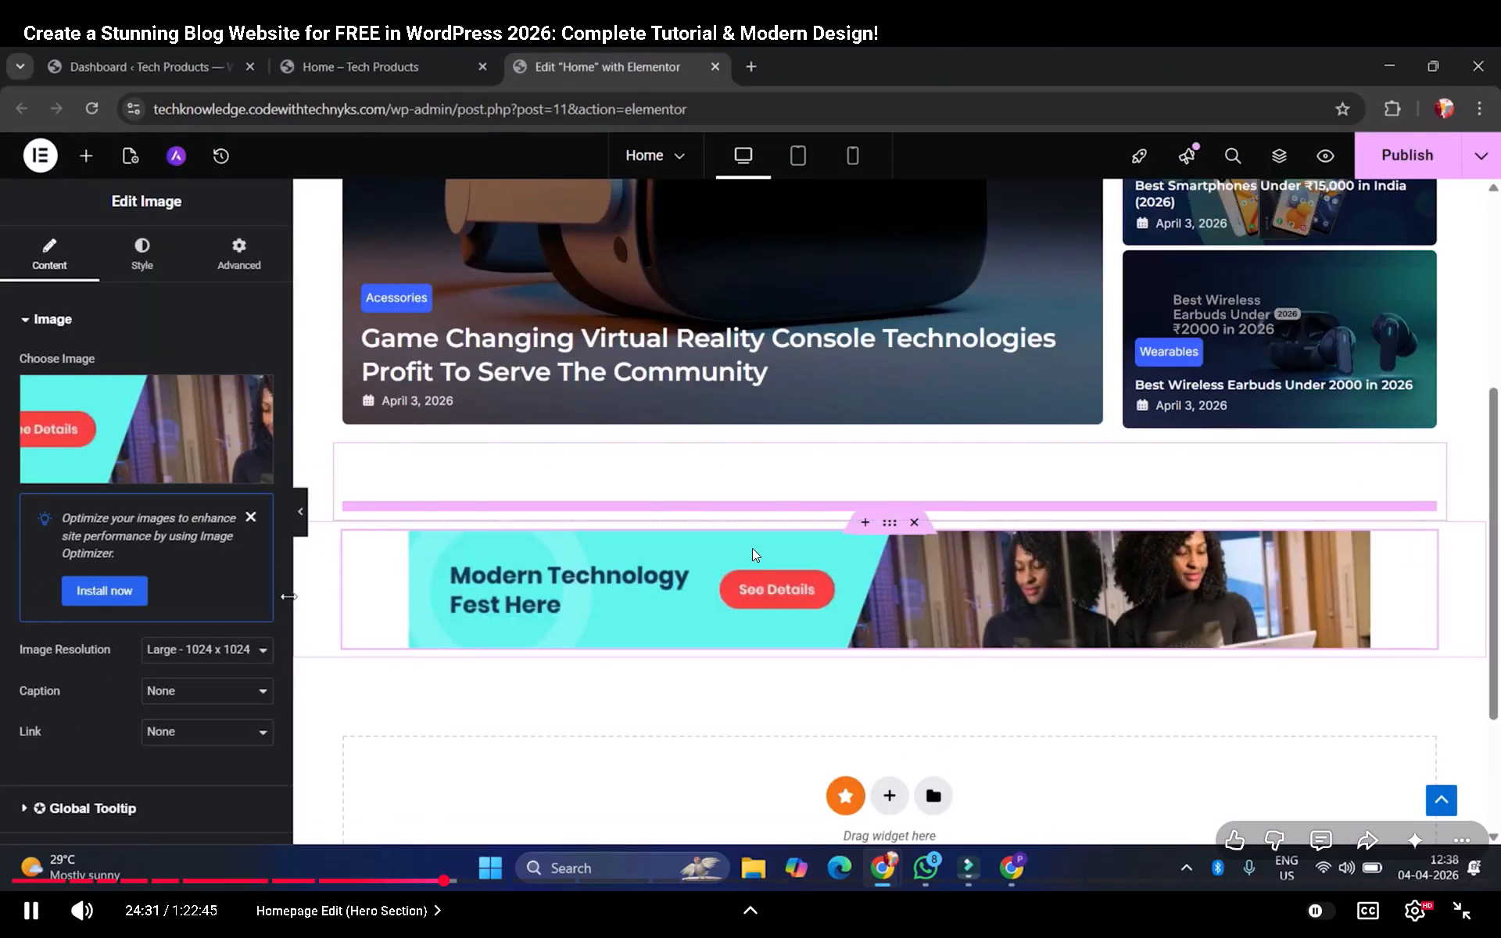
click(727, 559)
key(alt+Tab)
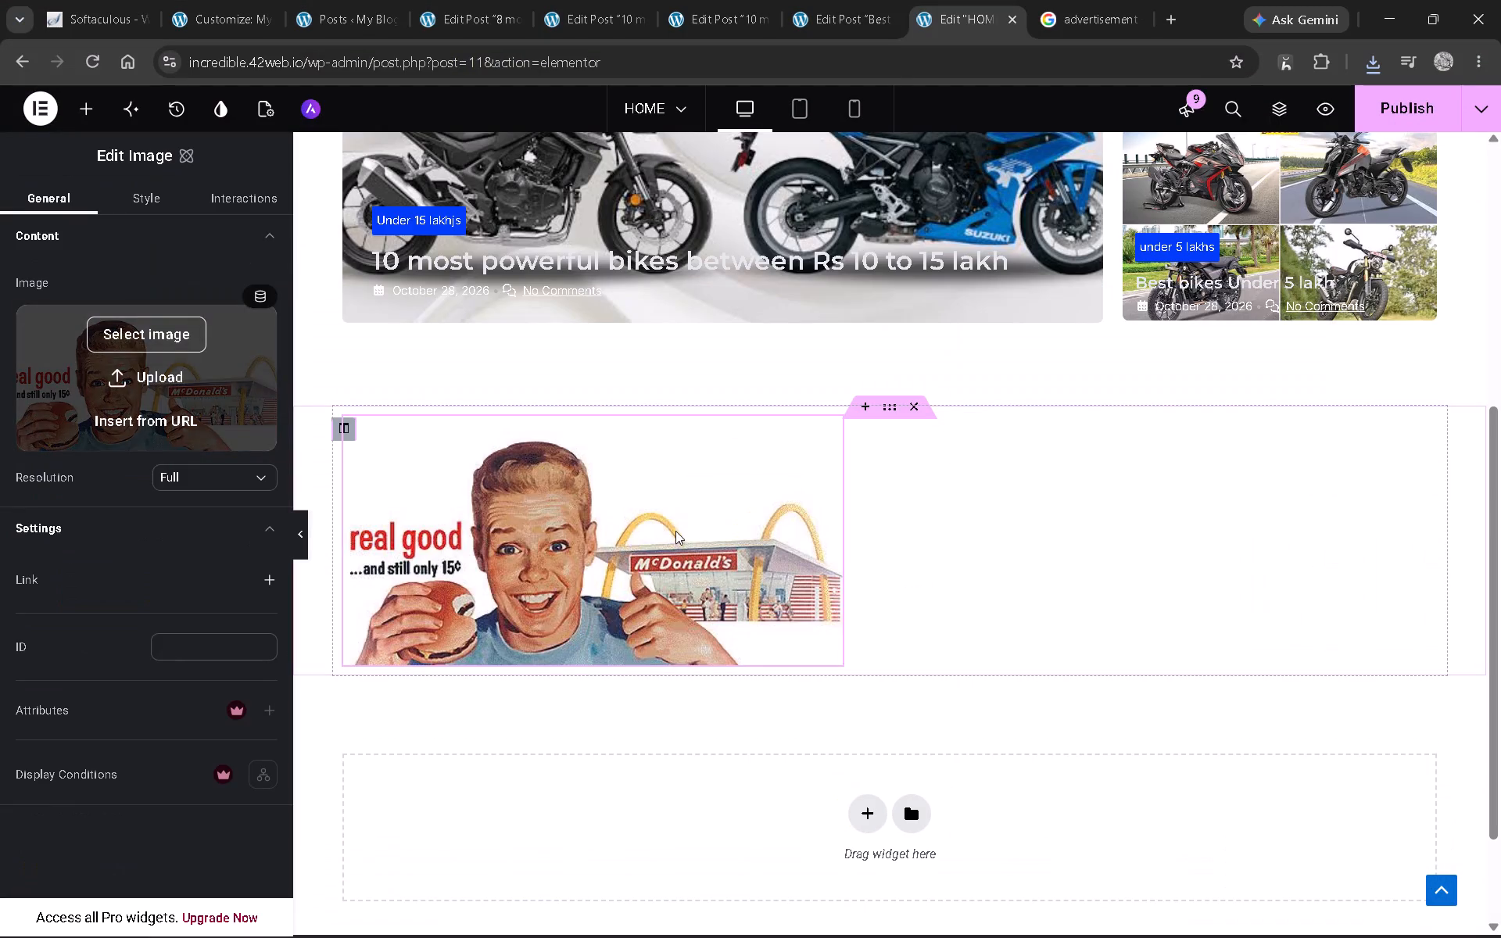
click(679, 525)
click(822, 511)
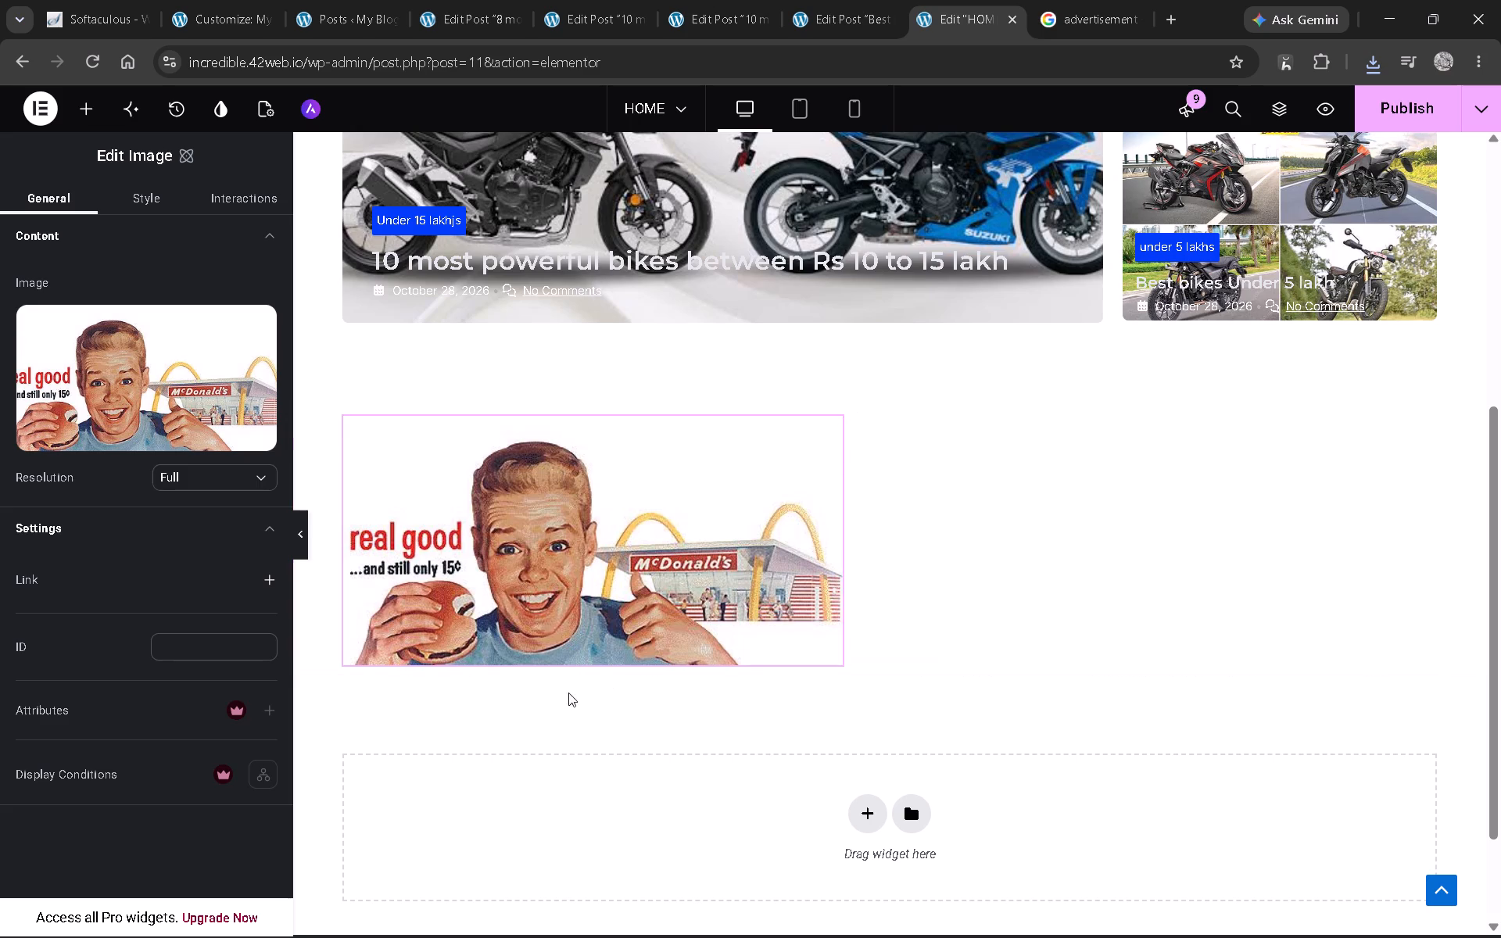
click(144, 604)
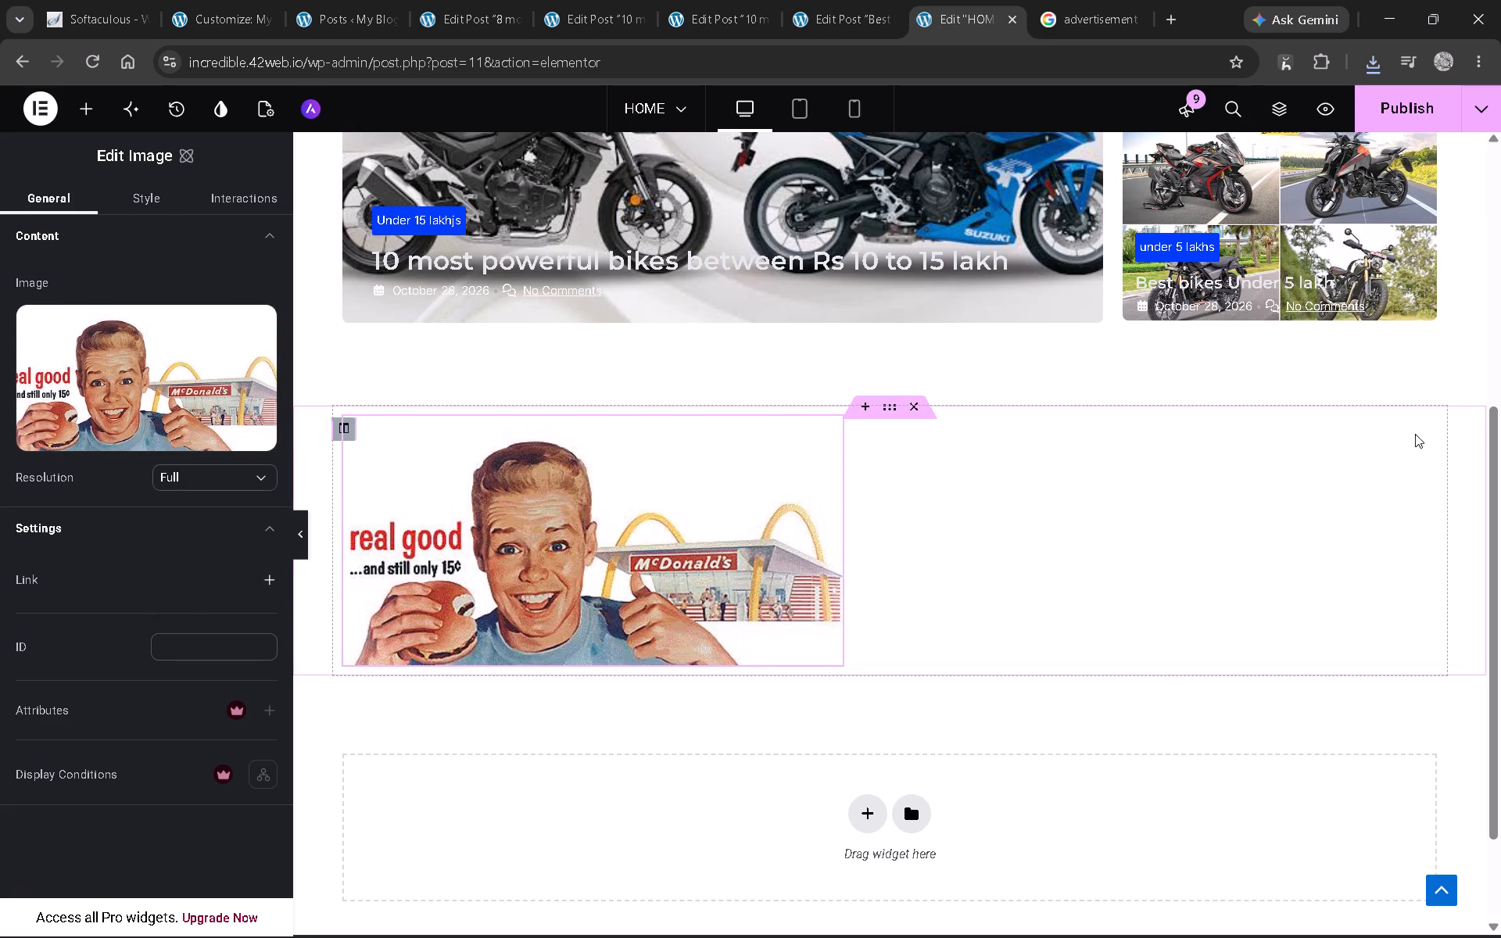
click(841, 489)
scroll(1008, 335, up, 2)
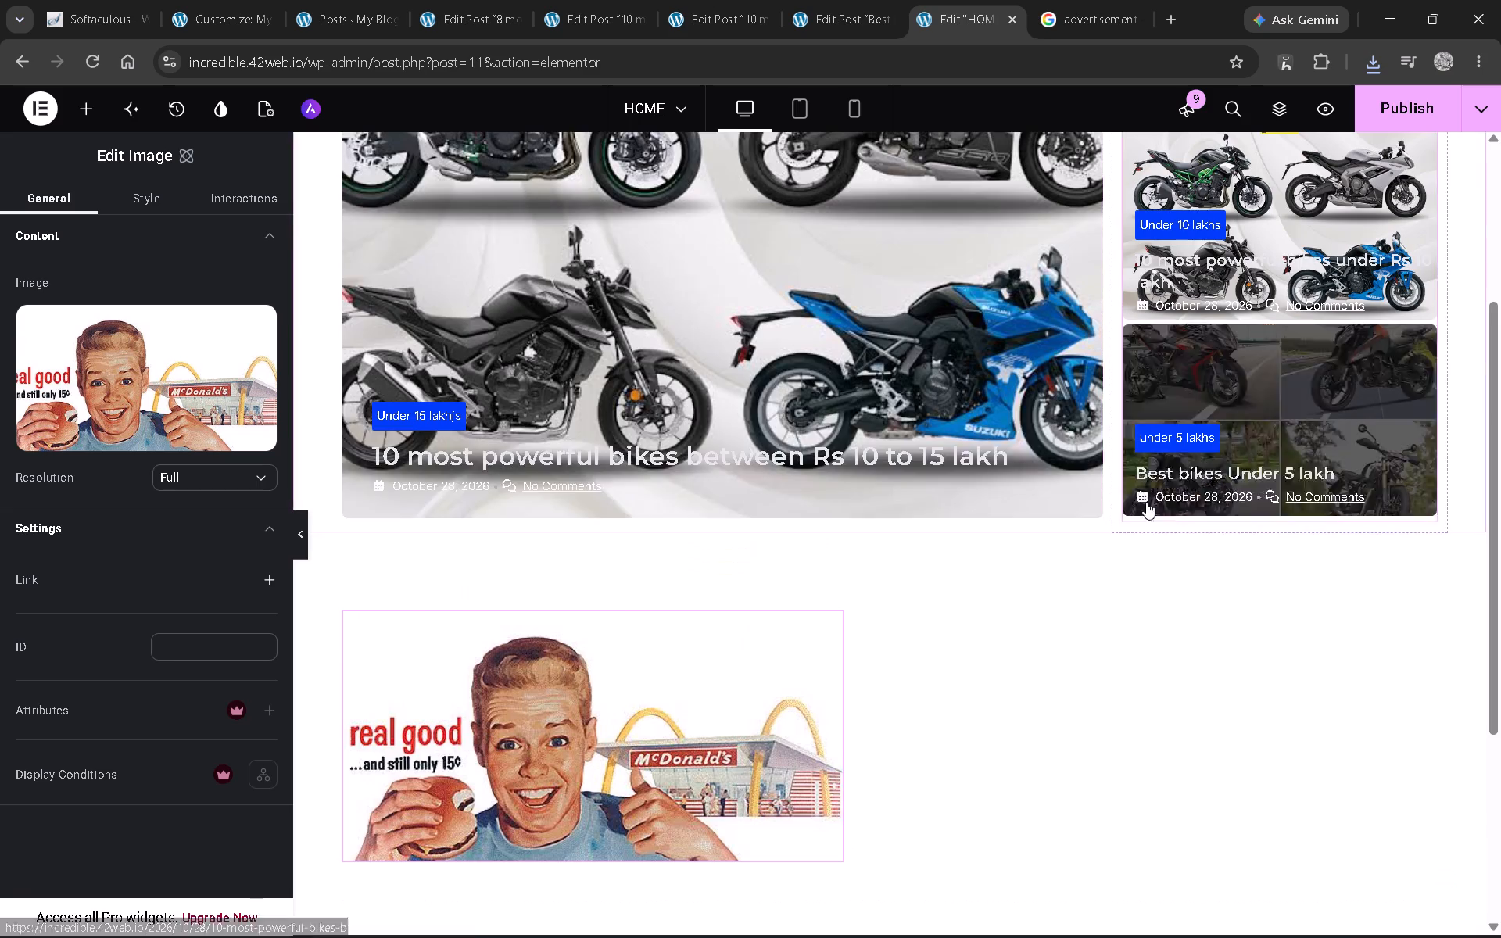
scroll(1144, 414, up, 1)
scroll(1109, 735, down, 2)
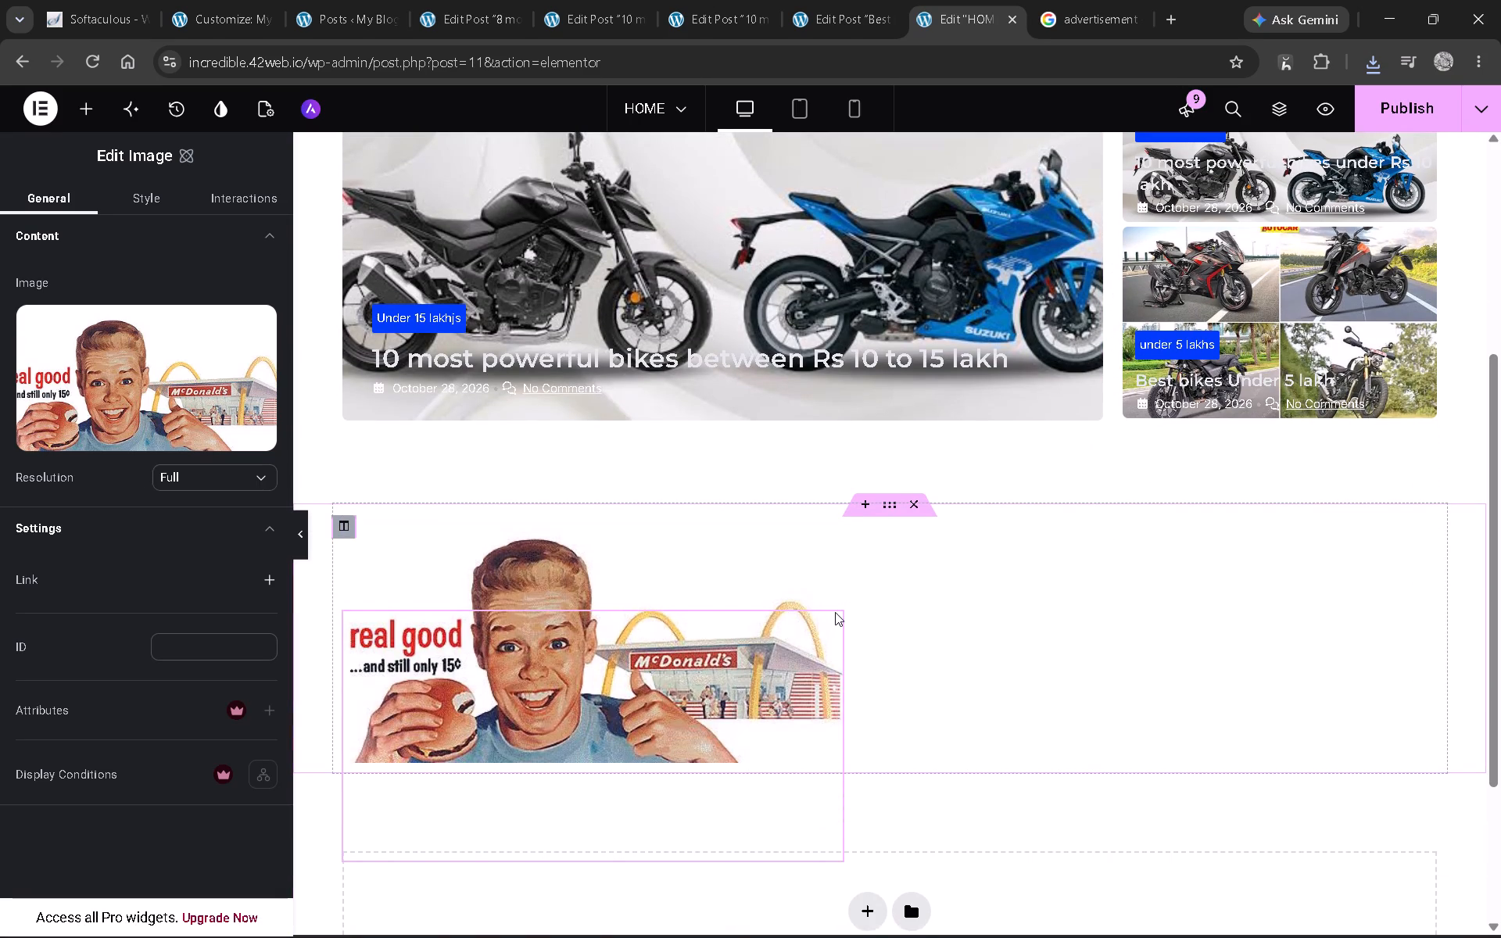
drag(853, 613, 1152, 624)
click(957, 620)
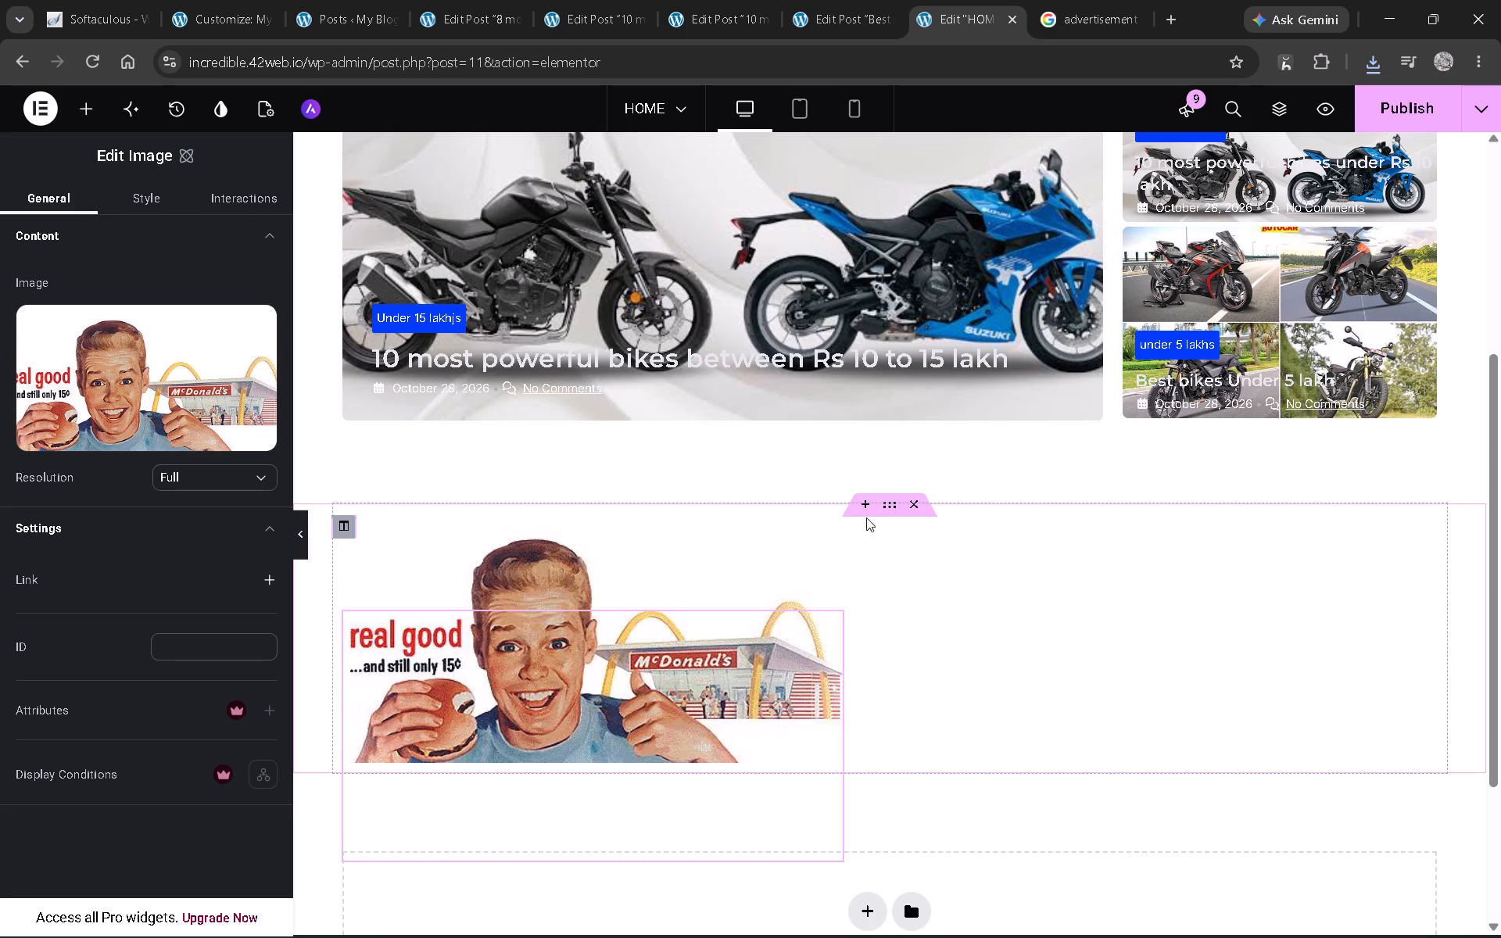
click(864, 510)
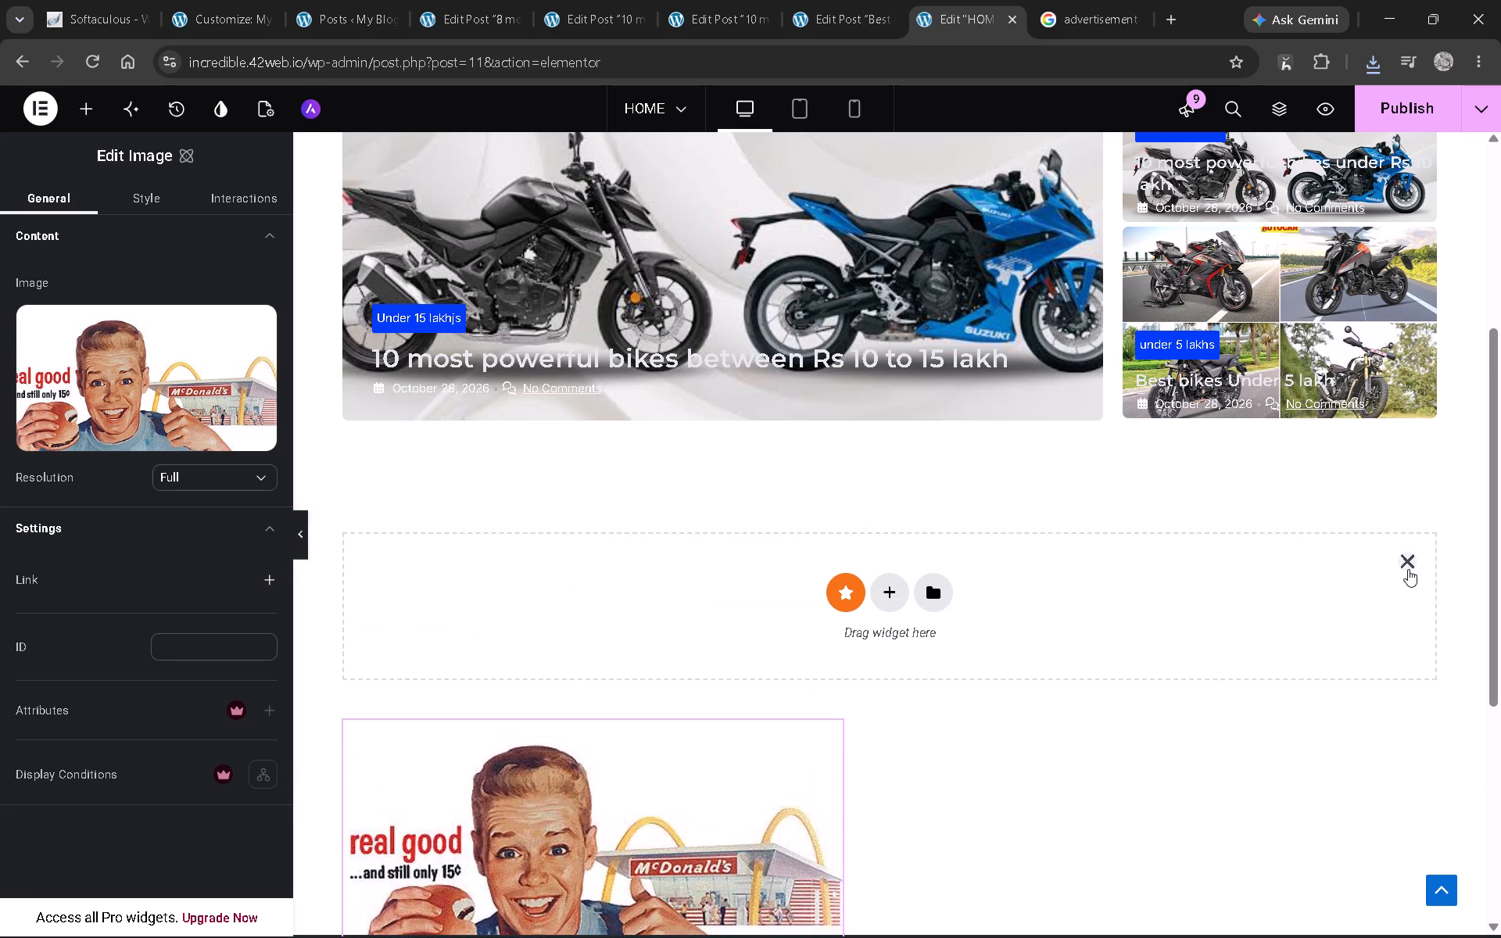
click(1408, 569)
Delete the single-column advertisement section and add an empty section with two equal columns in its place.
scroll(940, 678, down, 2)
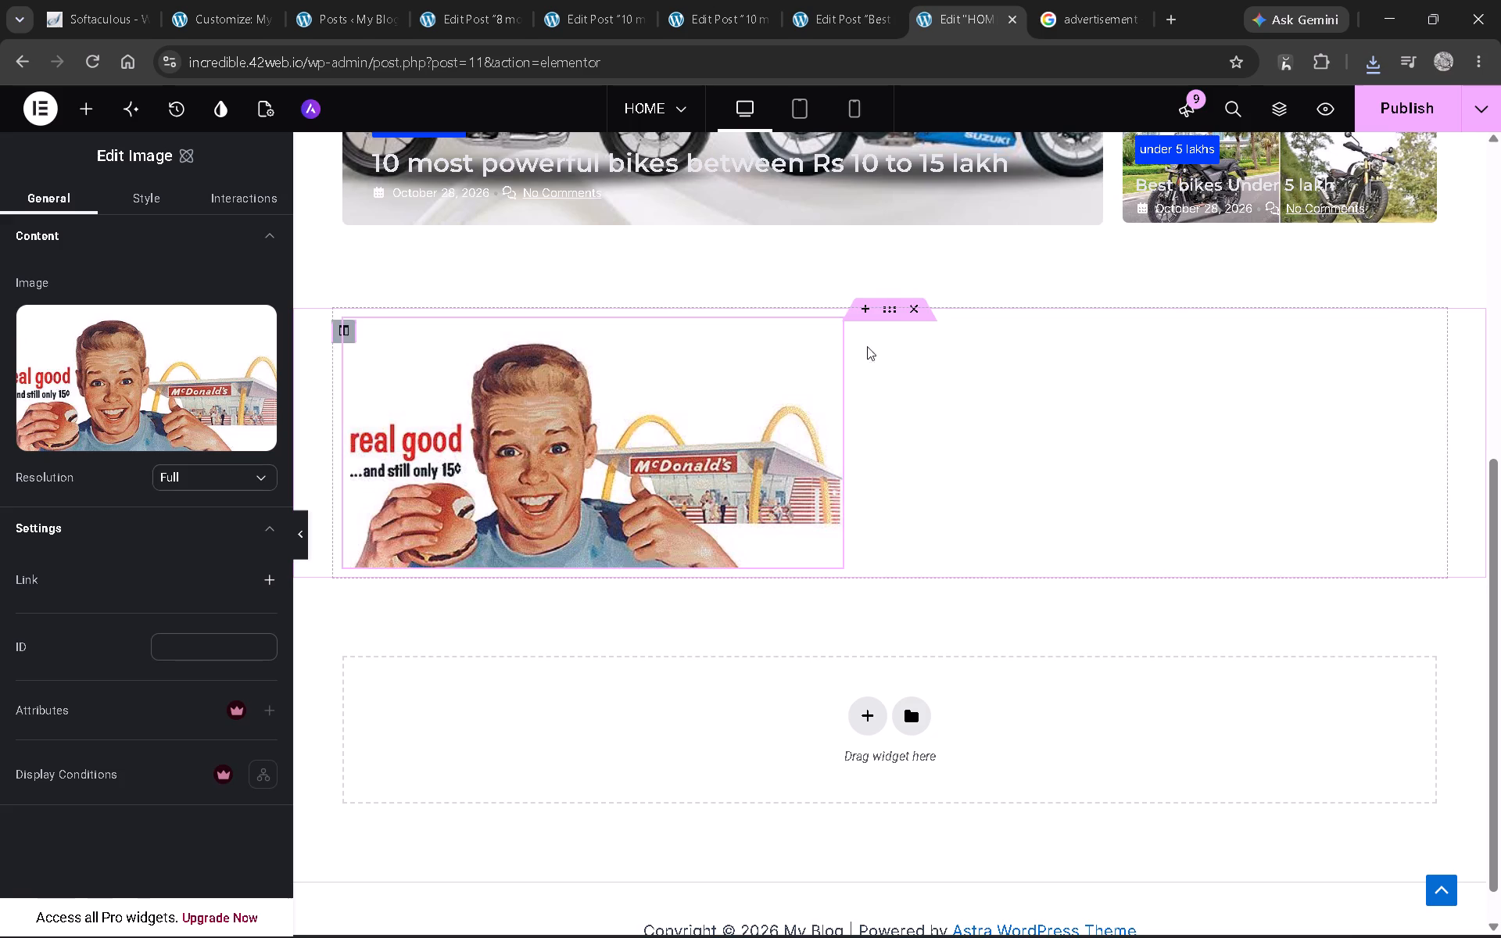
click(916, 312)
click(869, 674)
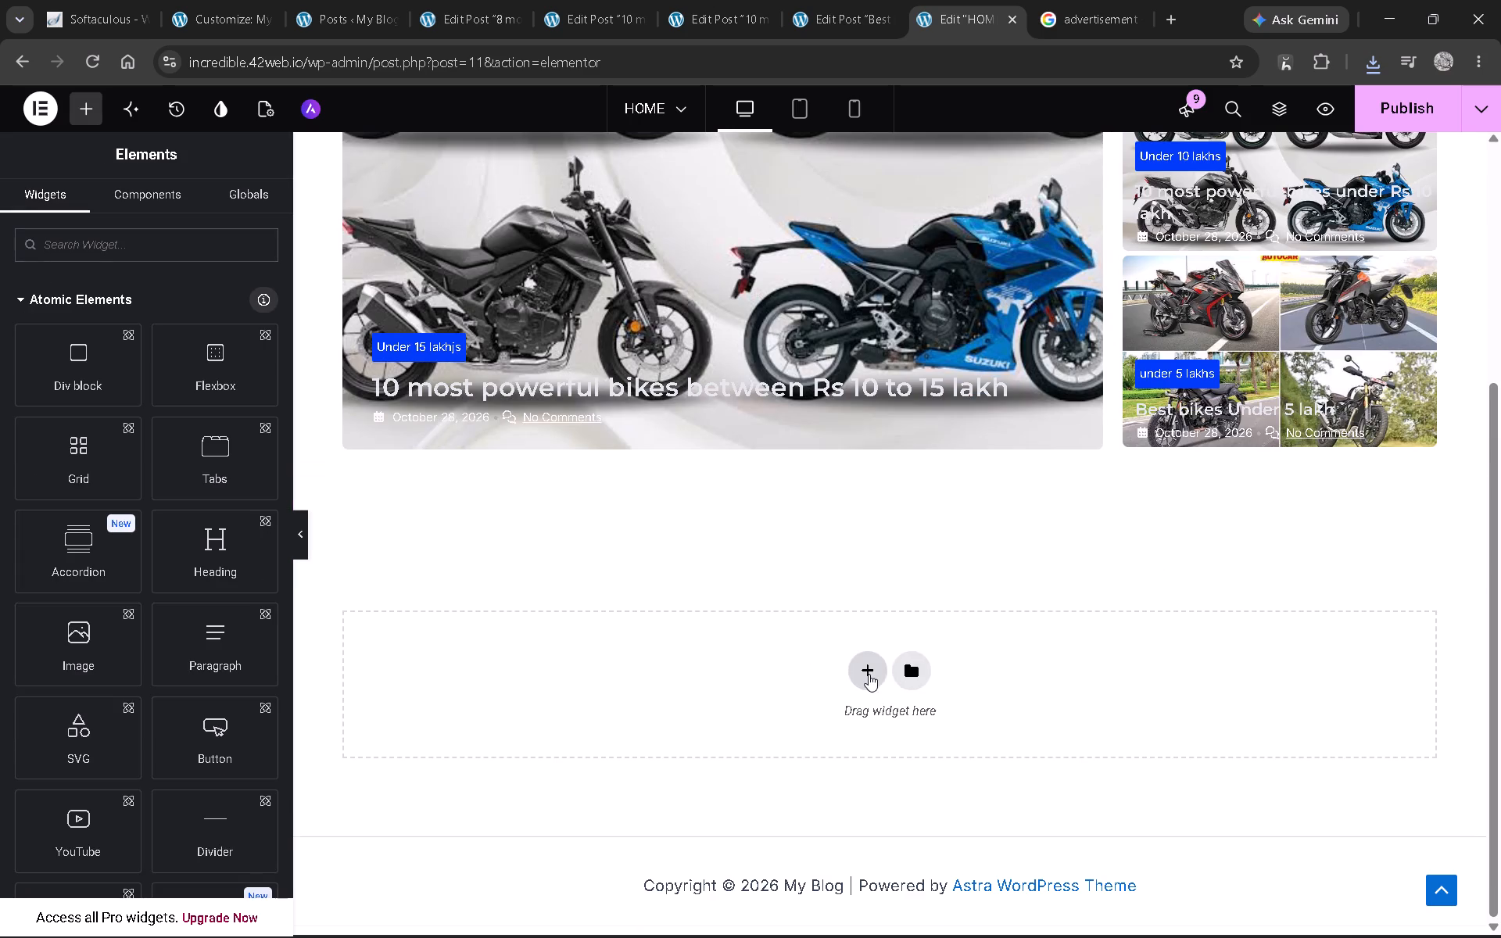
click(740, 687)
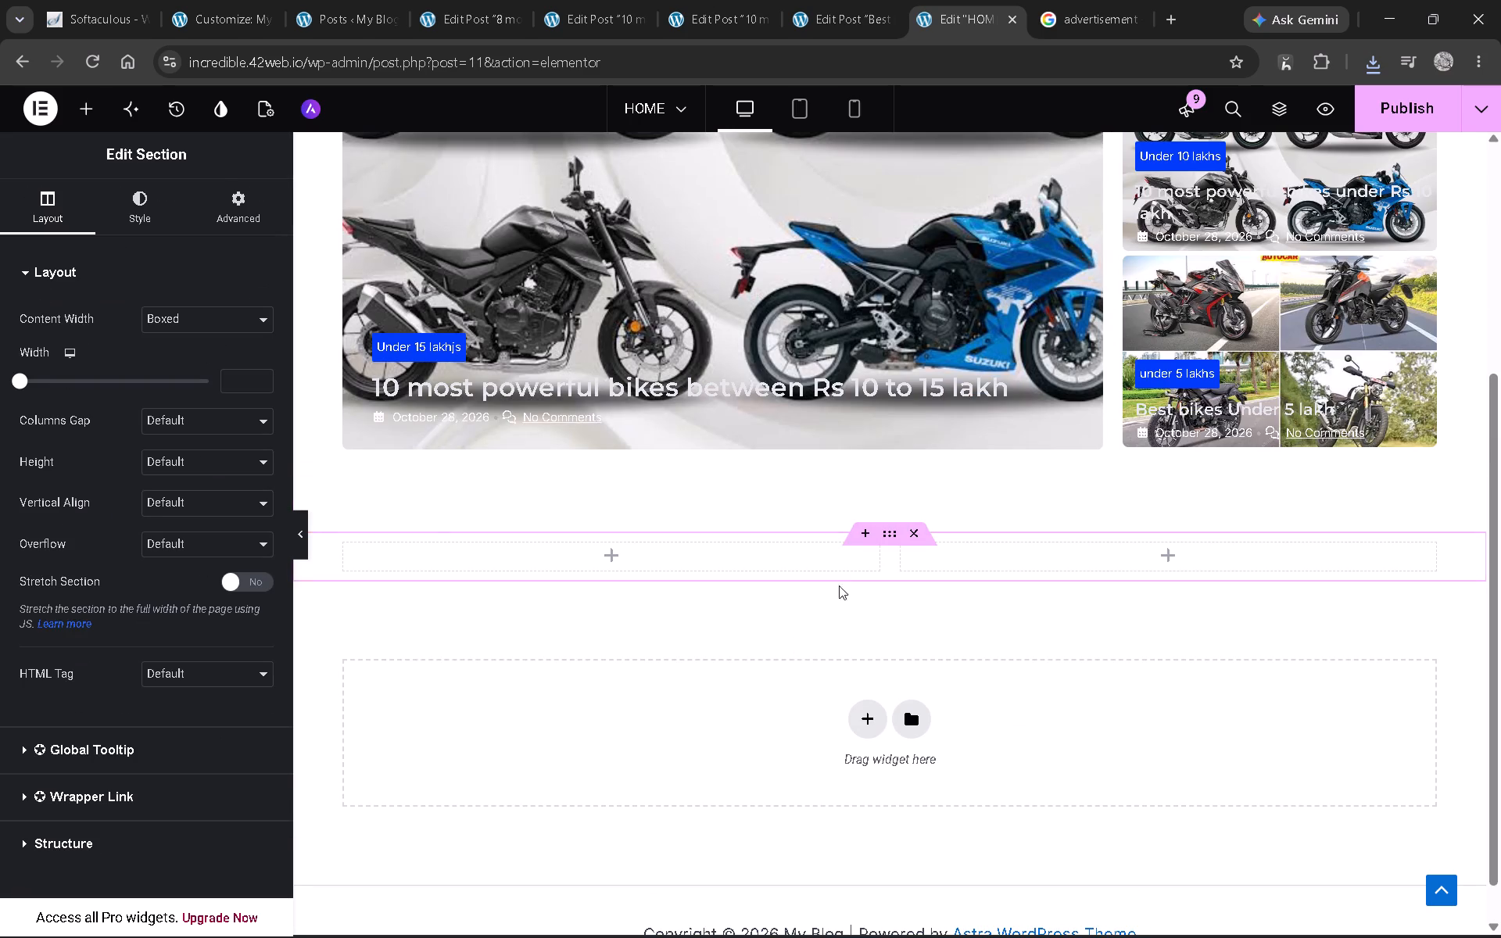
Place an Image widget in the new section's left column and insert the "adv" picture from the Media Library.
click(538, 555)
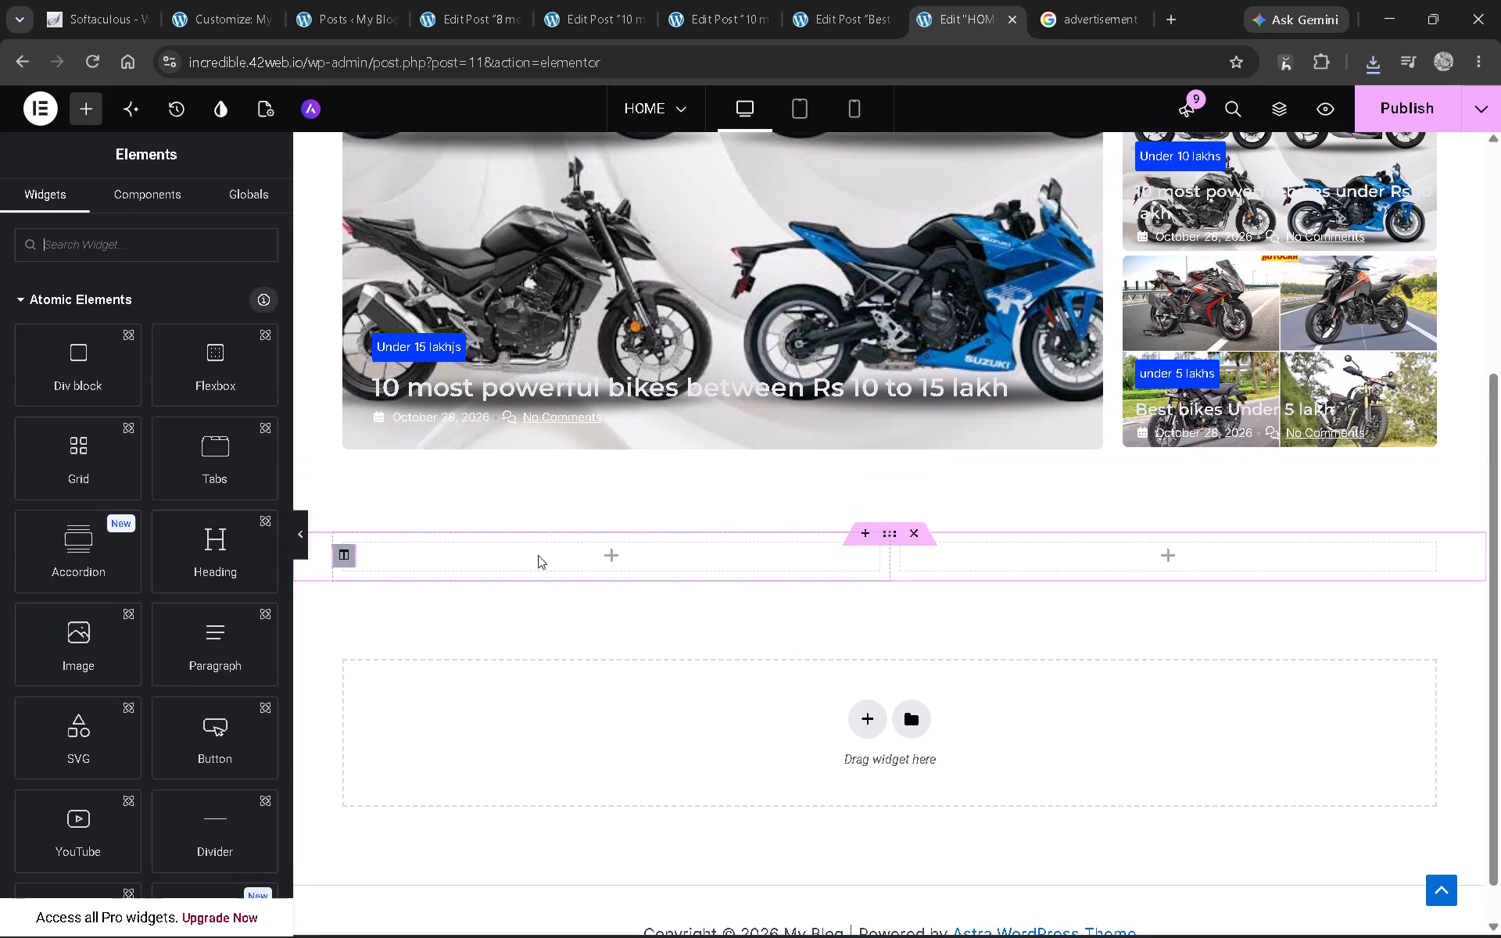
click(104, 252)
text(image)
drag(65, 329, 799, 641)
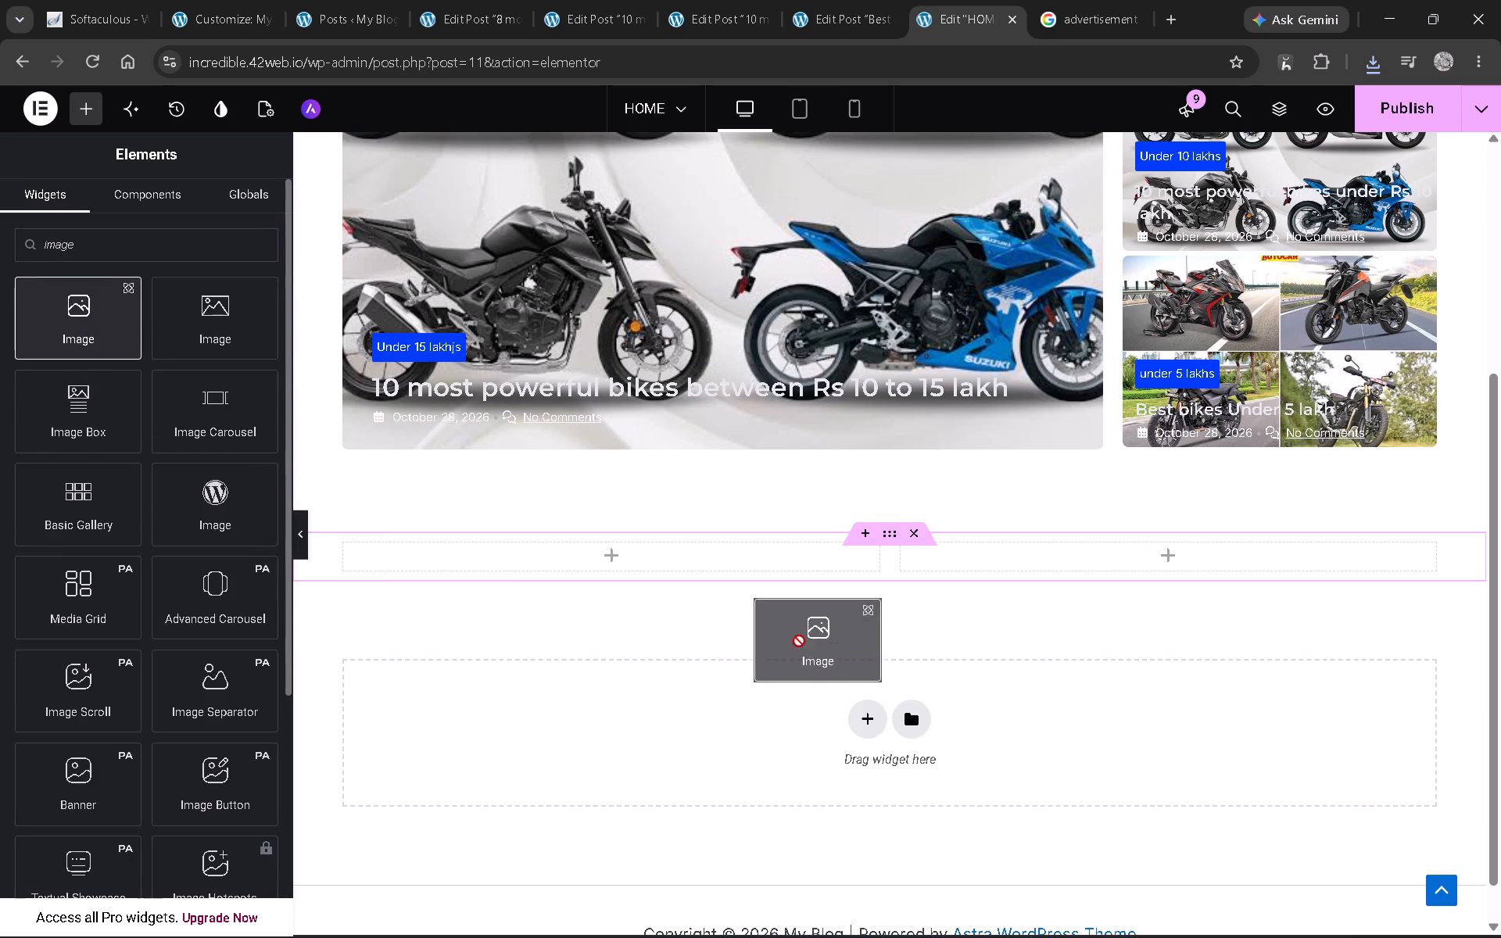
drag(799, 641, 716, 560)
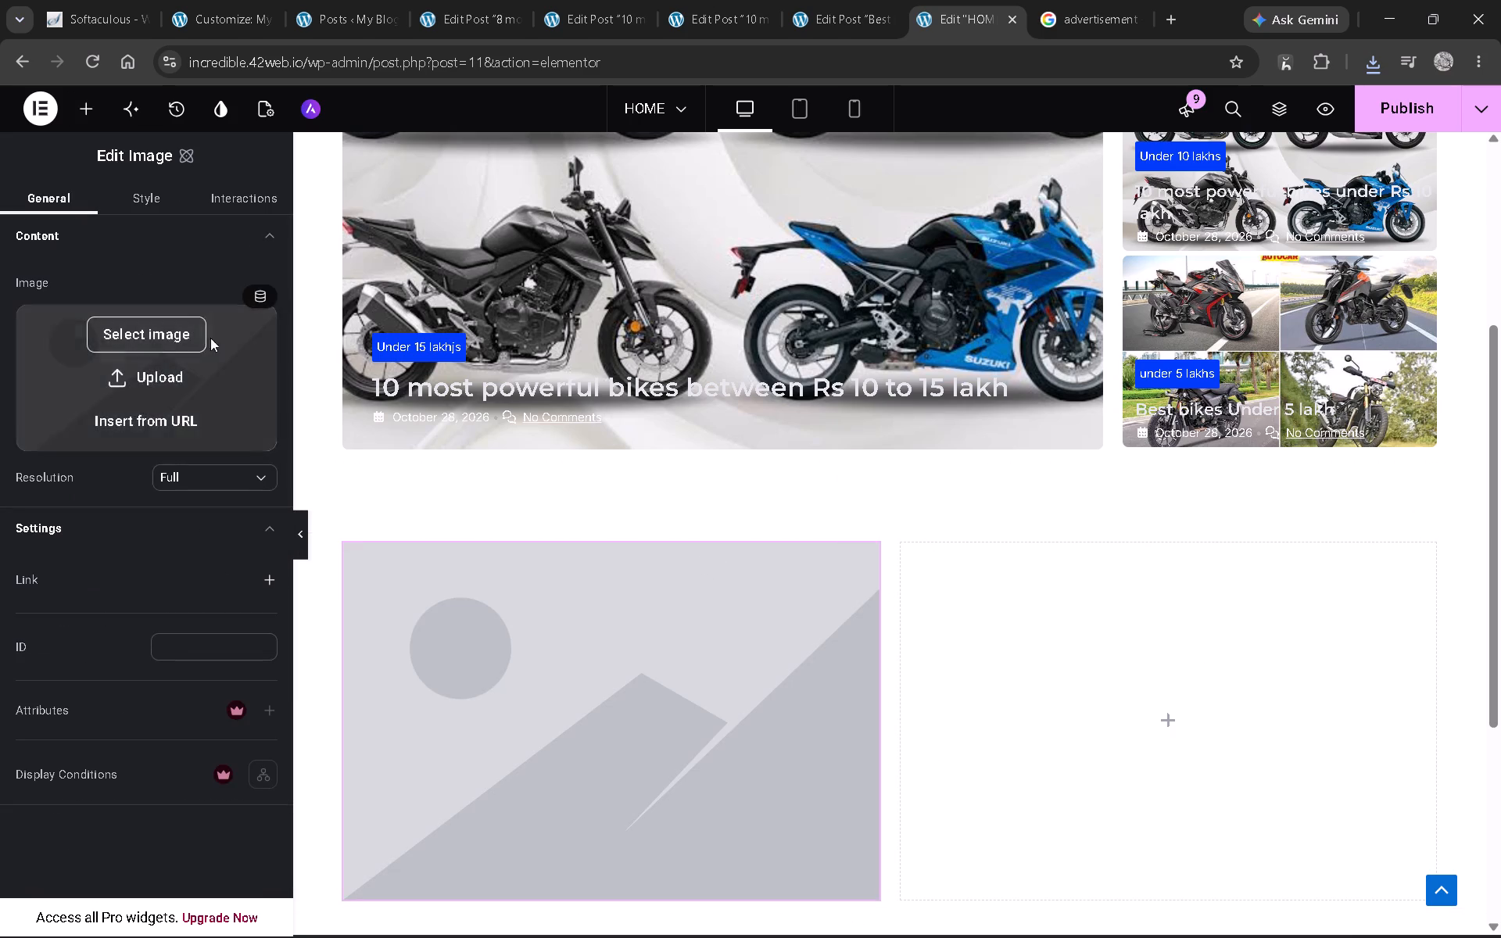
click(149, 326)
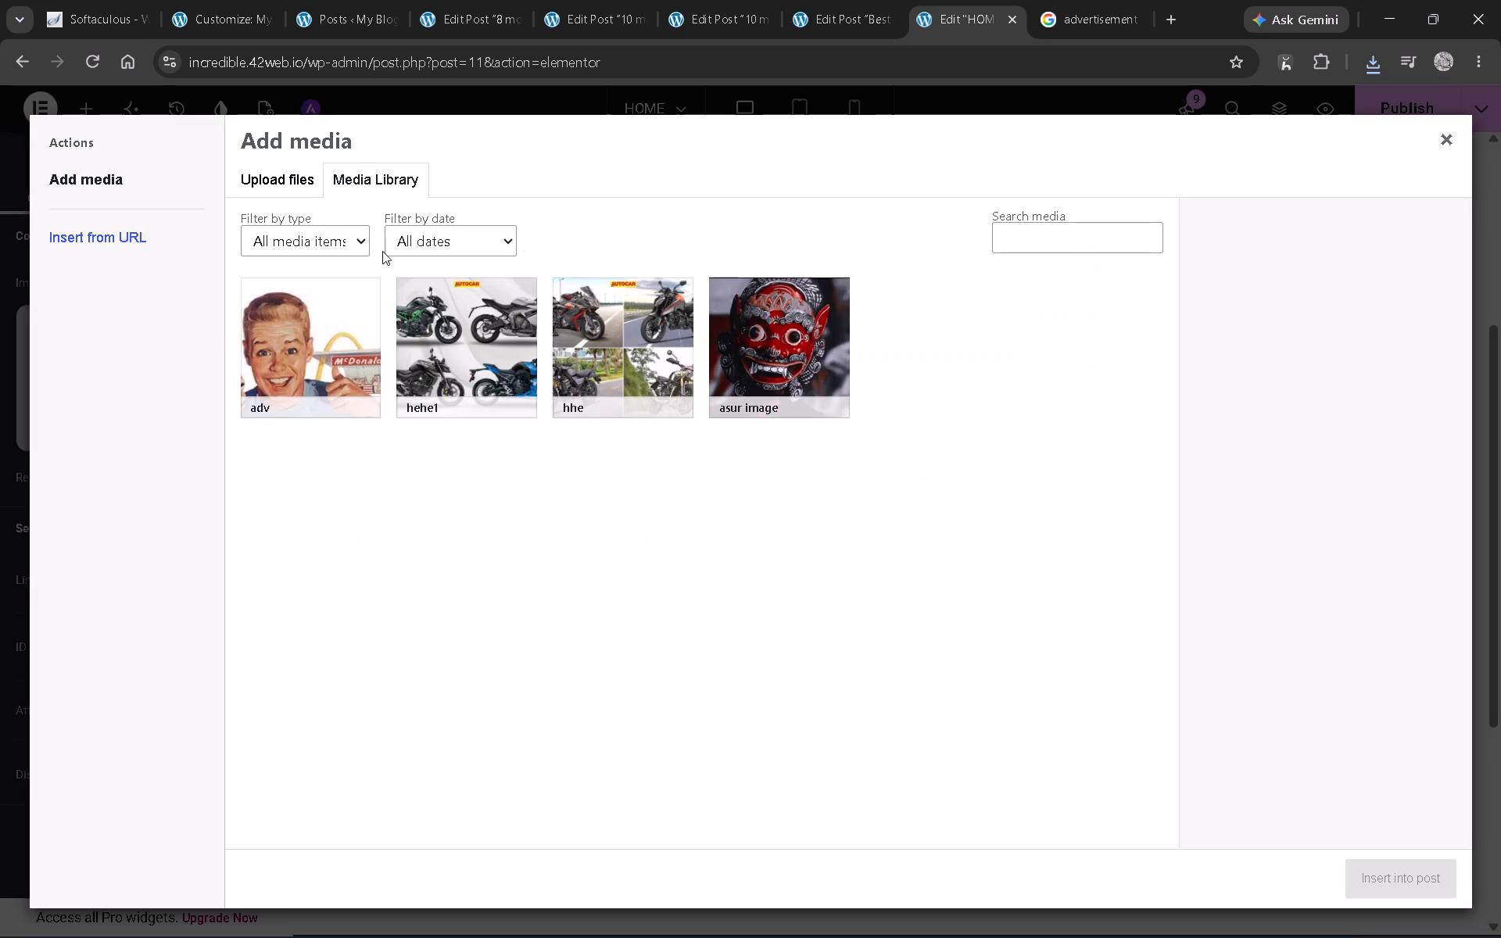
click(304, 324)
click(1385, 872)
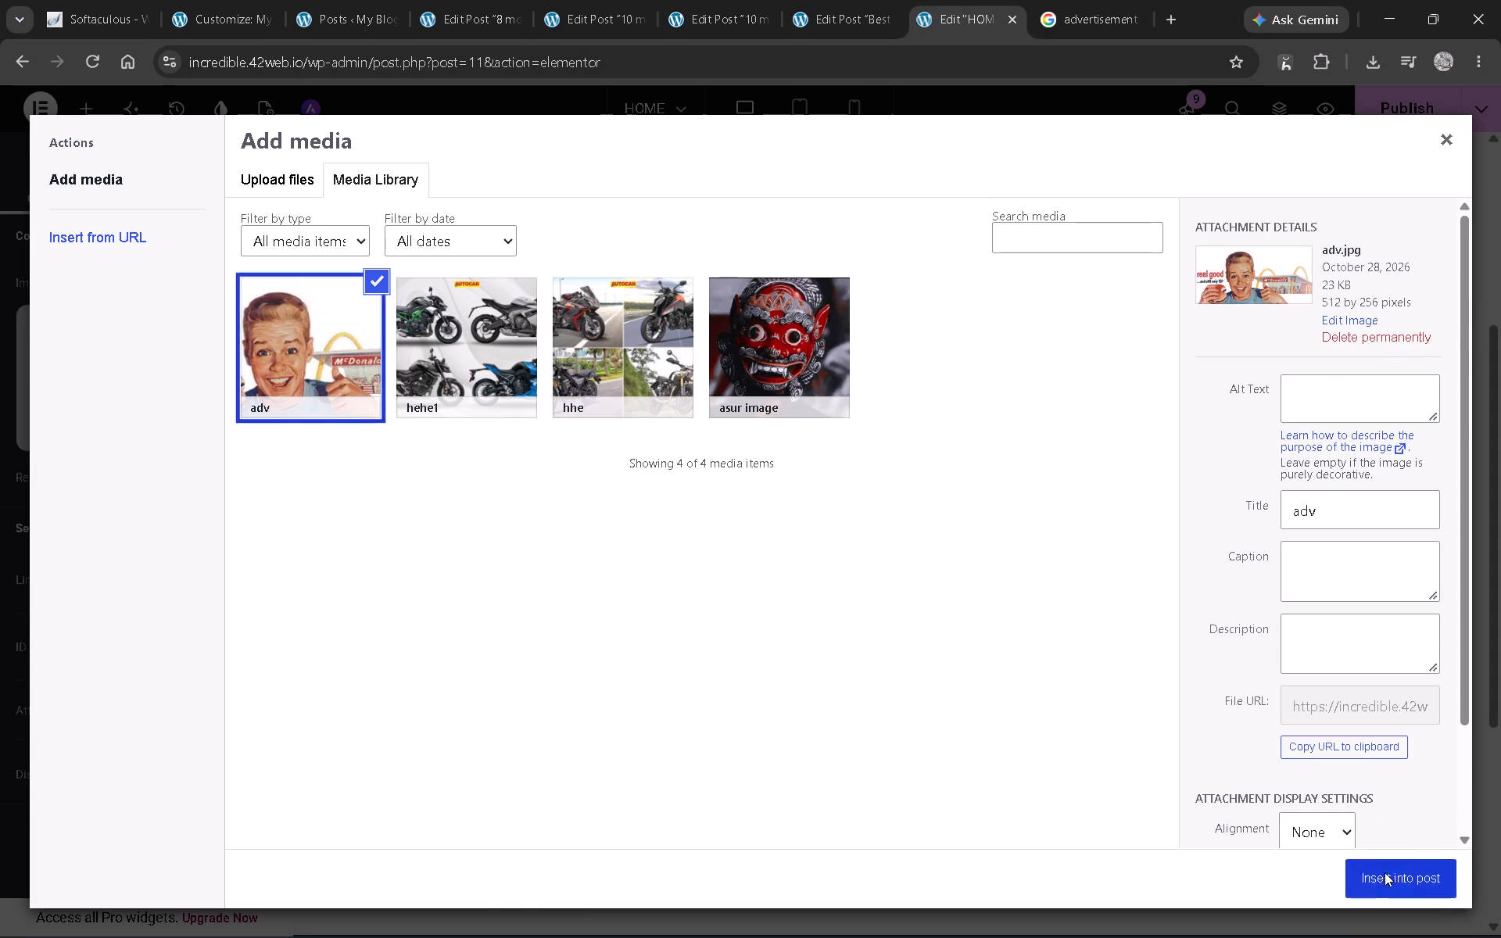
Find the Image widget again and place it in the empty right column beside the advertisement.
click(1028, 685)
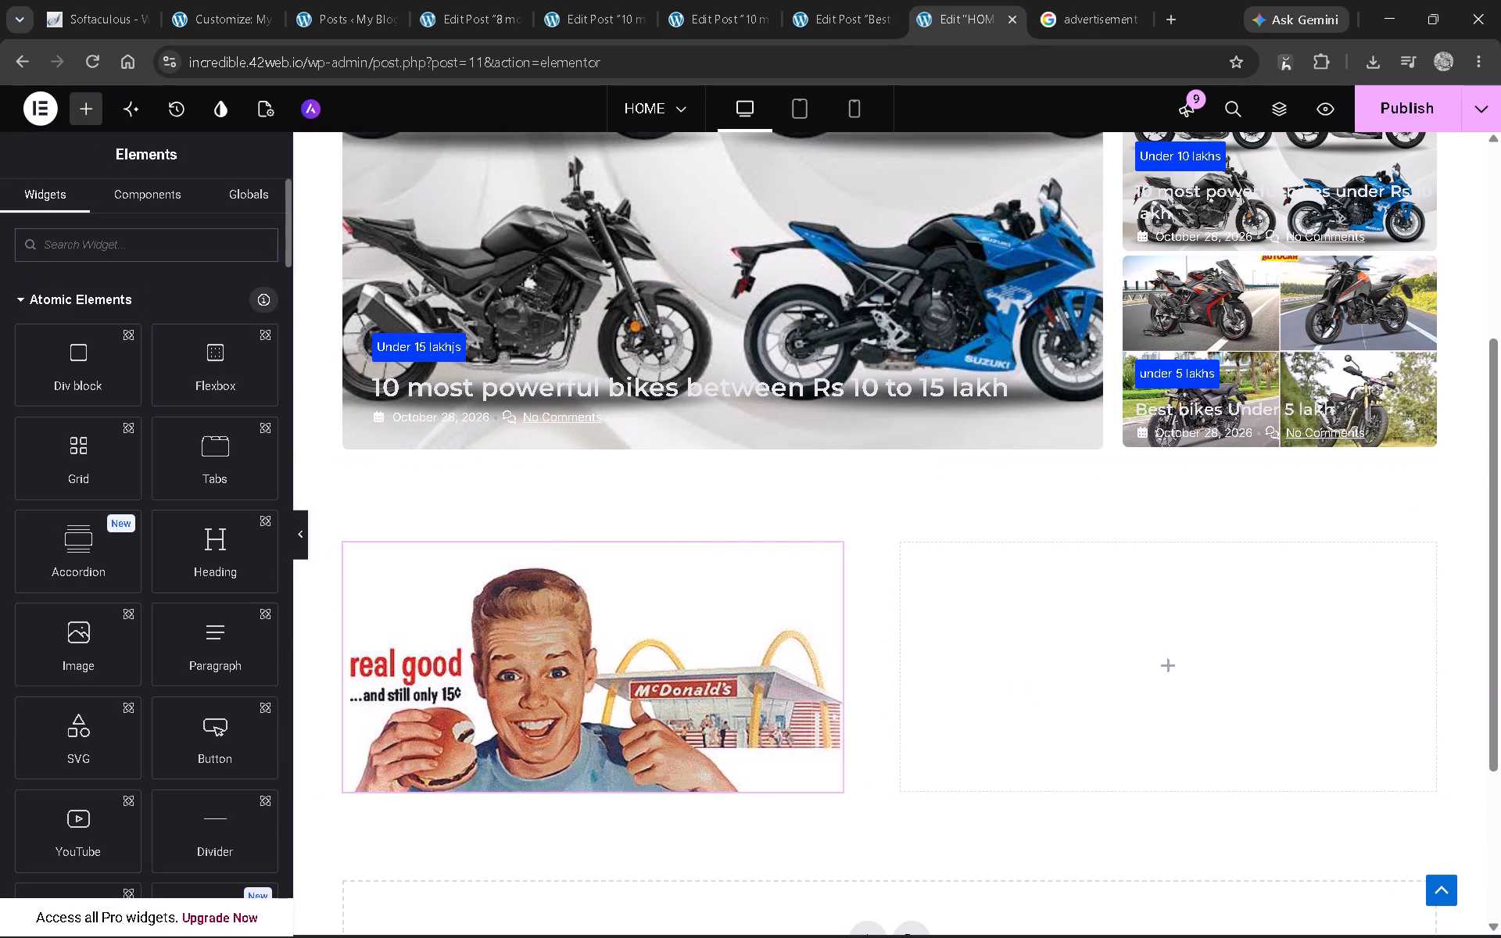
click(131, 244)
text(iamge)
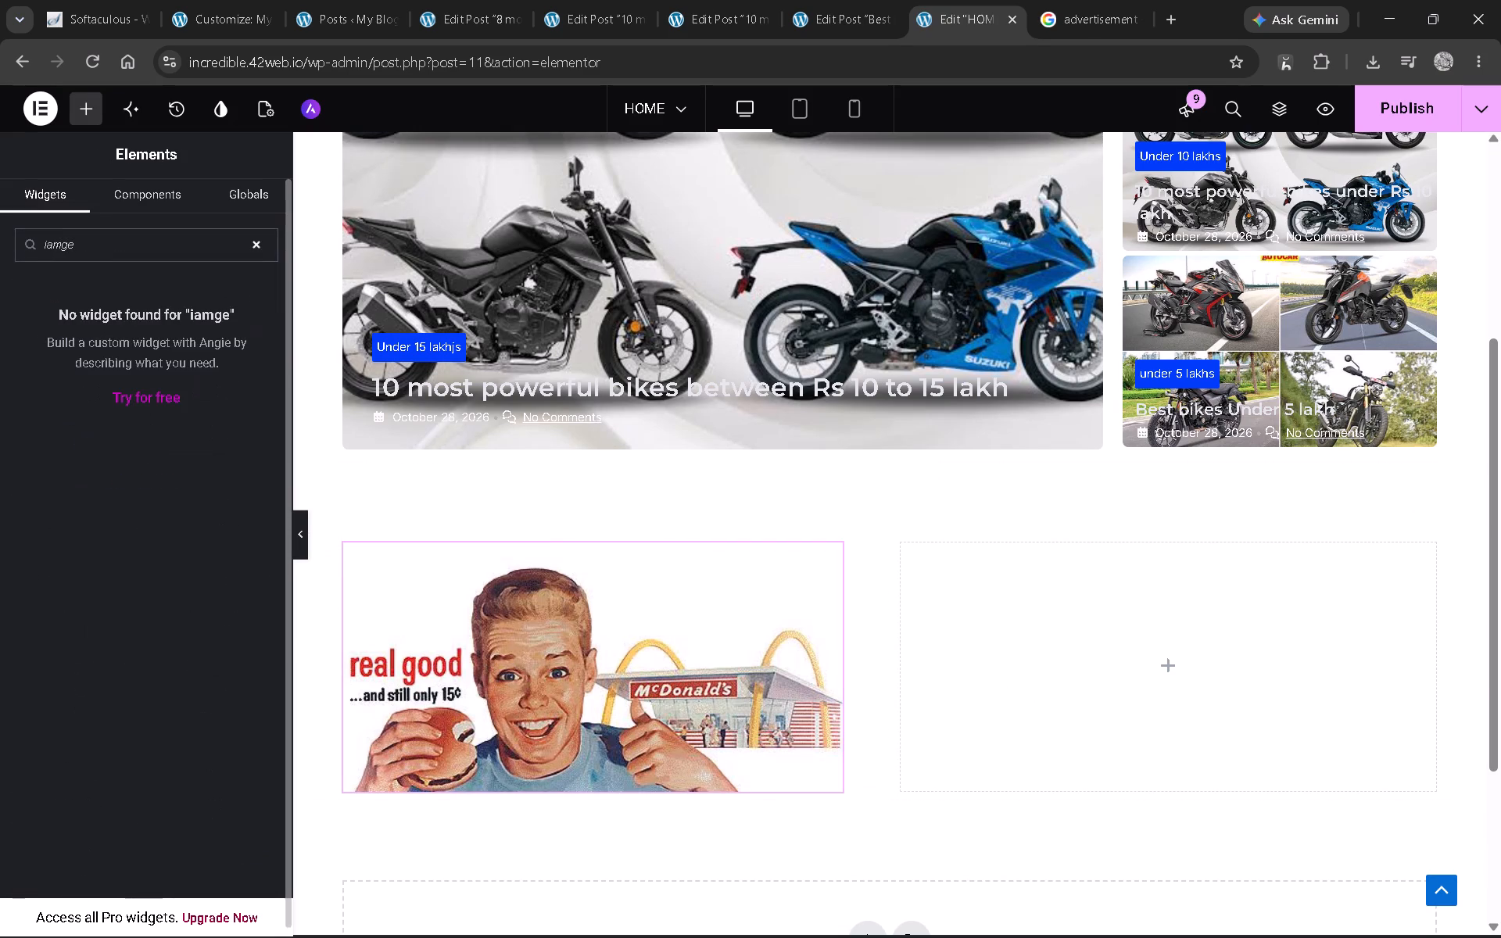
key(BackSpace)
key(BackSpace)
key(BackSpace)
key(BackSpace)
text(mage)
drag(65, 310, 1094, 694)
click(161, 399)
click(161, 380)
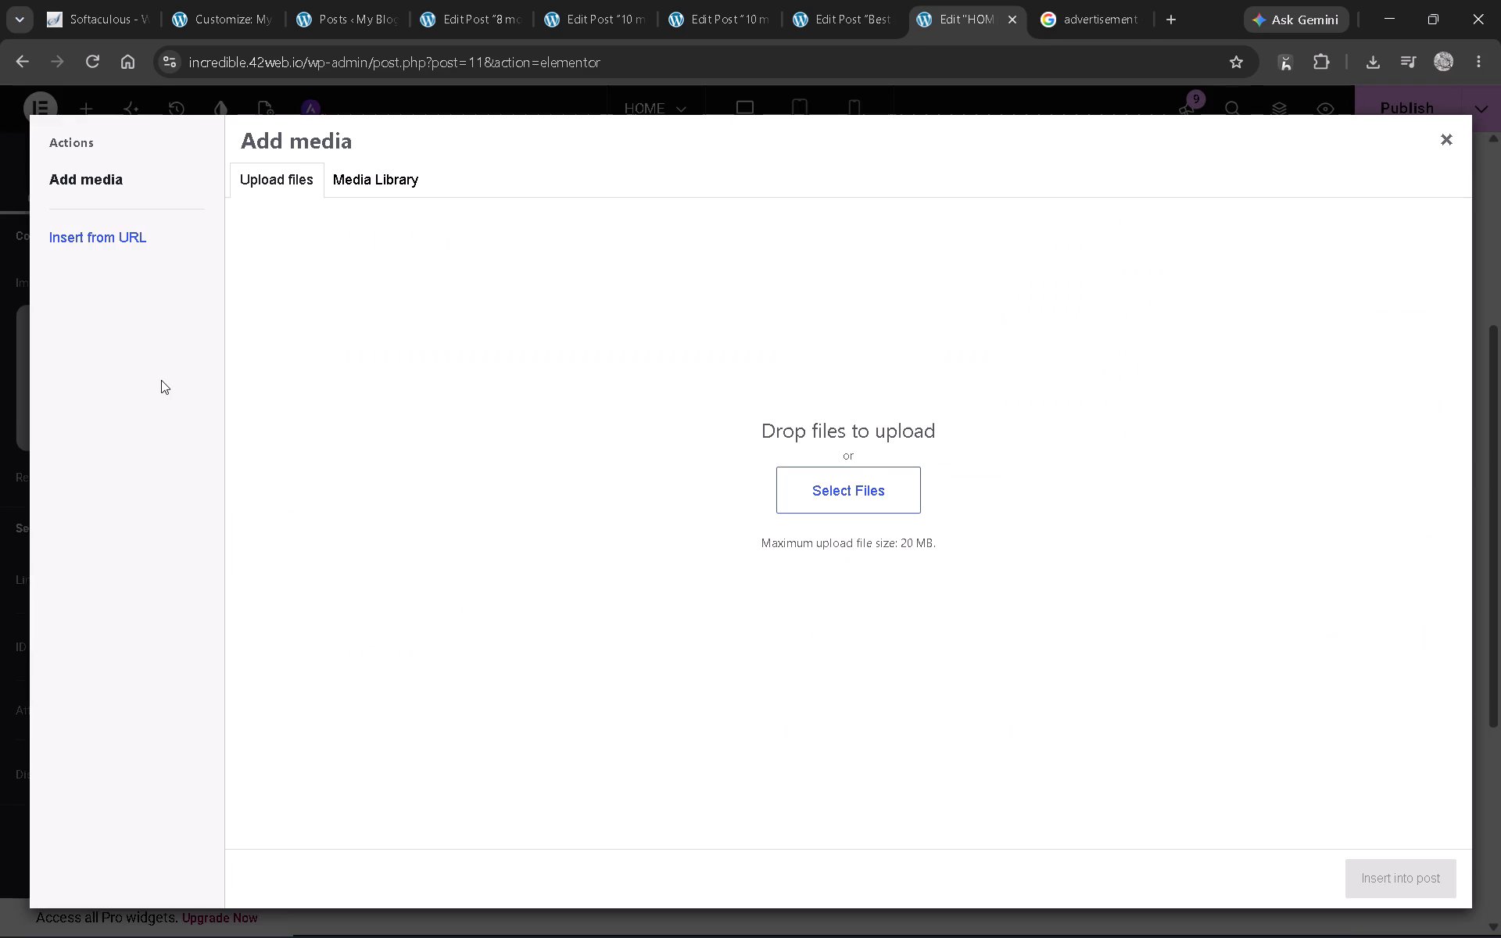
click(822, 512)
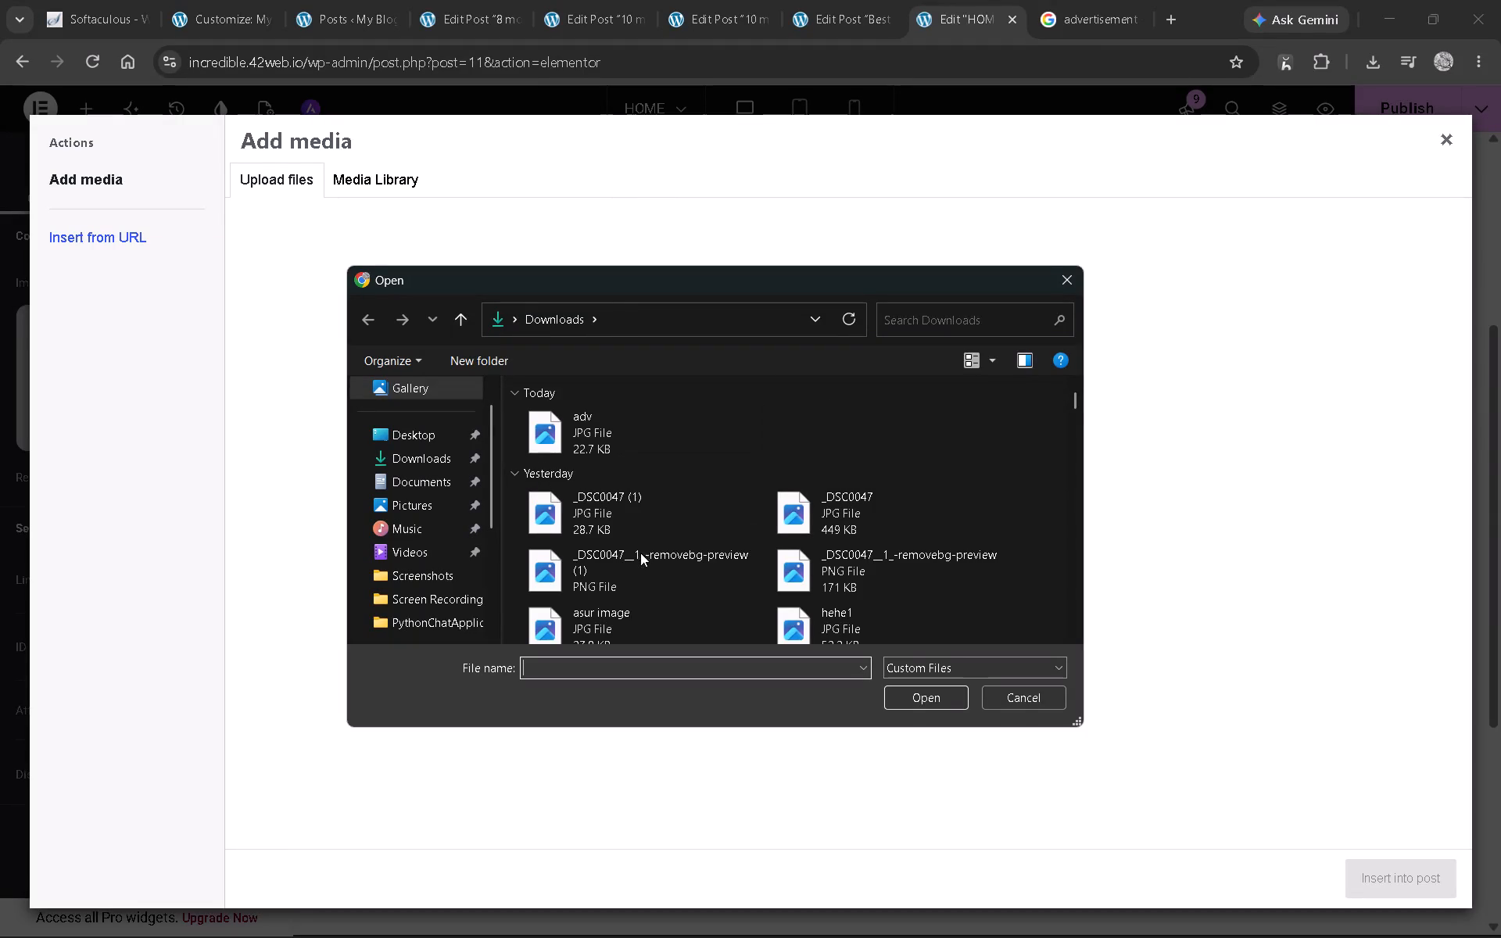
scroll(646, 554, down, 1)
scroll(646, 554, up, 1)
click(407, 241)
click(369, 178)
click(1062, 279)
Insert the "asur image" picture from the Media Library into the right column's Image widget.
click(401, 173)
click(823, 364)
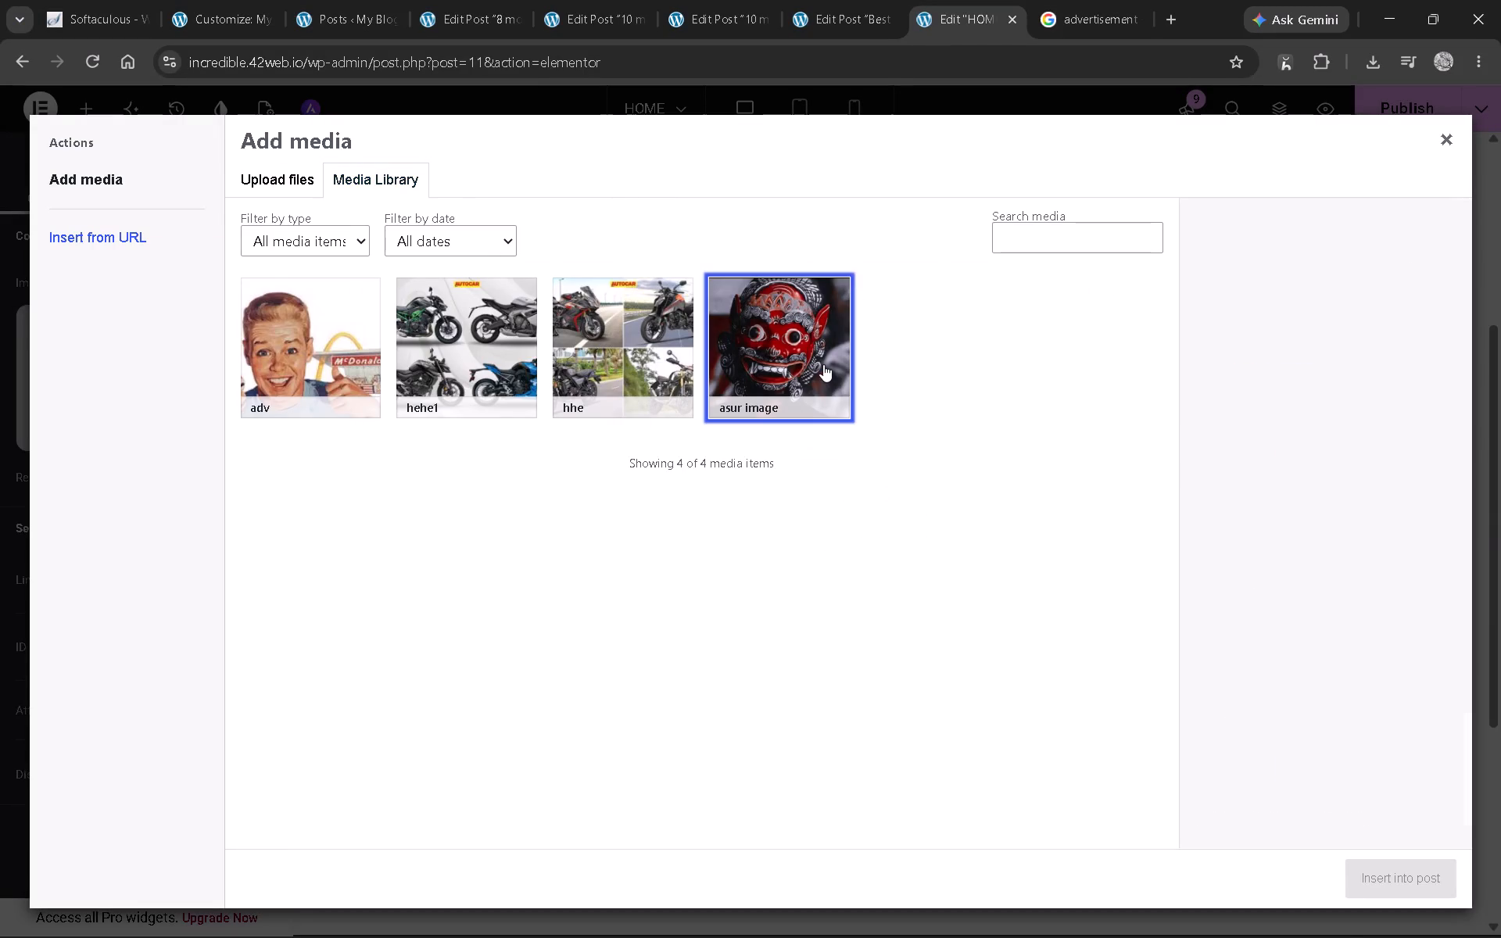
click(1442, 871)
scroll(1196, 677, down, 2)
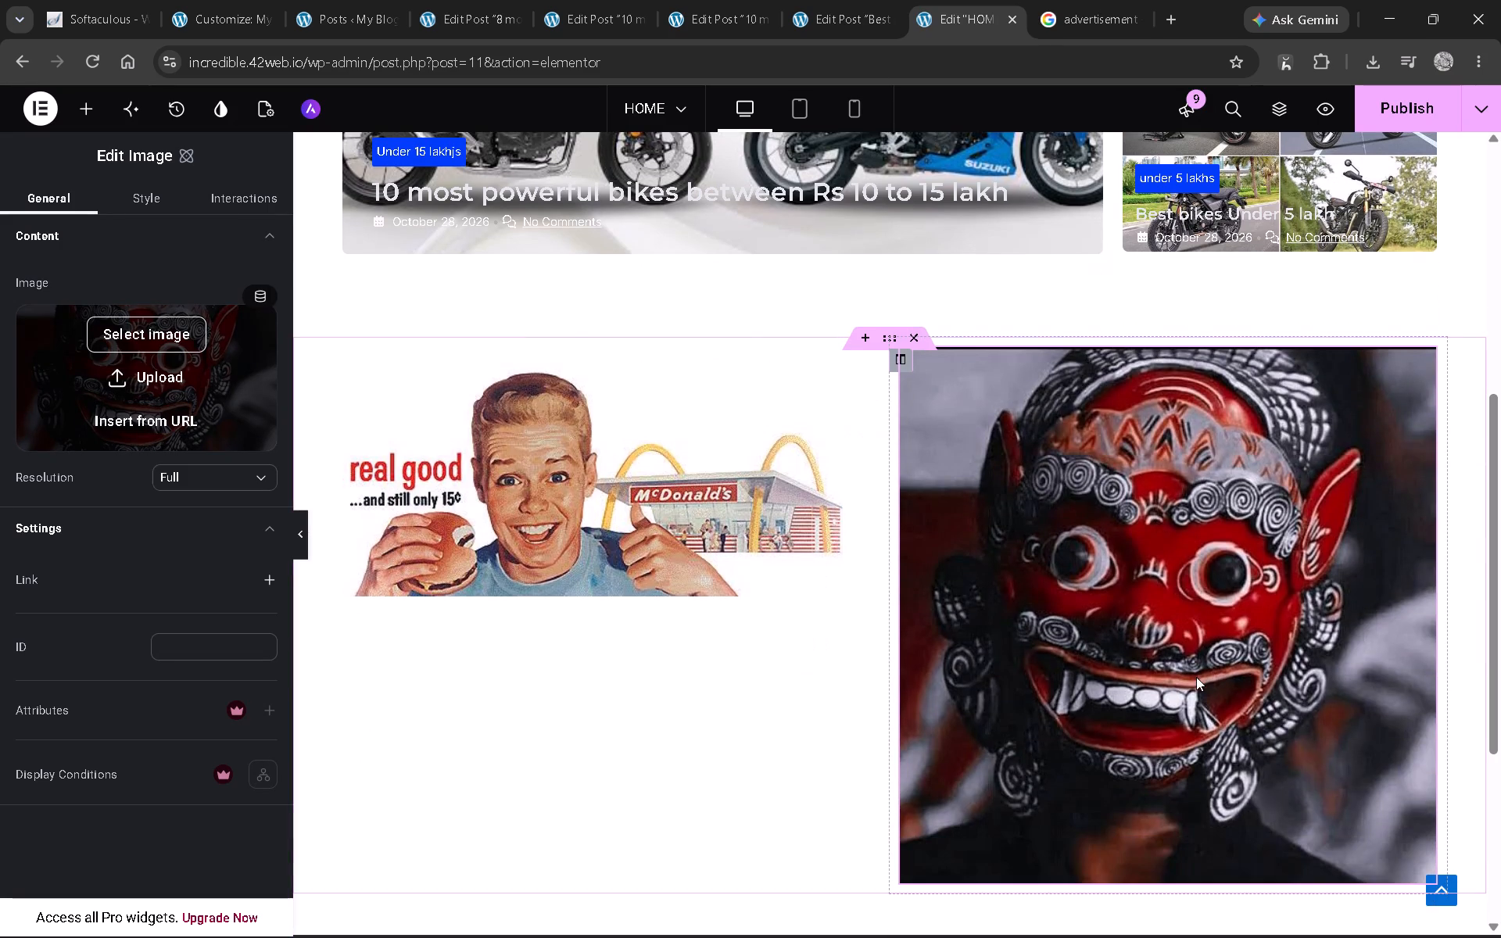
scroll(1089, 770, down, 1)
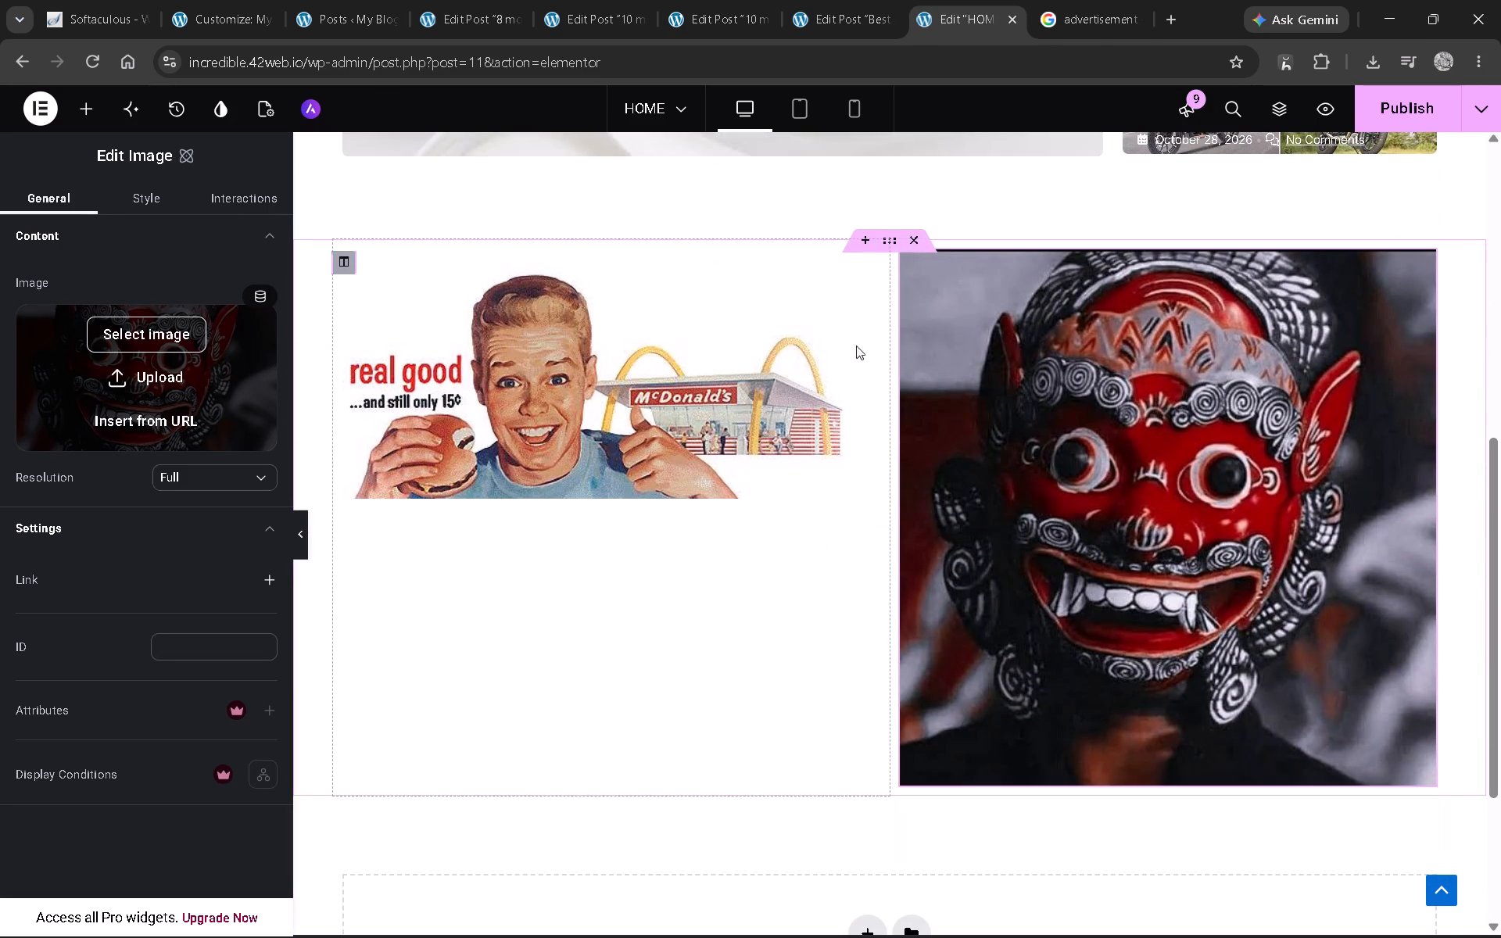
Set the right column's Image widget to the "adv" picture from the Media Library.
click(162, 342)
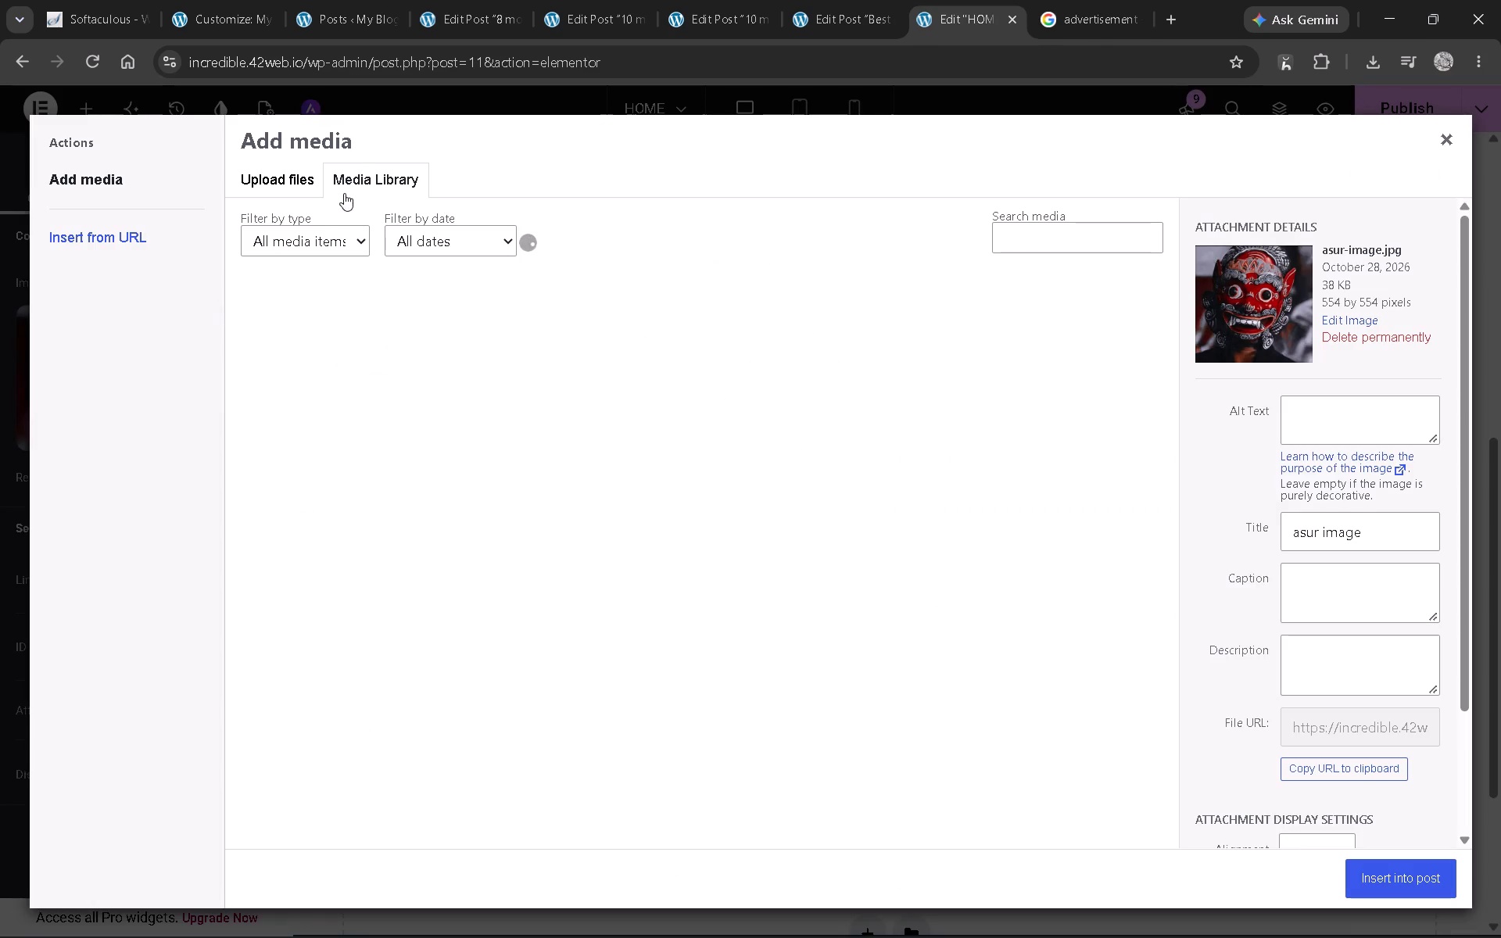
click(331, 305)
click(1368, 882)
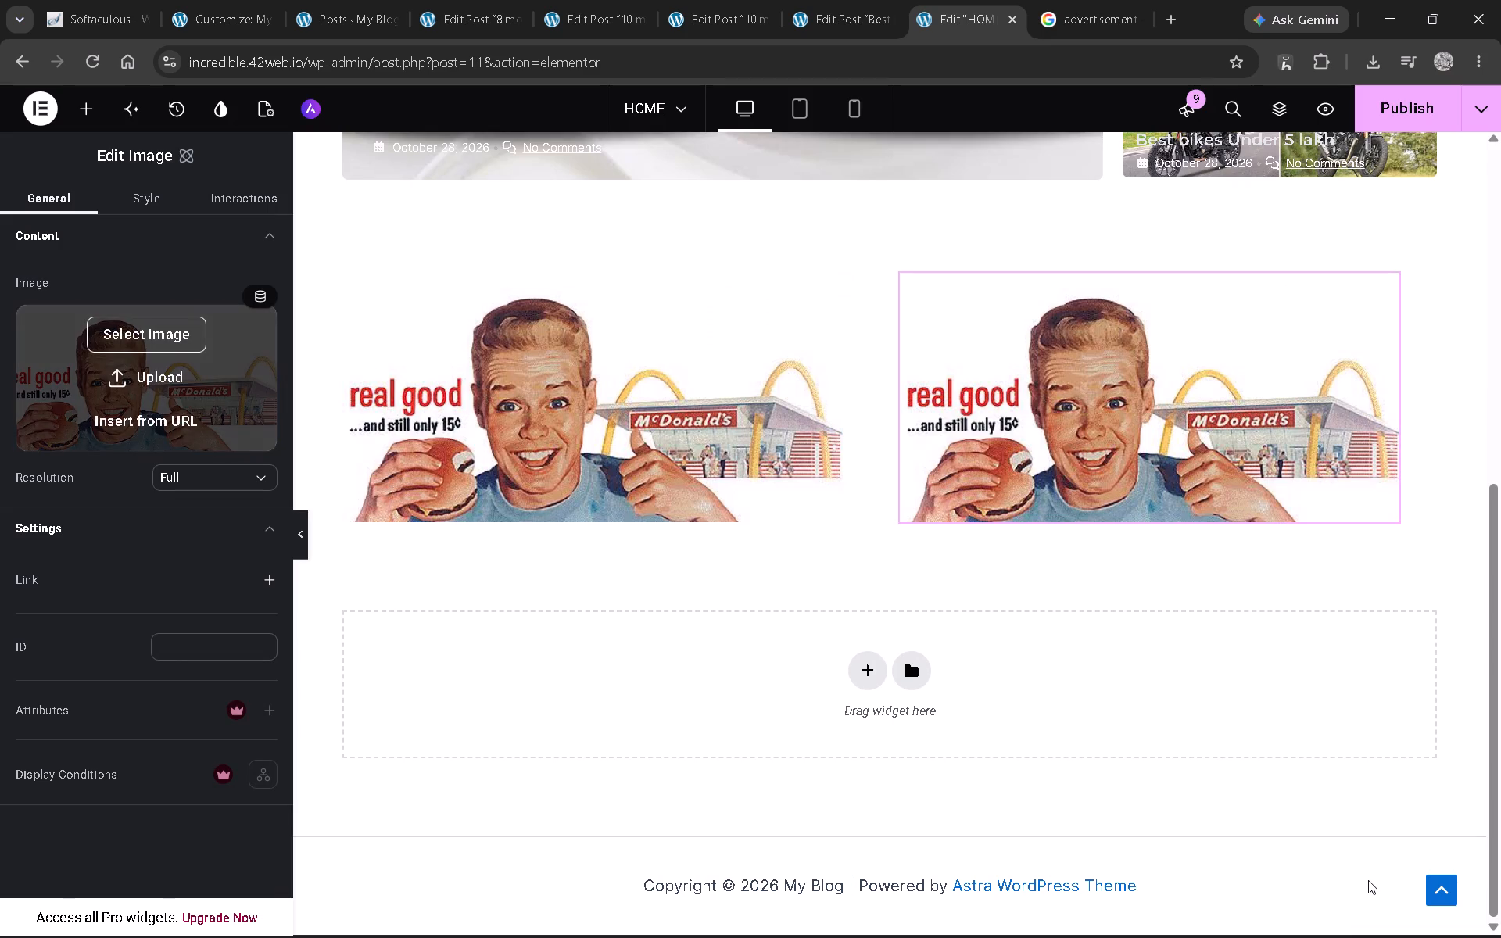
click(976, 598)
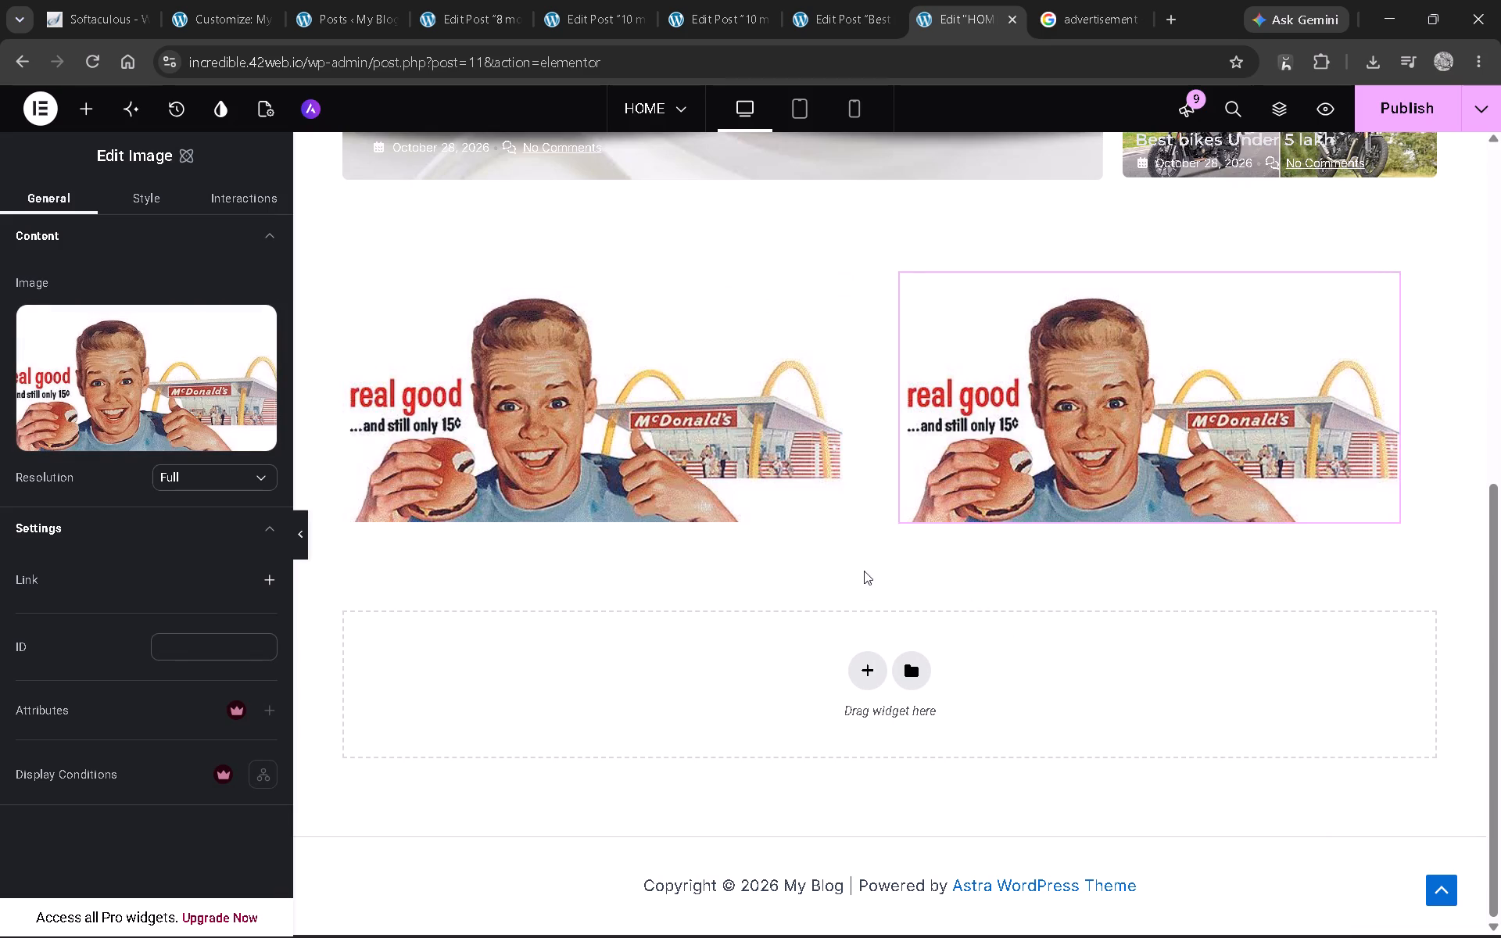
Add a single-column section below the two advertisements and place a Spacer widget in it.
click(864, 571)
click(869, 673)
click(662, 689)
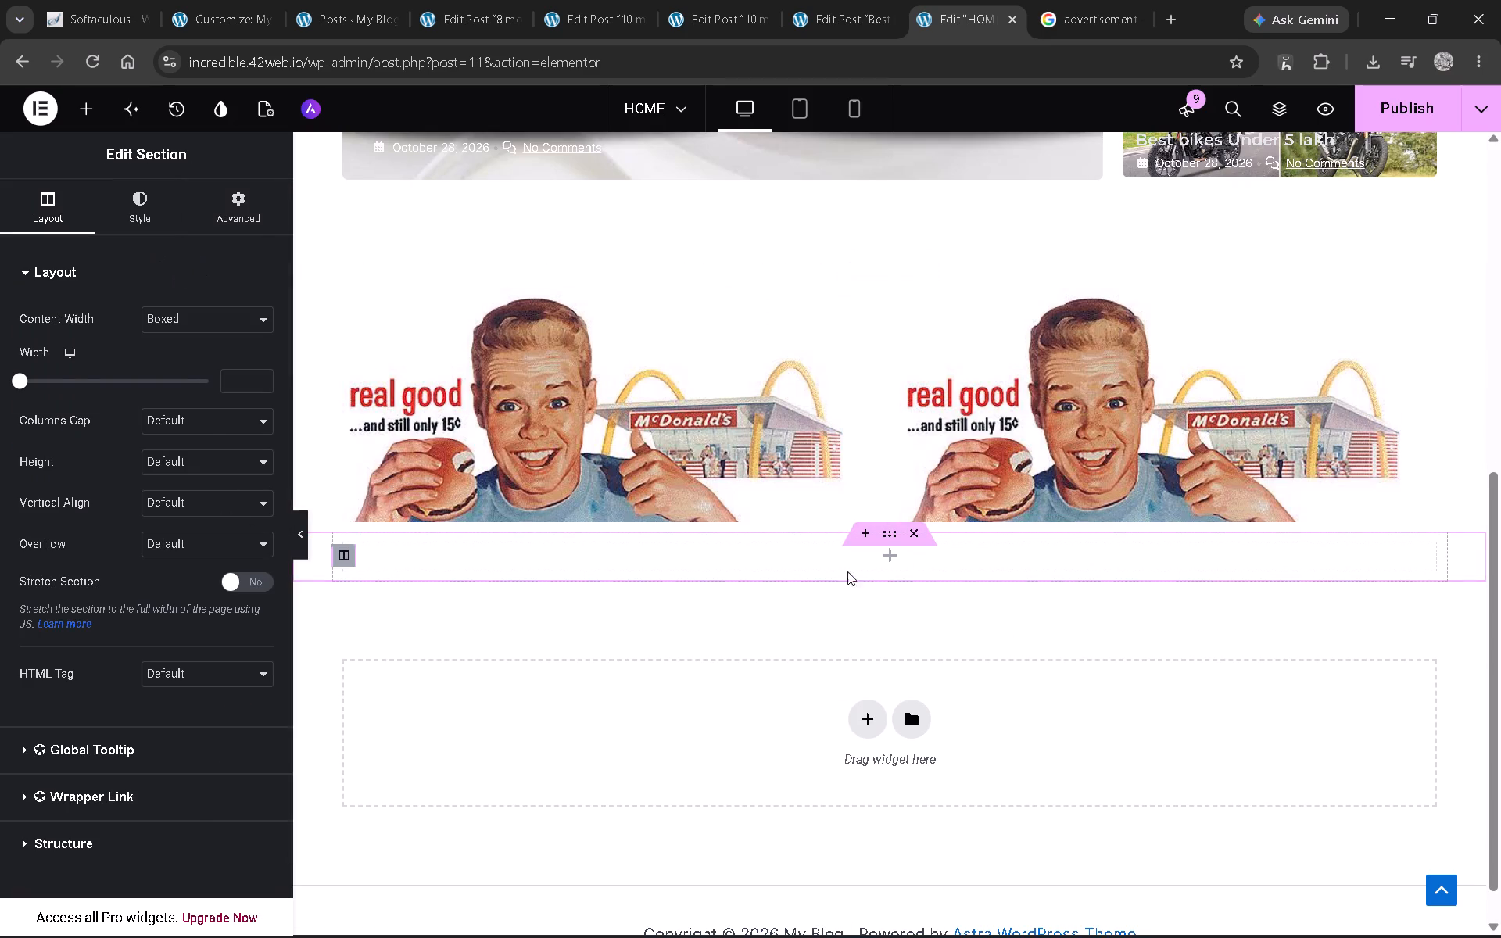
click(801, 550)
scroll(97, 410, down, 15)
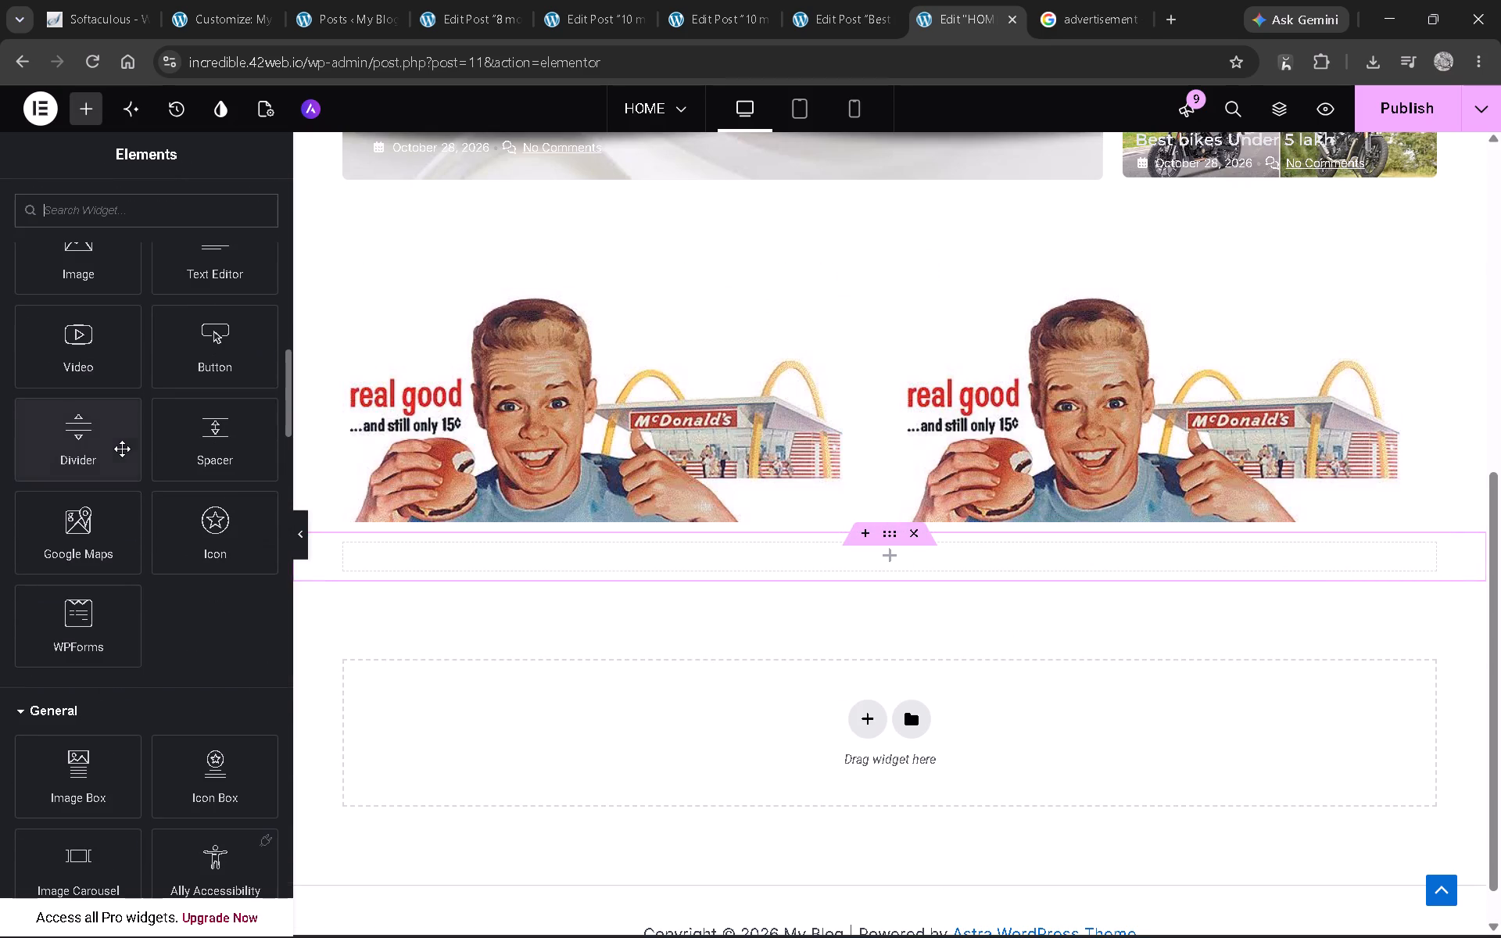
drag(202, 449, 576, 549)
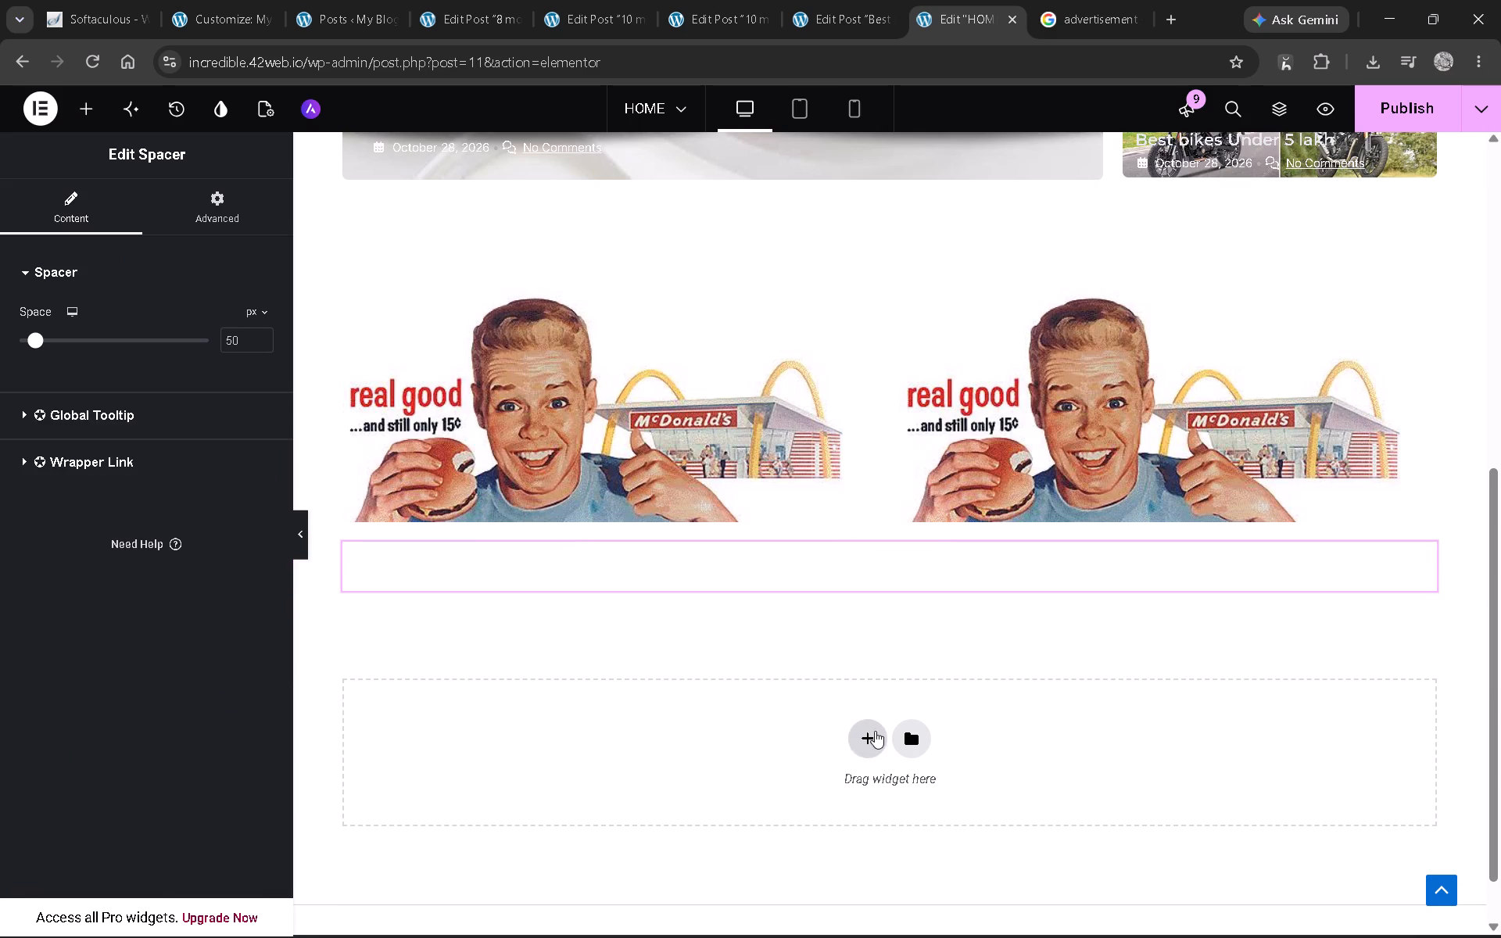
Switch to the tutorial video and compare its banner and spacer layout with the HOME page.
click(875, 731)
key(alt+Tab)
click(747, 557)
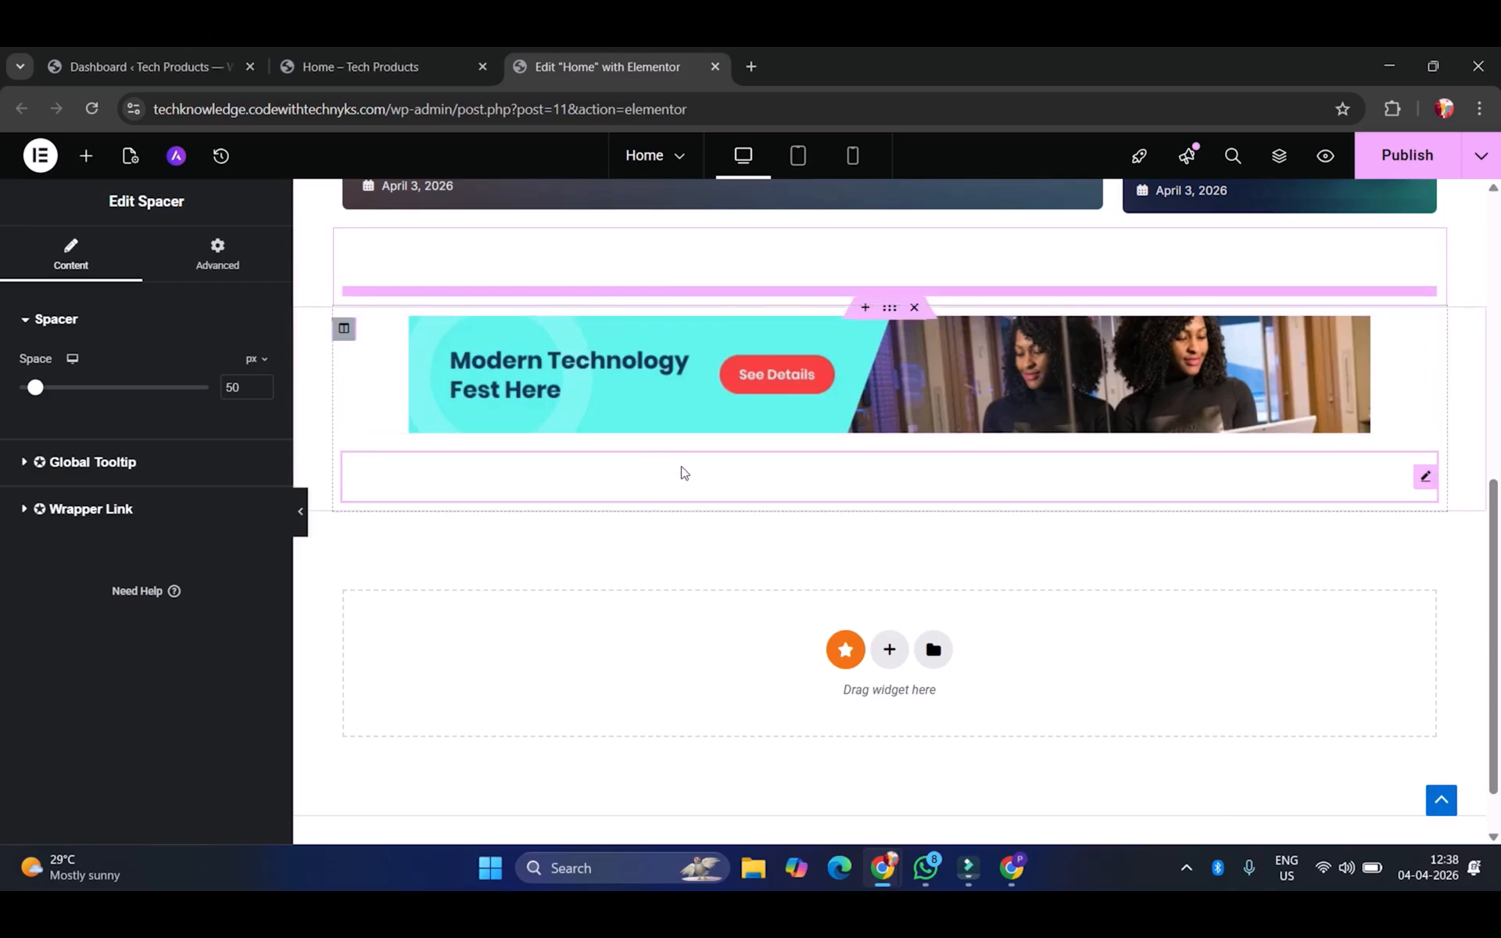
key(alt+Tab)
scroll(749, 522, up, 3)
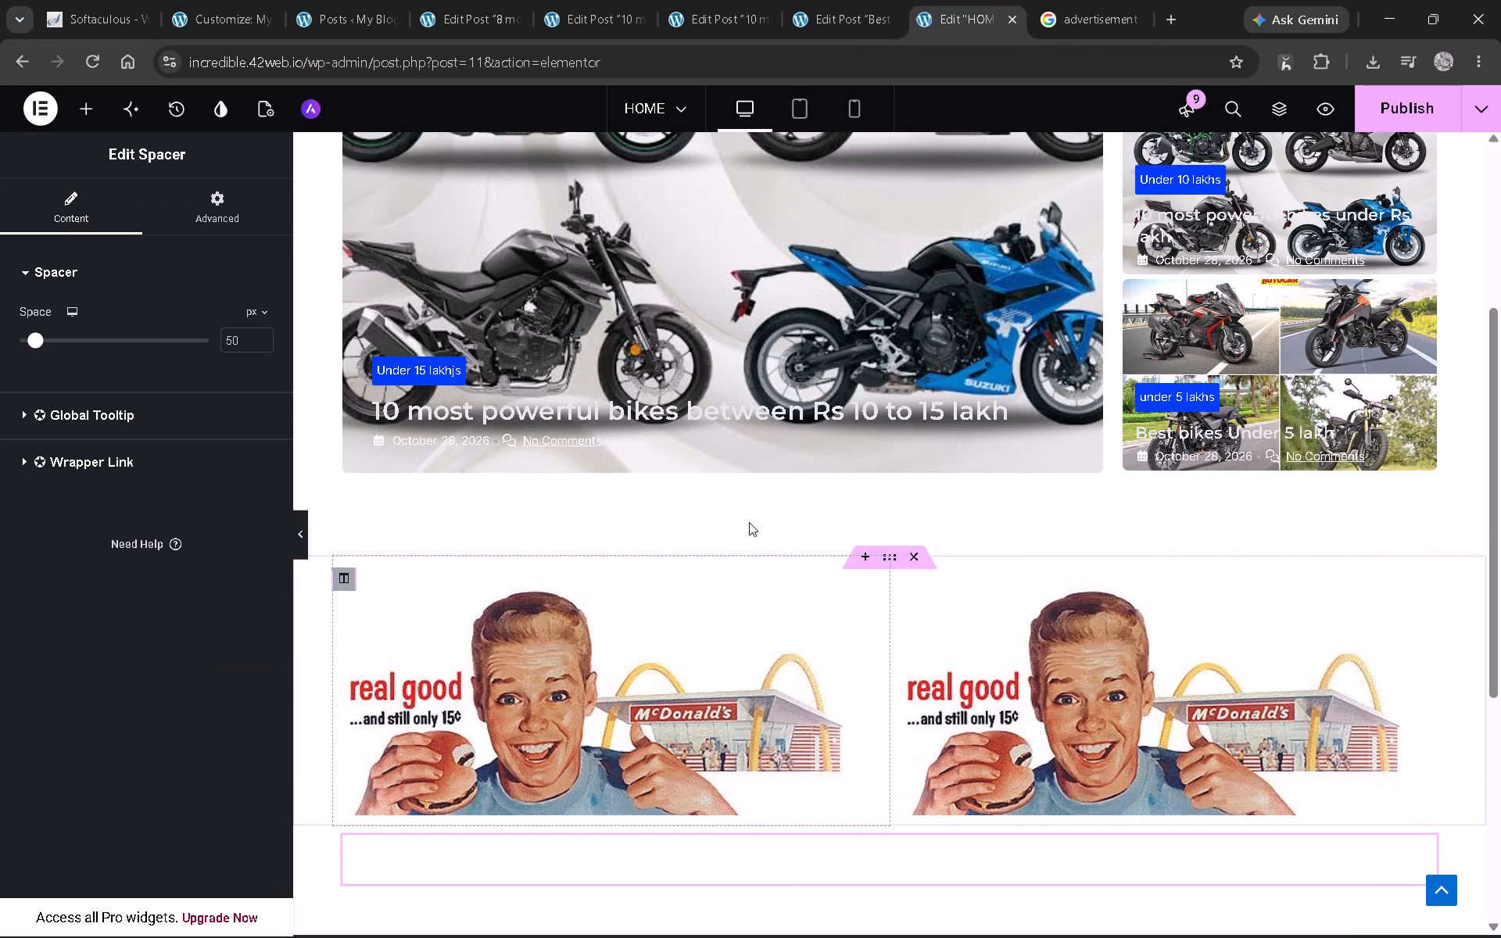
scroll(881, 683, down, 1)
scroll(887, 767, down, 1)
key(alt+Tab)
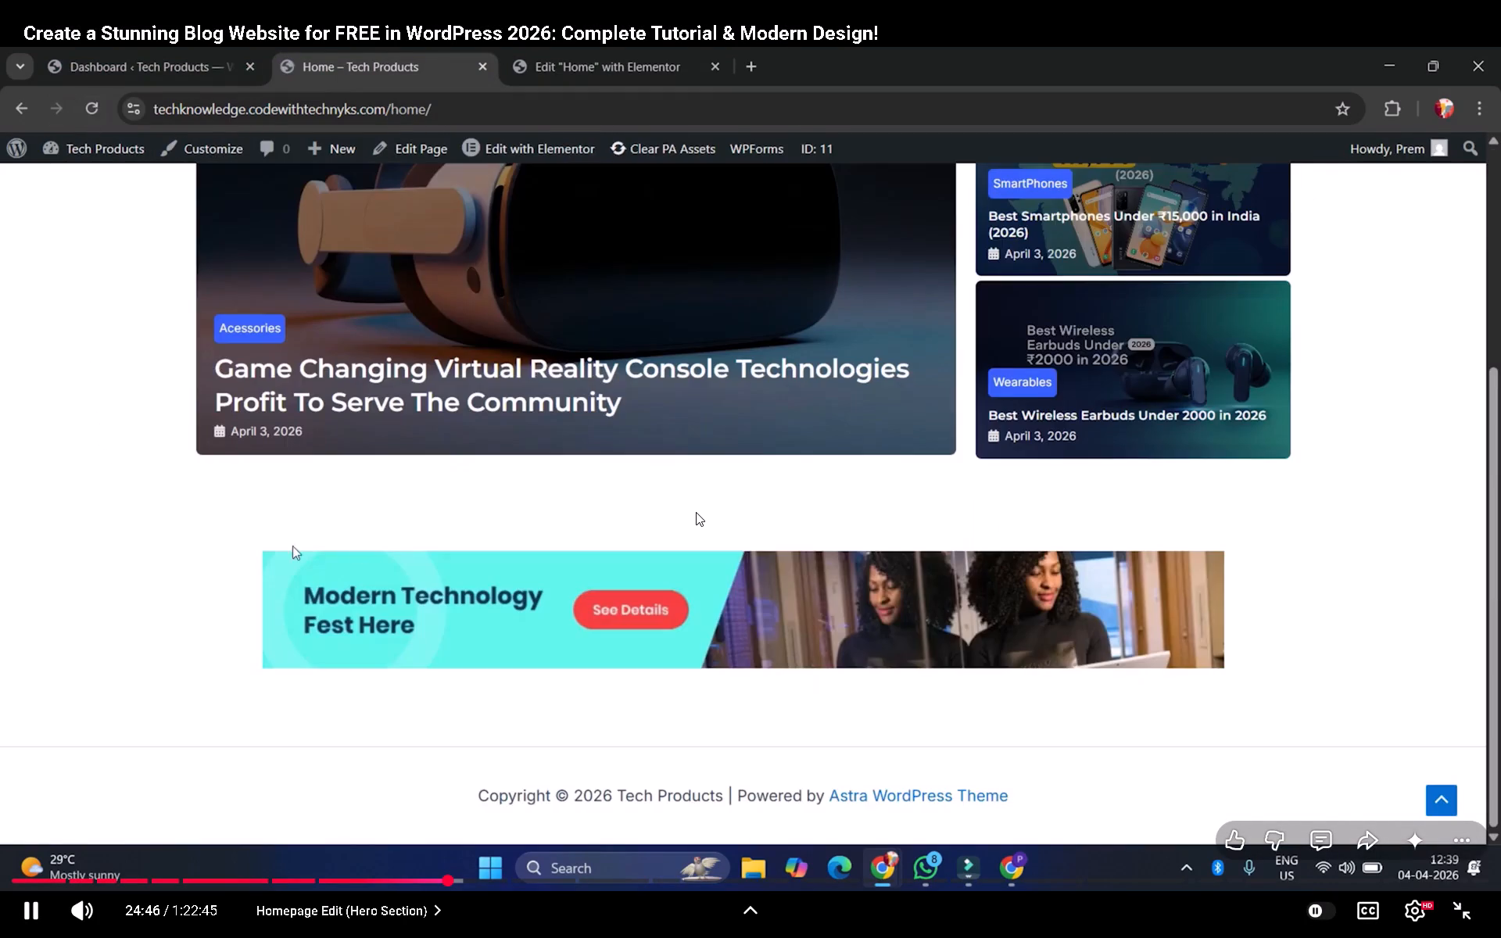
click(696, 513)
key(Left)
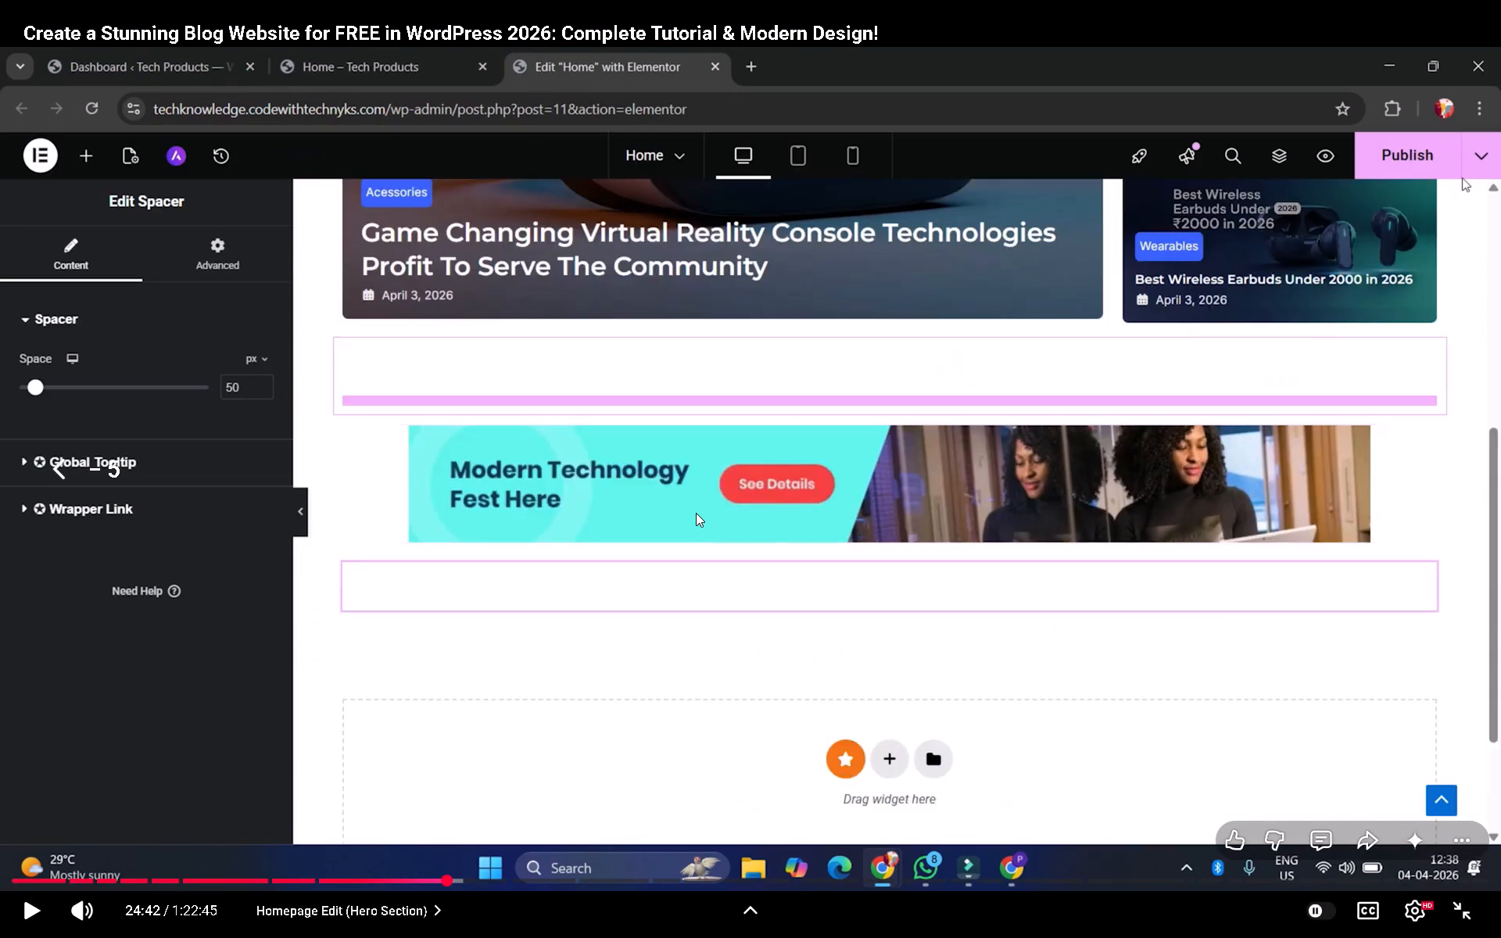
key(space)
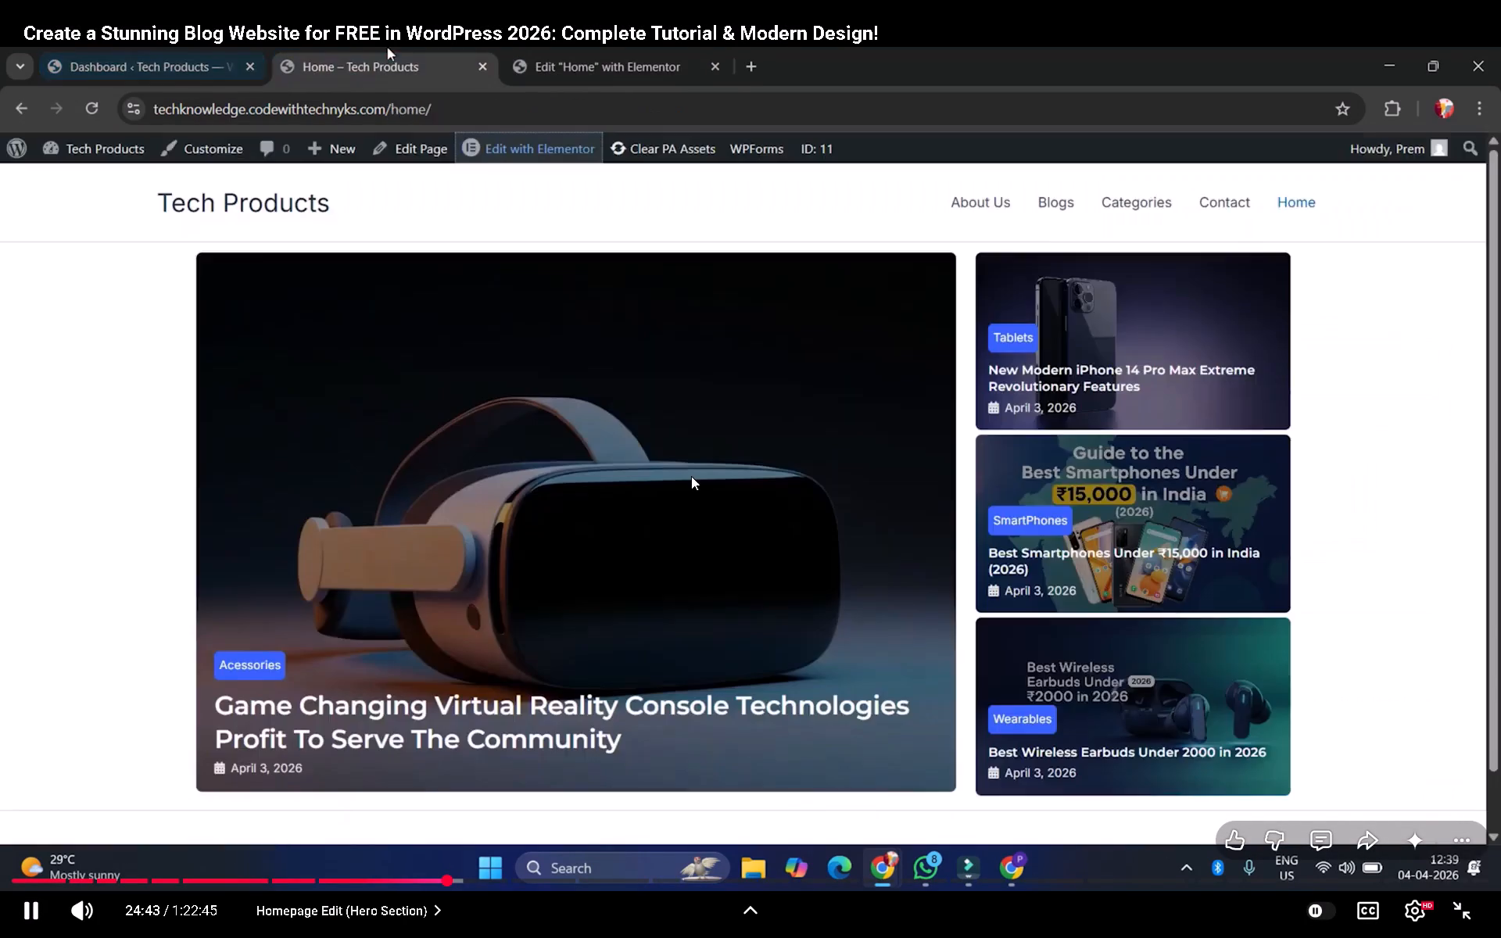
click(639, 426)
key(alt+Tab)
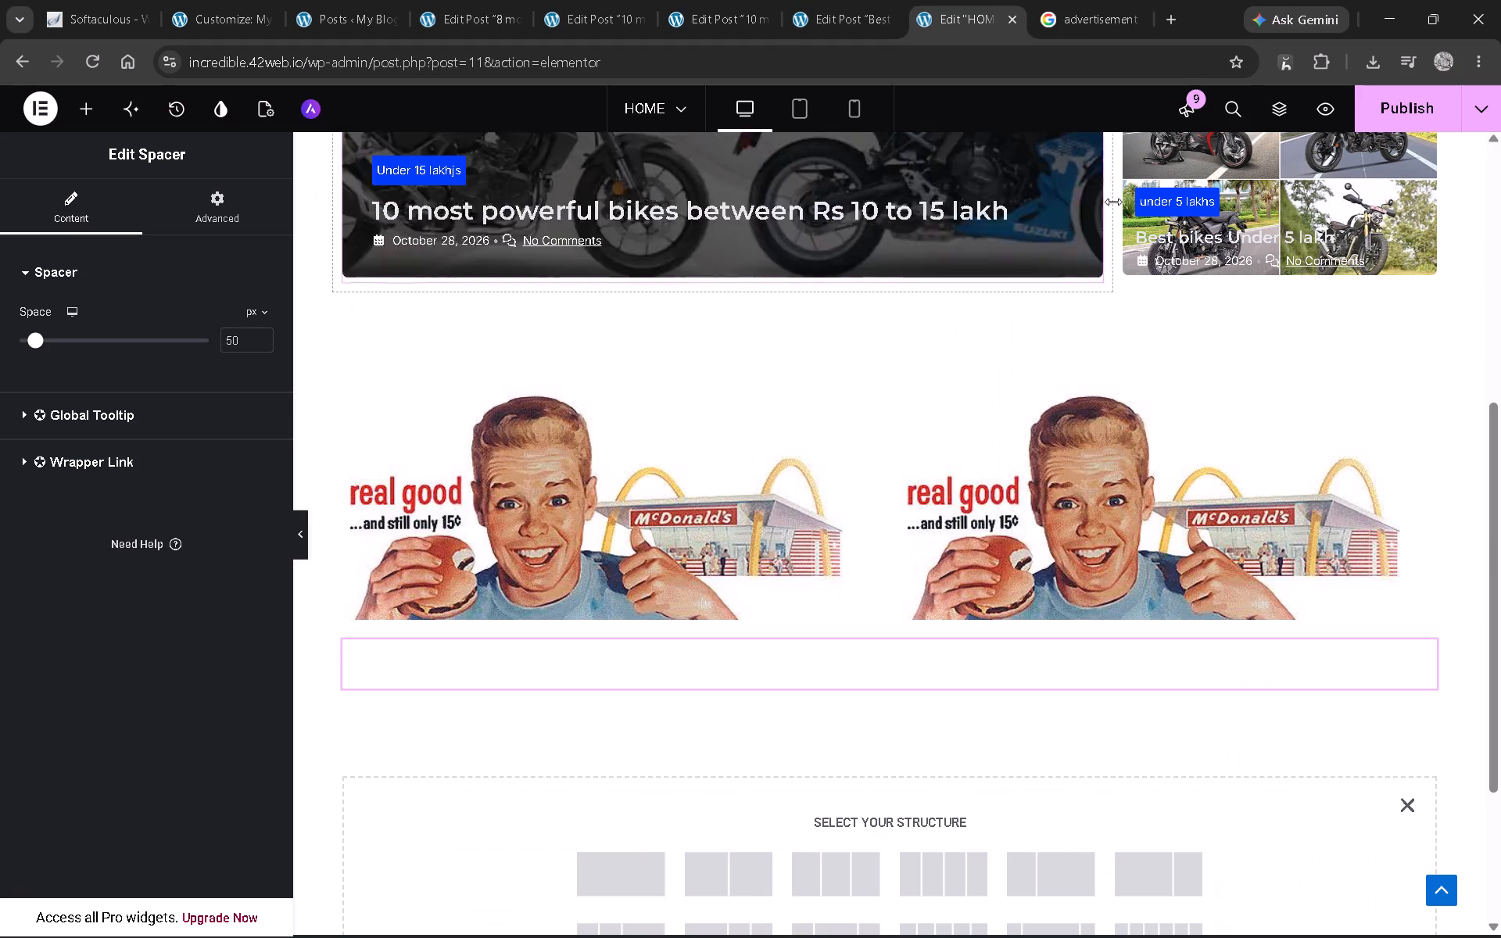
Publish the HOME page and reload its editor to check the advertisement row.
click(1381, 95)
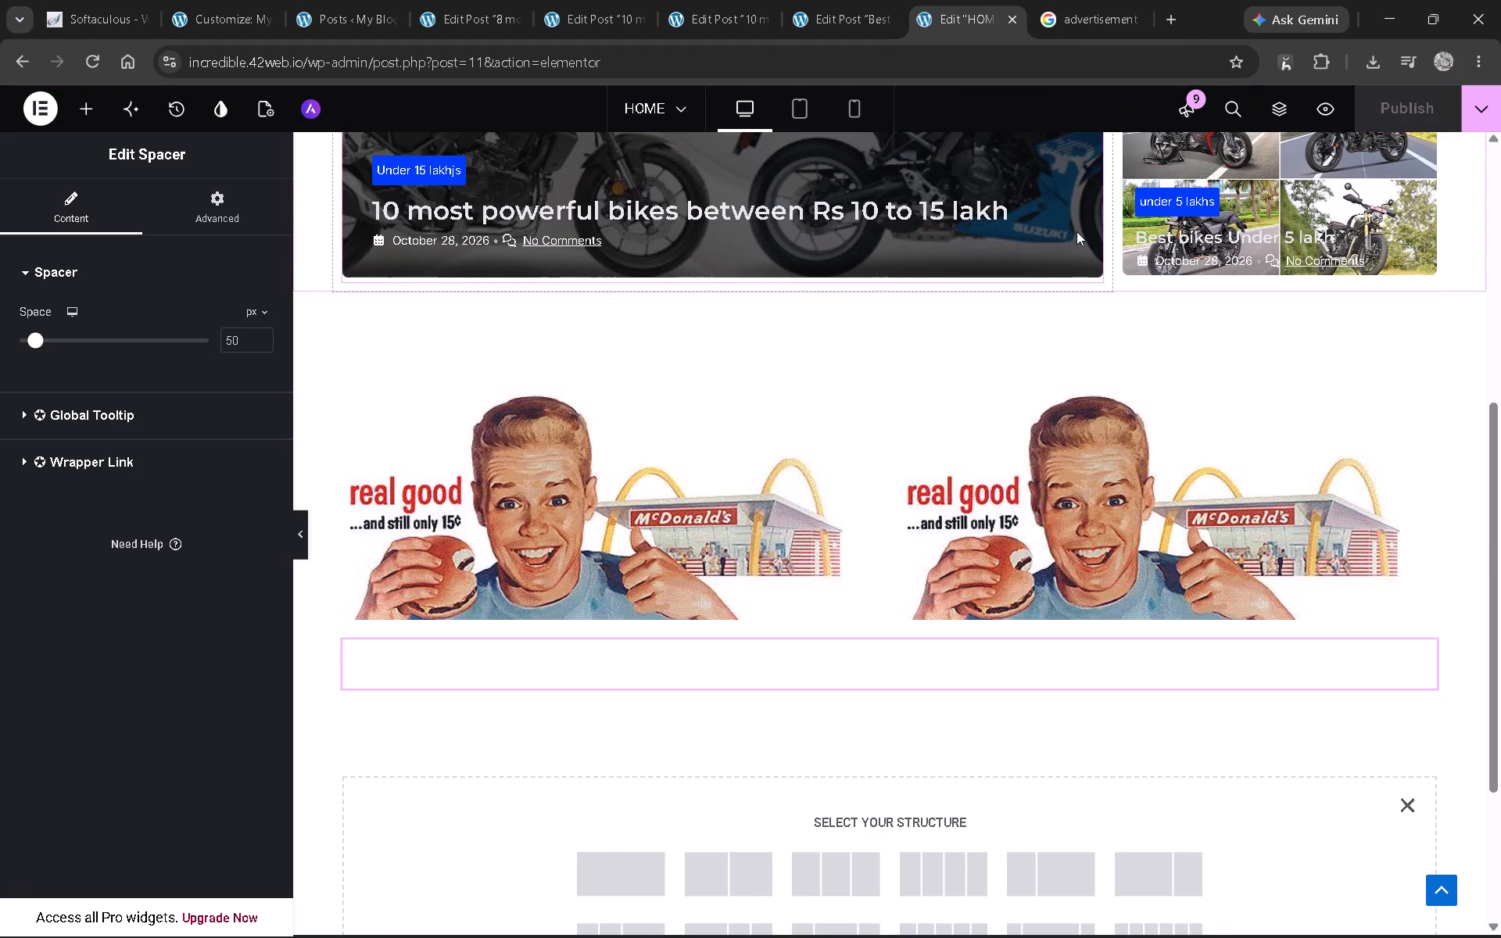
click(84, 64)
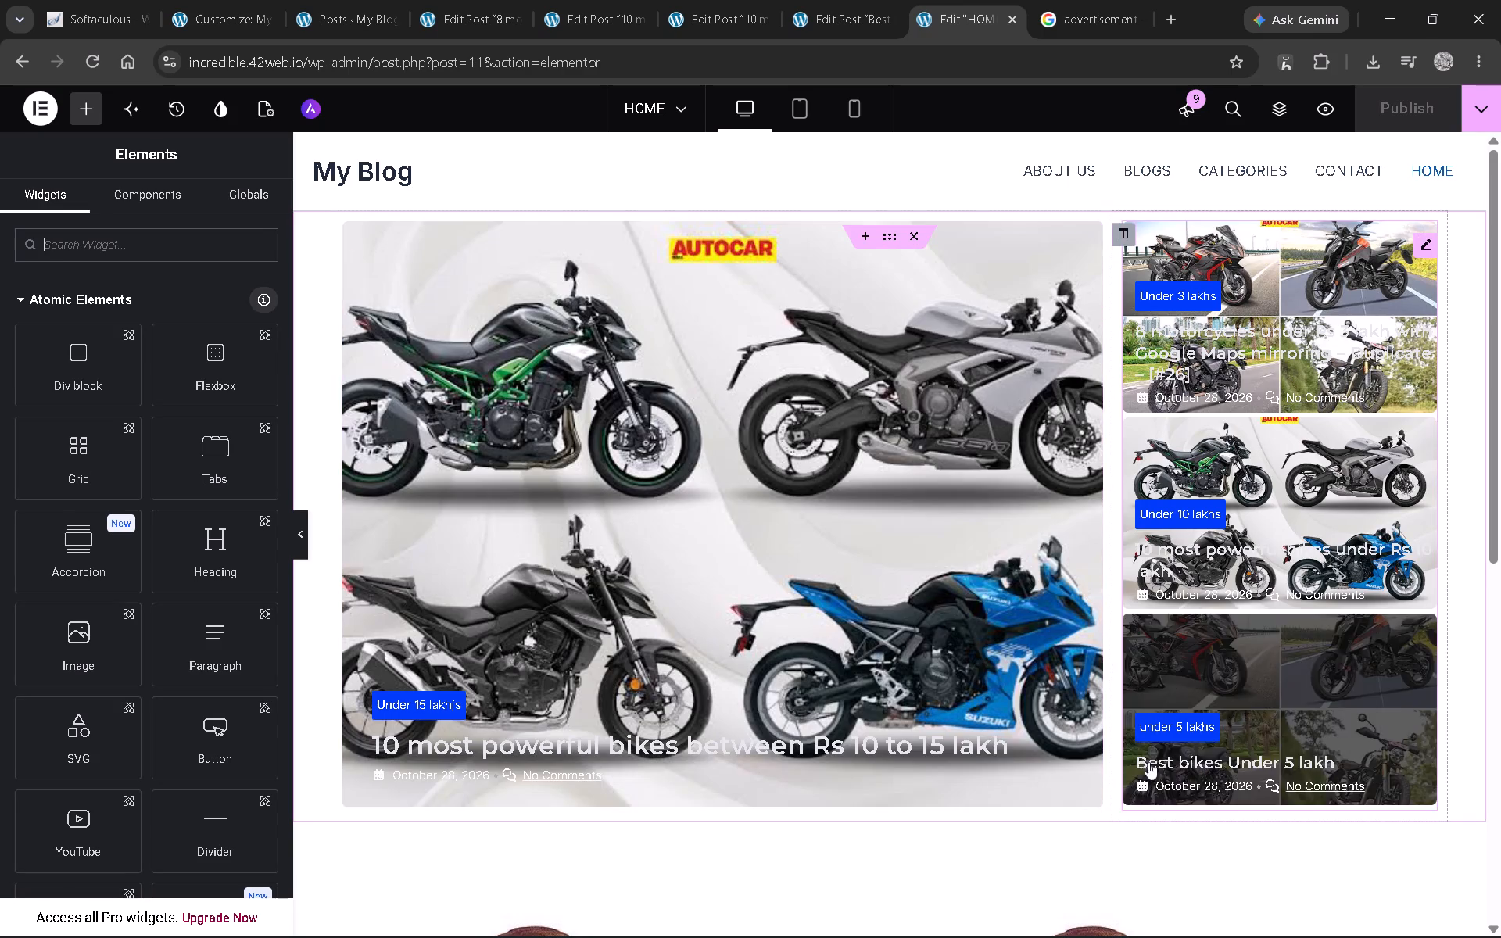
scroll(1118, 596, down, 4)
scroll(1091, 657, down, 2)
scroll(1029, 668, down, 2)
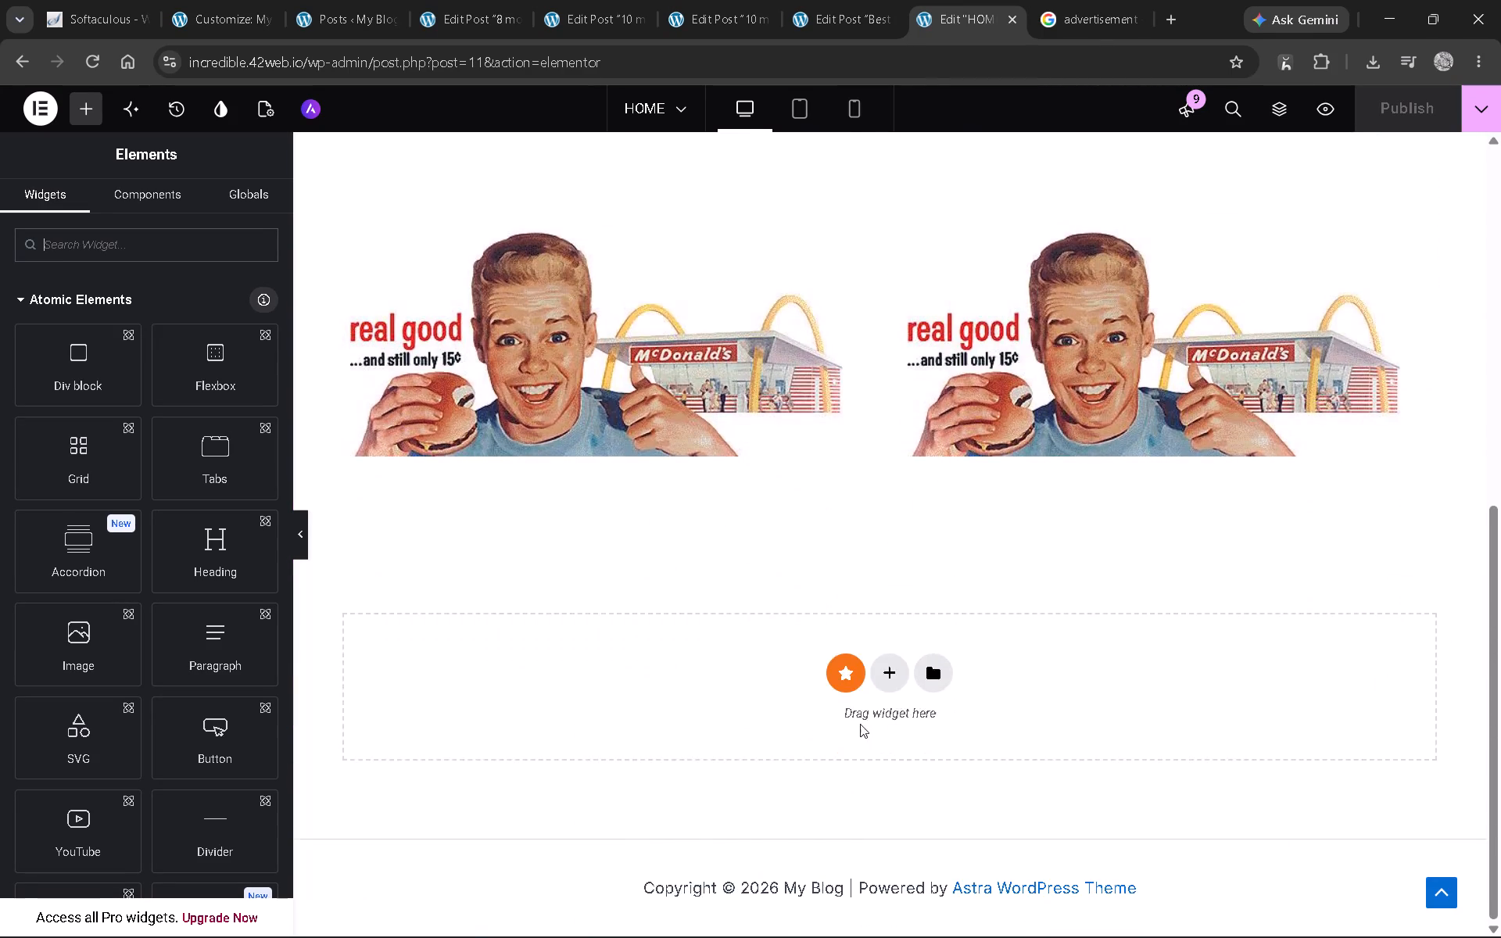
scroll(859, 725, up, 5)
scroll(857, 727, down, 4)
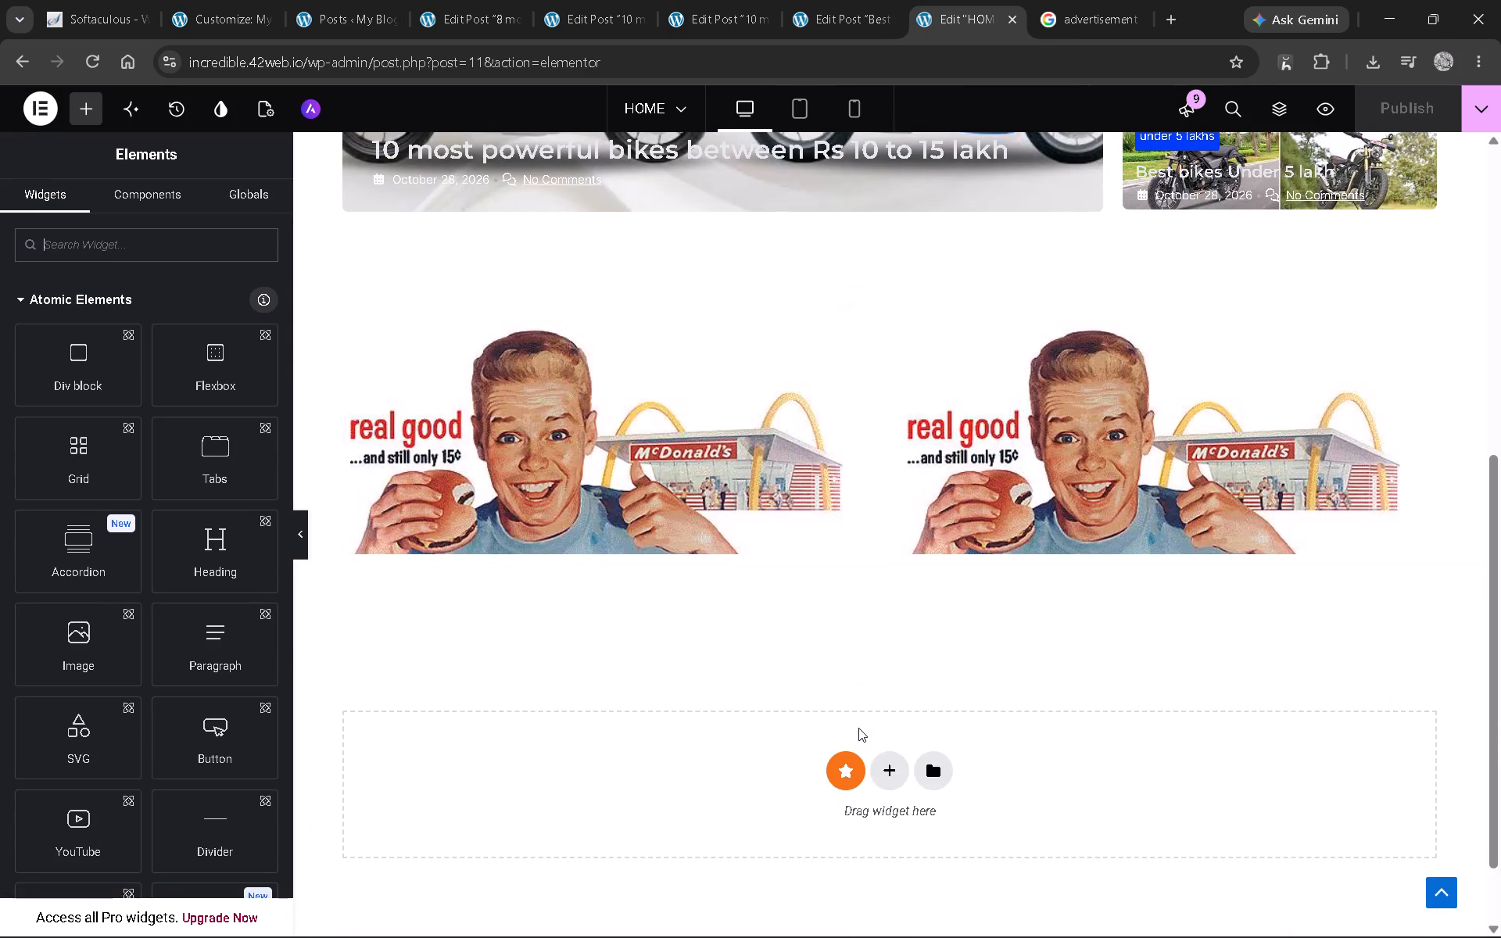
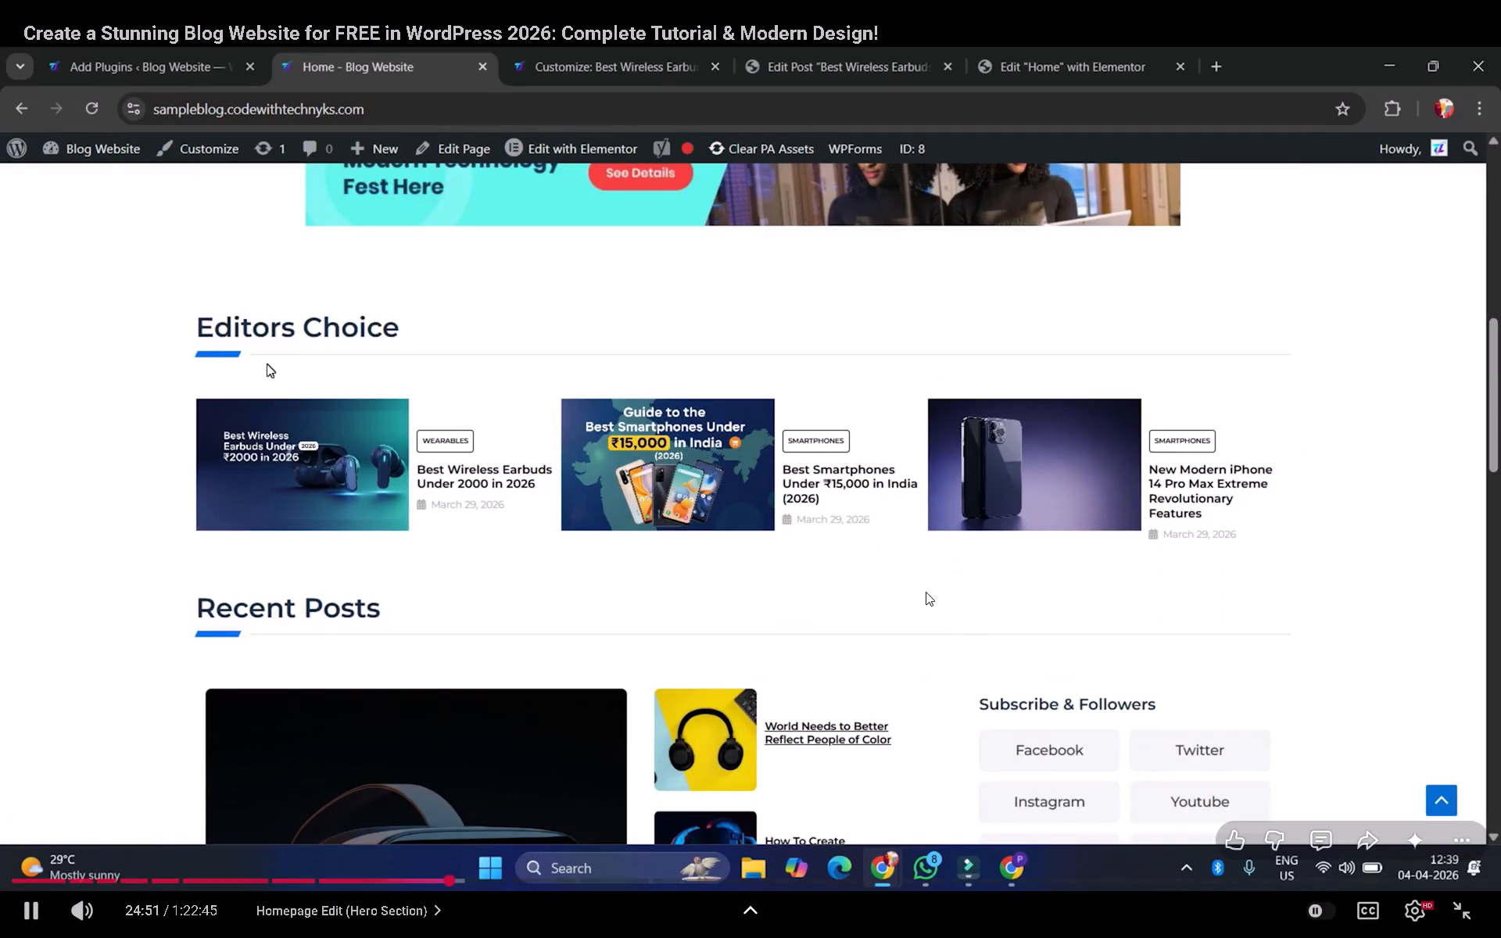
Pause the tutorial video at the Editors Choice section and return to the HOME page in the Elementor editor.
click(784, 571)
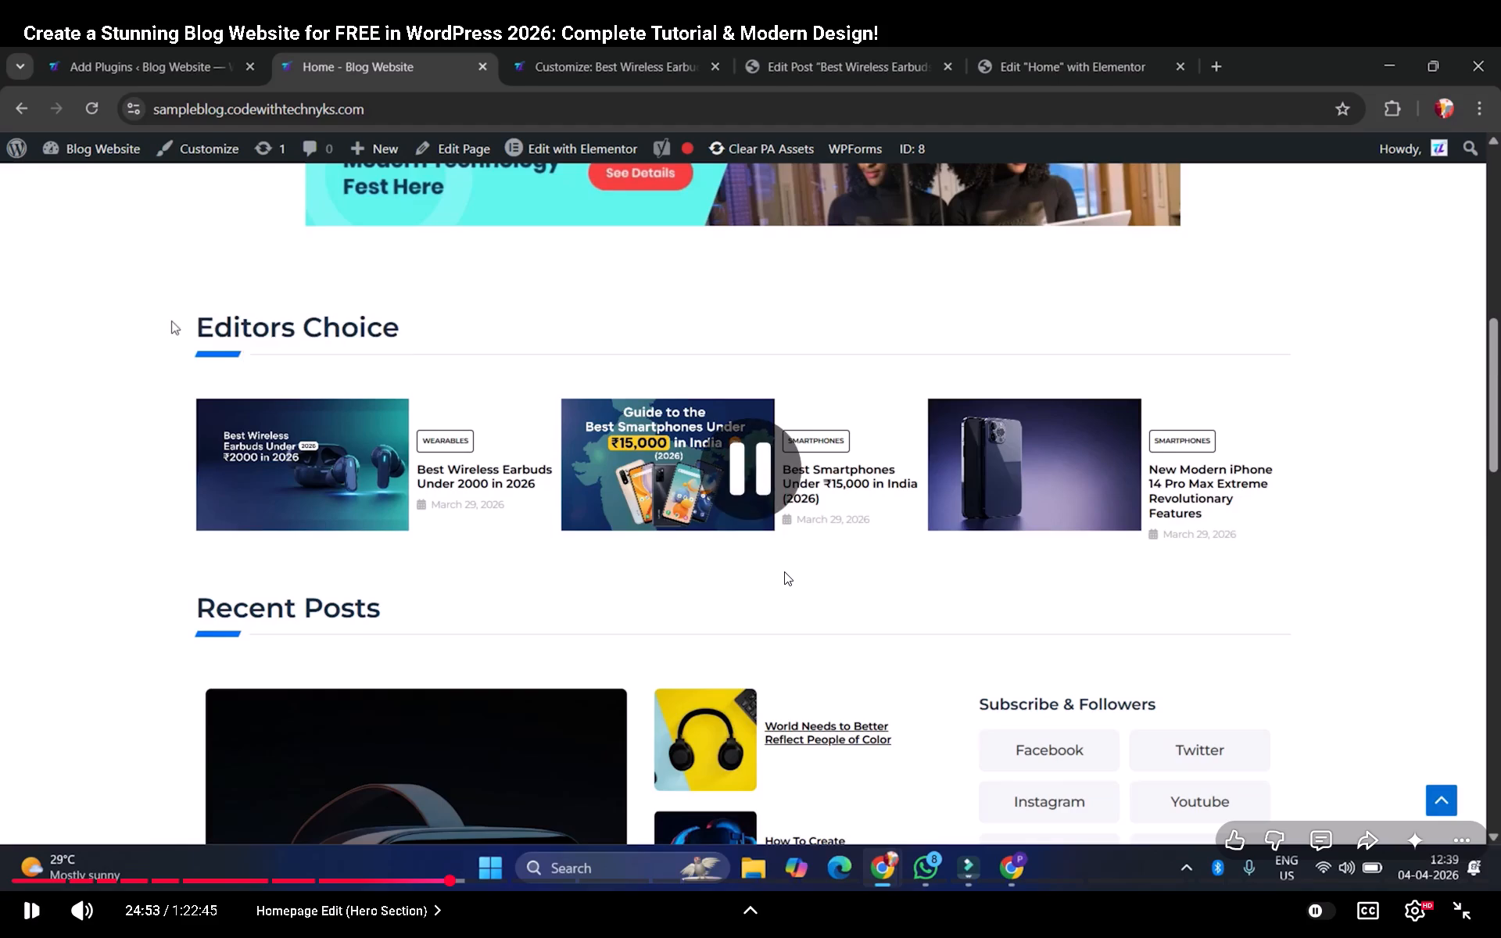
key(f)
key(alt+Tab)
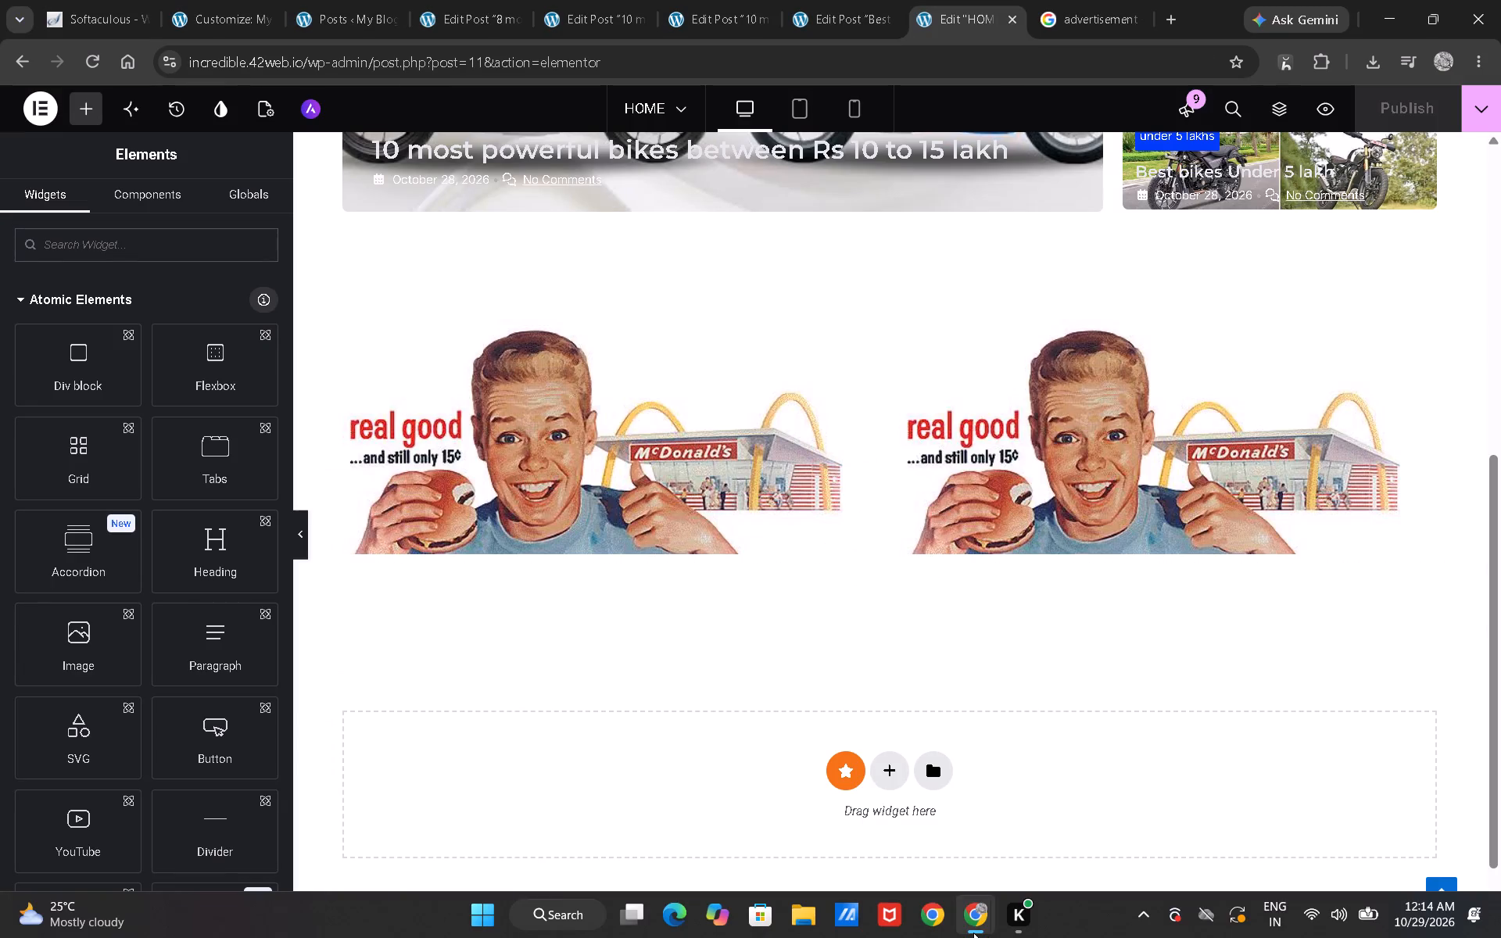